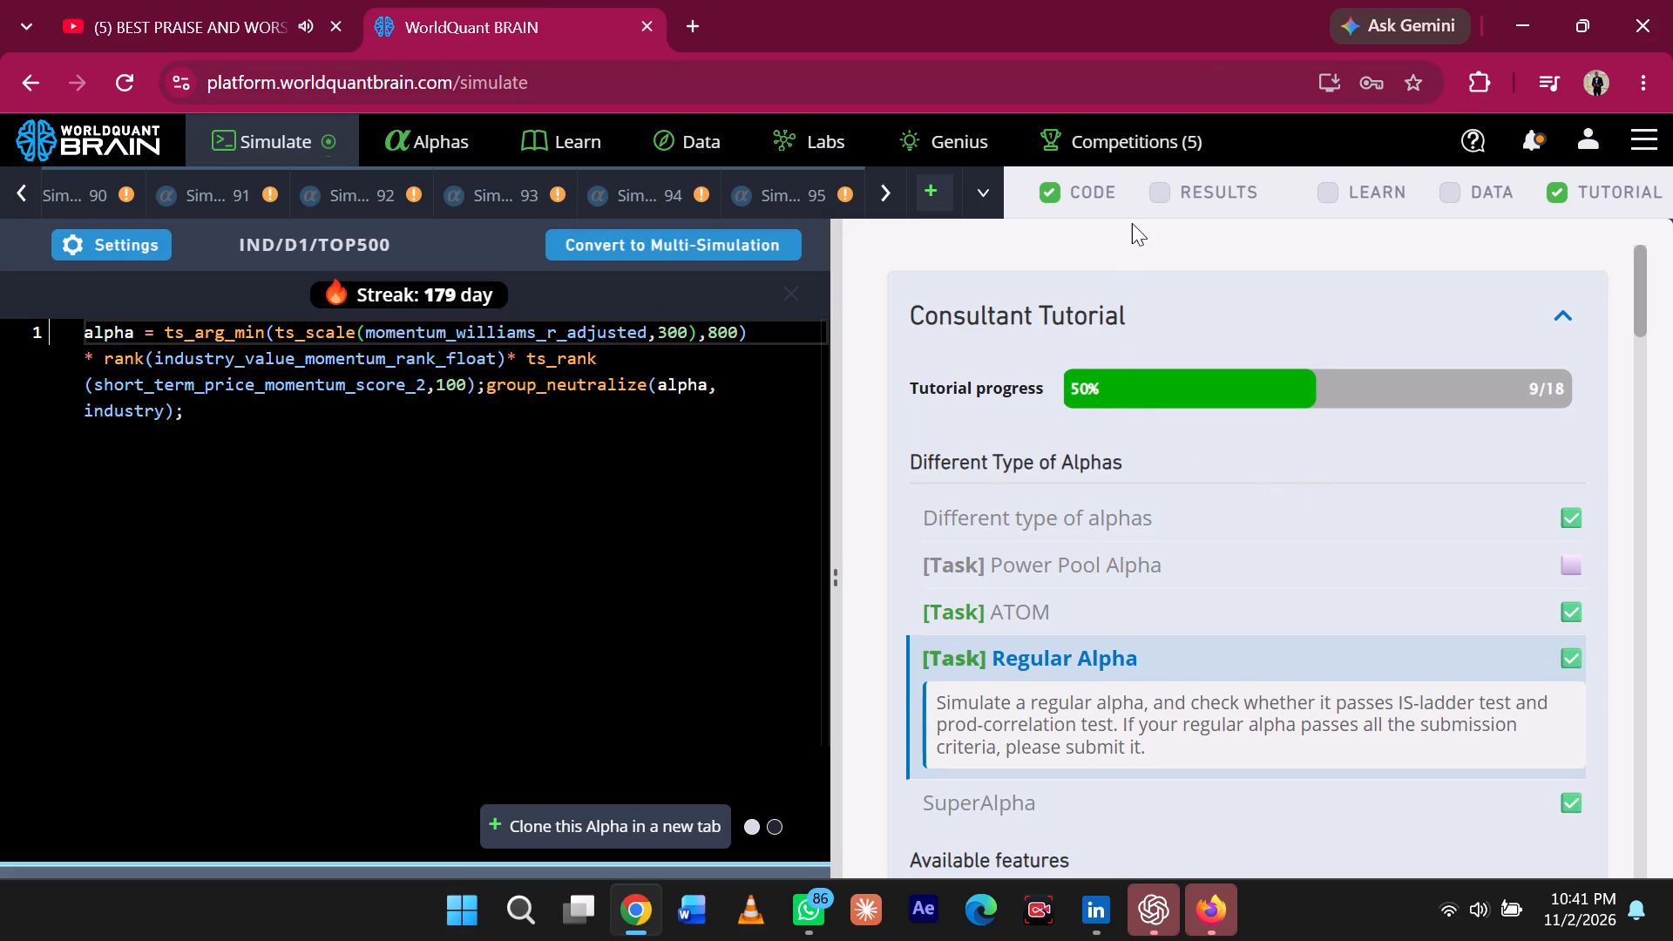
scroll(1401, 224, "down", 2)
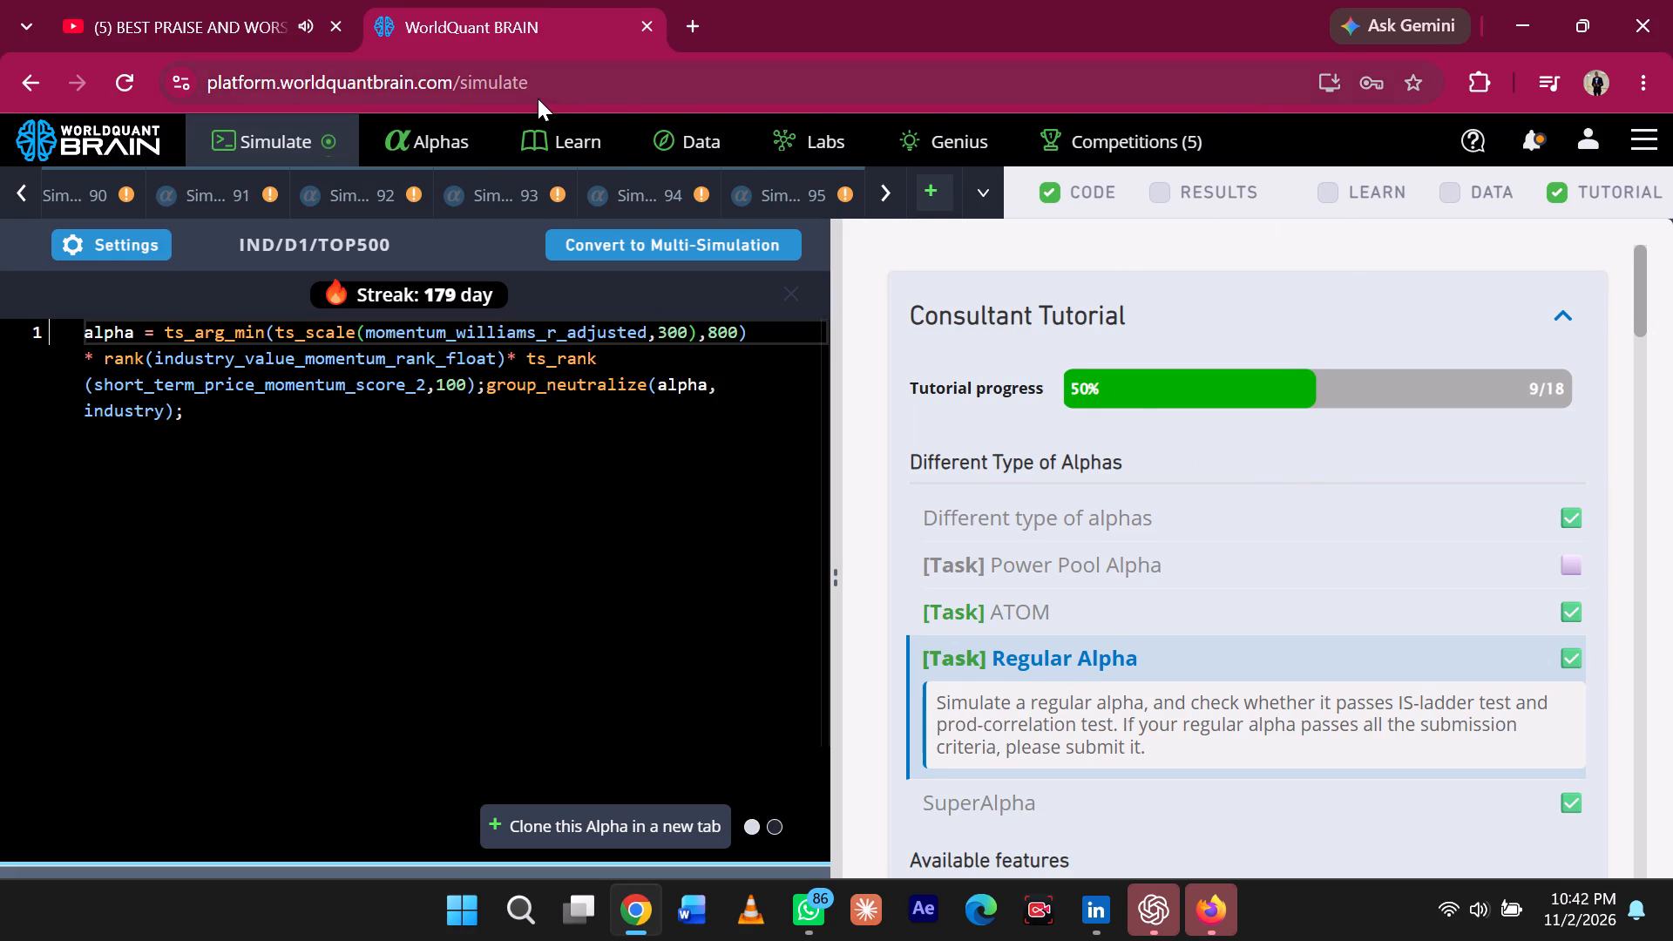
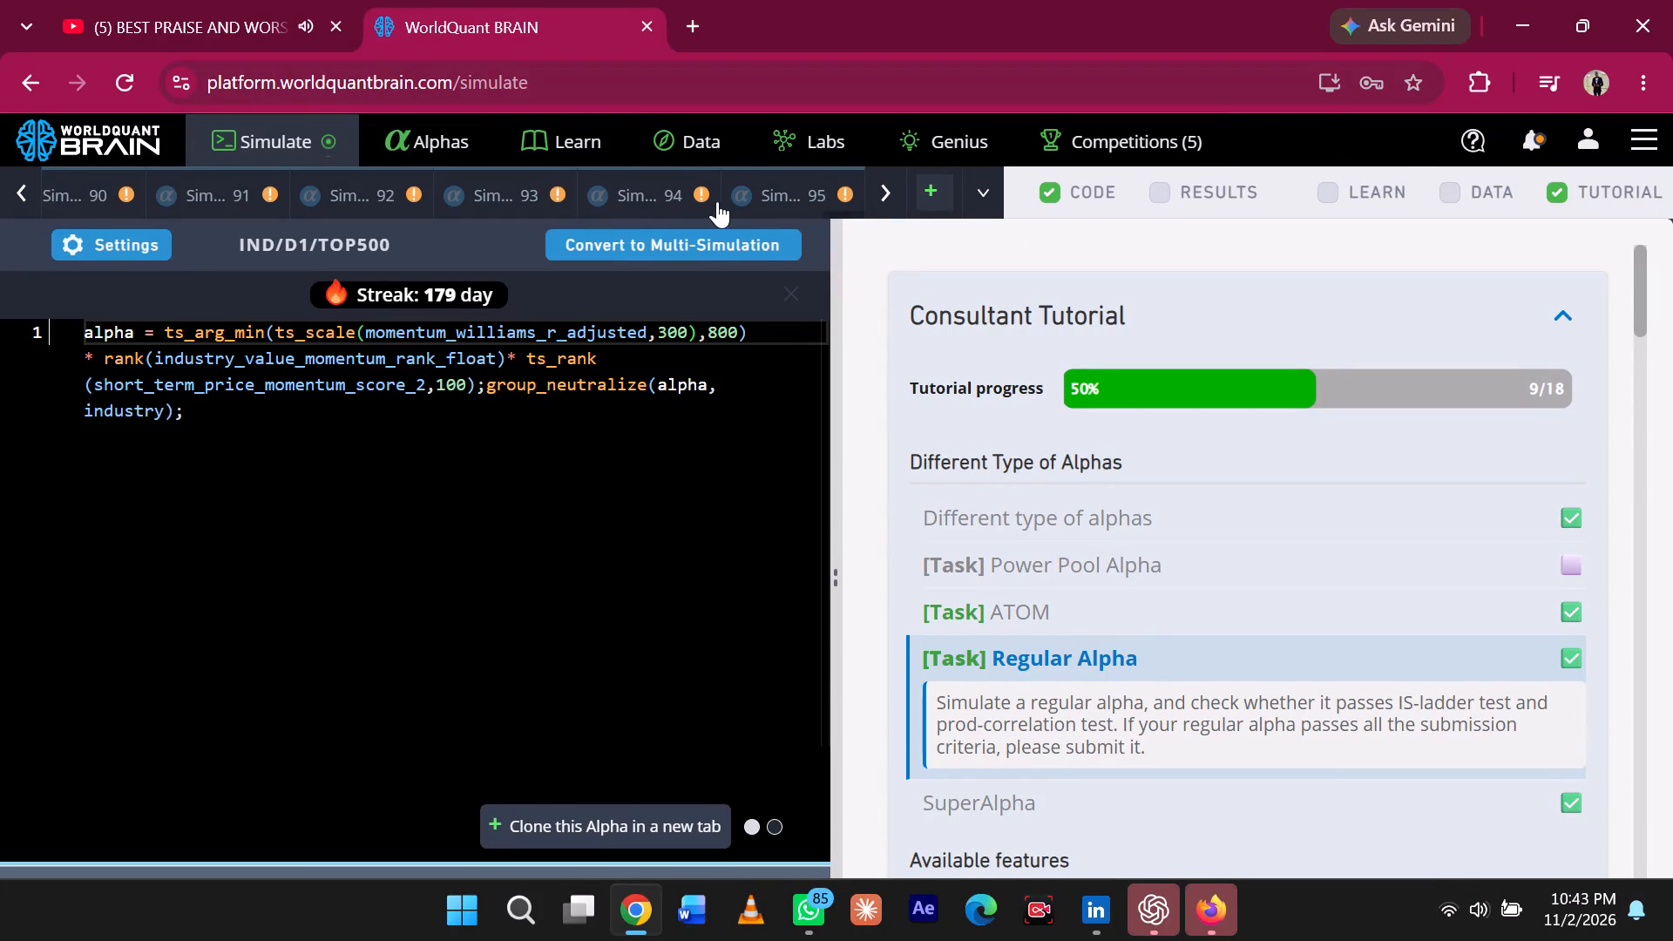
Look through the first page of the unsubmitted alphas list.
left_click(460, 148)
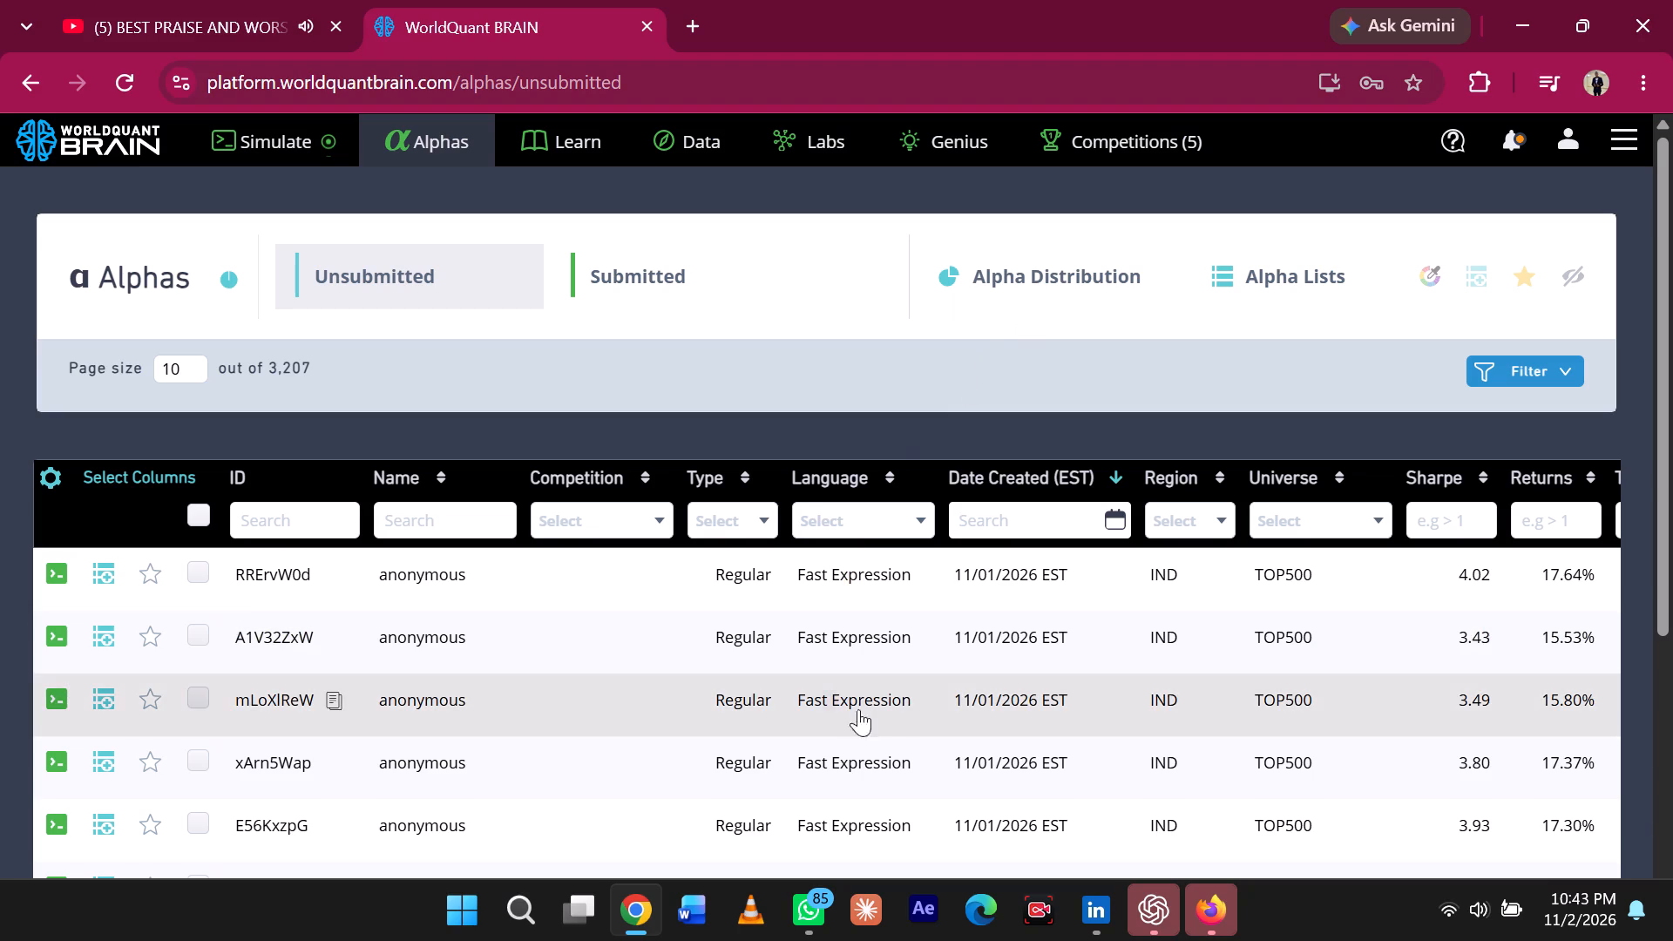
scroll(949, 748, "down", 5)
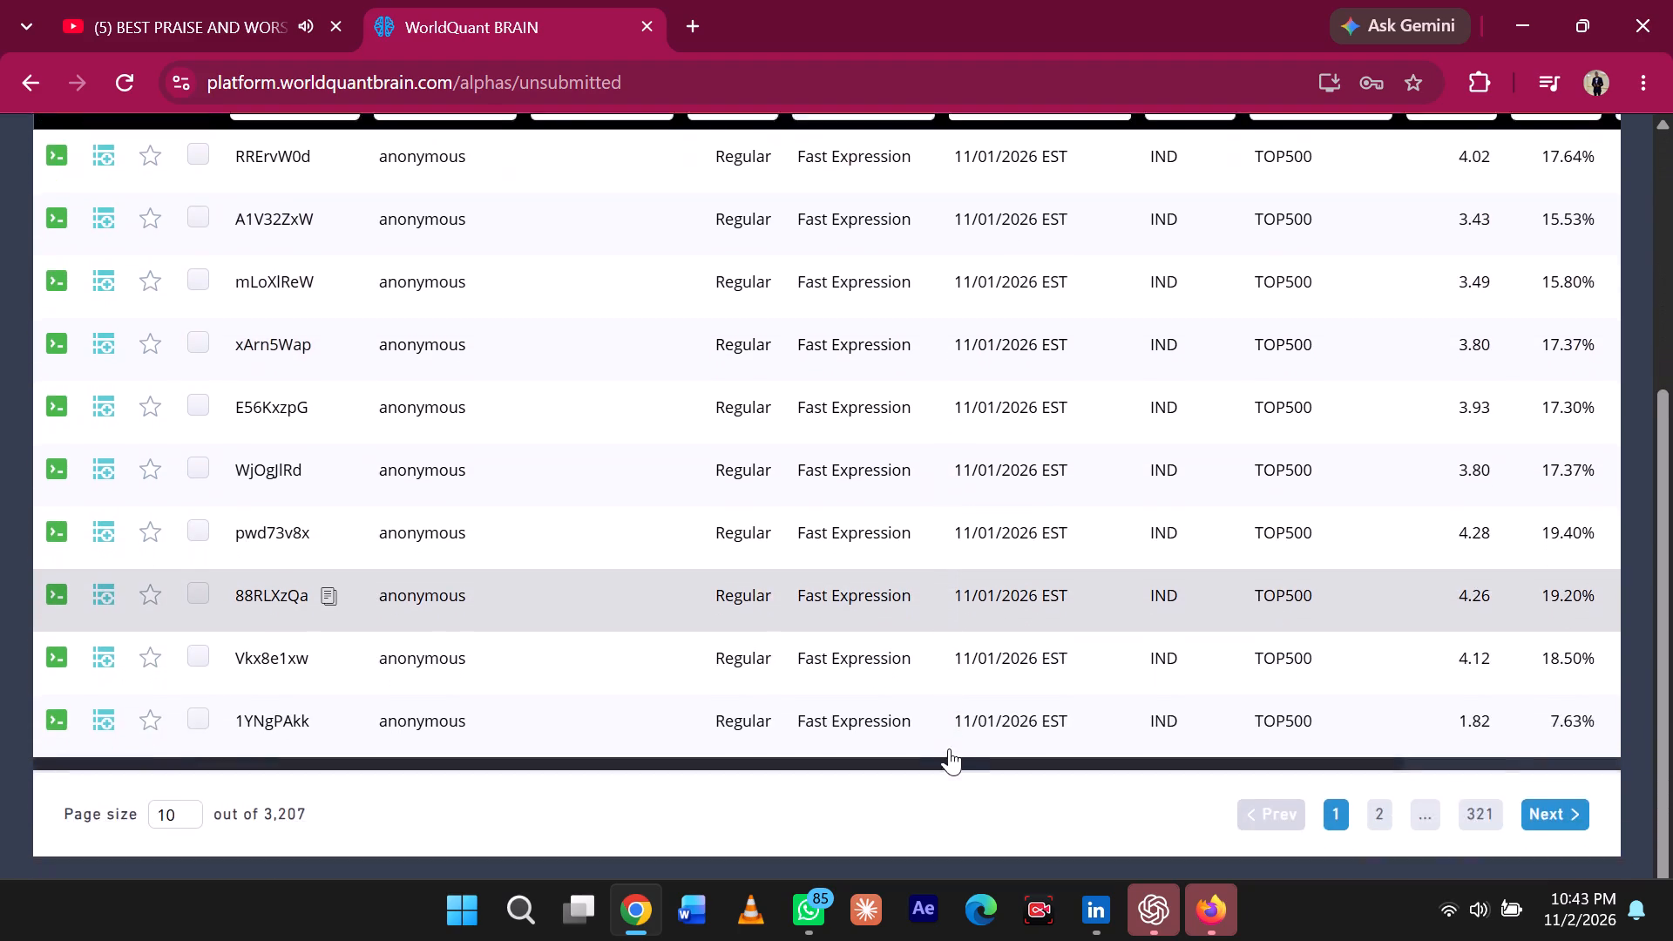
scroll(949, 748, "down", 1)
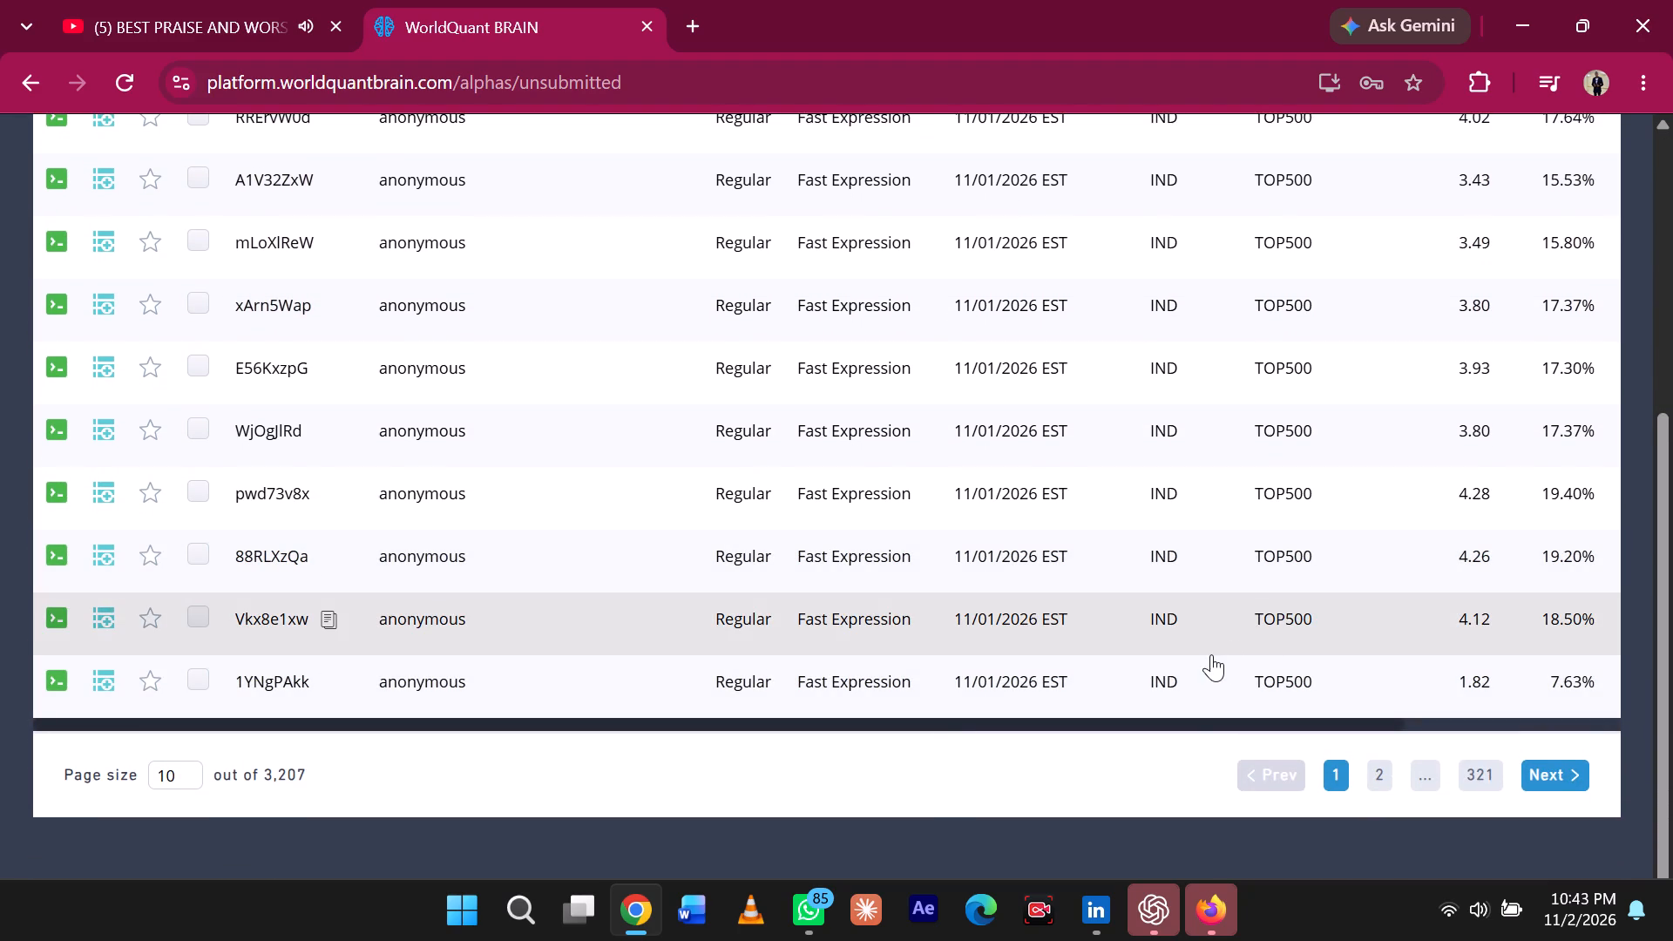
scroll(1195, 509, "up", 3)
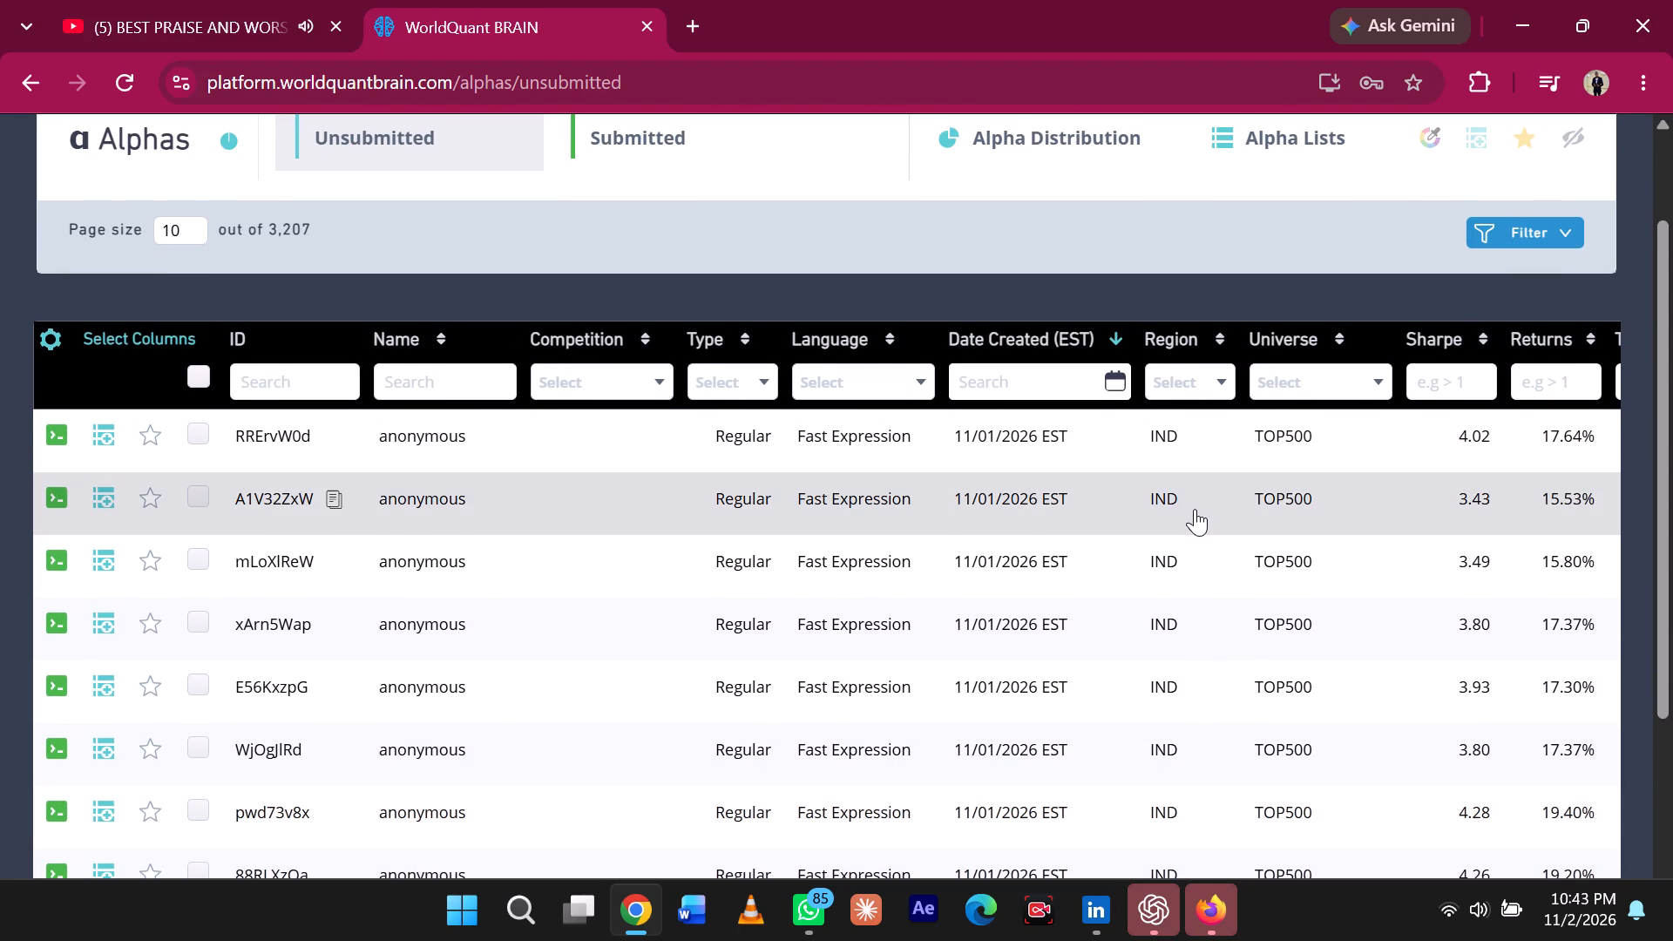
scroll(1195, 509, "down", 1)
scroll(1195, 509, "up", 3)
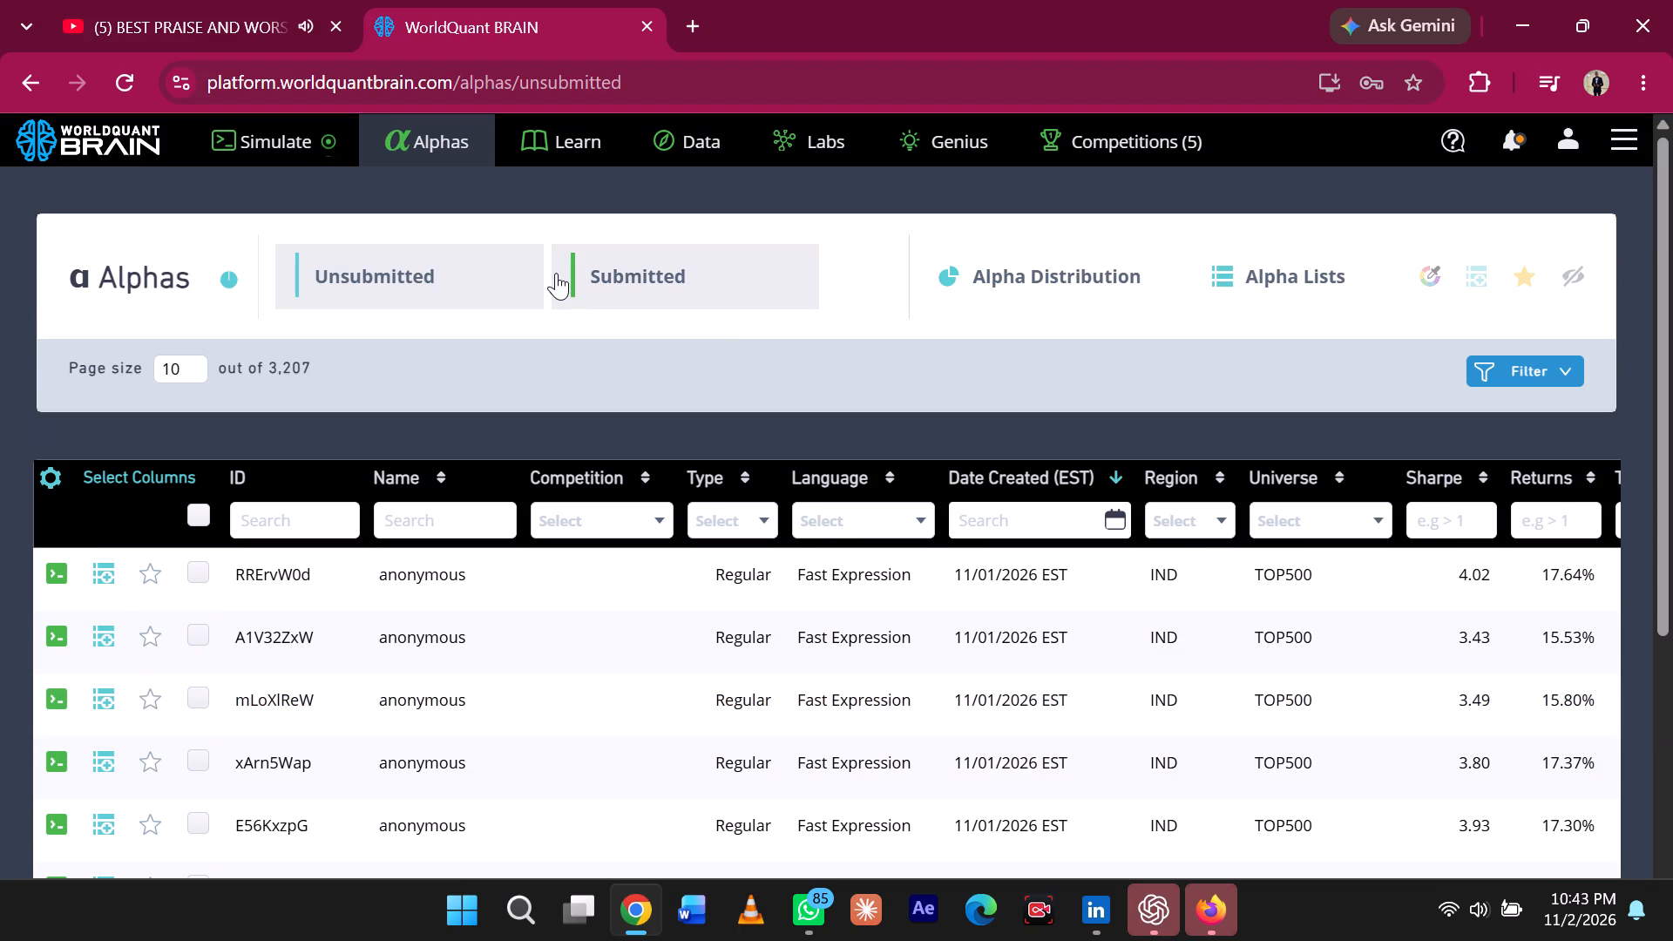
Clone the submitted regular GLB alpha A1Vgx7od from the submitted alphas list into a simulation.
left_click(556, 273)
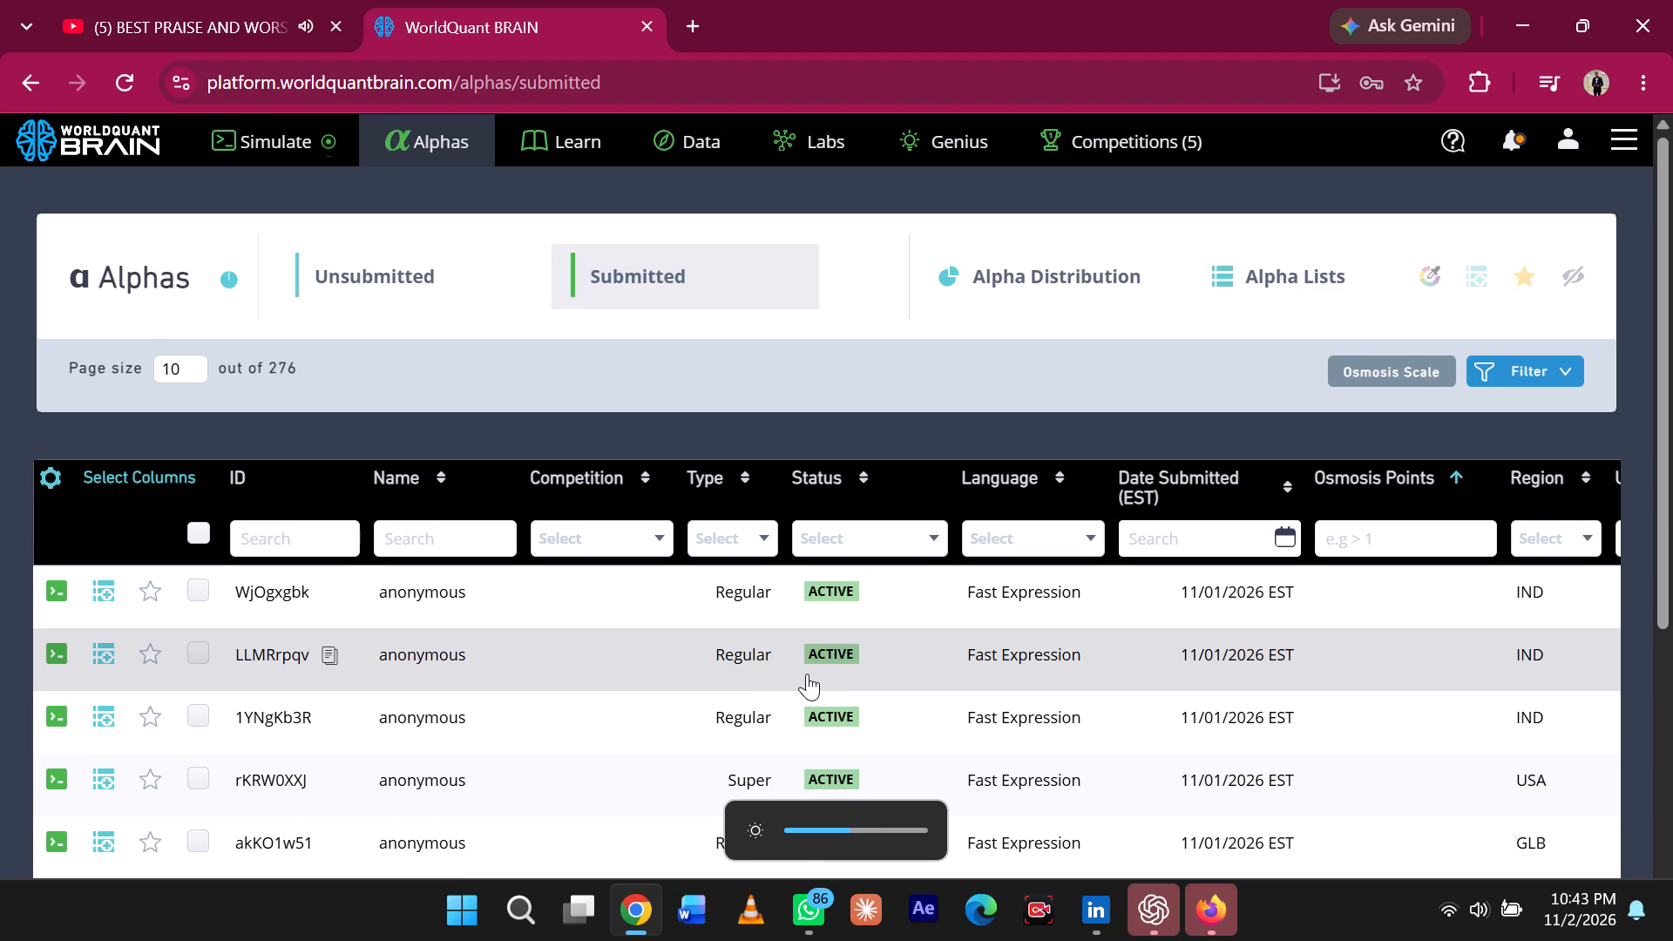
scroll(807, 674, "down", 4)
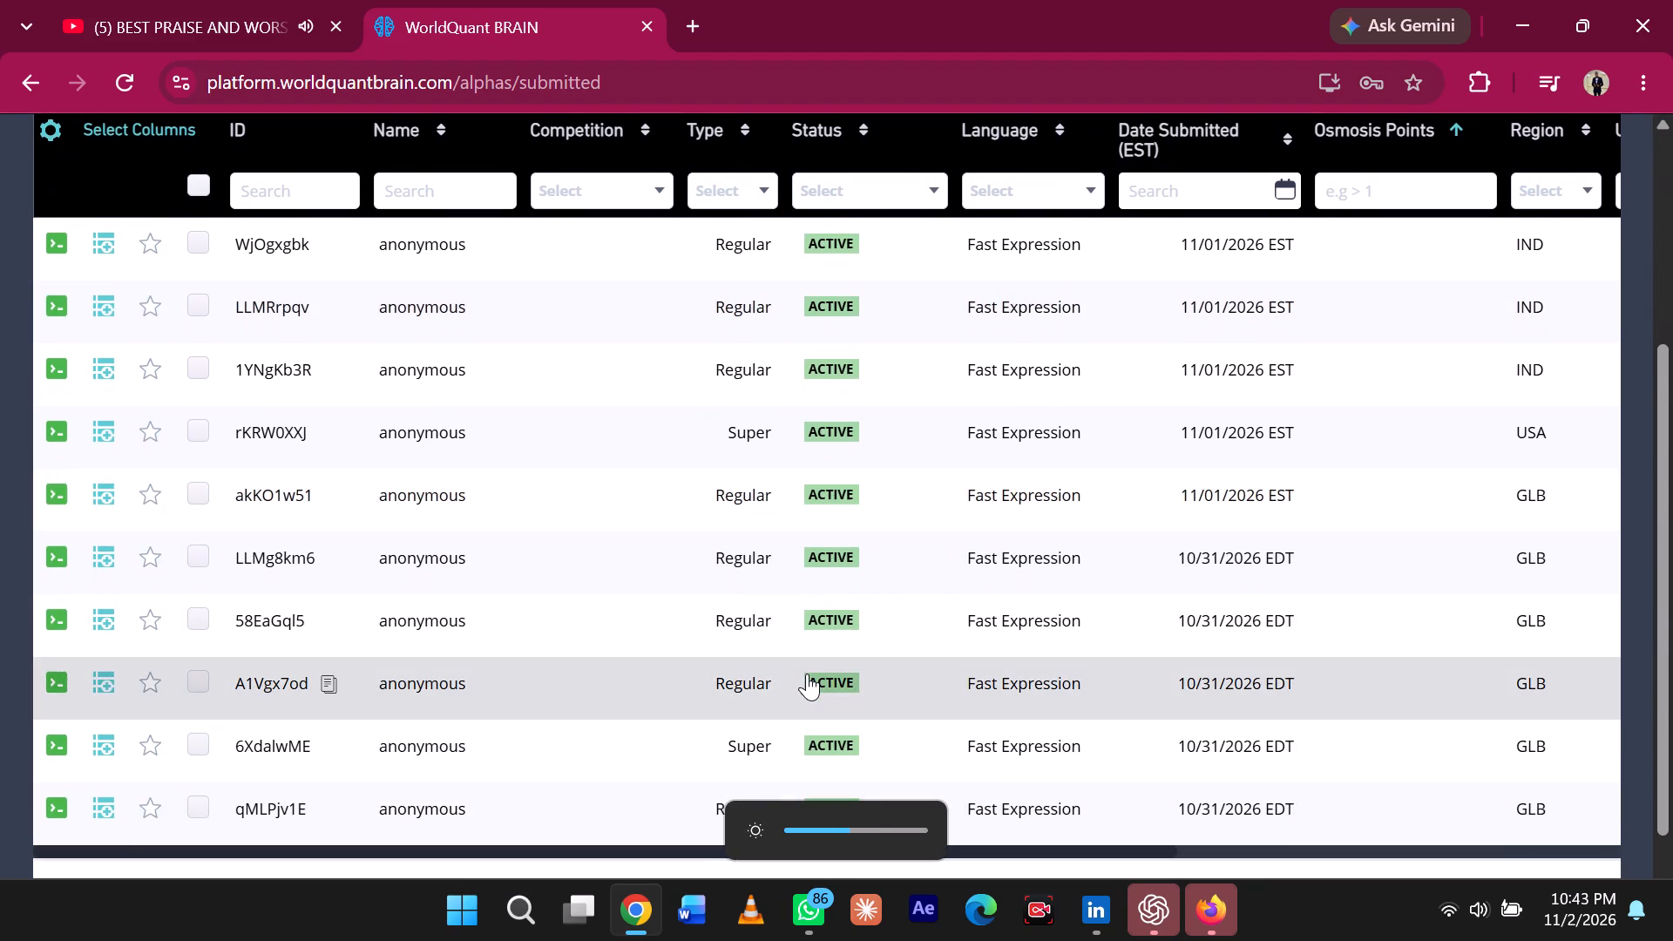
scroll(807, 674, "down", 1)
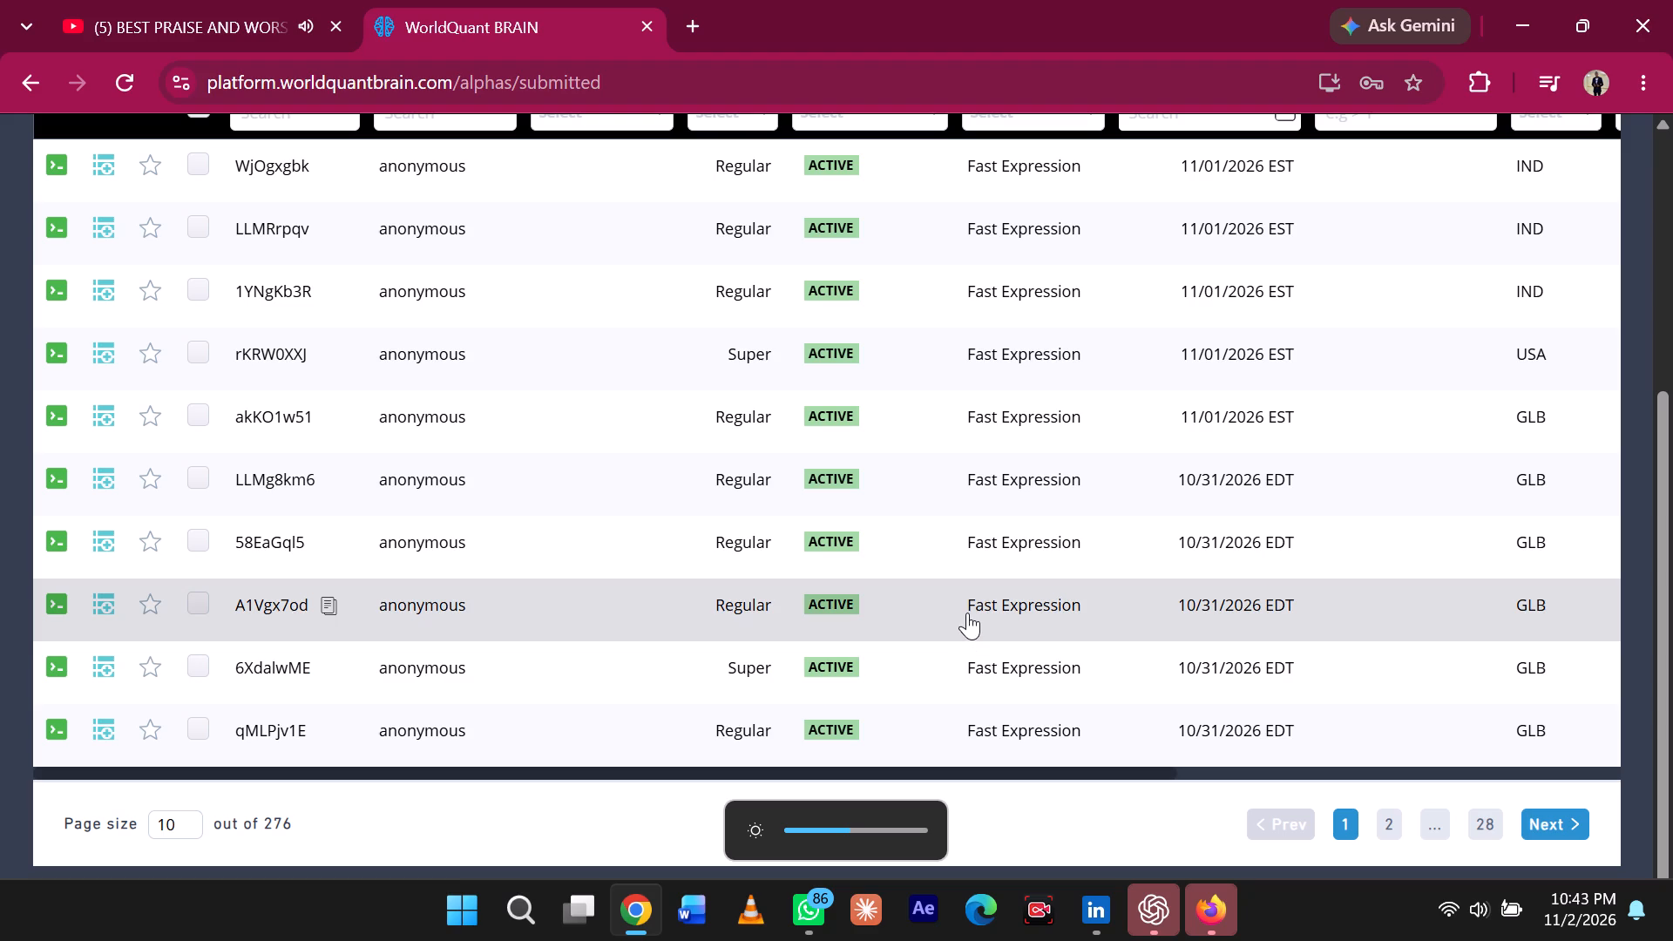
left_click(970, 608)
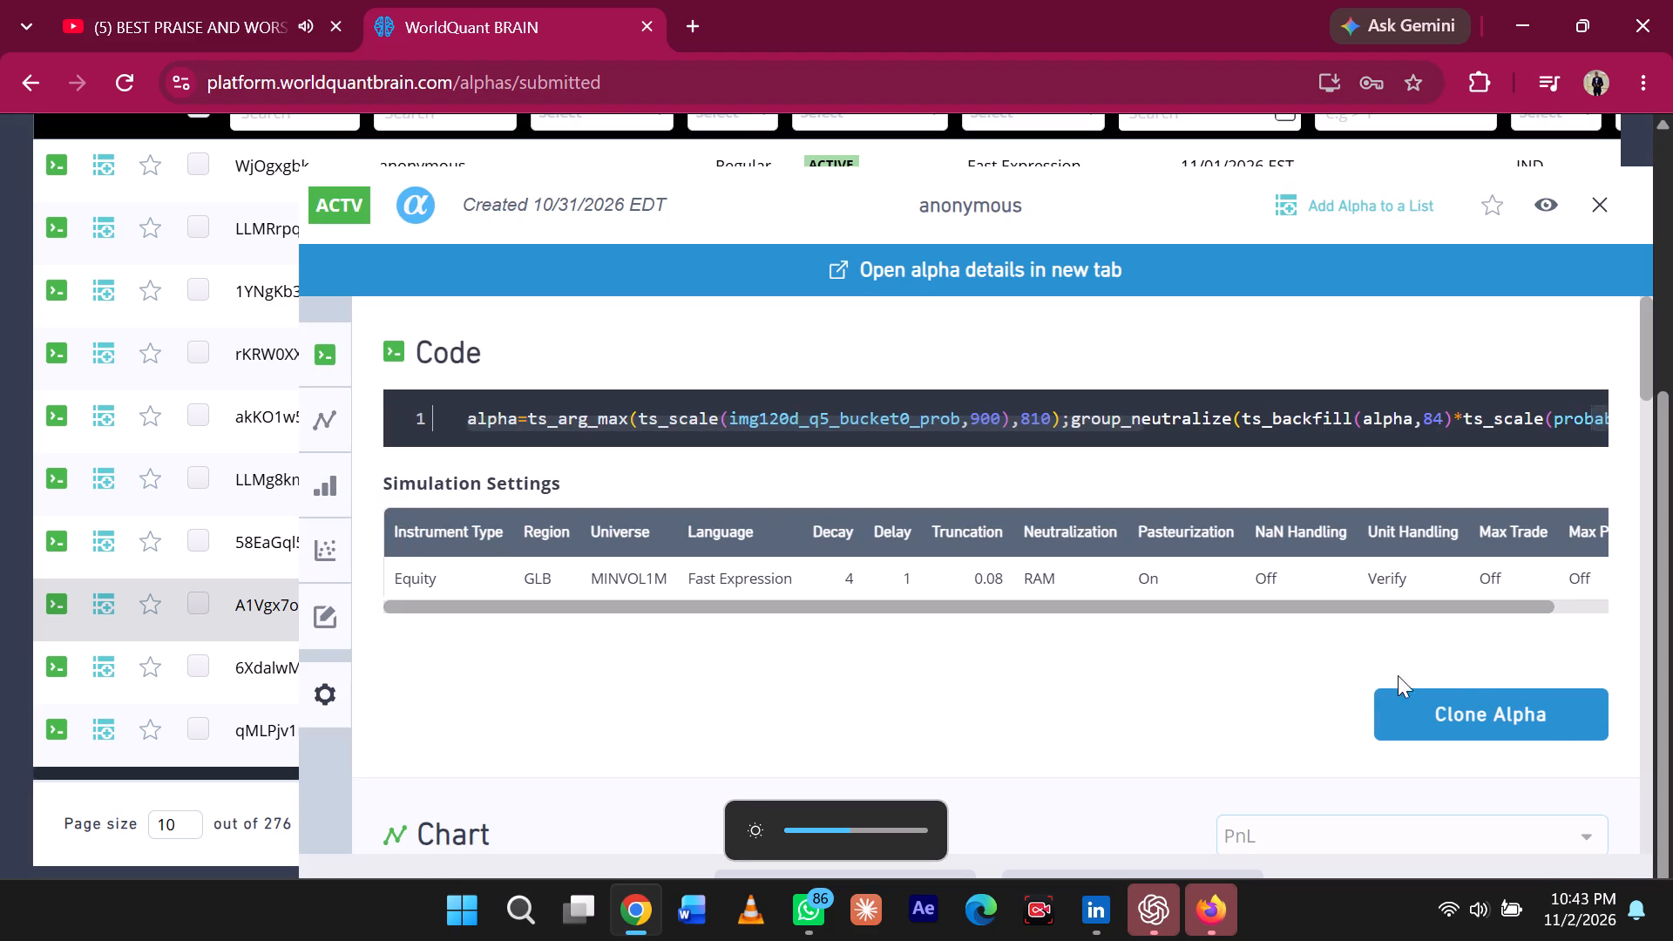
left_click(1555, 713)
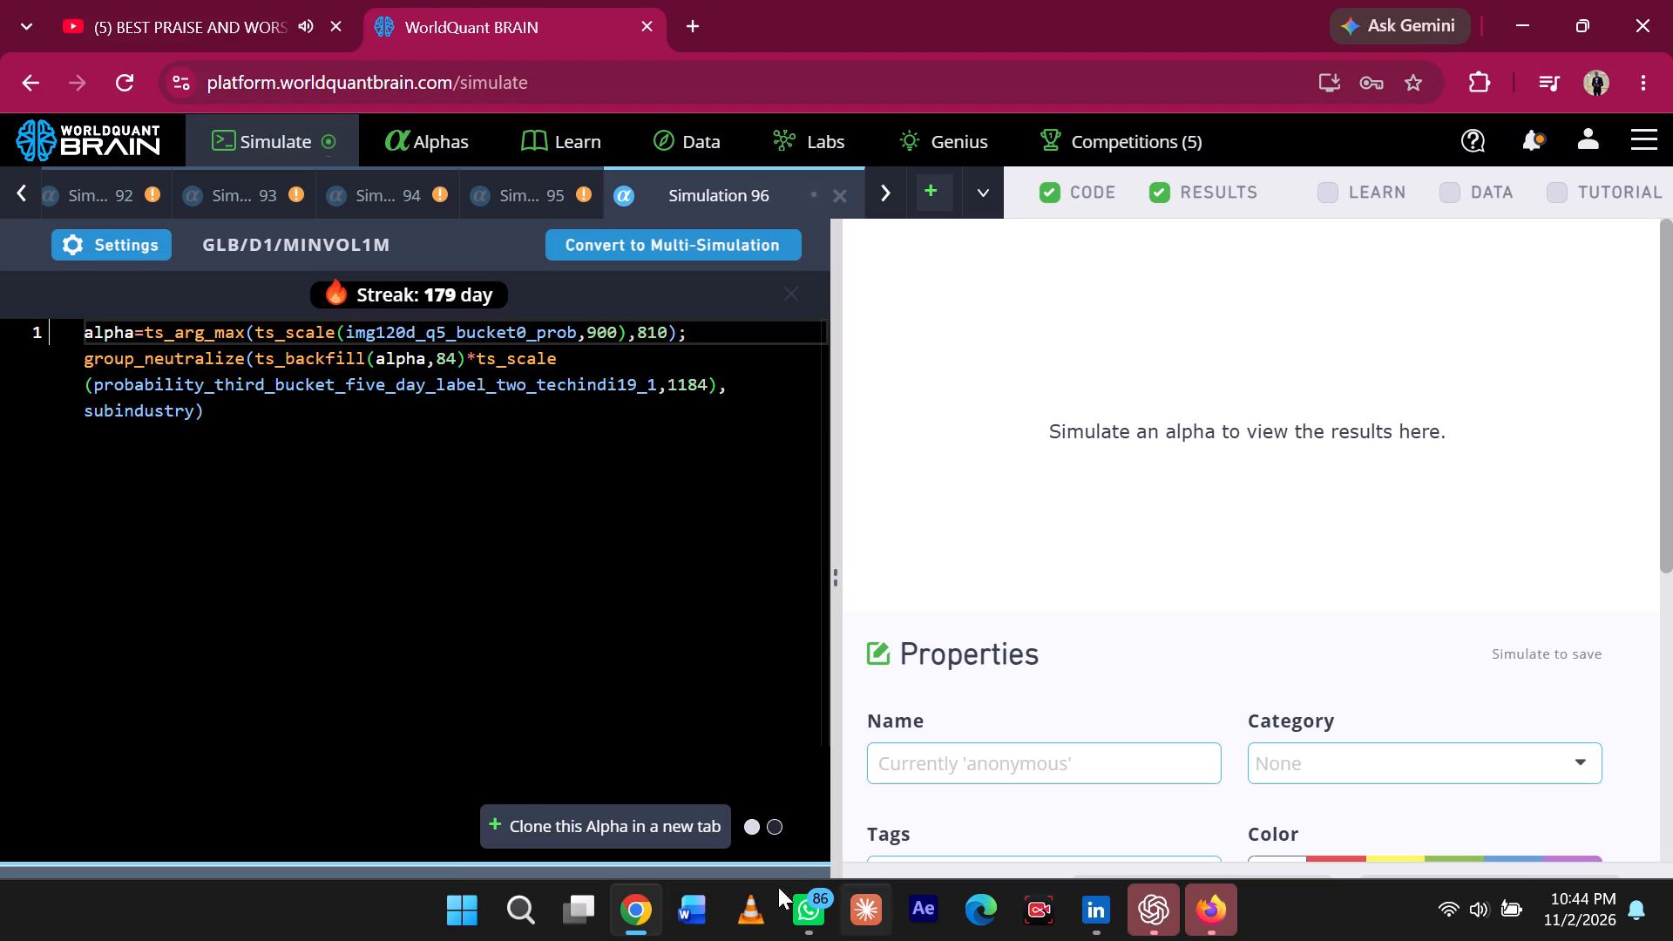
Run a full simulation of the cloned GLB/D1/MINVOL1M alpha without changing its expression.
left_click(464, 888)
left_click(464, 888)
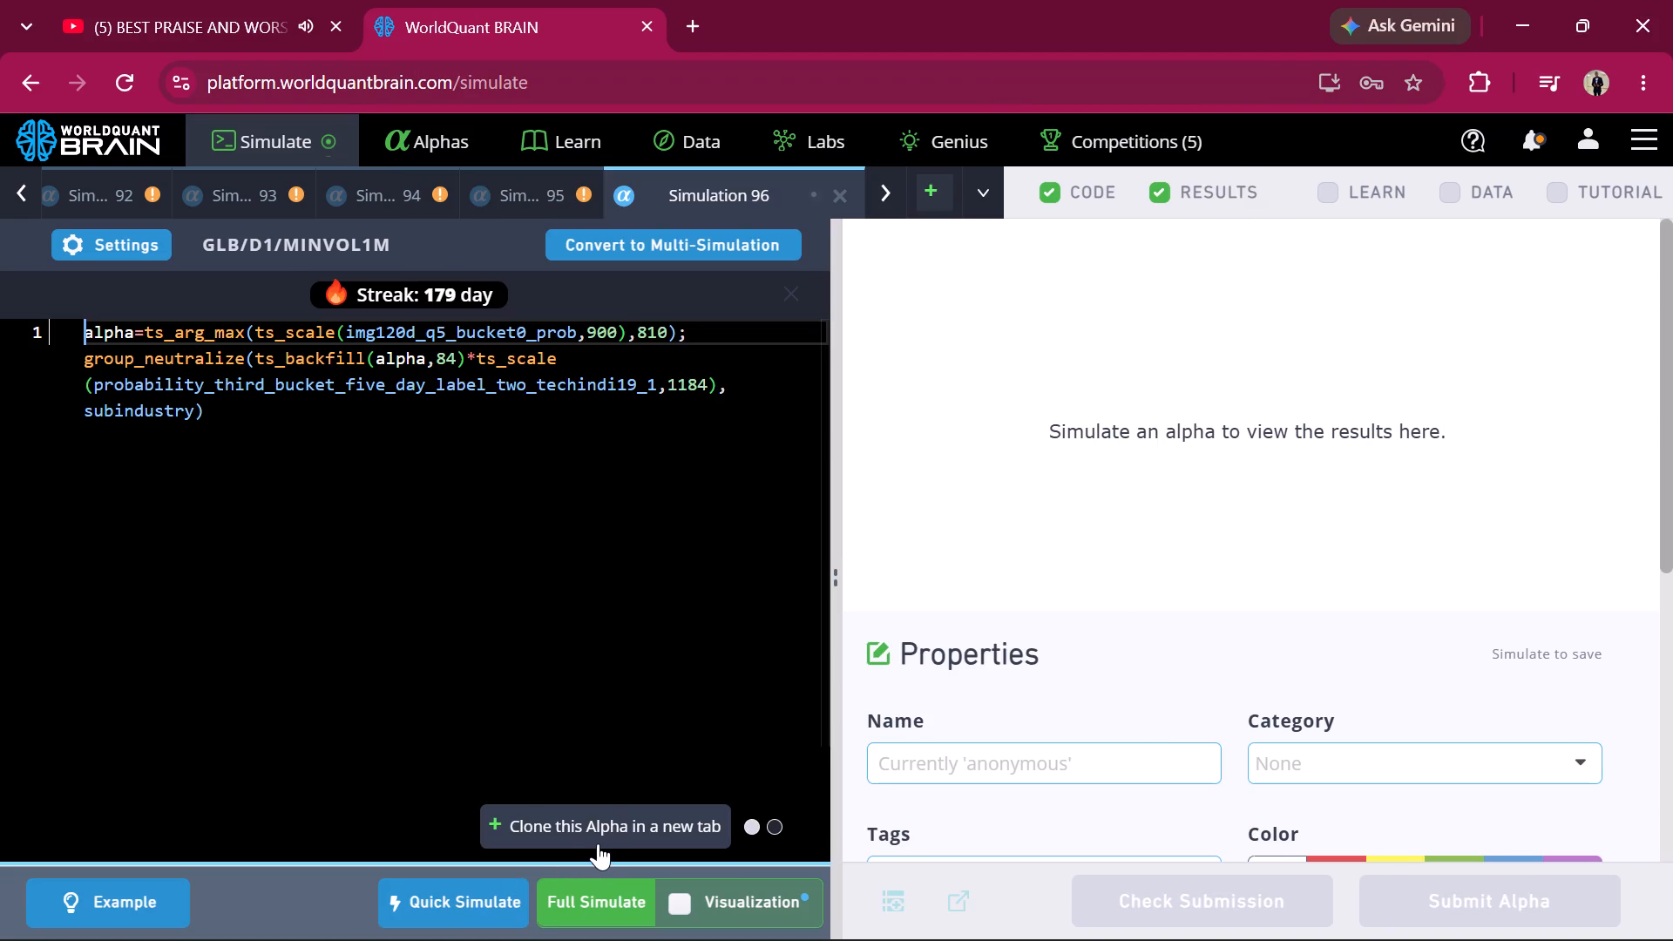
left_click(578, 888)
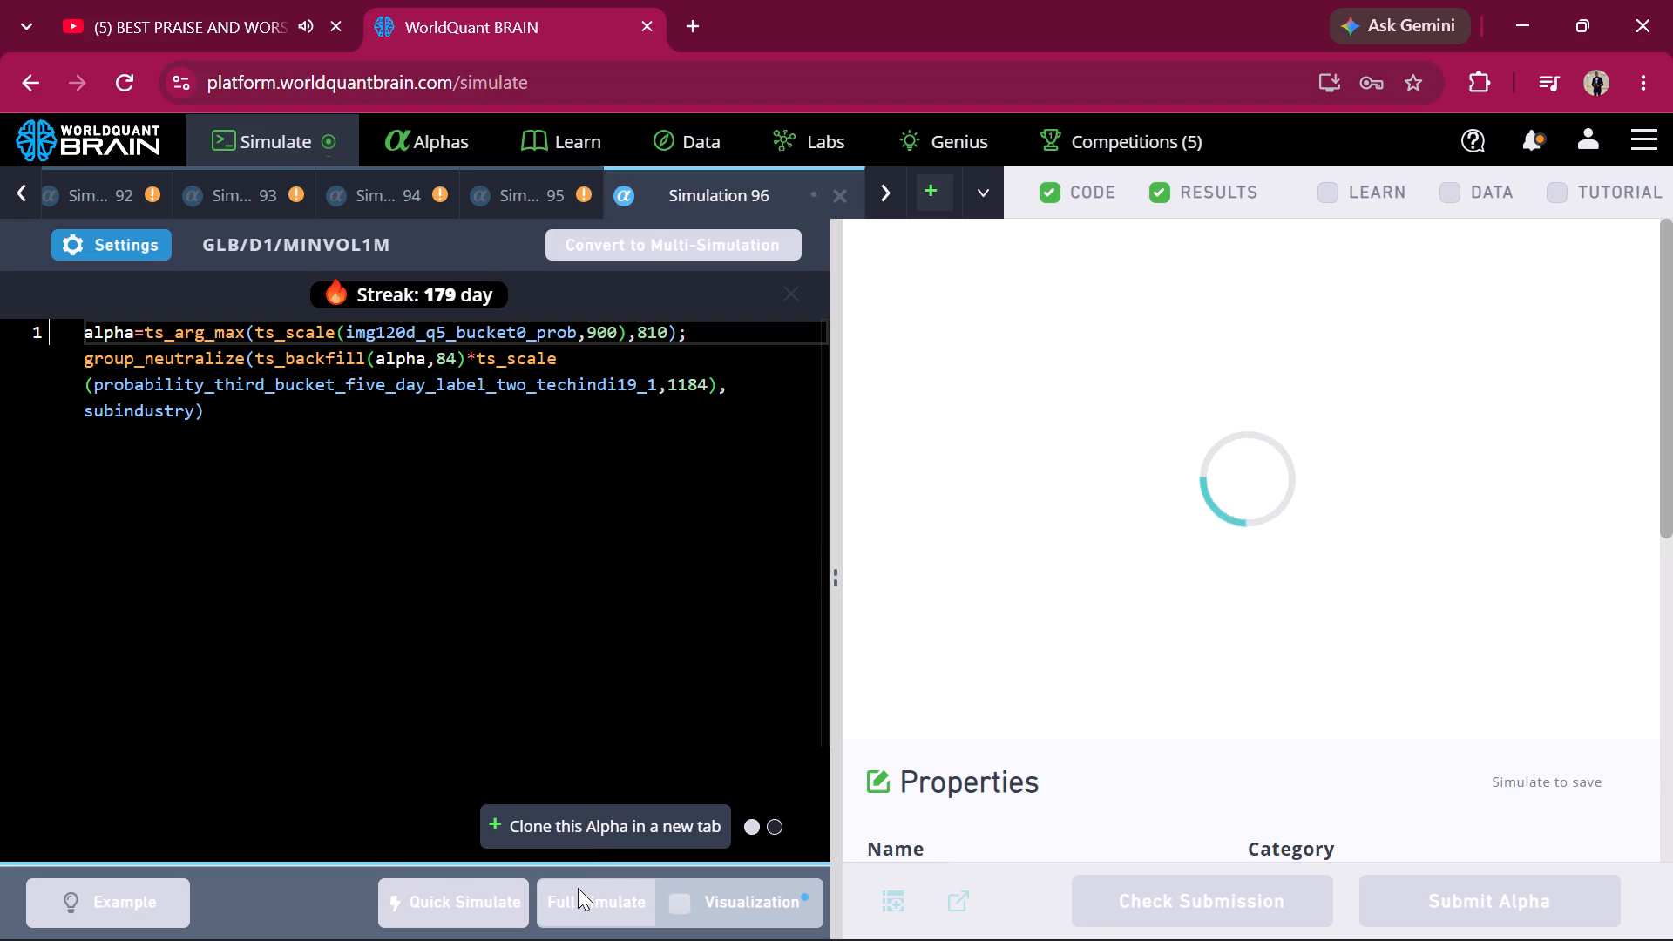
Clone the GLB/D1/MINVOL1M alpha being simulated into another new simulation.
left_click(578, 825)
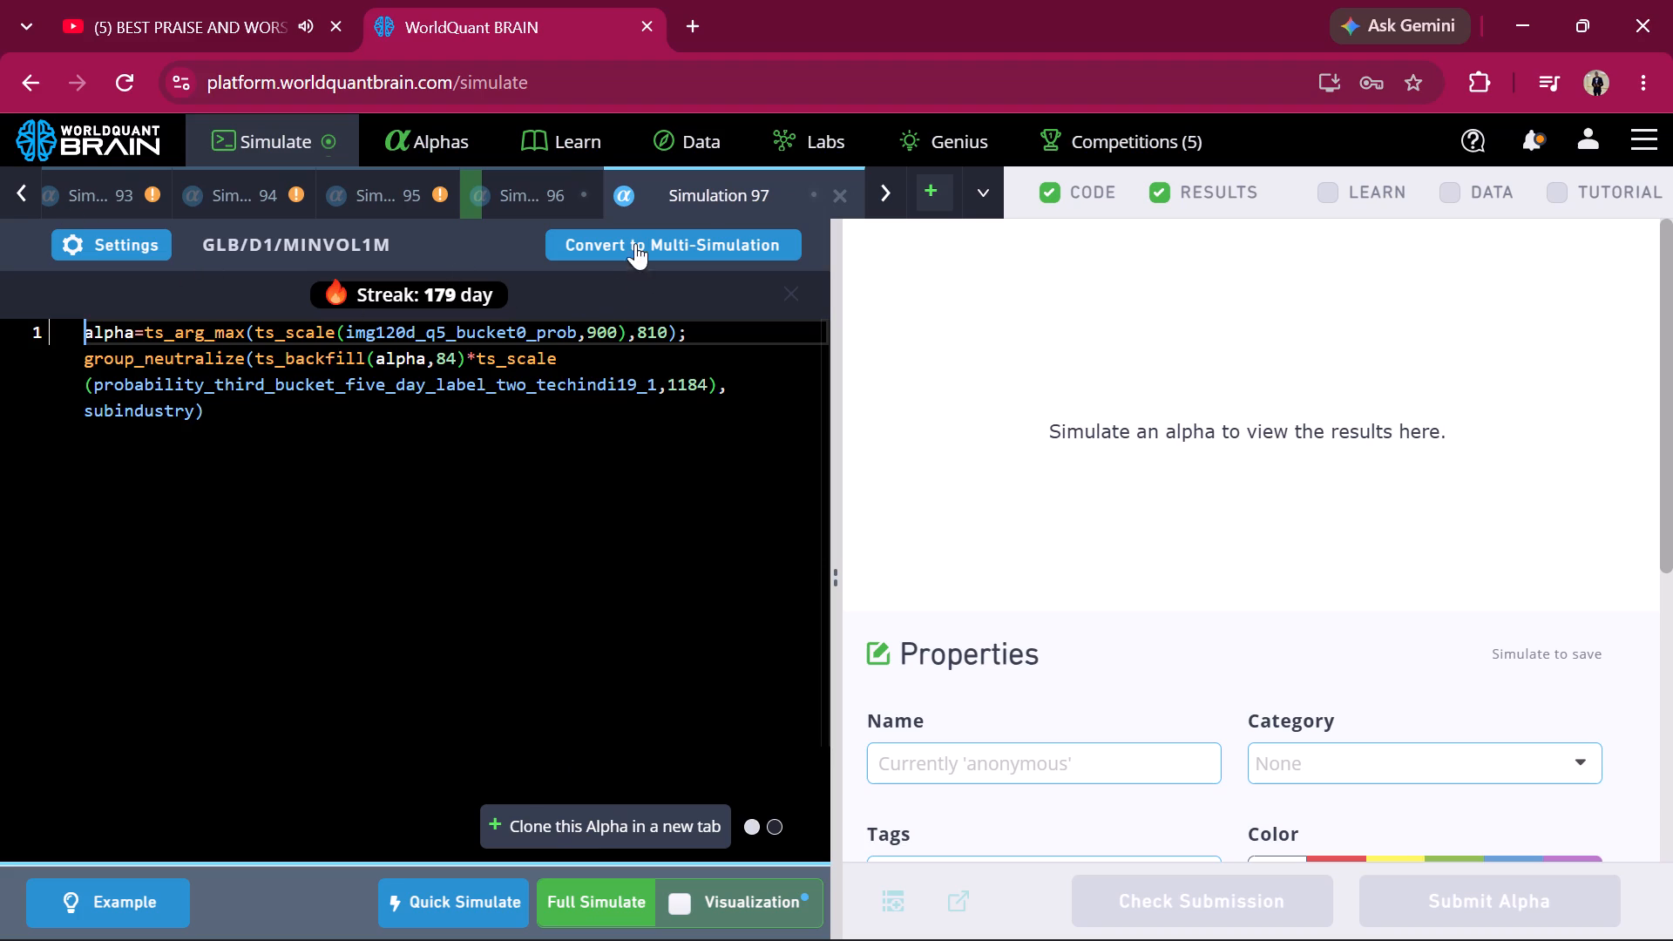
Check the expression and PnL chart in Simulation 93, and return to the newest GLB/D1/MINVOL1M clone.
double_click(143, 198)
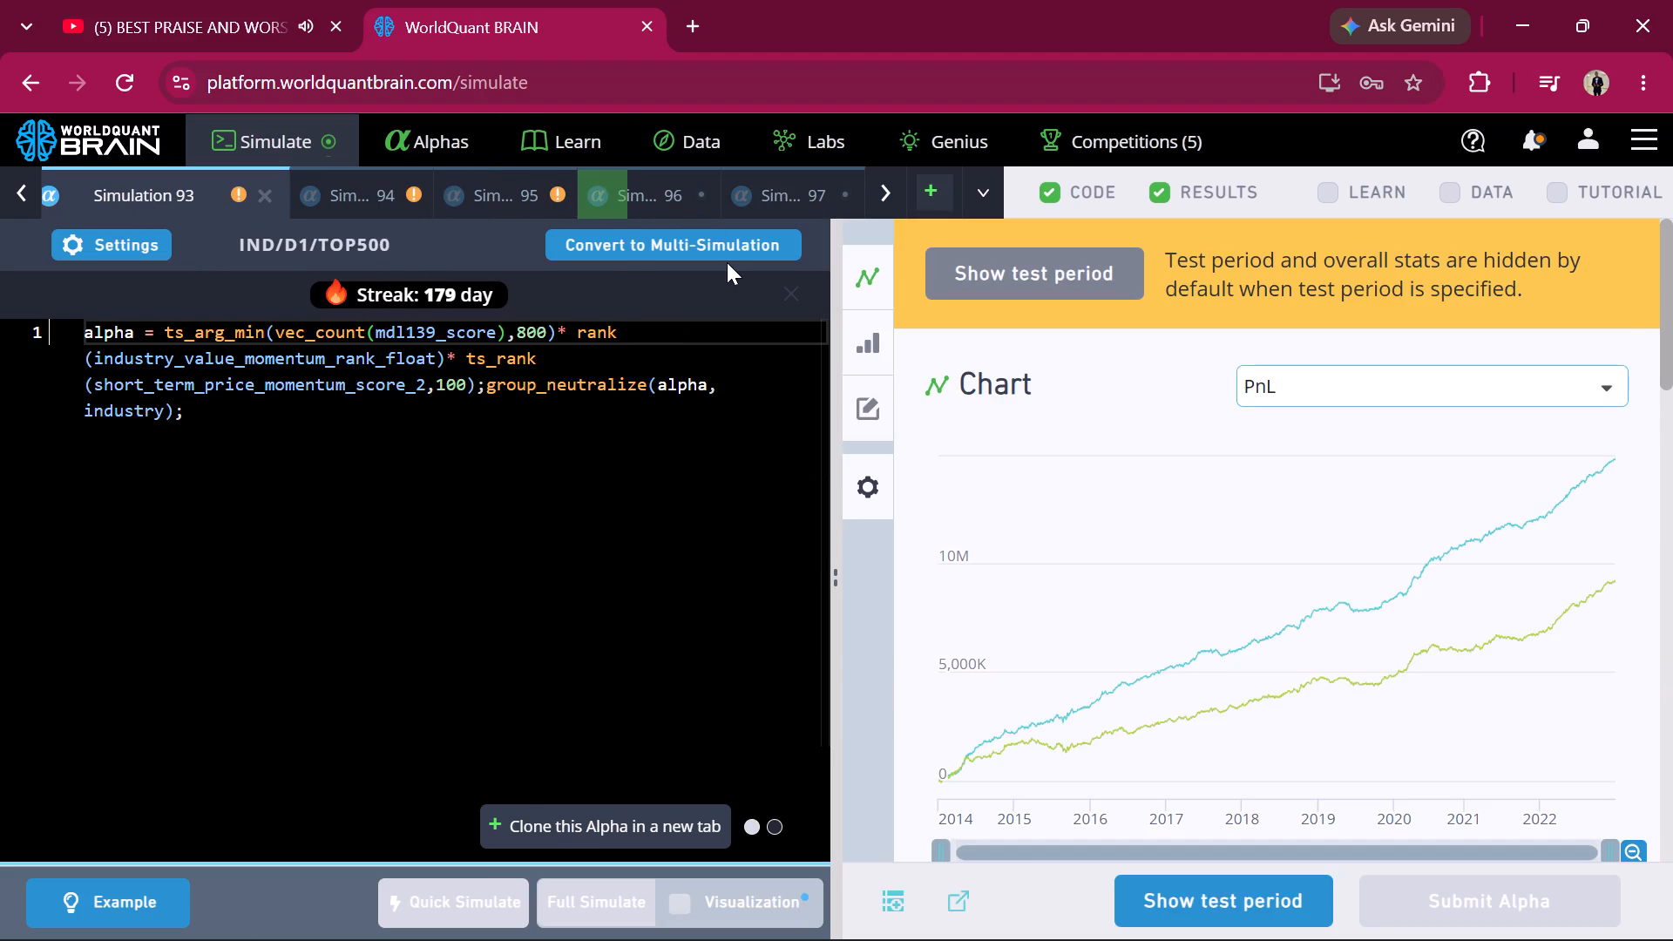
scroll(315, 213, "left", 3)
left_click(780, 198)
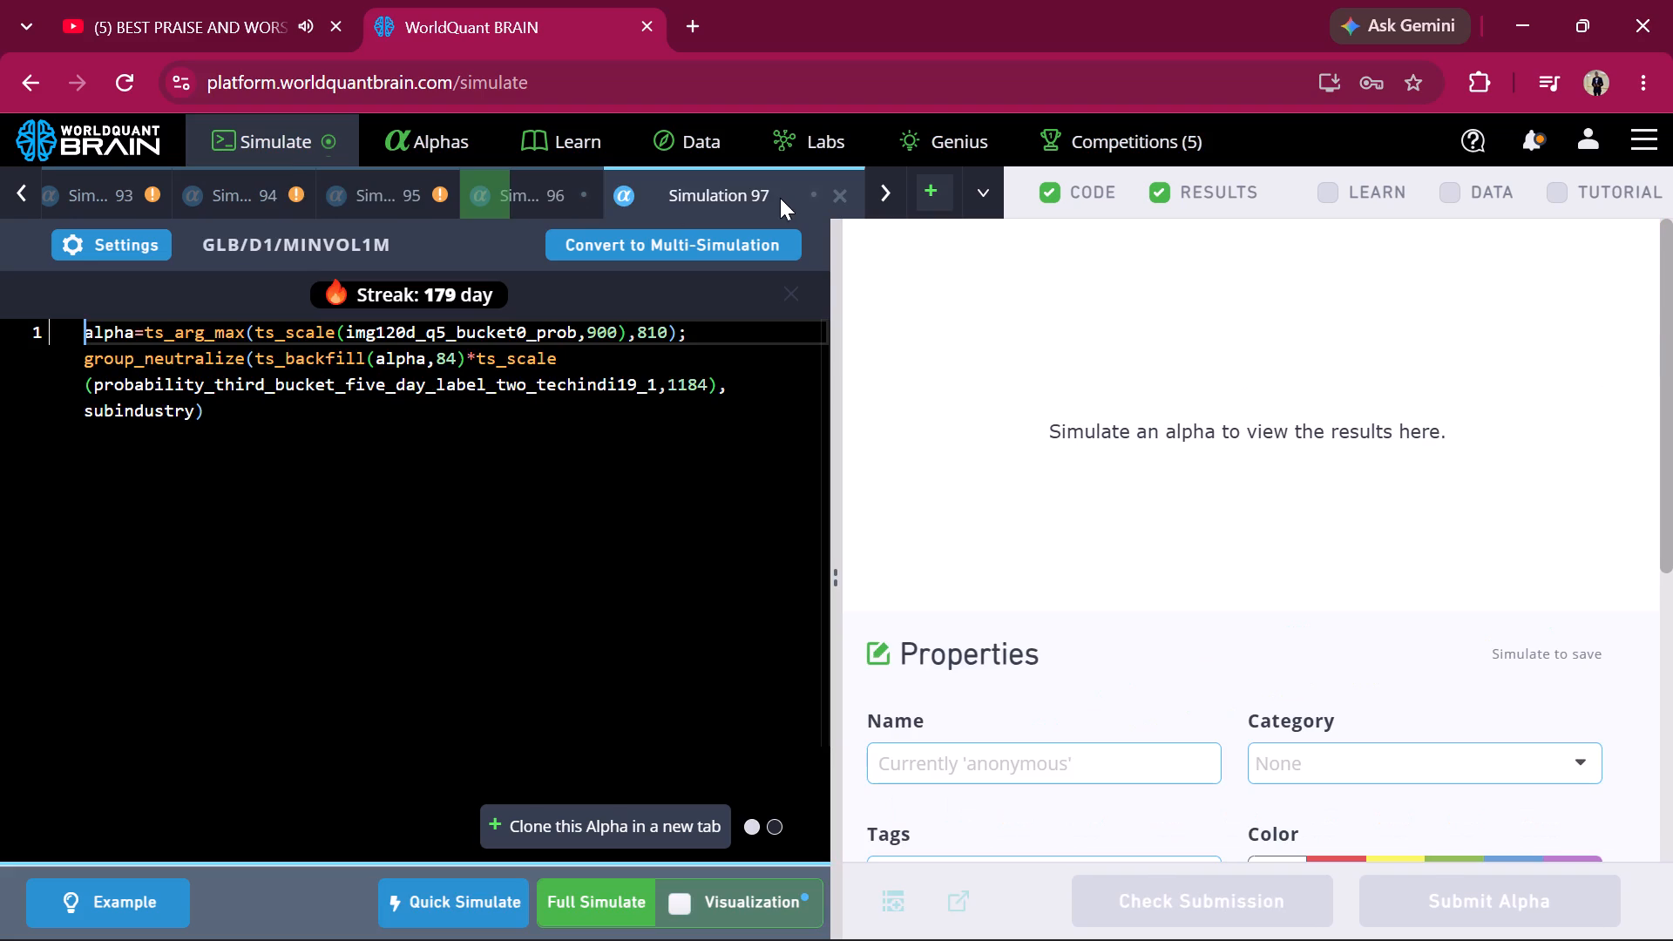
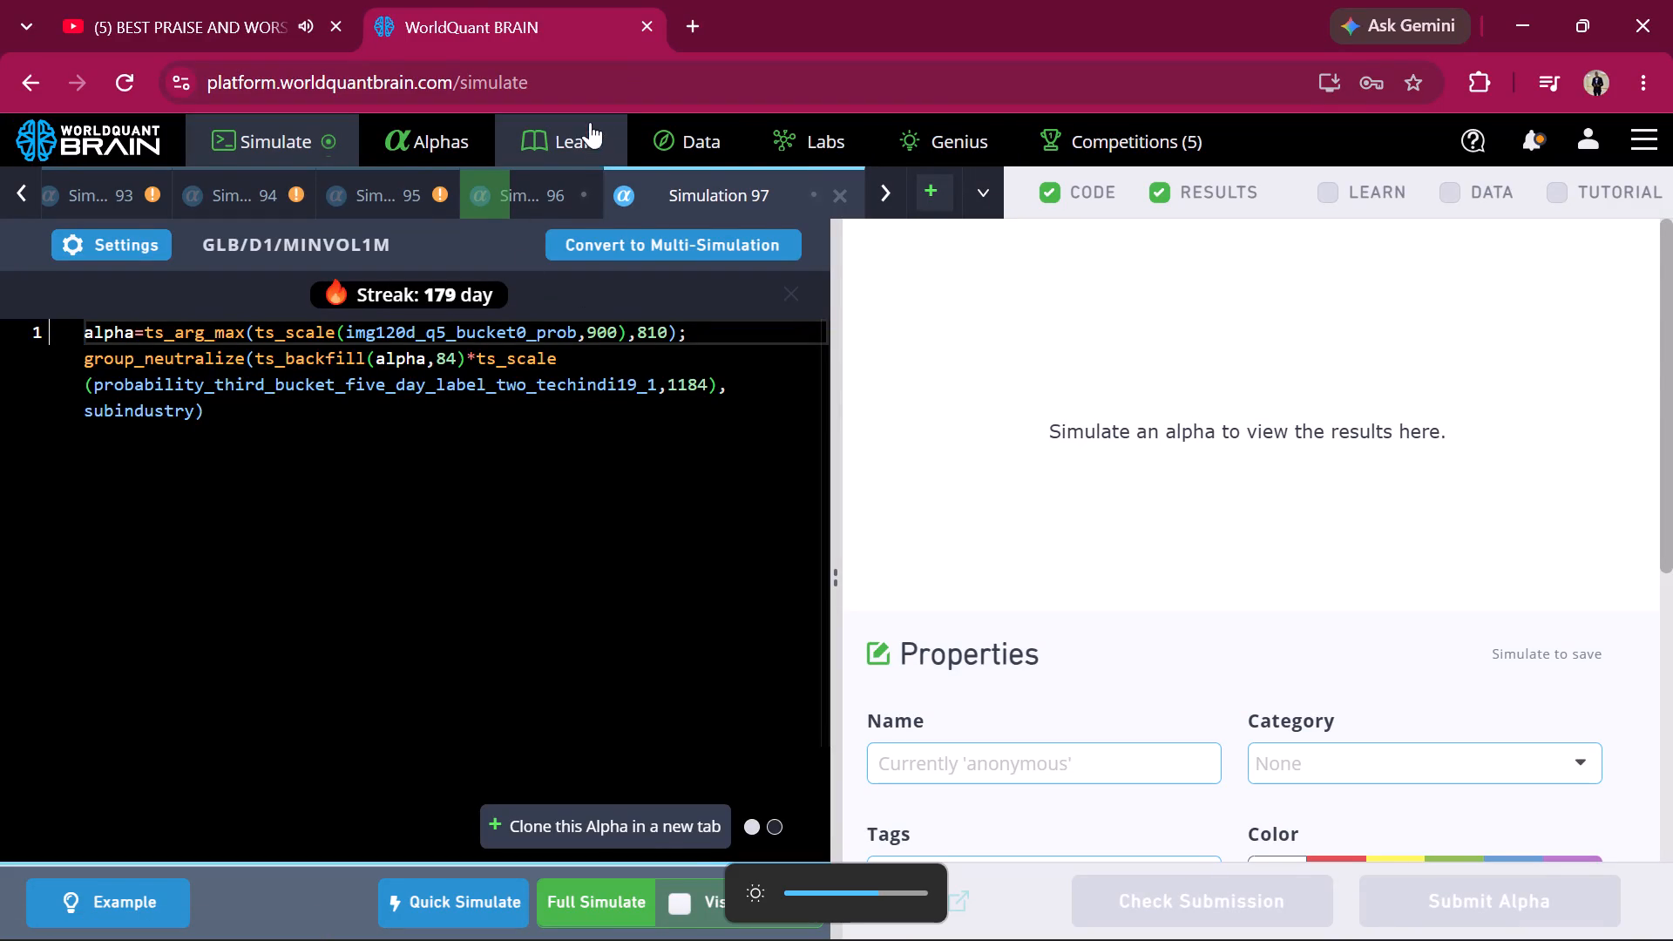
Review the Genius page down to the pyramid theme multipliers, examining the GLB/D1 categories.
double_click(576, 331)
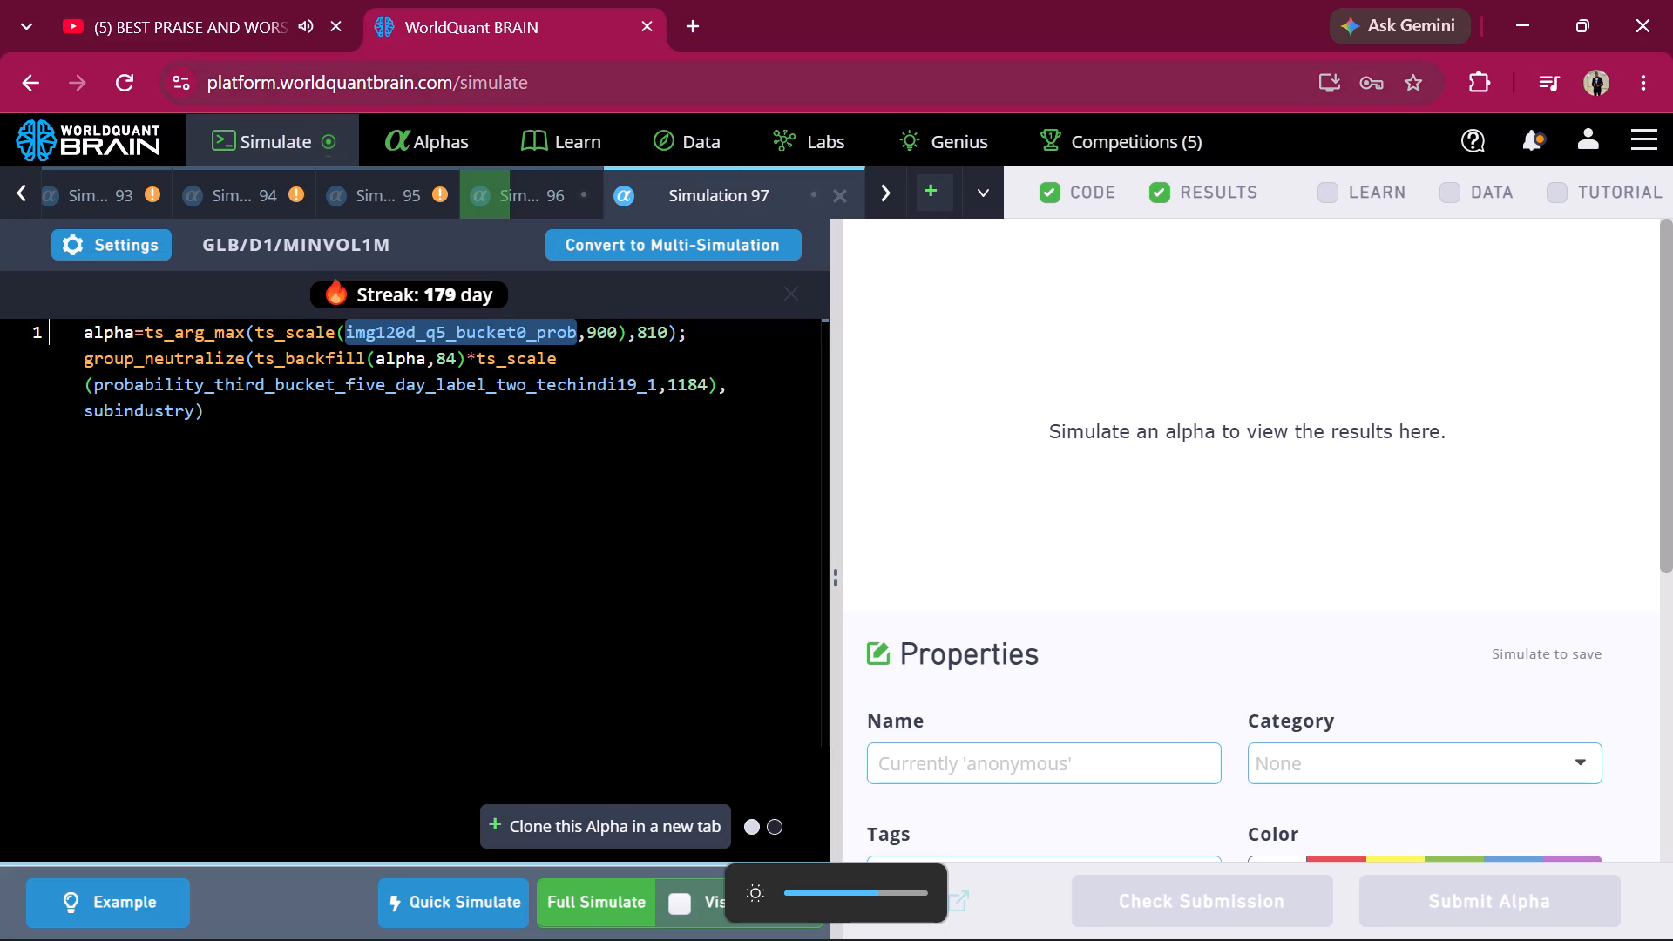
left_click(933, 125)
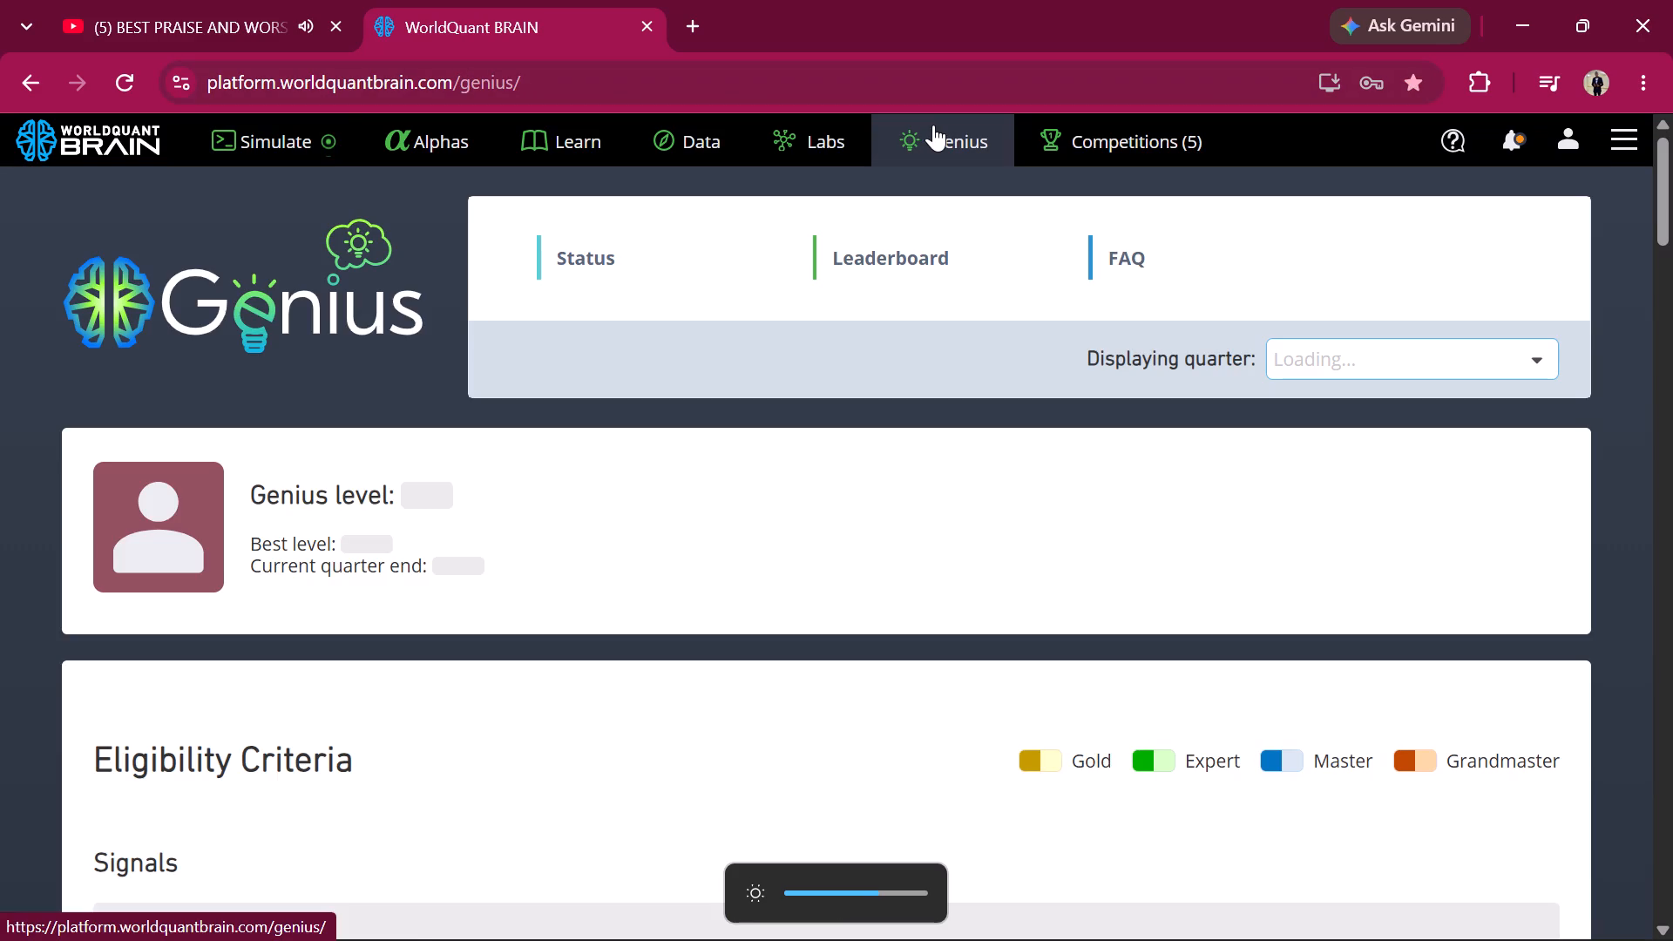
scroll(643, 629, "down", 3)
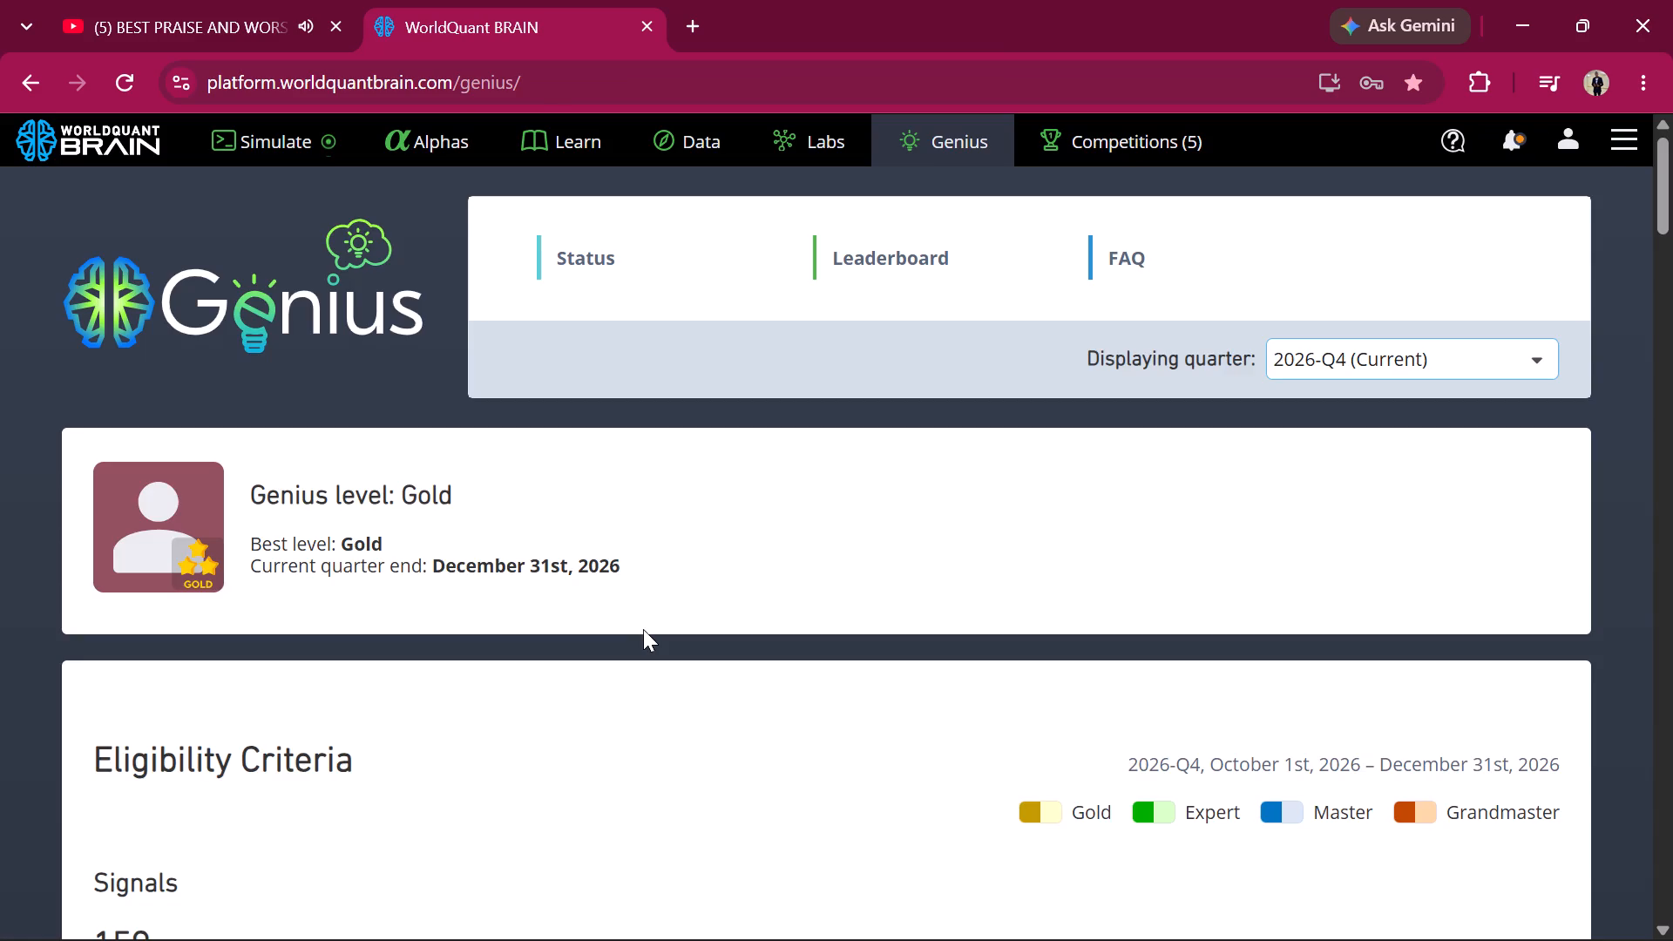
scroll(643, 629, "down", 5)
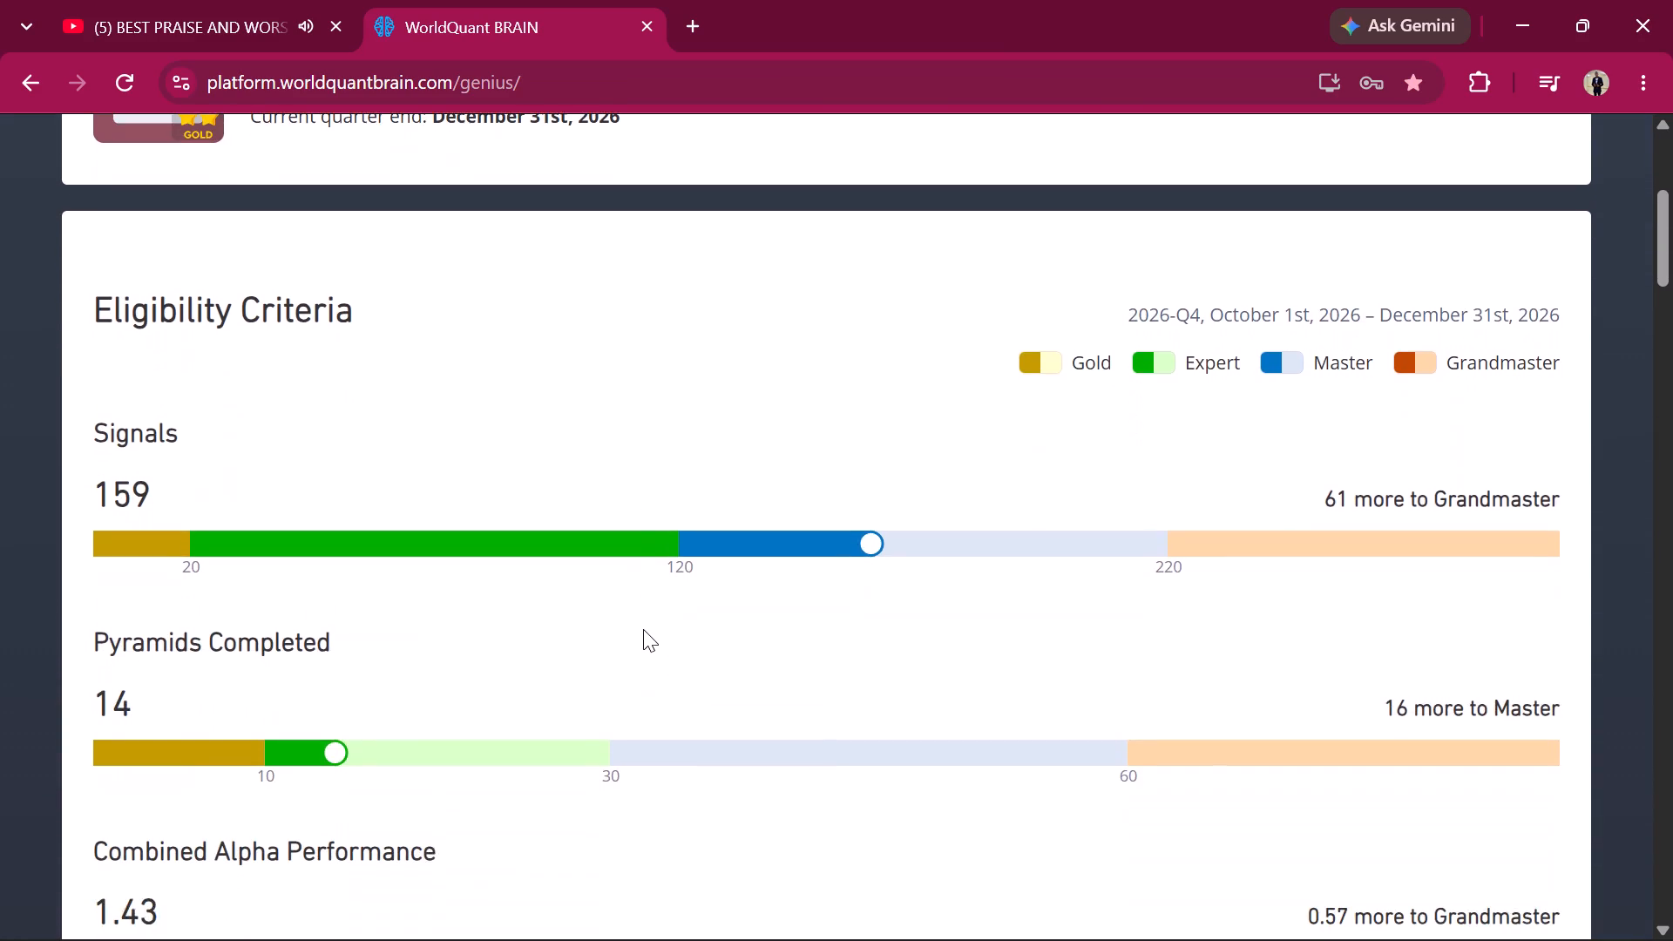
scroll(643, 629, "down", 9)
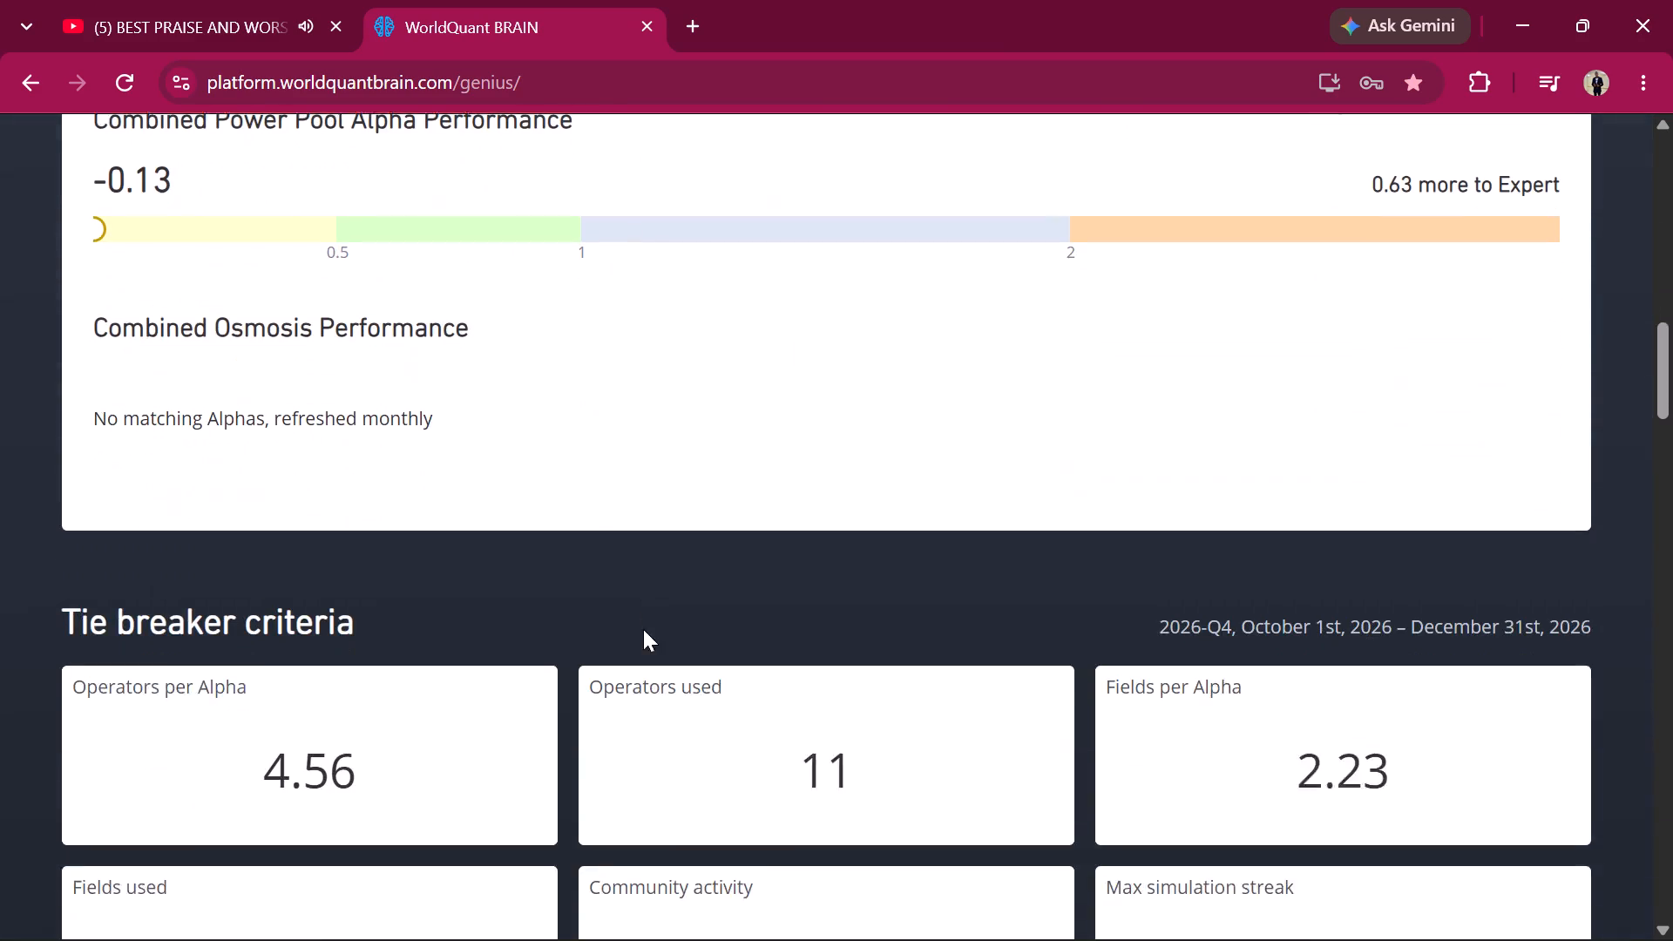
scroll(643, 629, "down", 10)
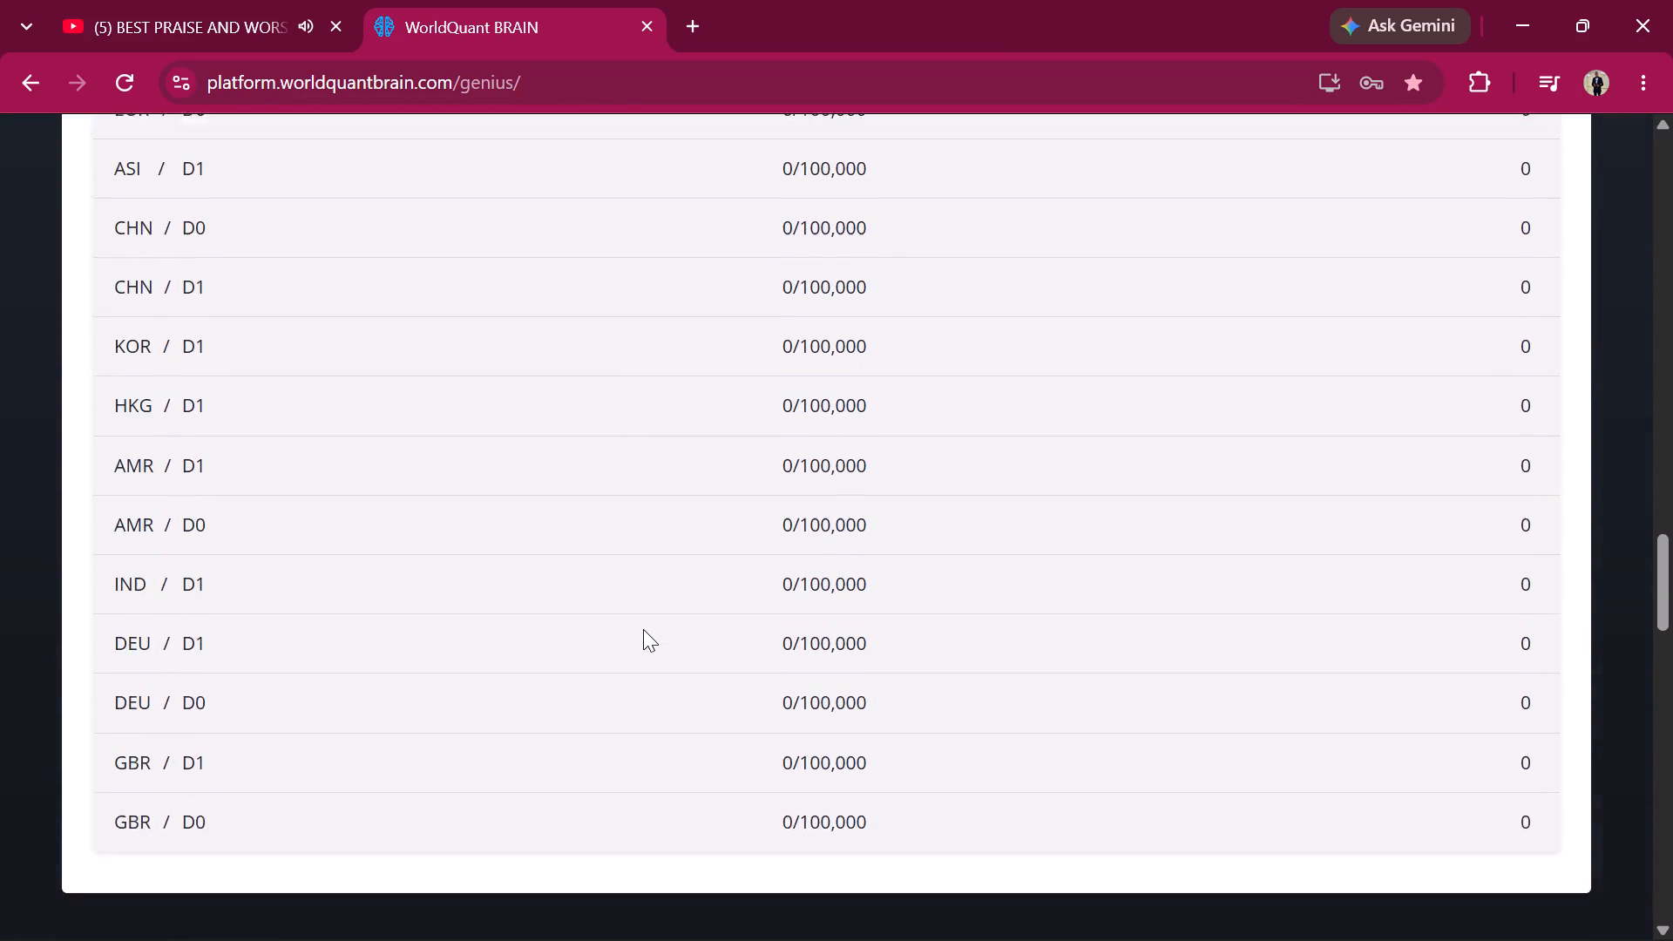
scroll(643, 629, "down", 12)
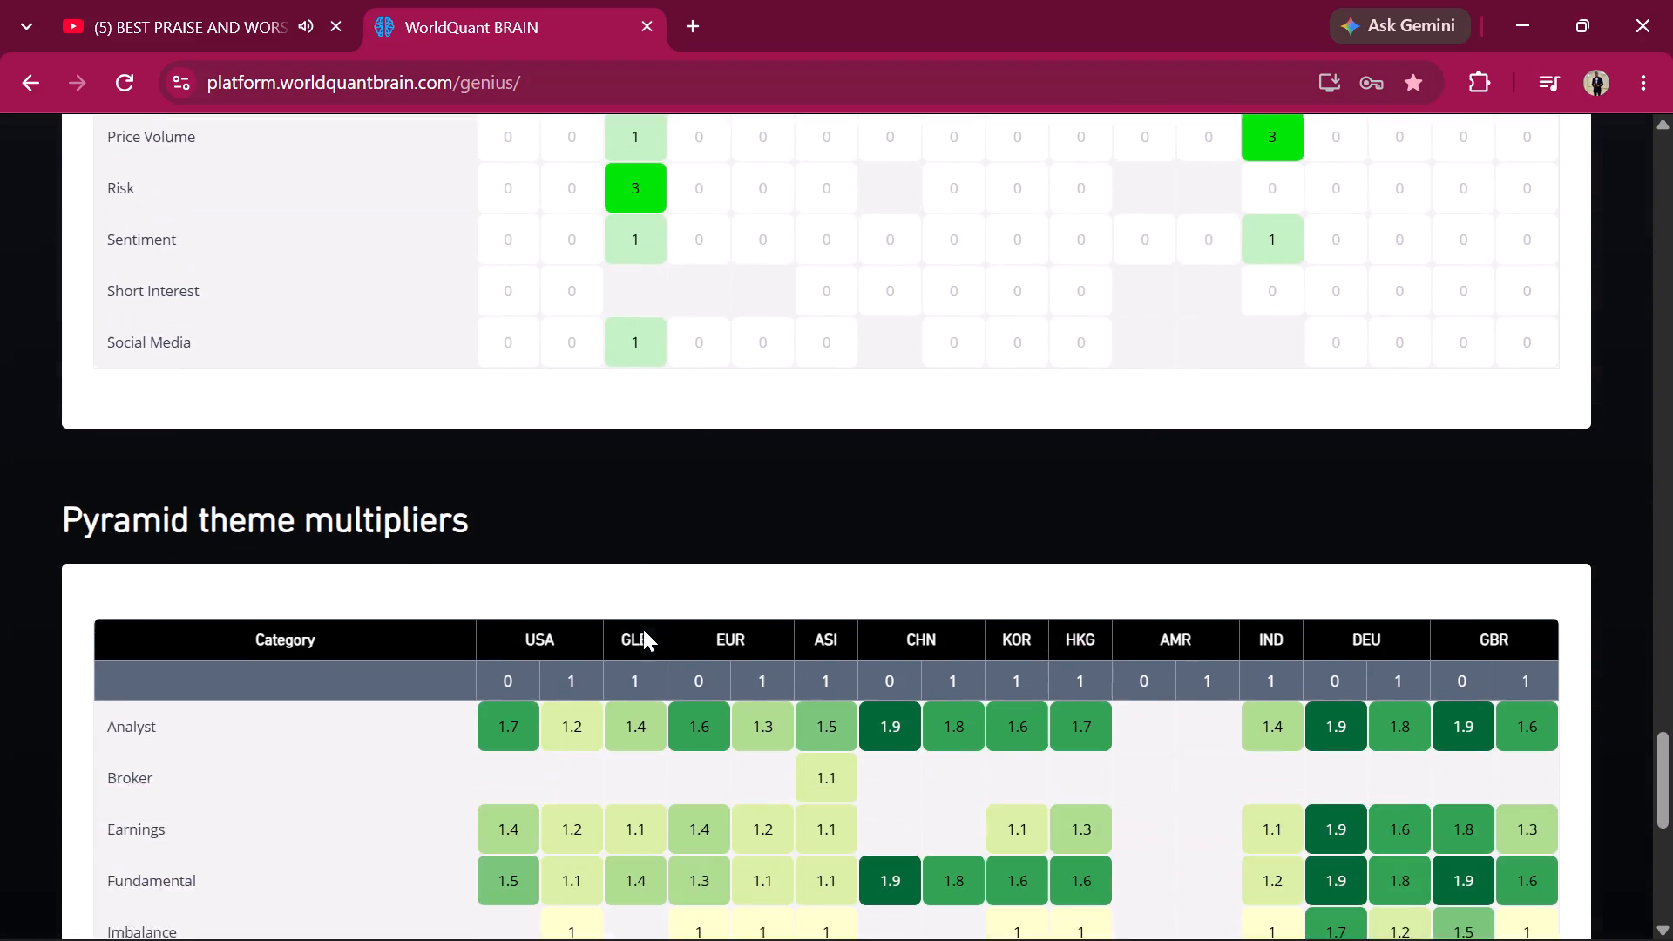
scroll(643, 629, "down", 1)
scroll(1074, 610, "down", 2)
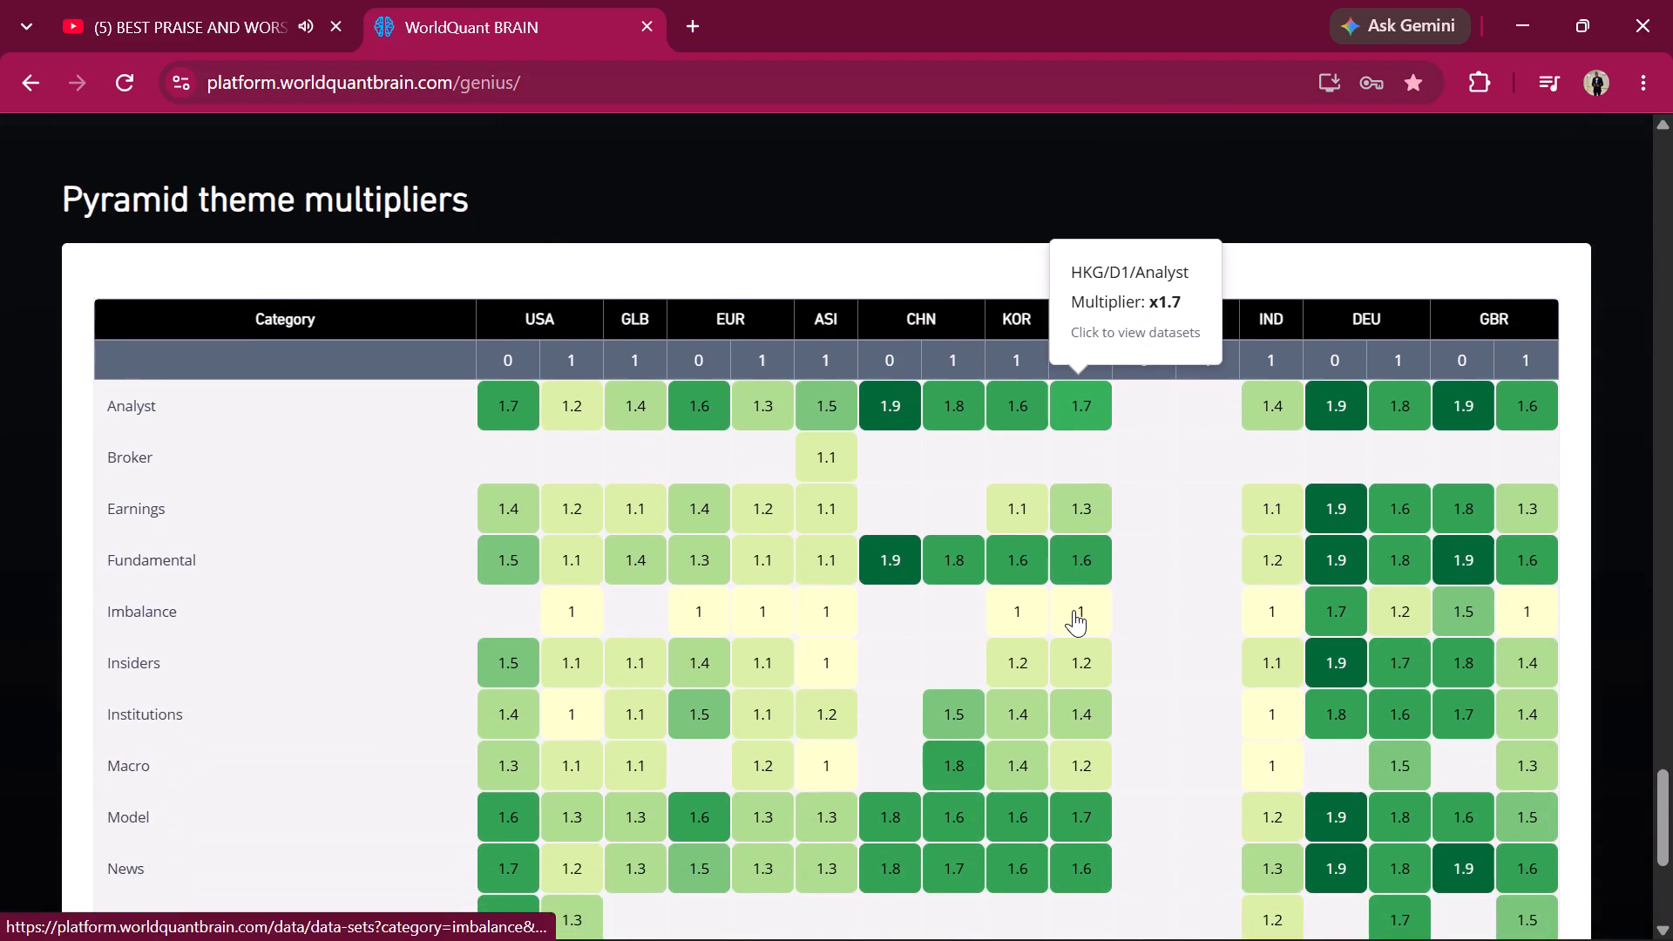
scroll(1074, 610, "down", 1)
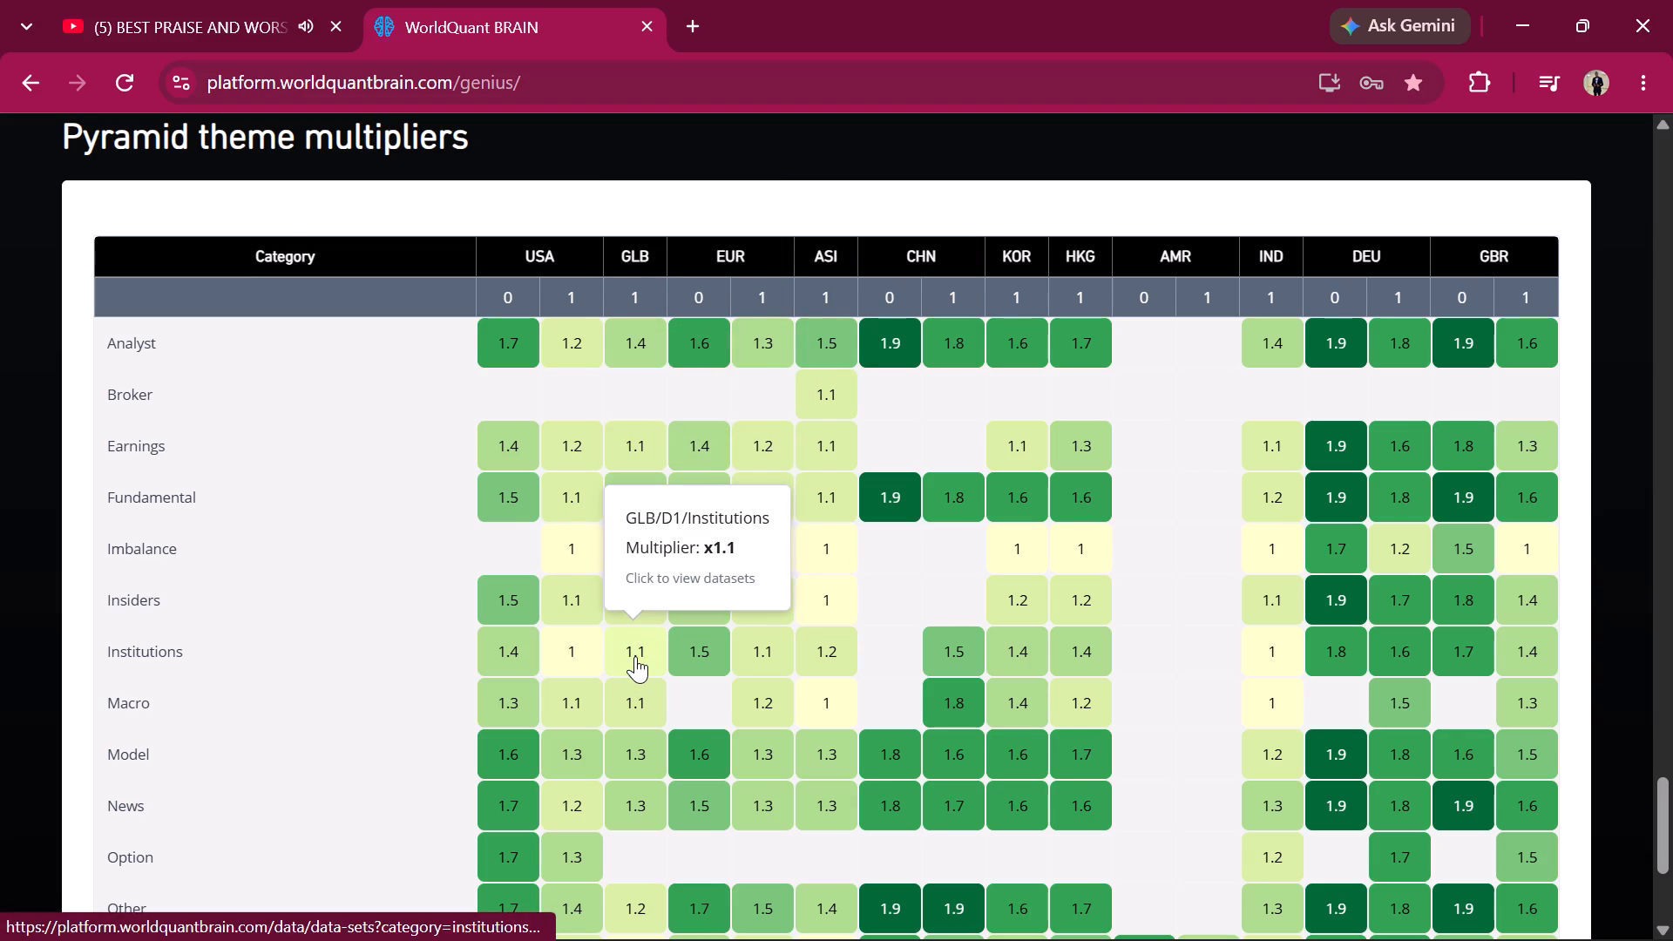
Open the Job records from job posting dataset through the GLB/D1 Macro pyramid multiplier.
left_click(632, 714)
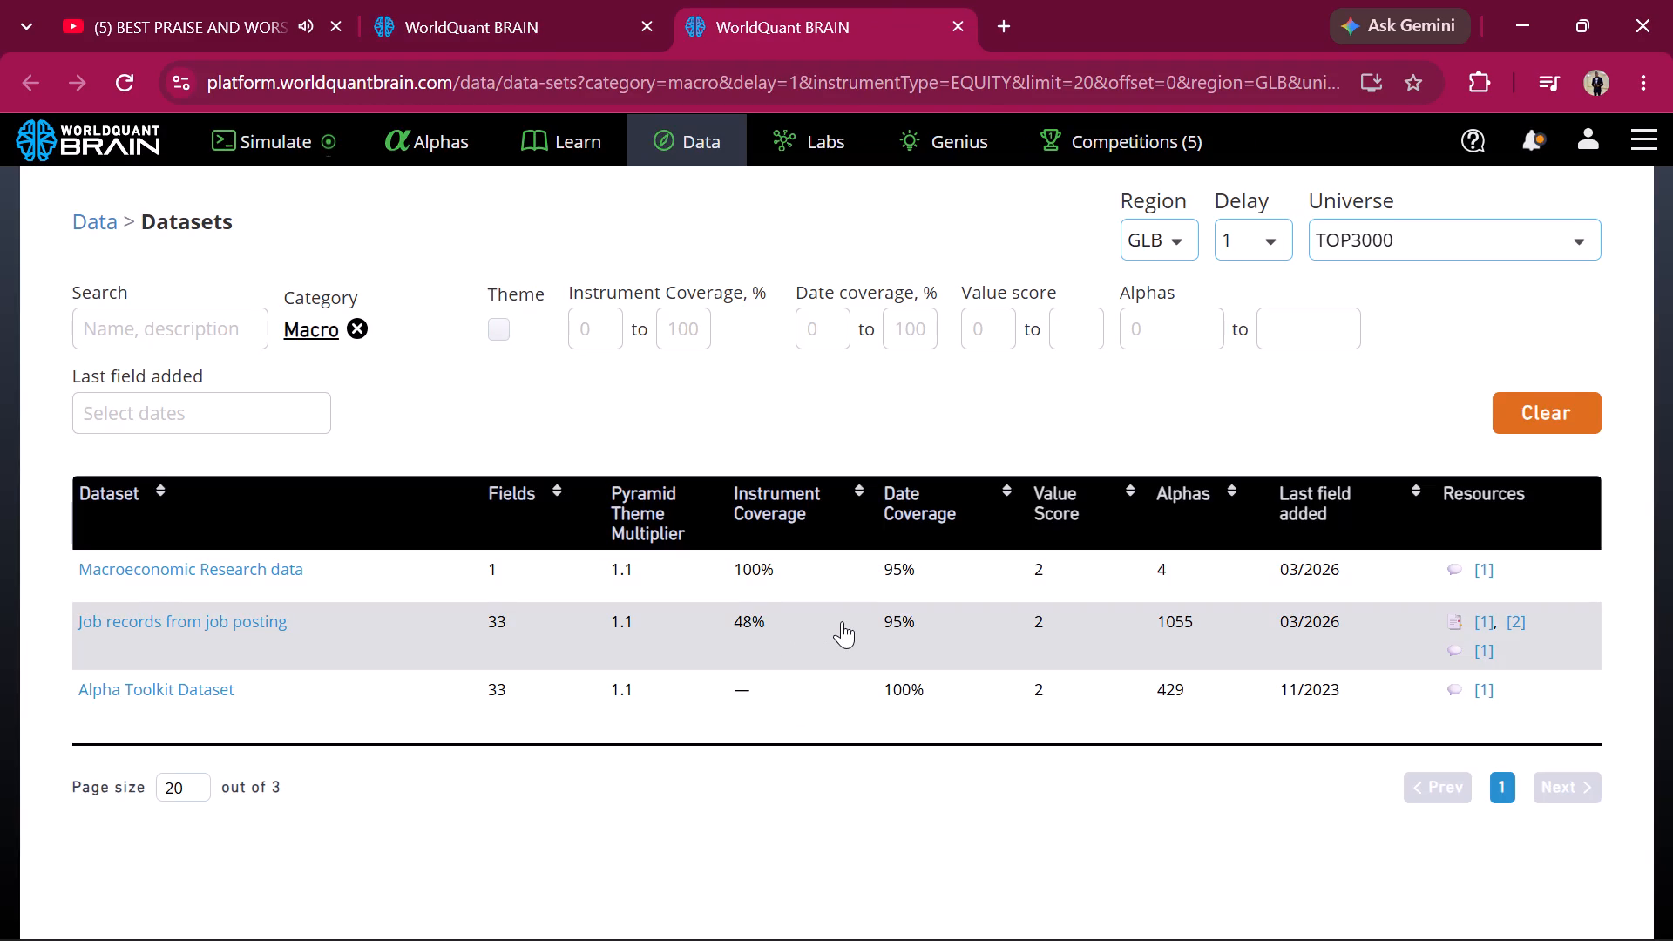
left_click(842, 621)
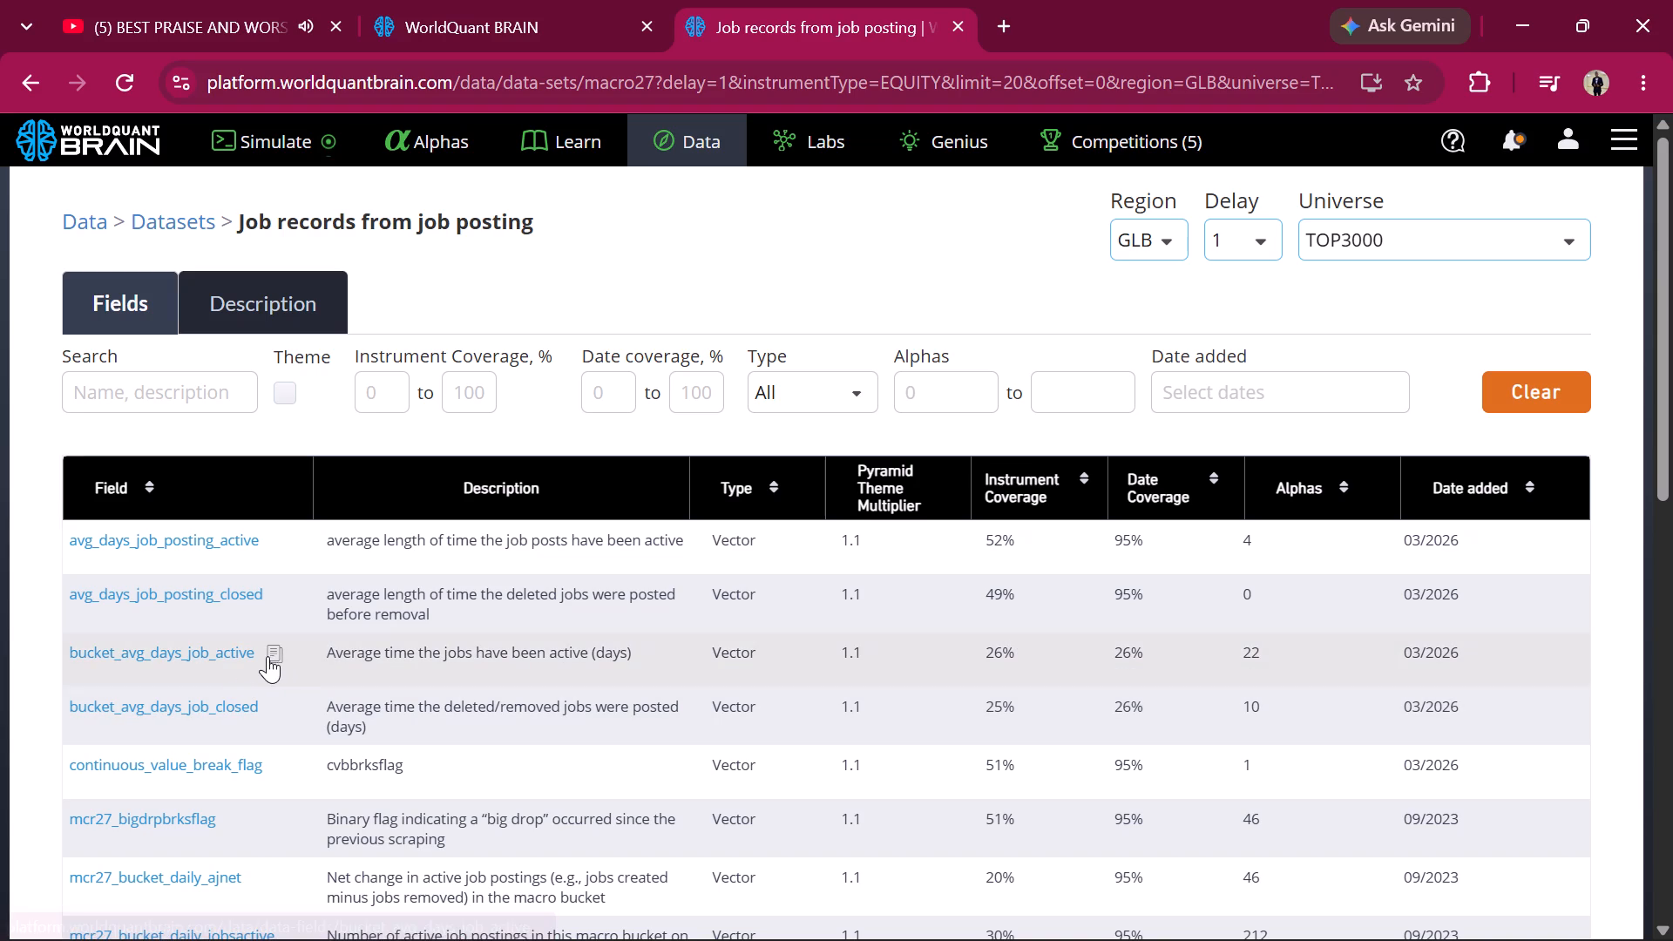
Copy the field names bucket_avg_days_job_active, bucket_avg_days_job_closed, mcr27_bigdrpbrksflag, mcr27_bucket_daily_ajnet and mcr27_bucket_daily_jobsactive one after another.
left_click(265, 656)
scroll(265, 656, "down", 1)
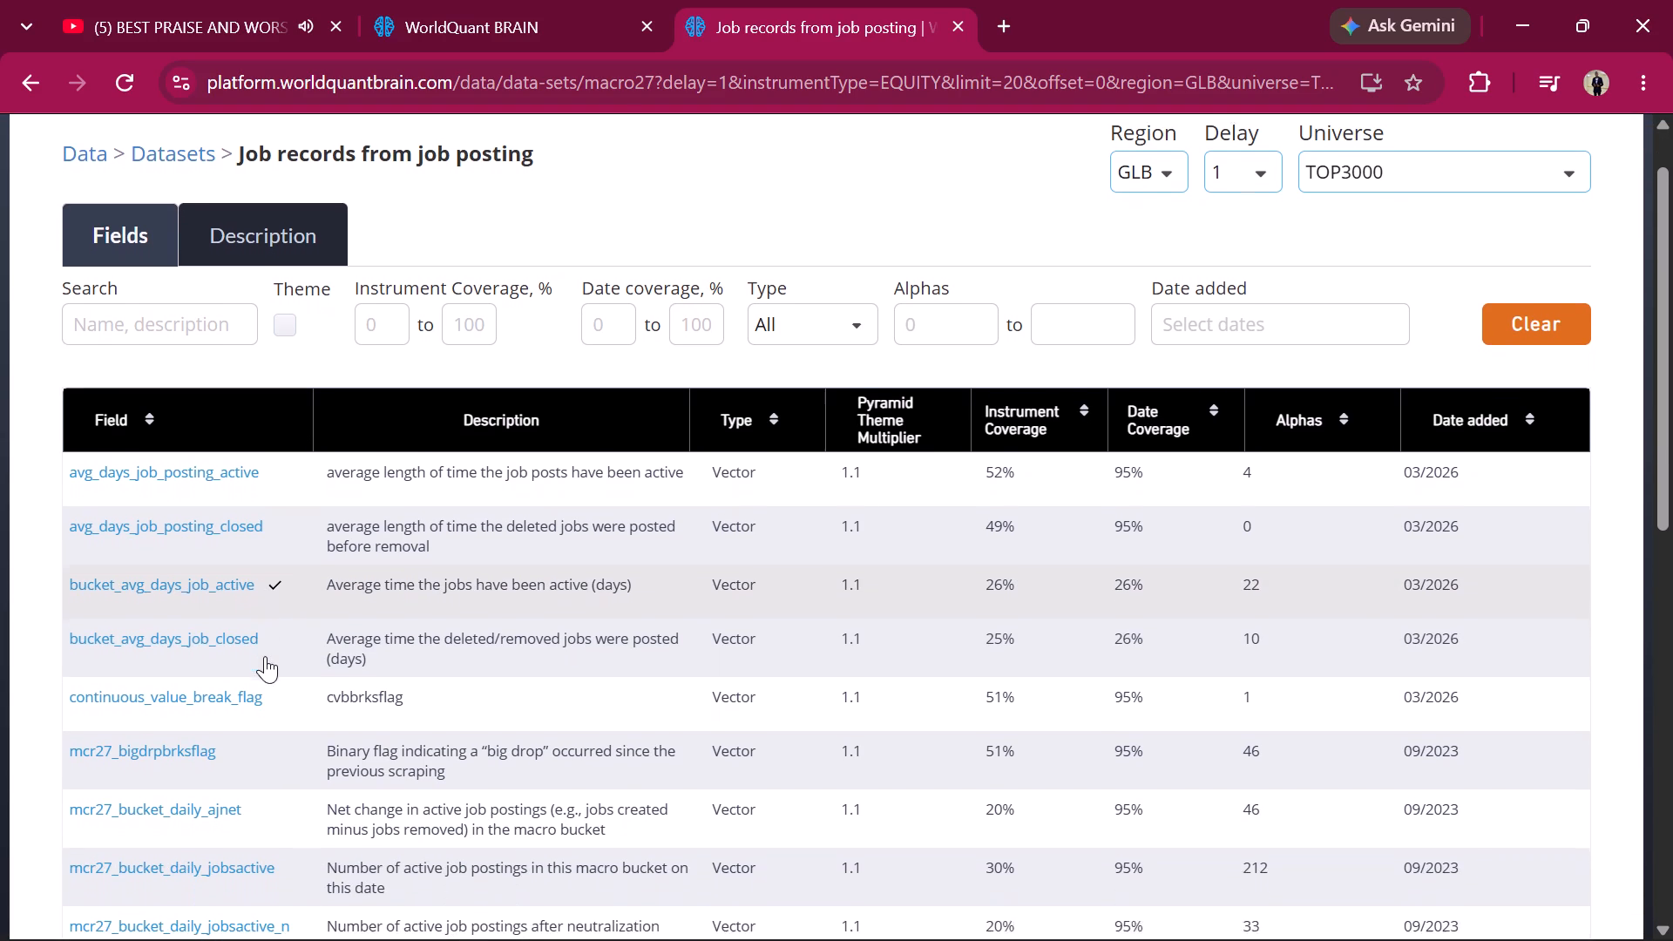
scroll(265, 656, "down", 1)
left_click(281, 639)
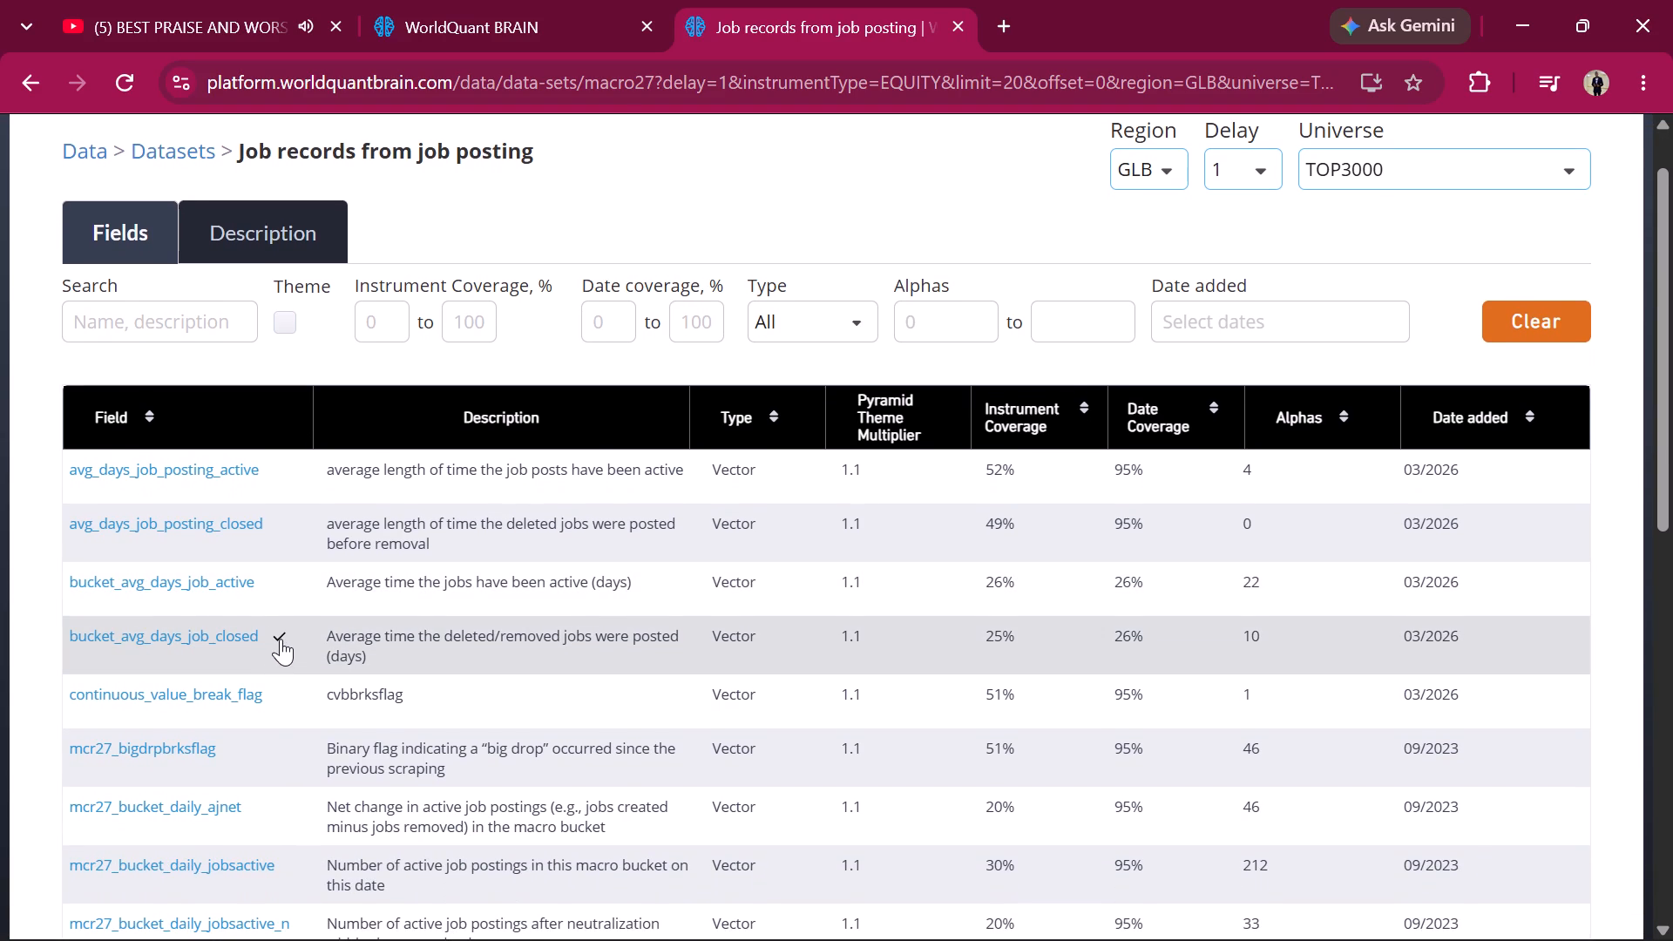
scroll(281, 639, "down", 2)
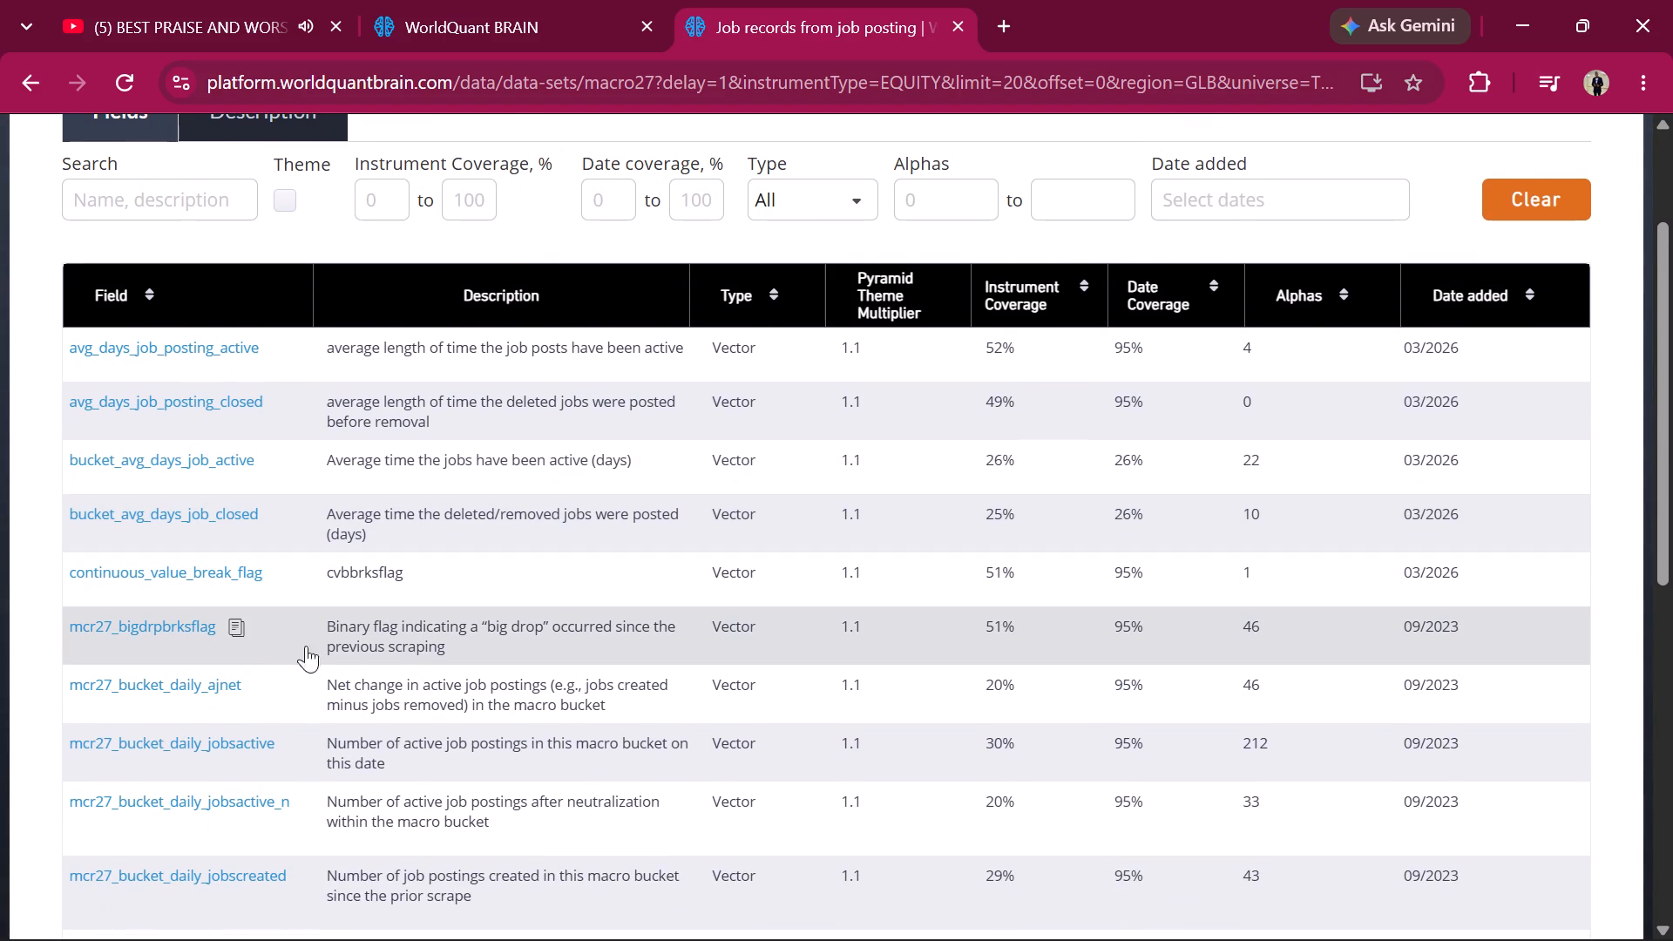
left_click(234, 627)
scroll(234, 627, "down", 1)
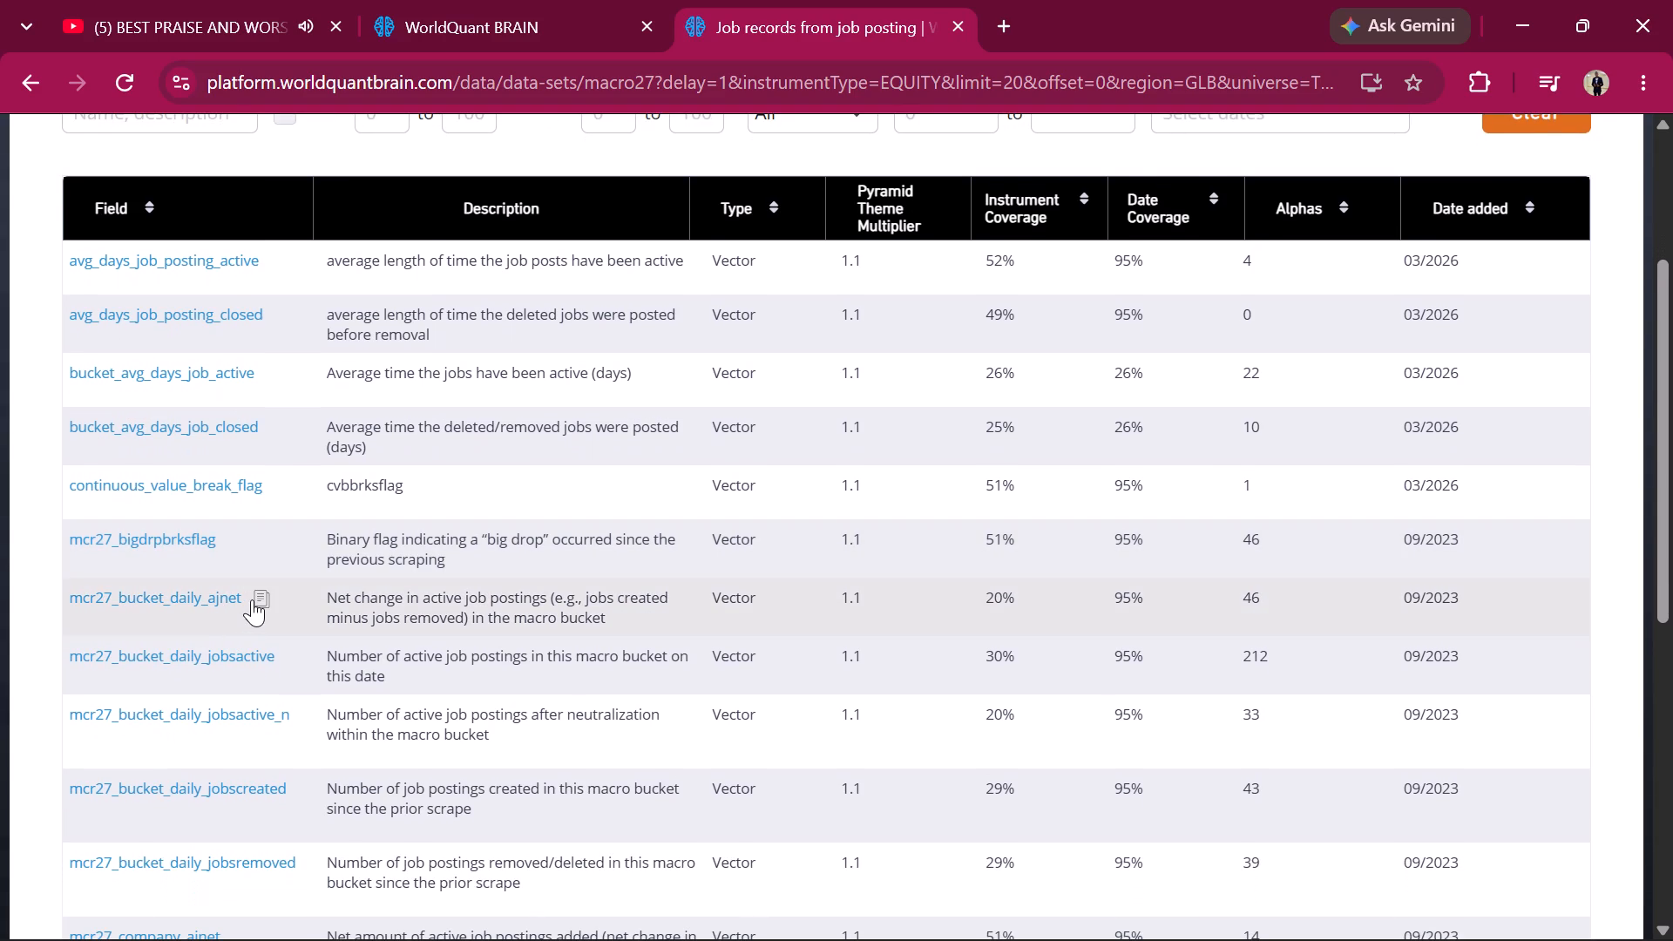
left_click(252, 599)
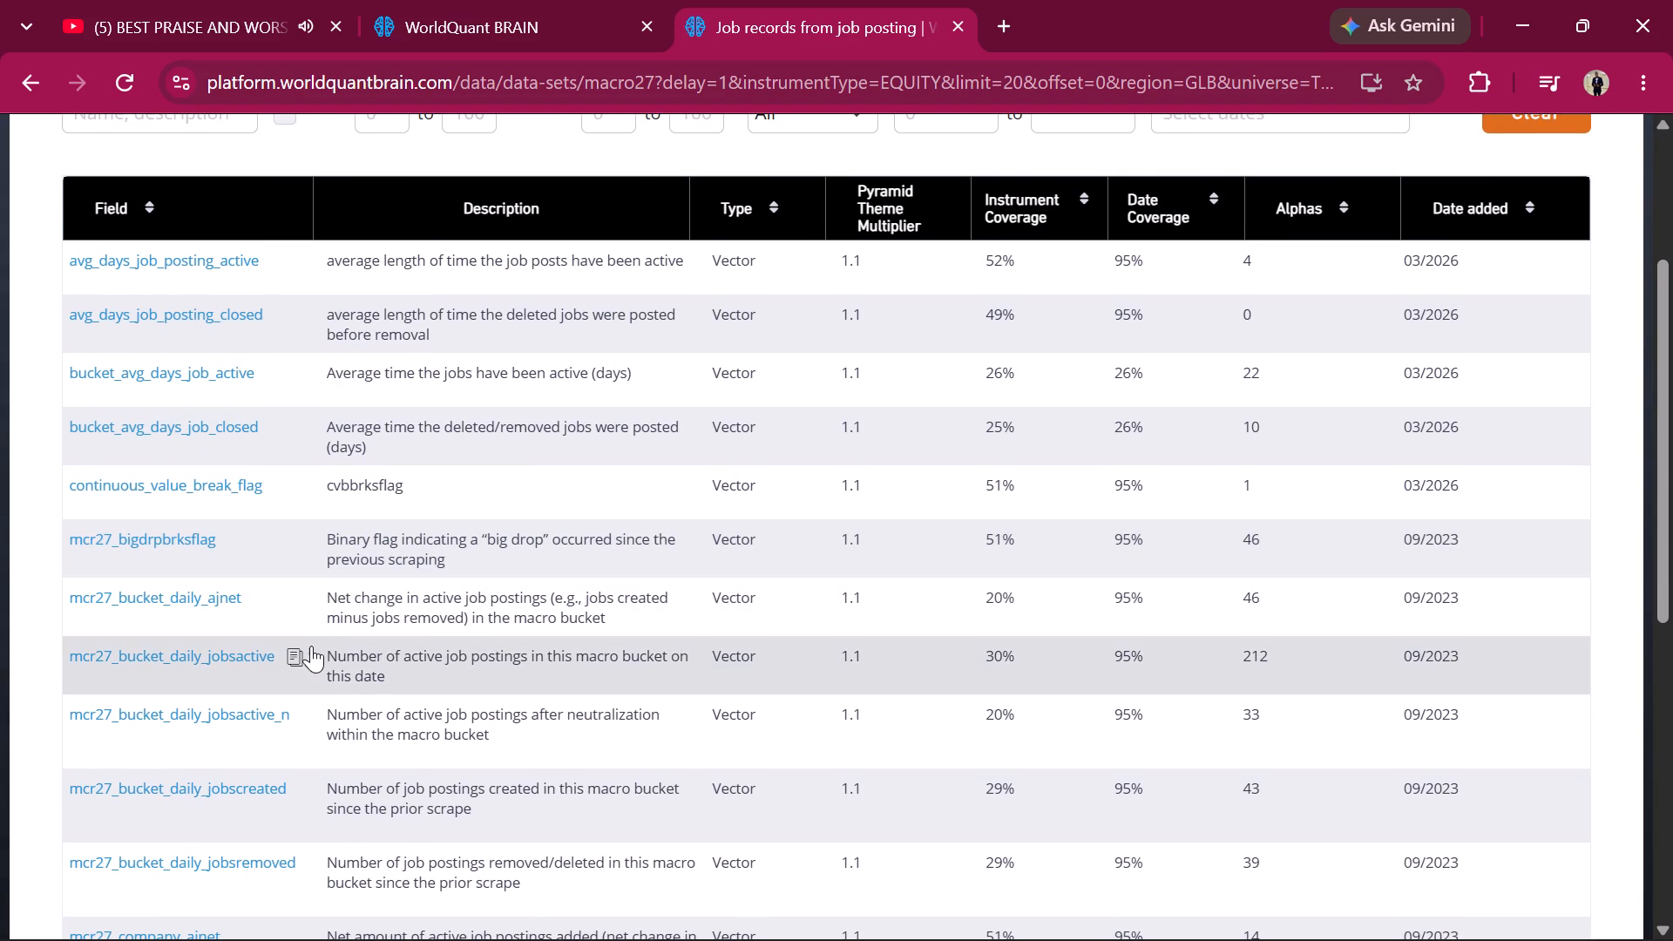
left_click(301, 654)
Return to Simulation 97 and replace the field img120d_q5_bucket0_prob with the copied mcr27_bucket_daily_jobsactive.
left_click(530, 36)
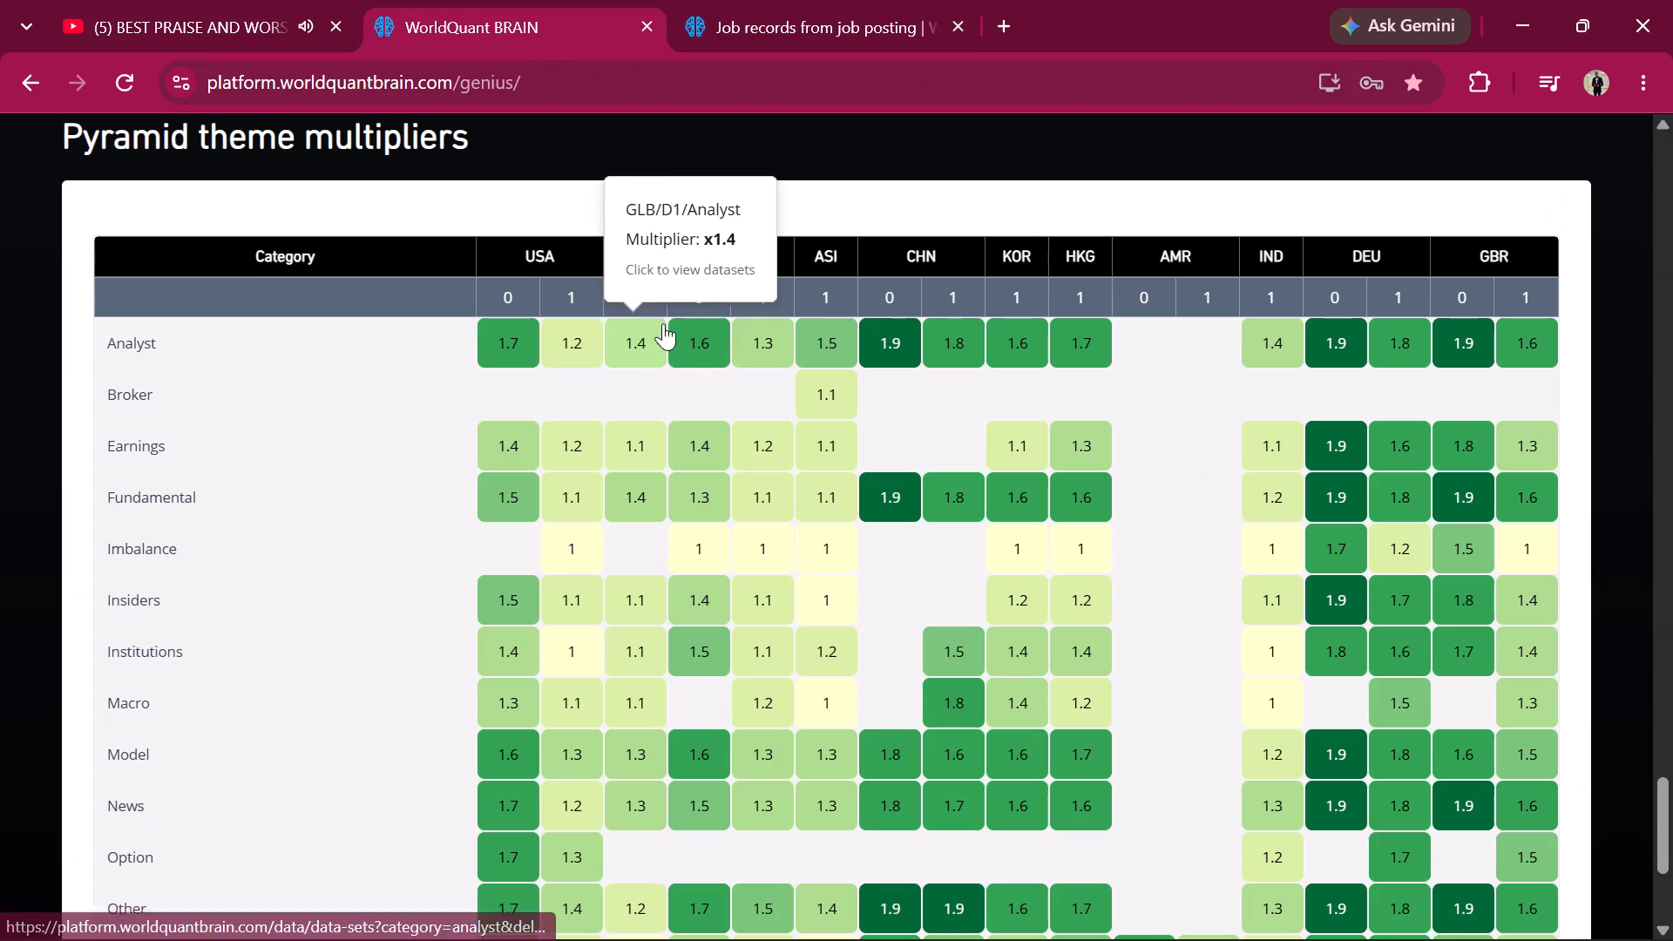
scroll(663, 323, "up", 18)
scroll(663, 323, "up", 5)
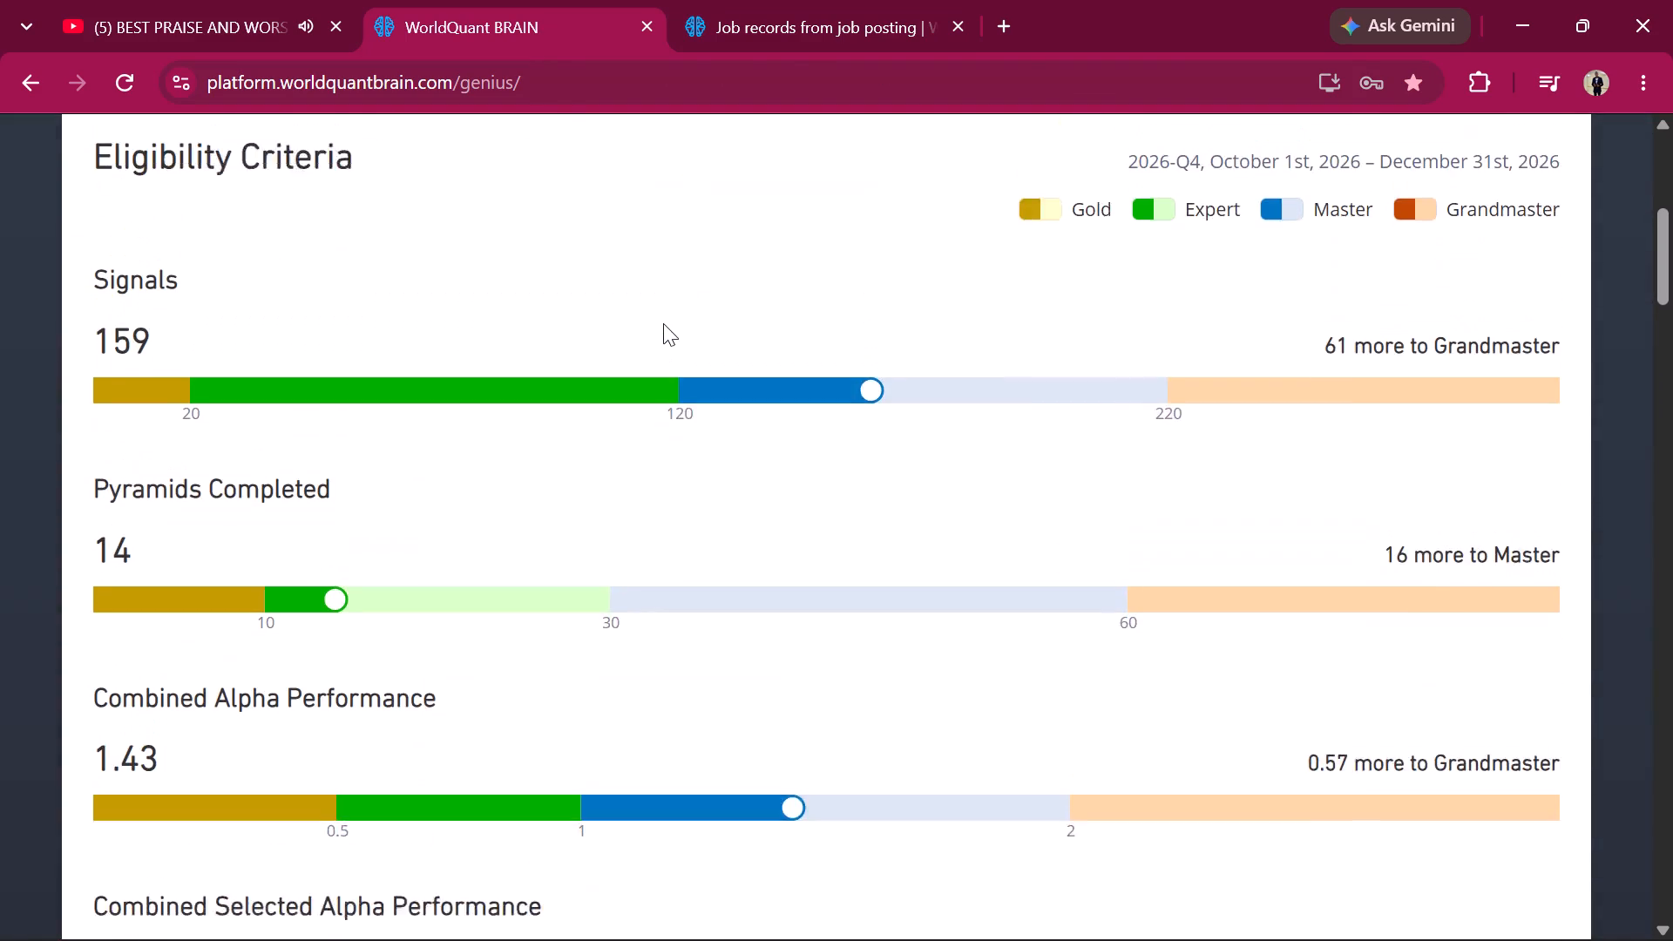
scroll(663, 323, "up", 5)
left_click(337, 142)
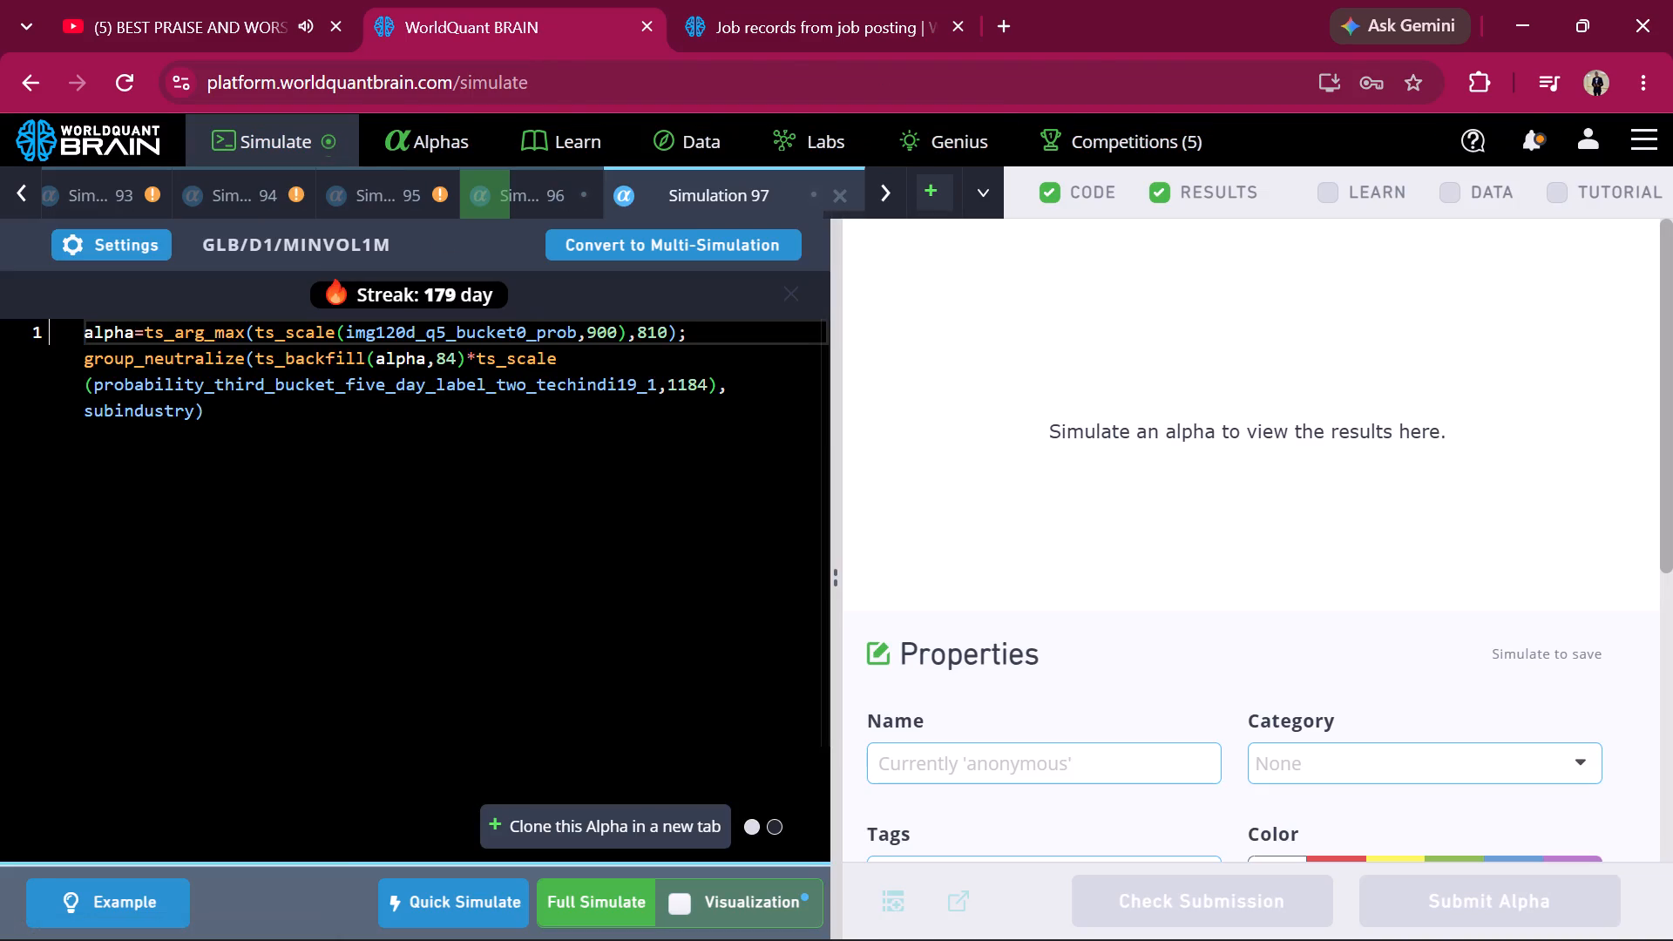
double_click(576, 336)
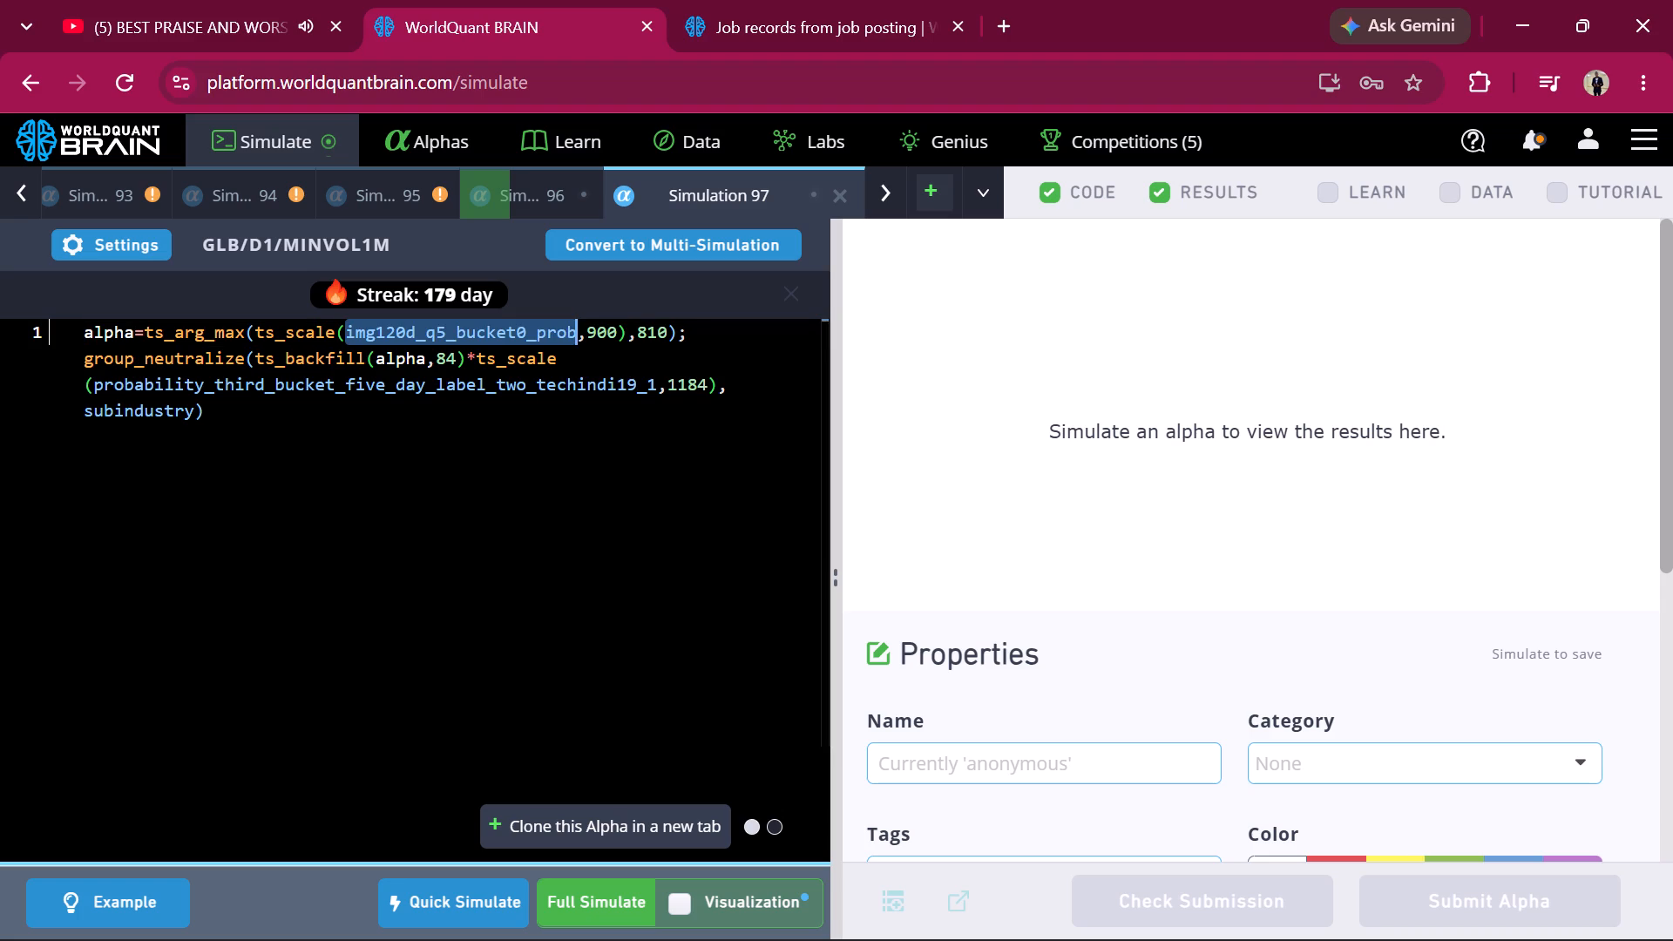
key("super+v")
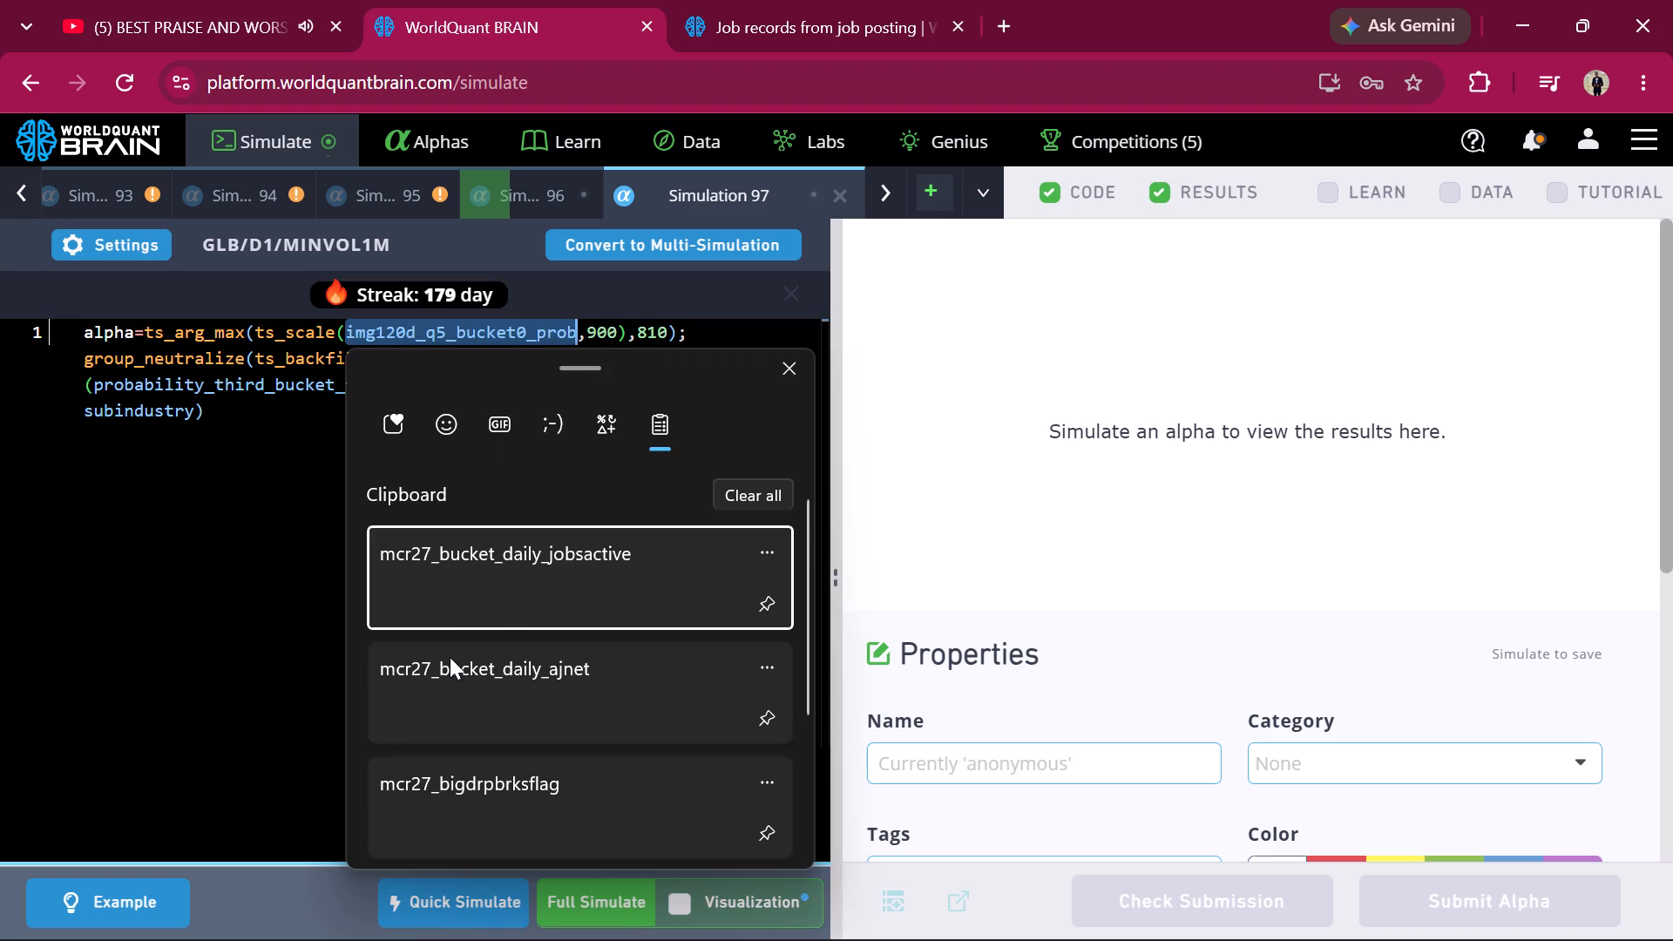
left_click(544, 592)
key("ctrl+v")
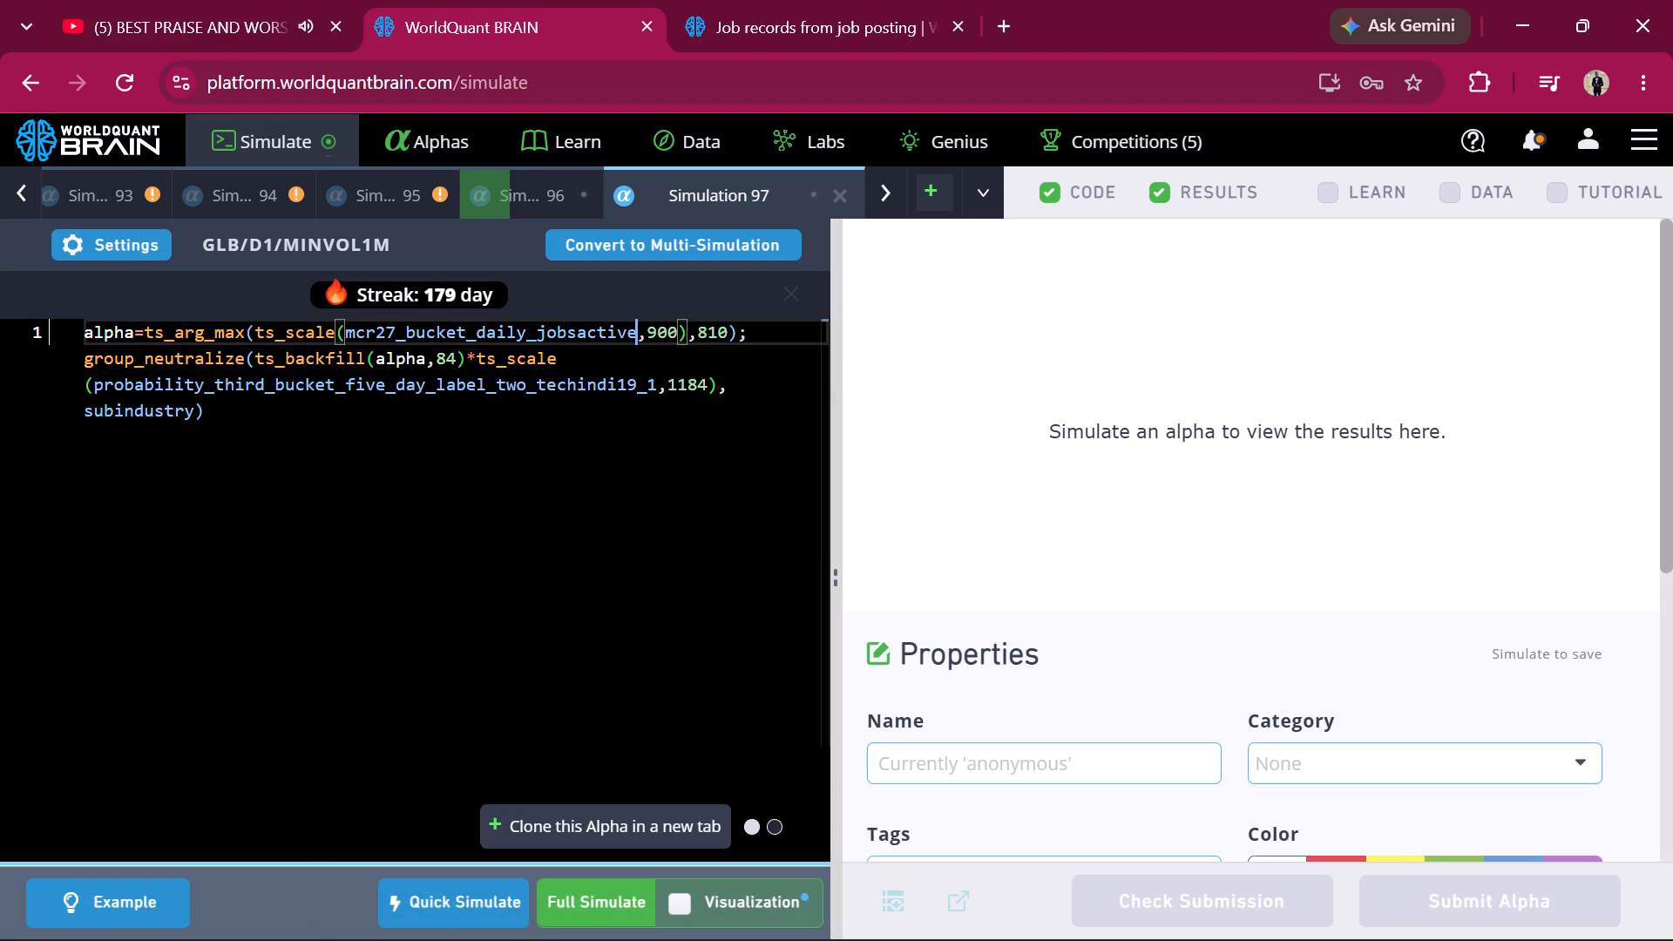
Replace the ts_scale around mcr27_bucket_daily_jobsactive with vec_count and remove its 900 lookback argument.
double_click(333, 337)
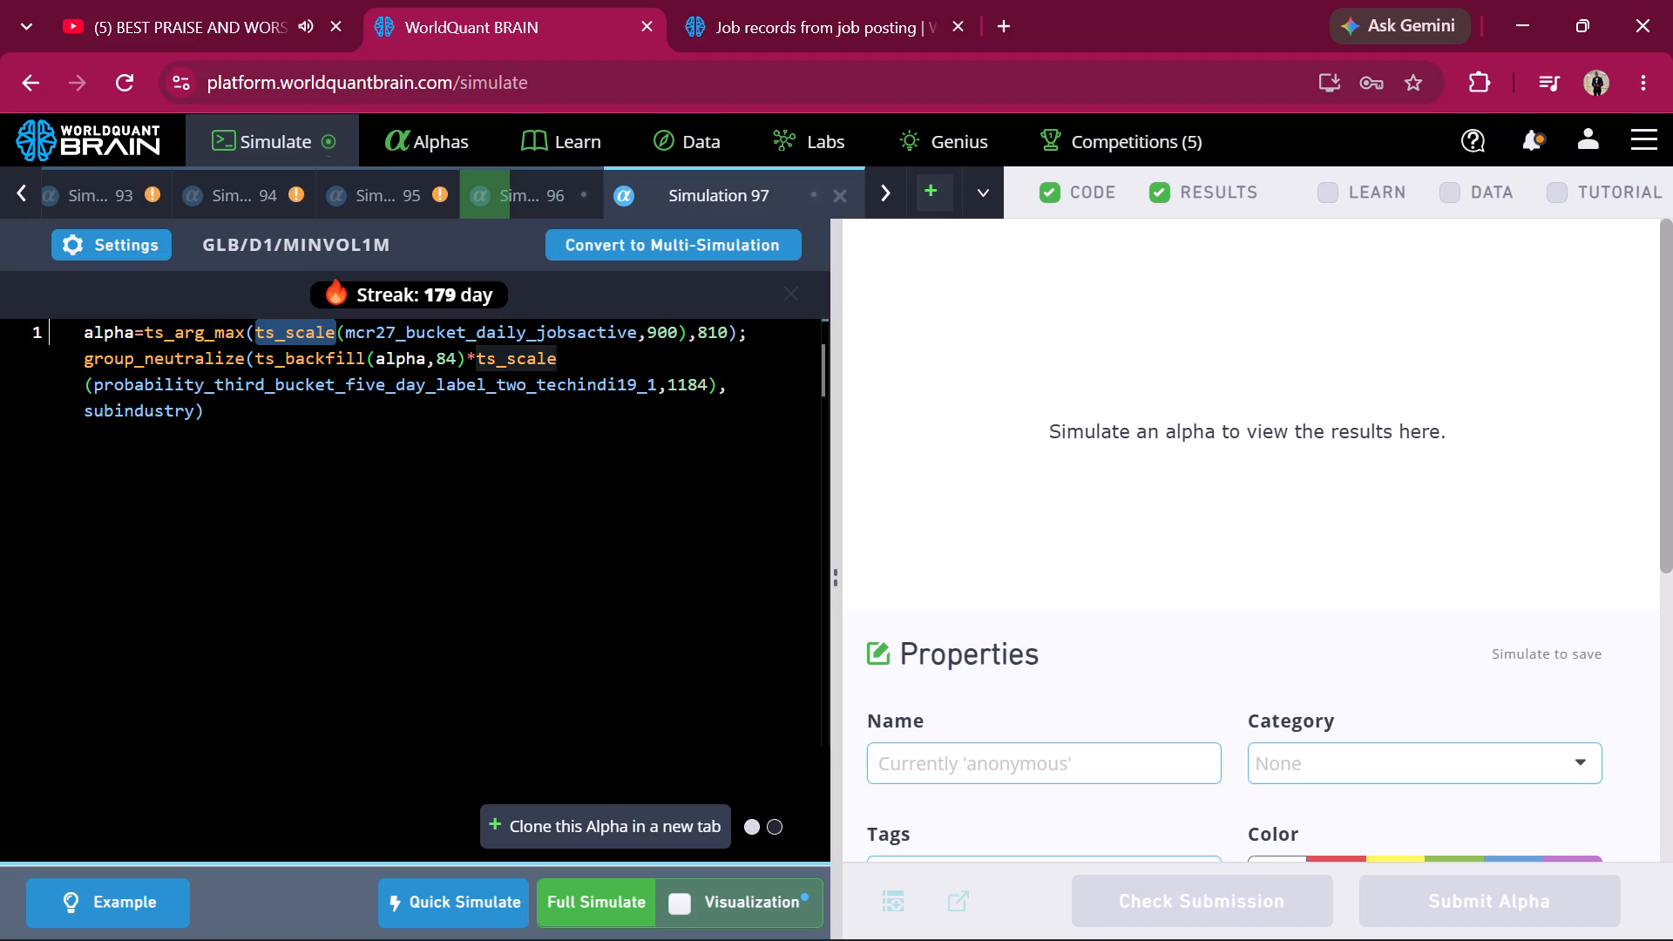
key("BackSpace")
type("vec")
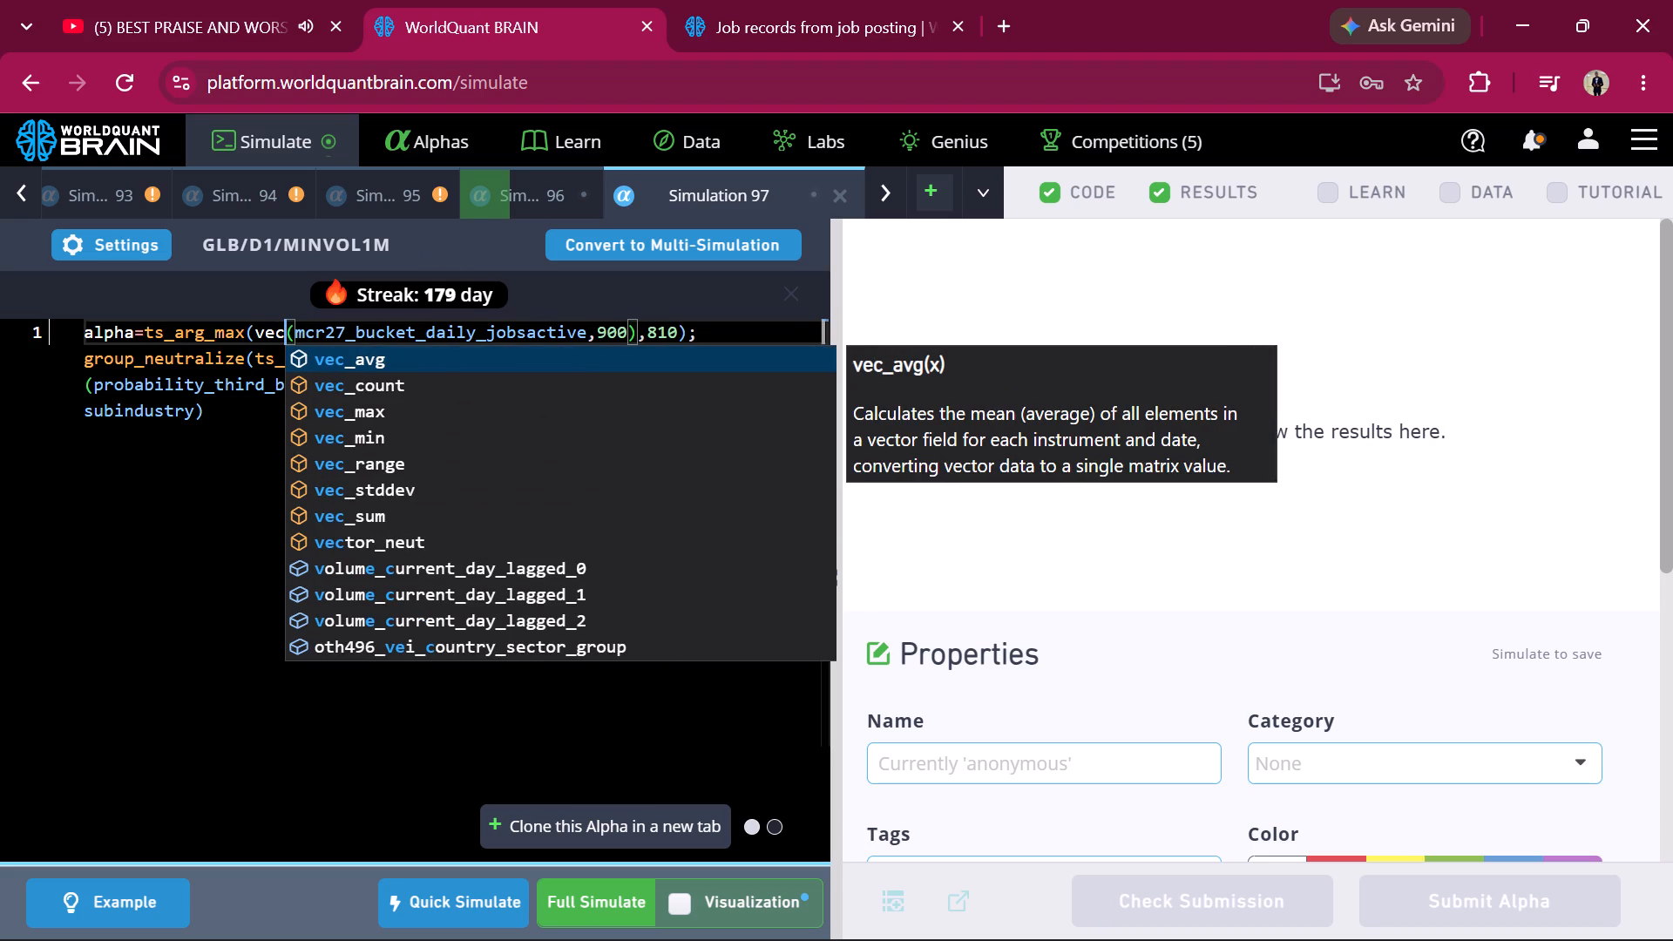
left_click(409, 389)
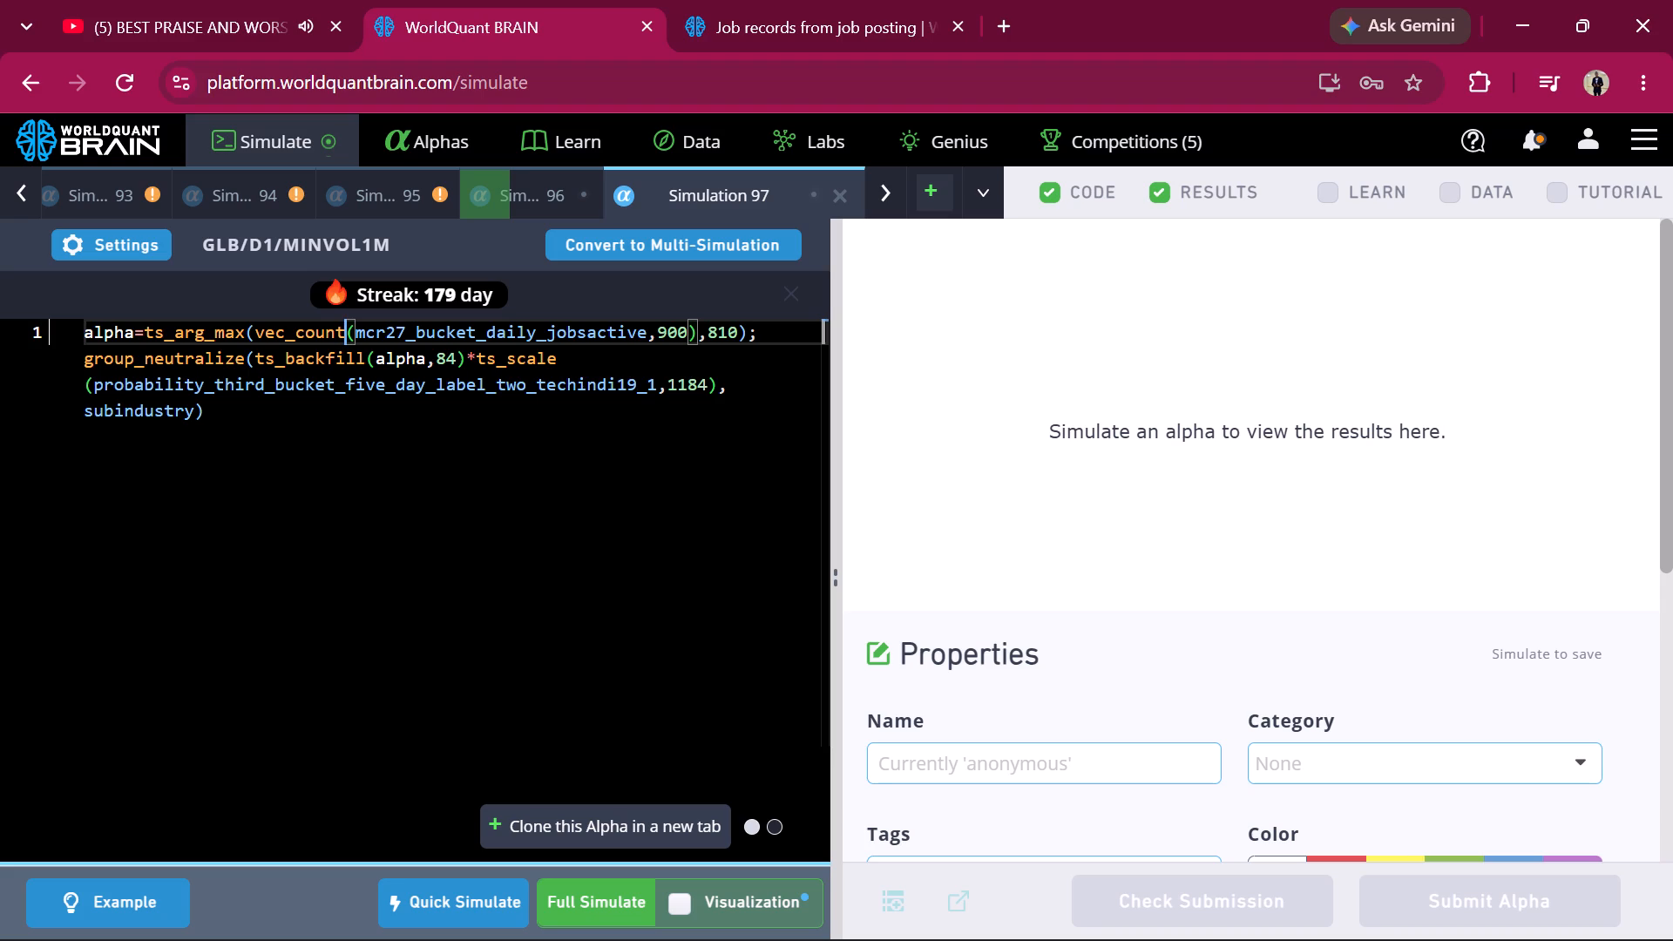
double_click(687, 329)
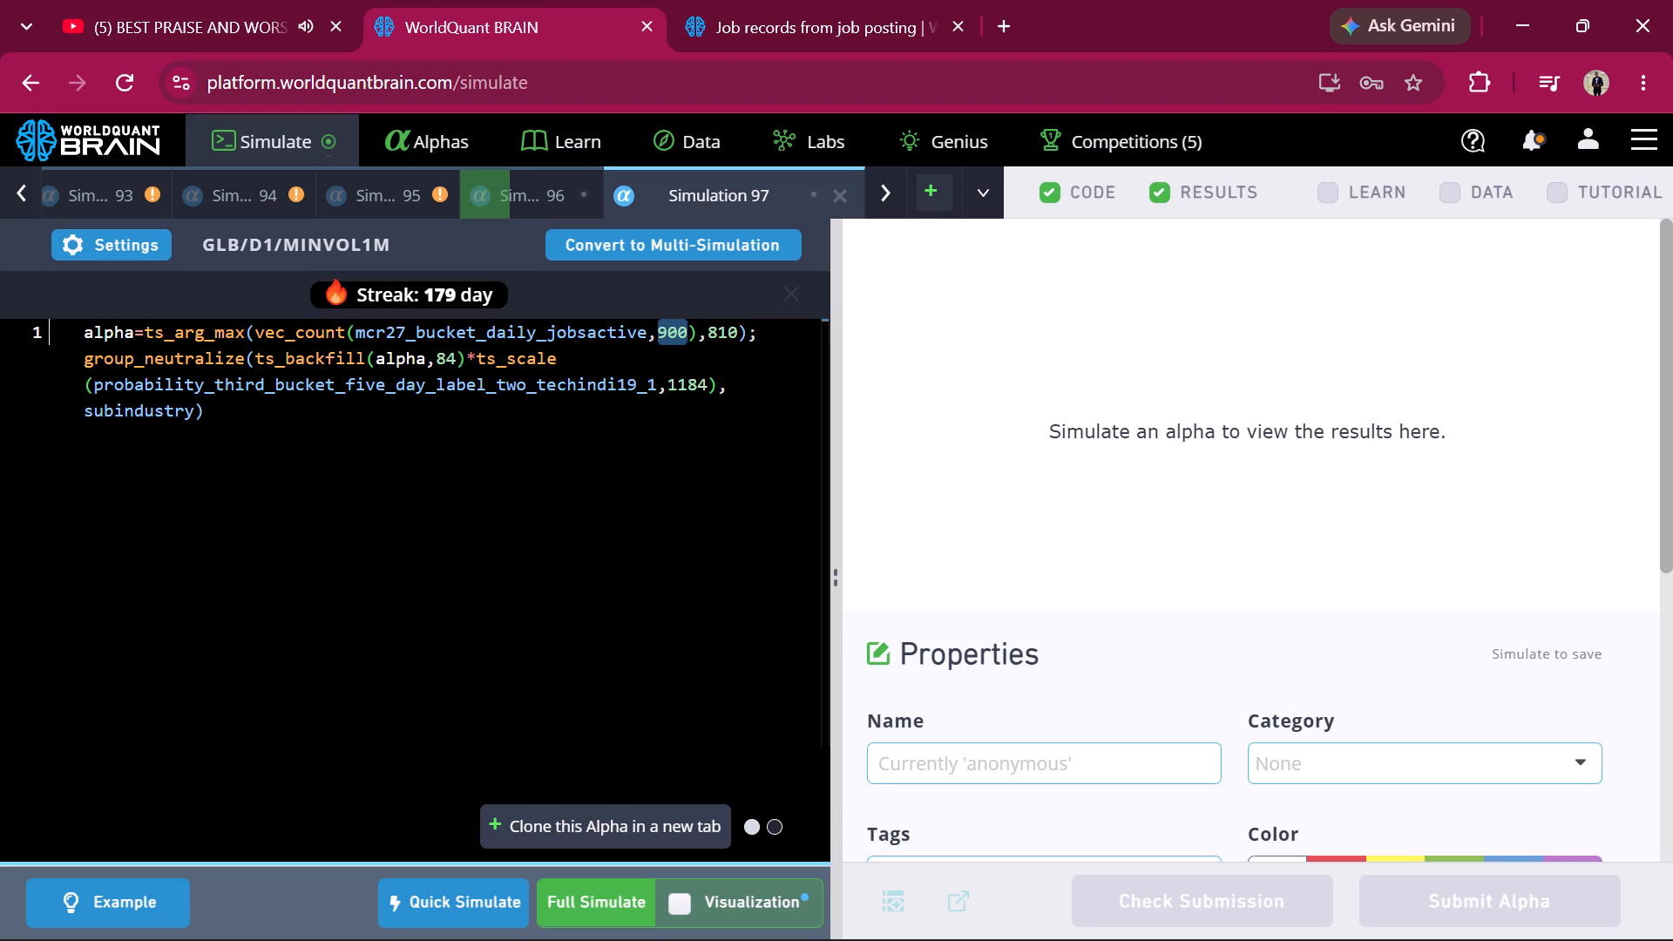
key("BackSpace")
key("BackSpace")
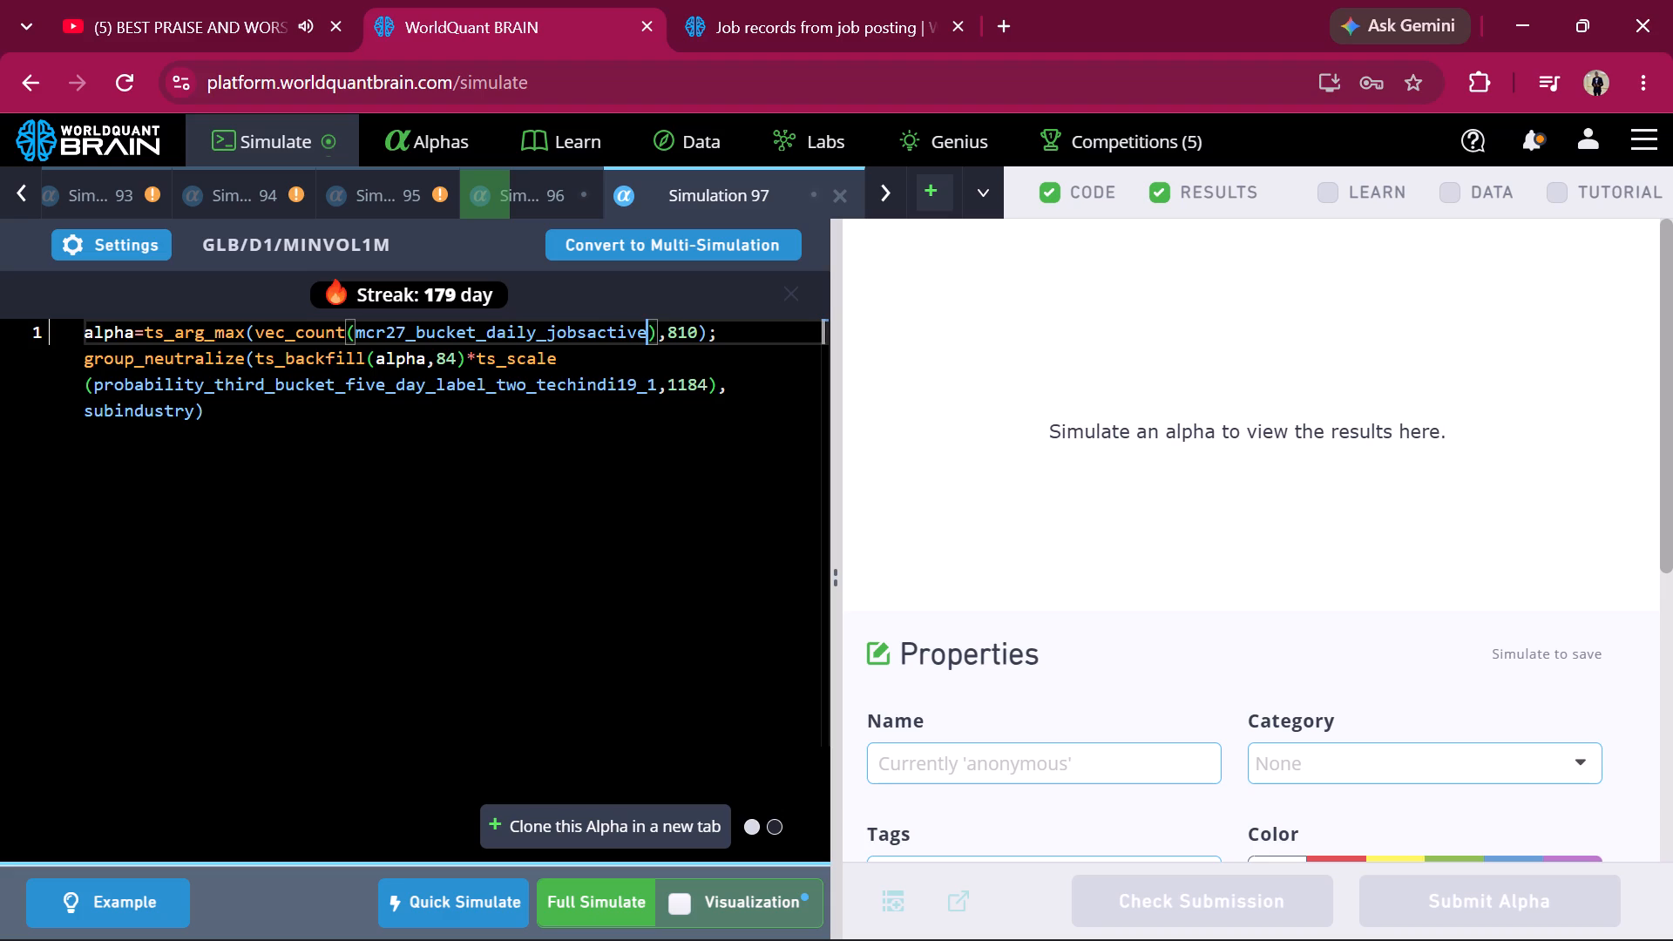
Run a full simulation of the alpha using vec_count(mcr27_bucket_daily_jobsactive).
left_click(613, 897)
Clone the alpha into a new simulation and change its vec_count field to mcr27_bucket_daily_ajnet.
left_click(622, 819)
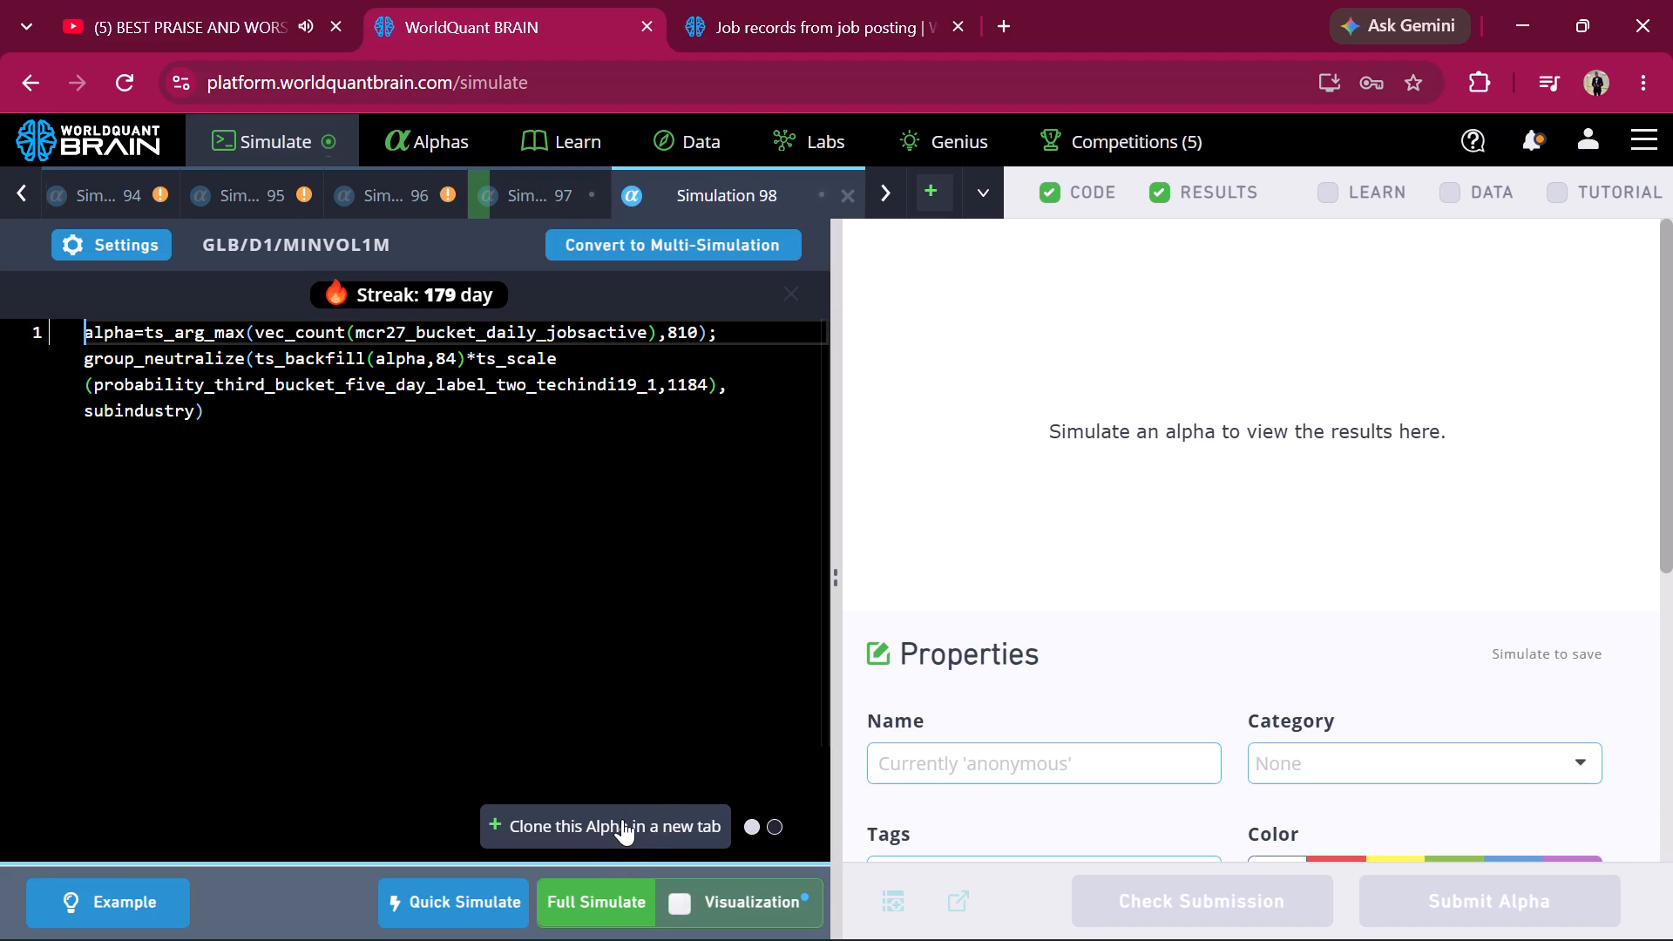
double_click(643, 322)
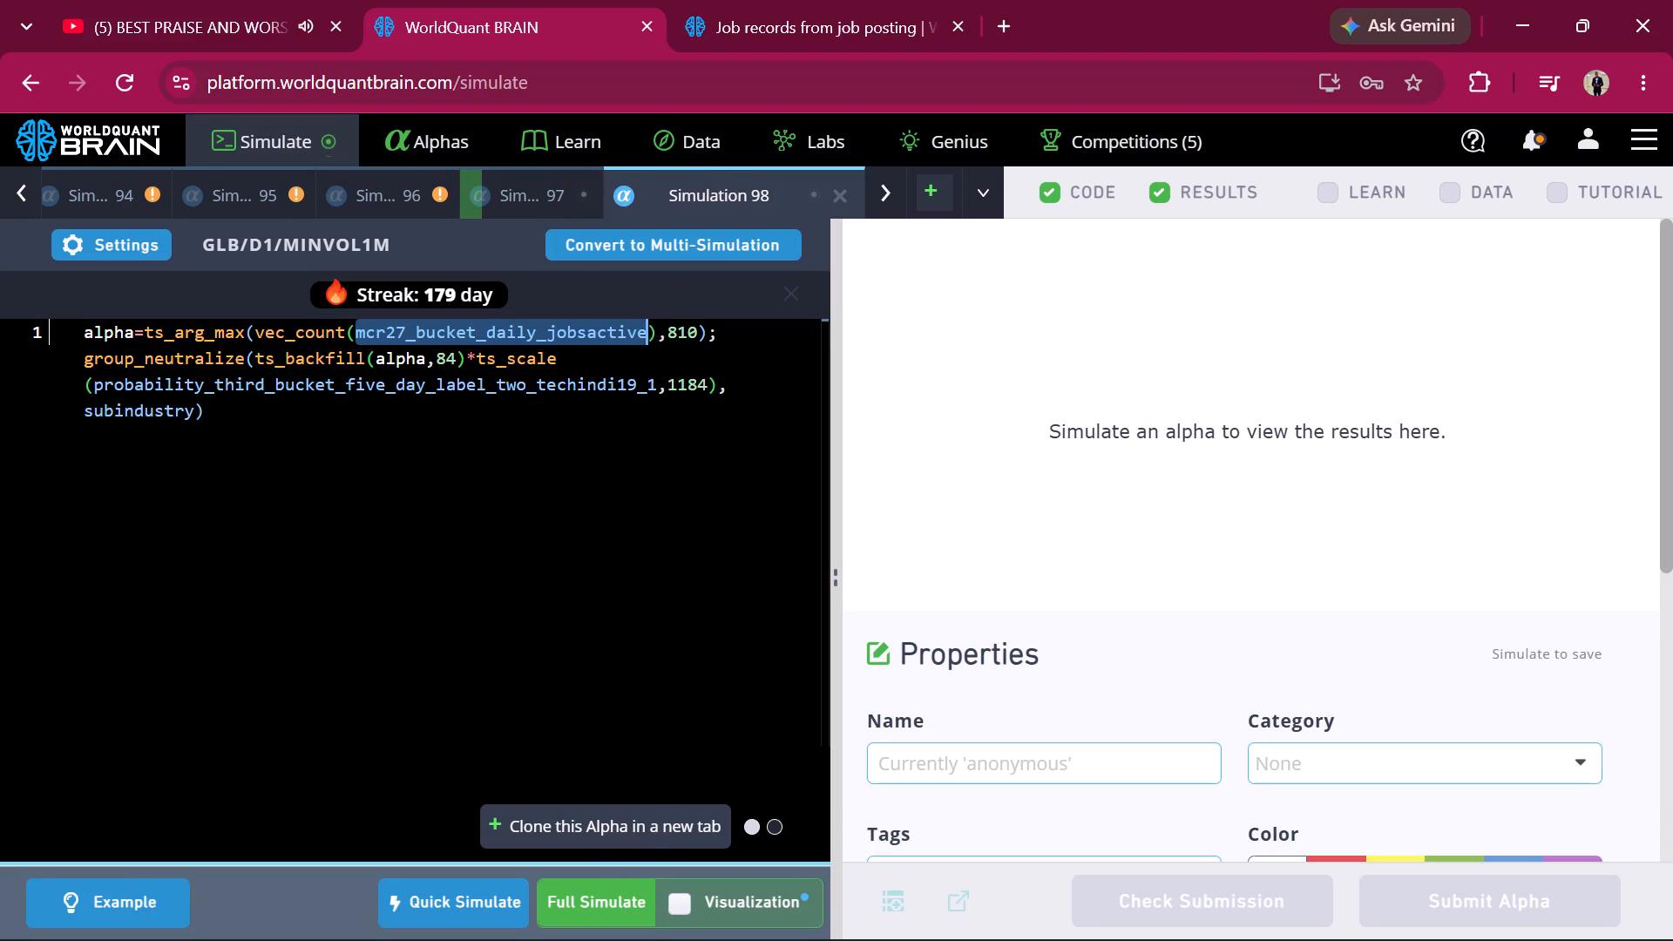
key("super+v")
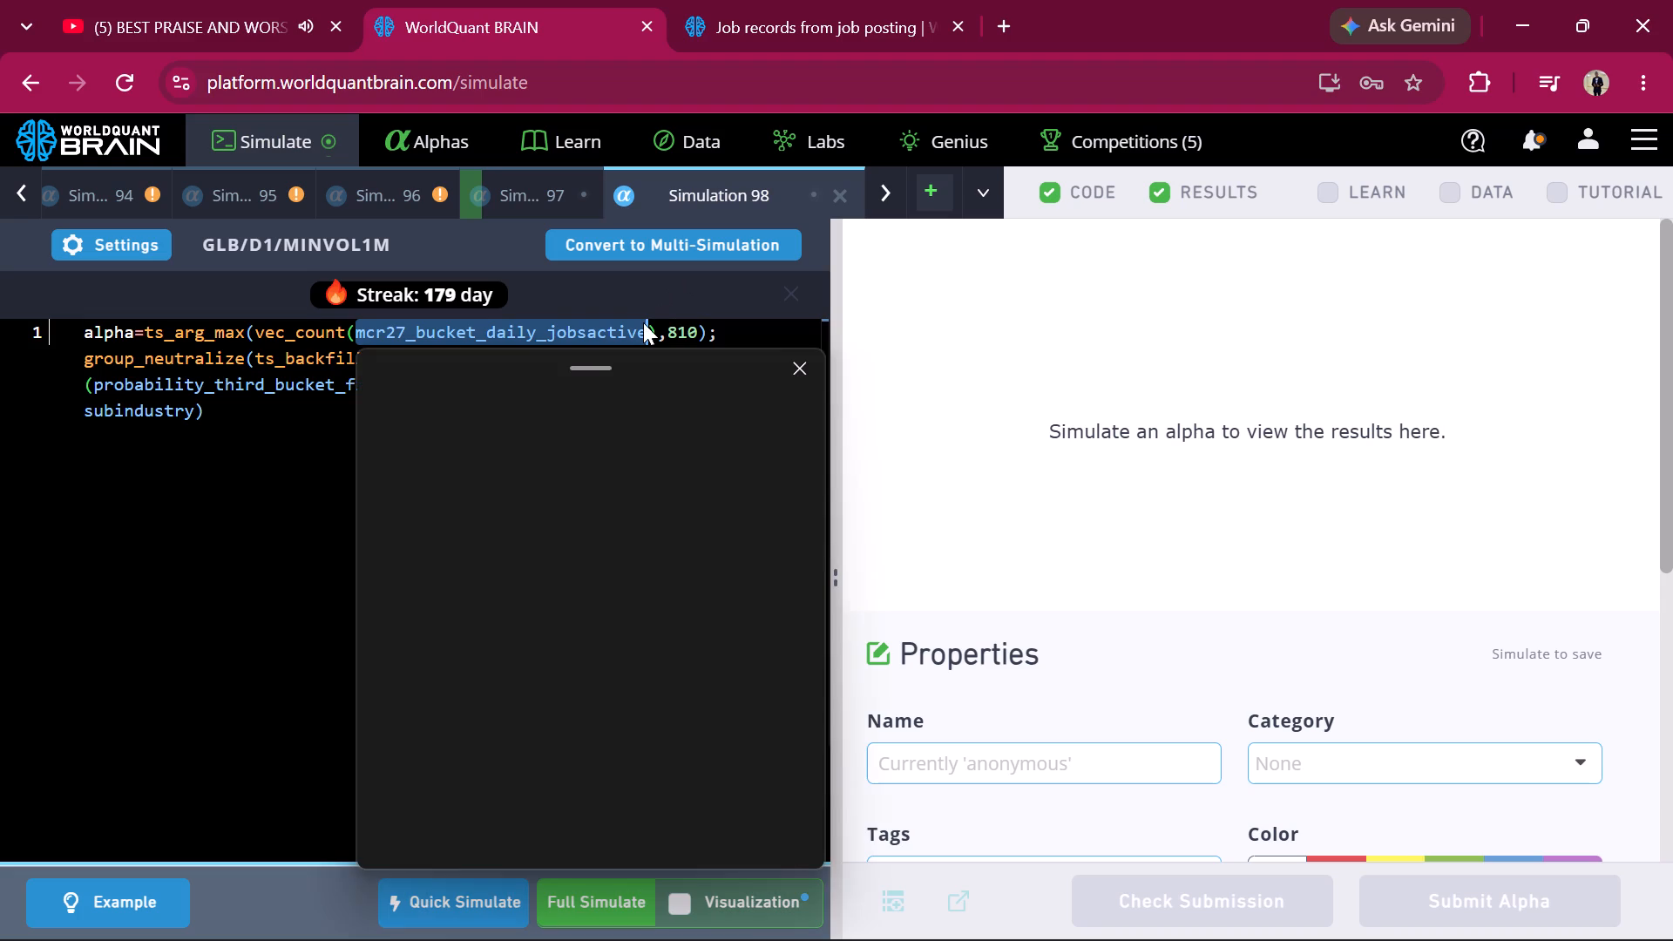
left_click(535, 691)
key("ctrl+v")
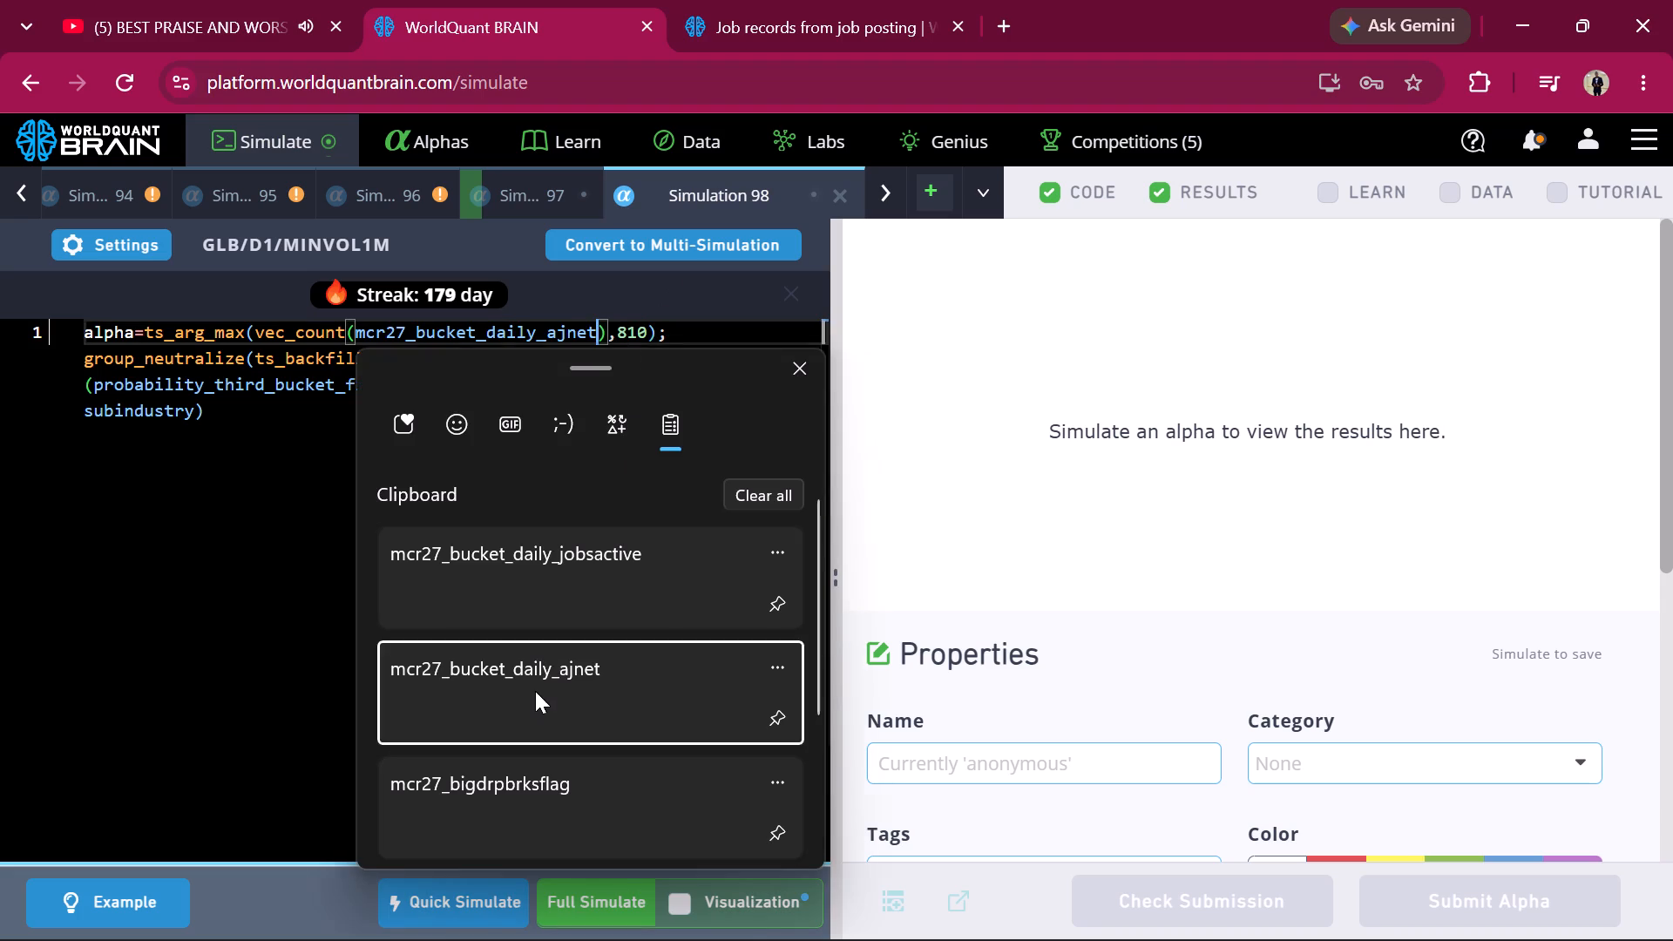
Run a full simulation of the alpha using vec_count(mcr27_bucket_daily_ajnet).
left_click(576, 897)
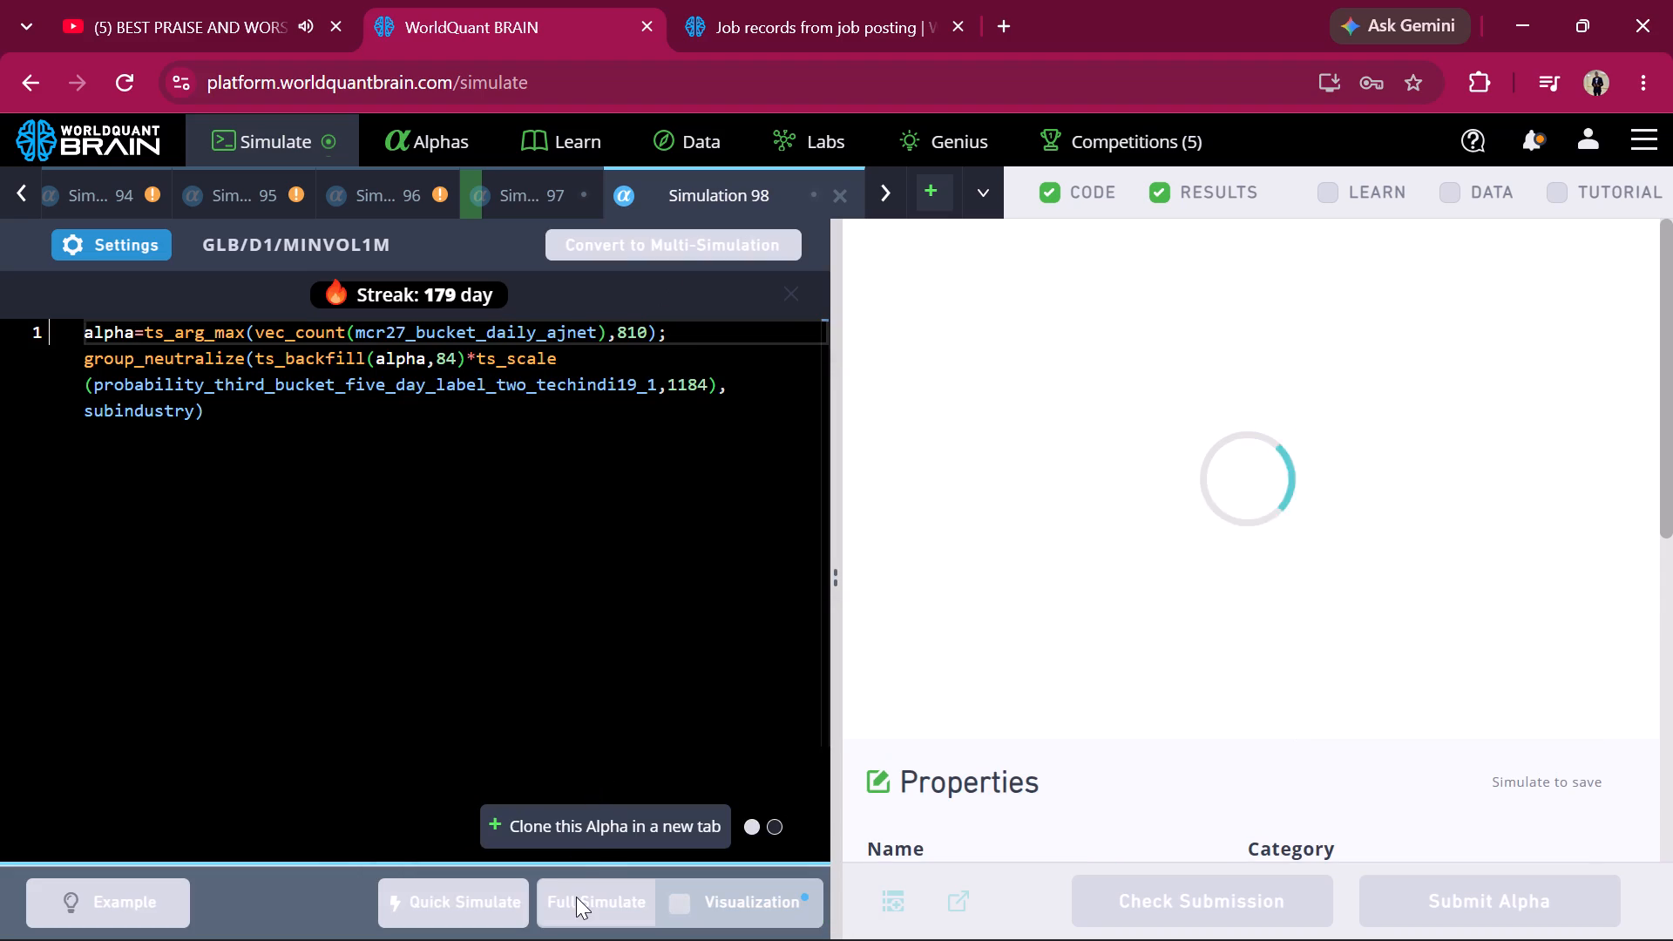
Clone the alpha into a new simulation and change its vec_count field to mcr27_bigdrpbrksflag.
left_click(593, 826)
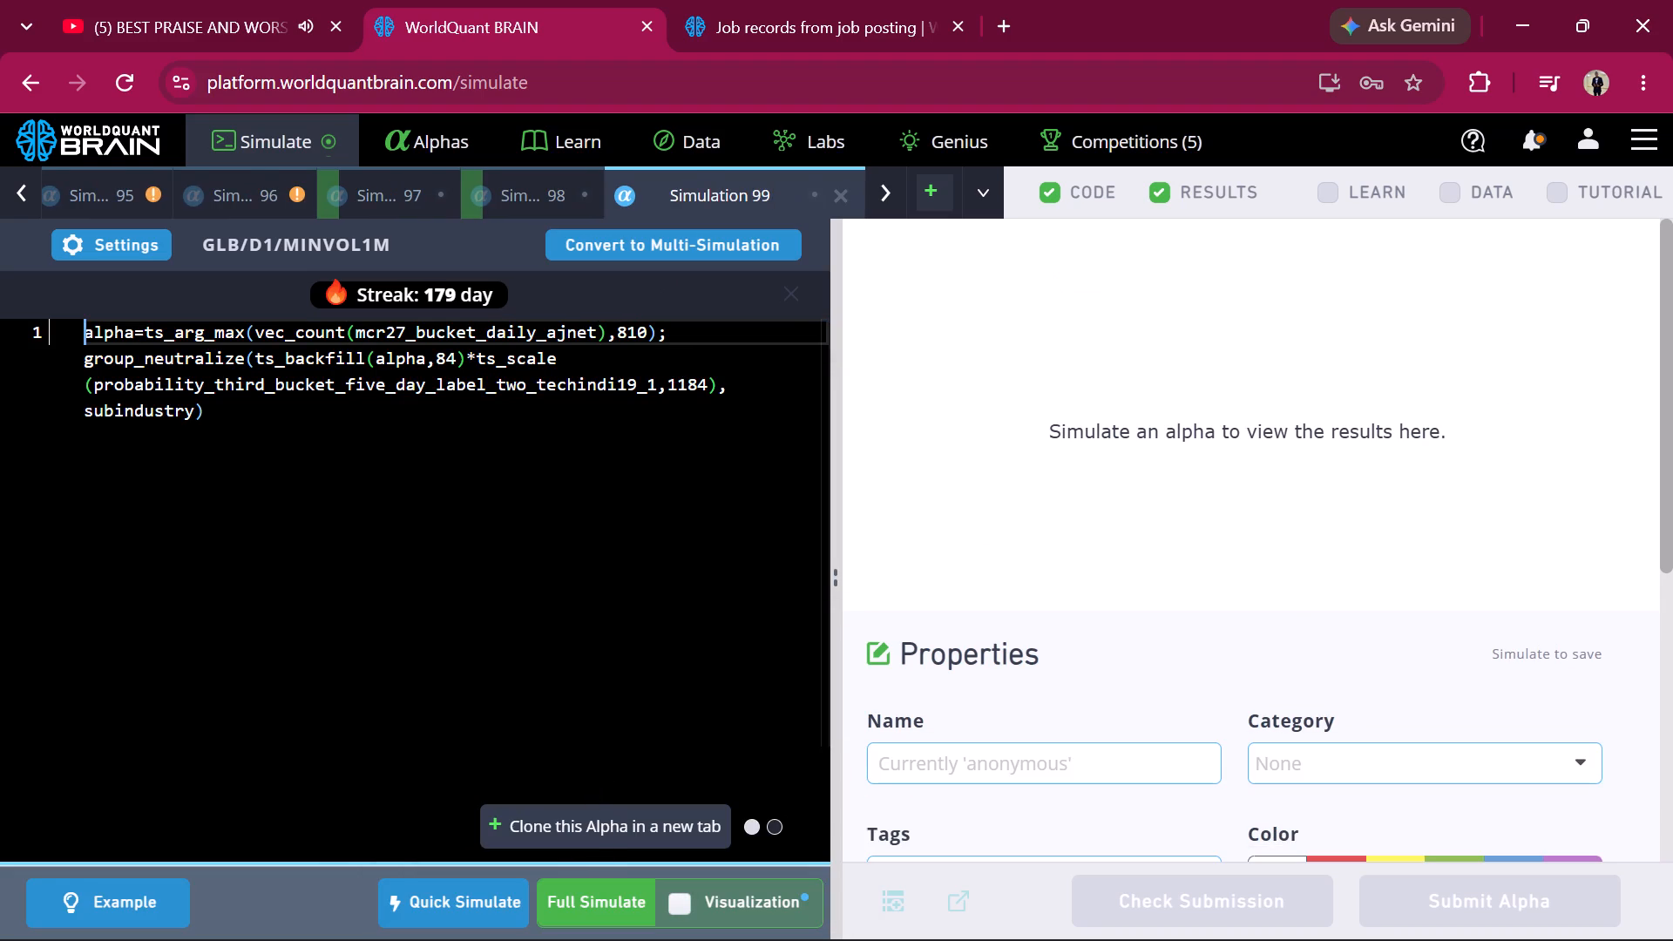
double_click(595, 331)
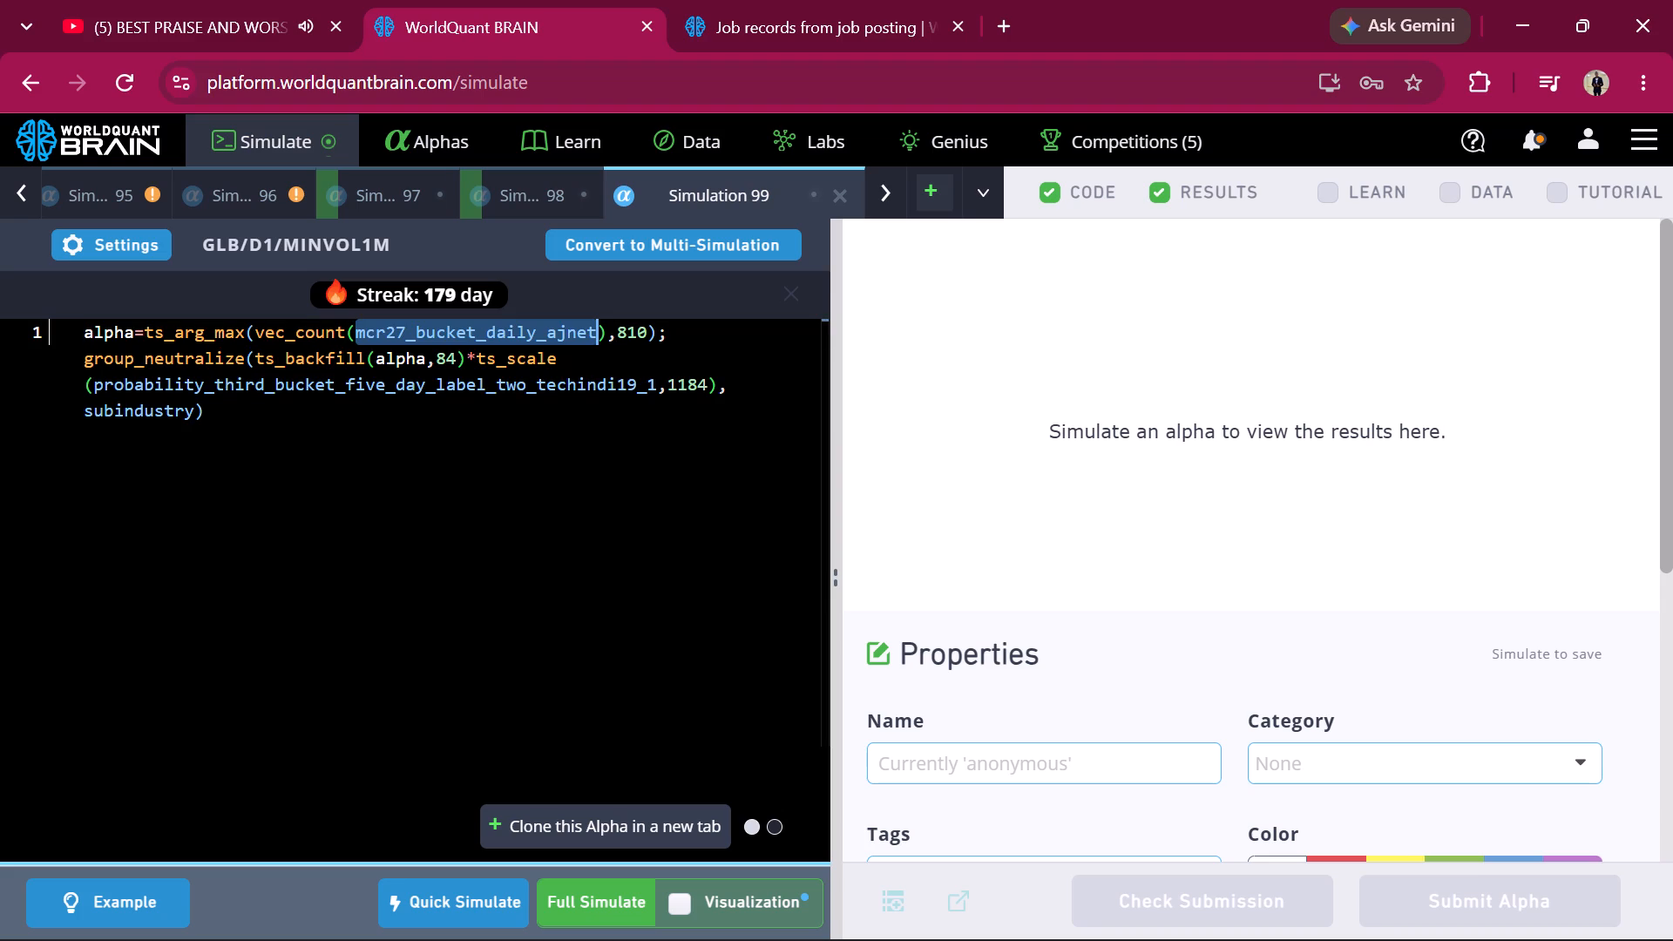
key("super+v")
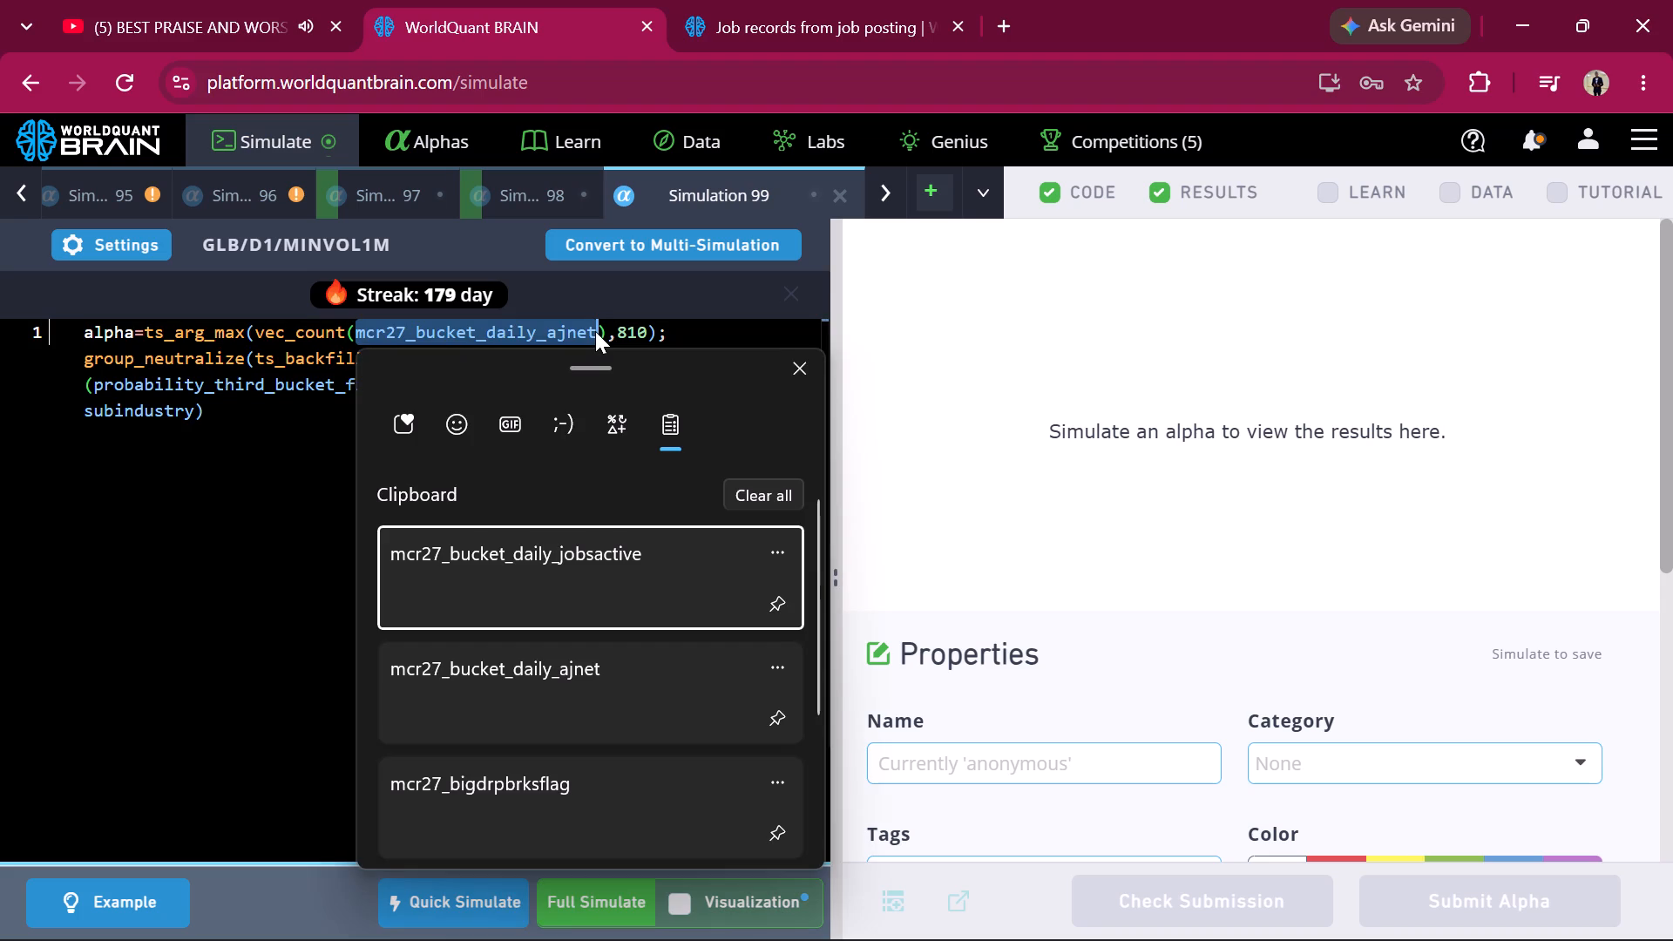
left_click(555, 796)
key("ctrl+v")
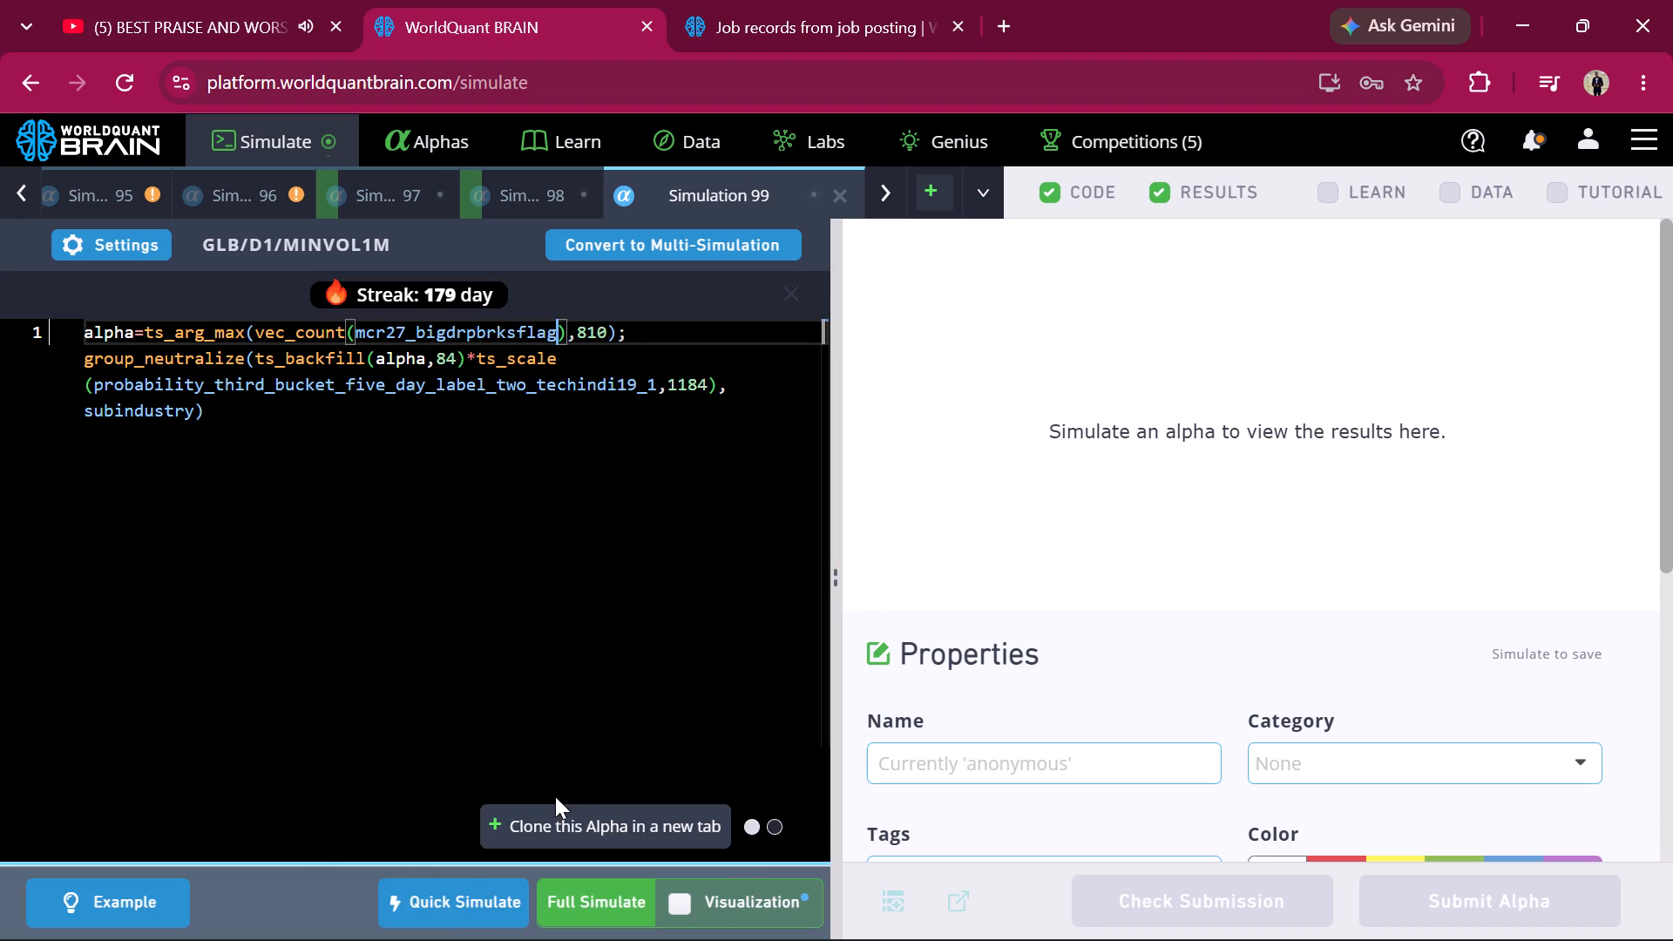
Run a full simulation of the alpha using vec_count(mcr27_bigdrpbrksflag) and clone it into a new simulation.
left_click(611, 917)
left_click(611, 808)
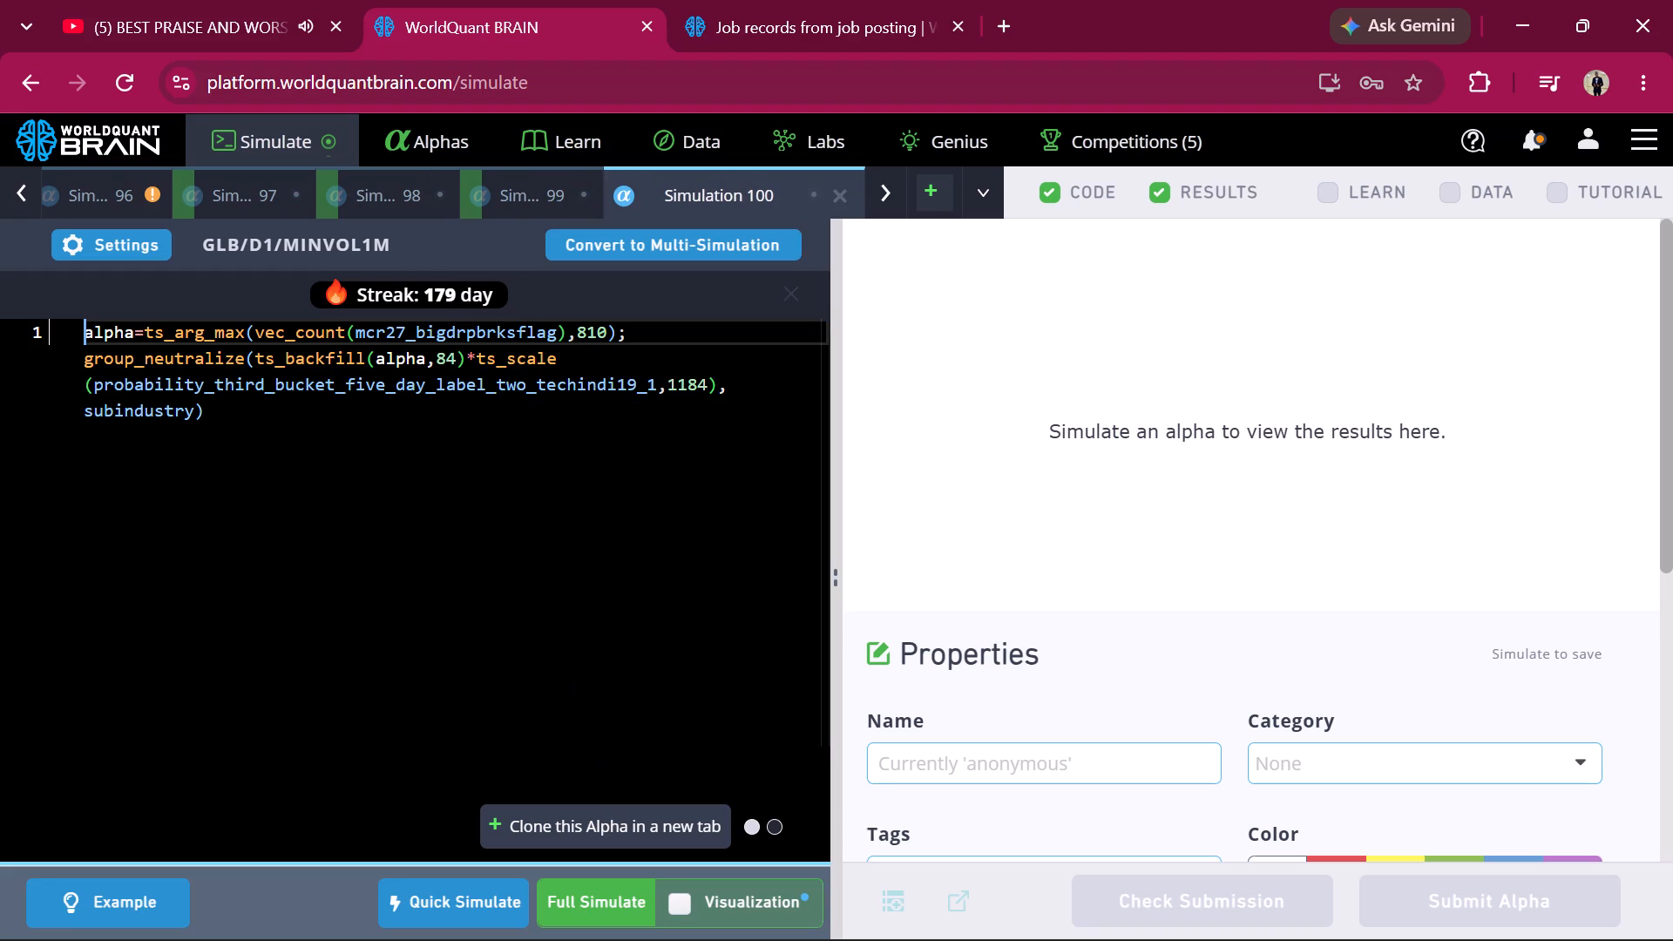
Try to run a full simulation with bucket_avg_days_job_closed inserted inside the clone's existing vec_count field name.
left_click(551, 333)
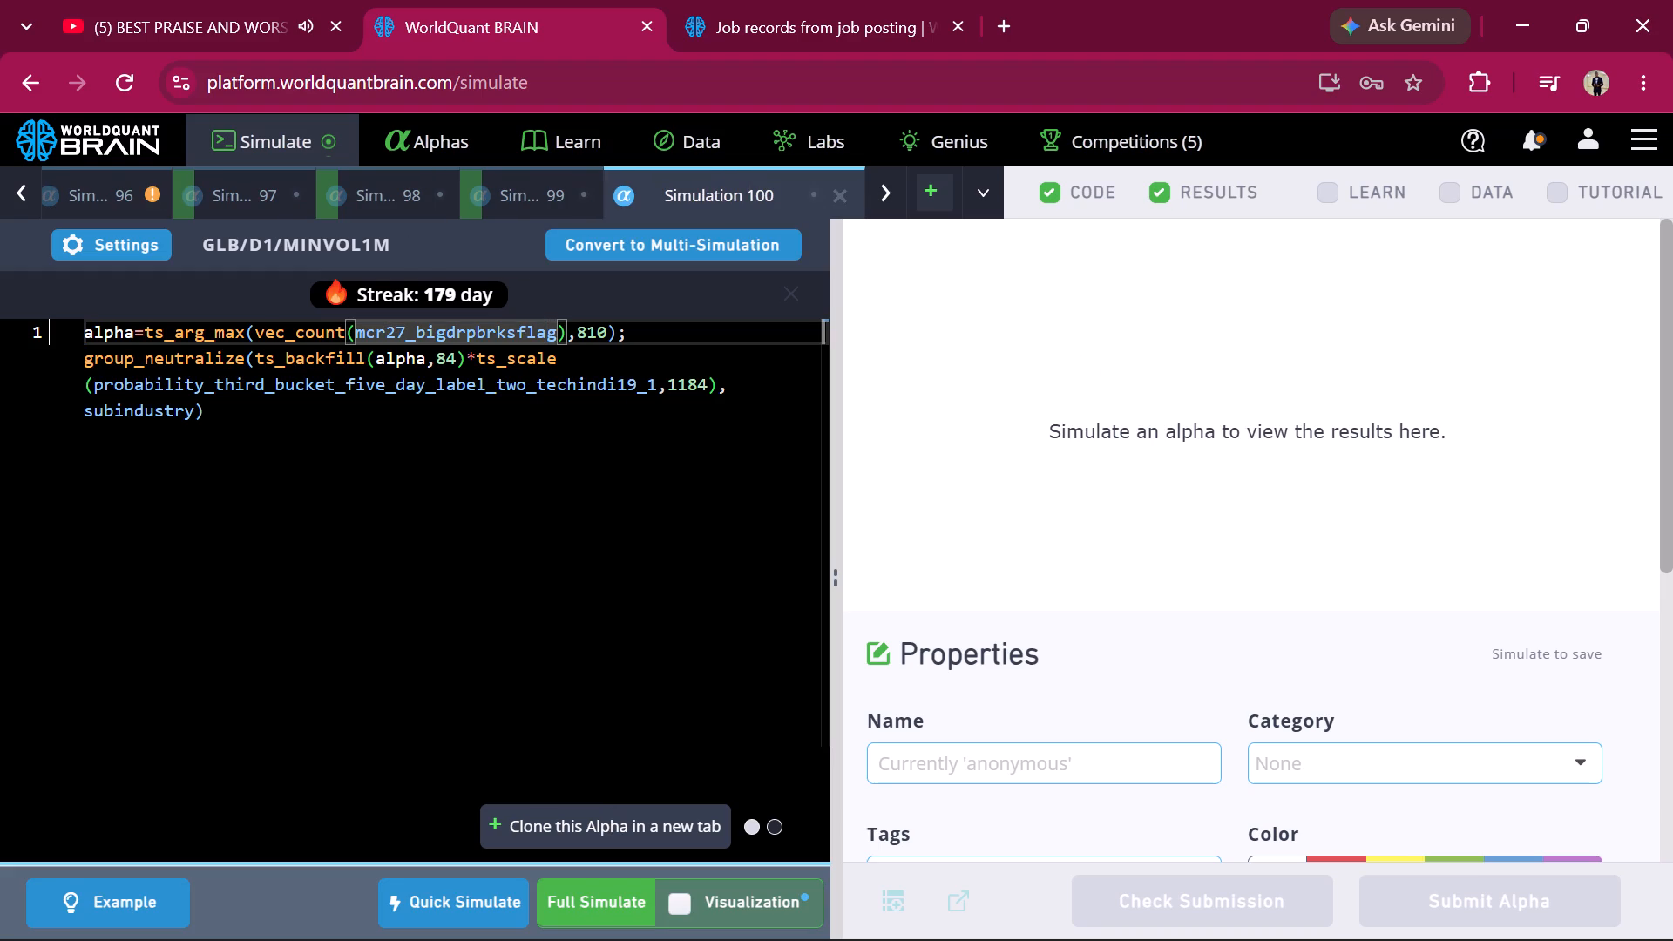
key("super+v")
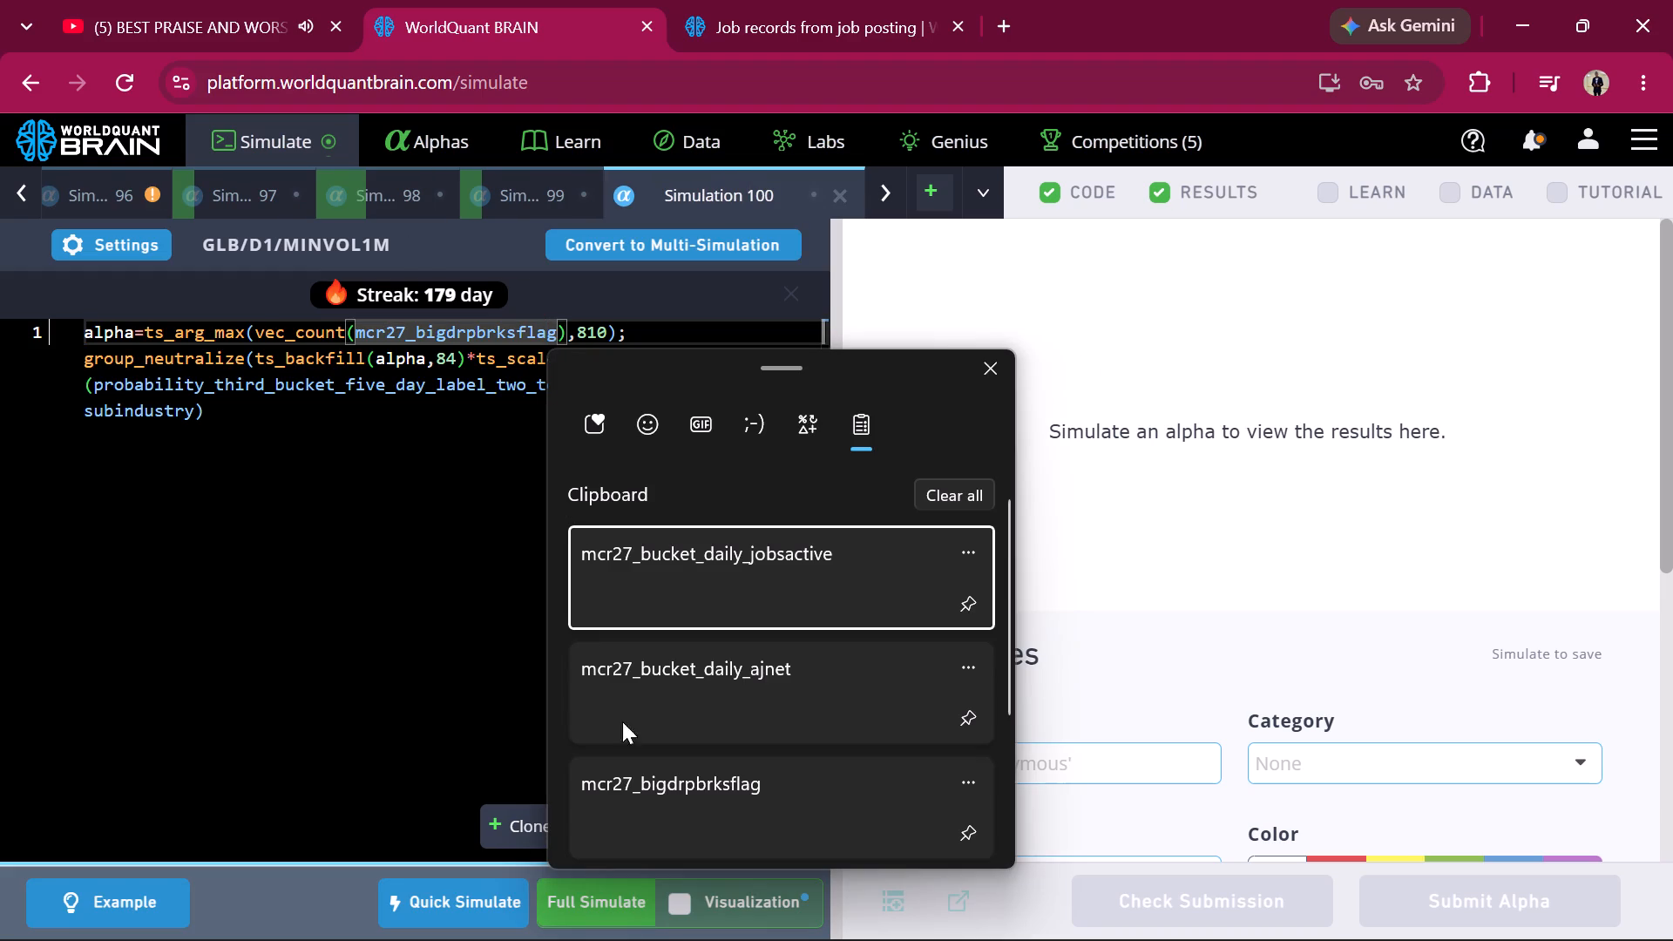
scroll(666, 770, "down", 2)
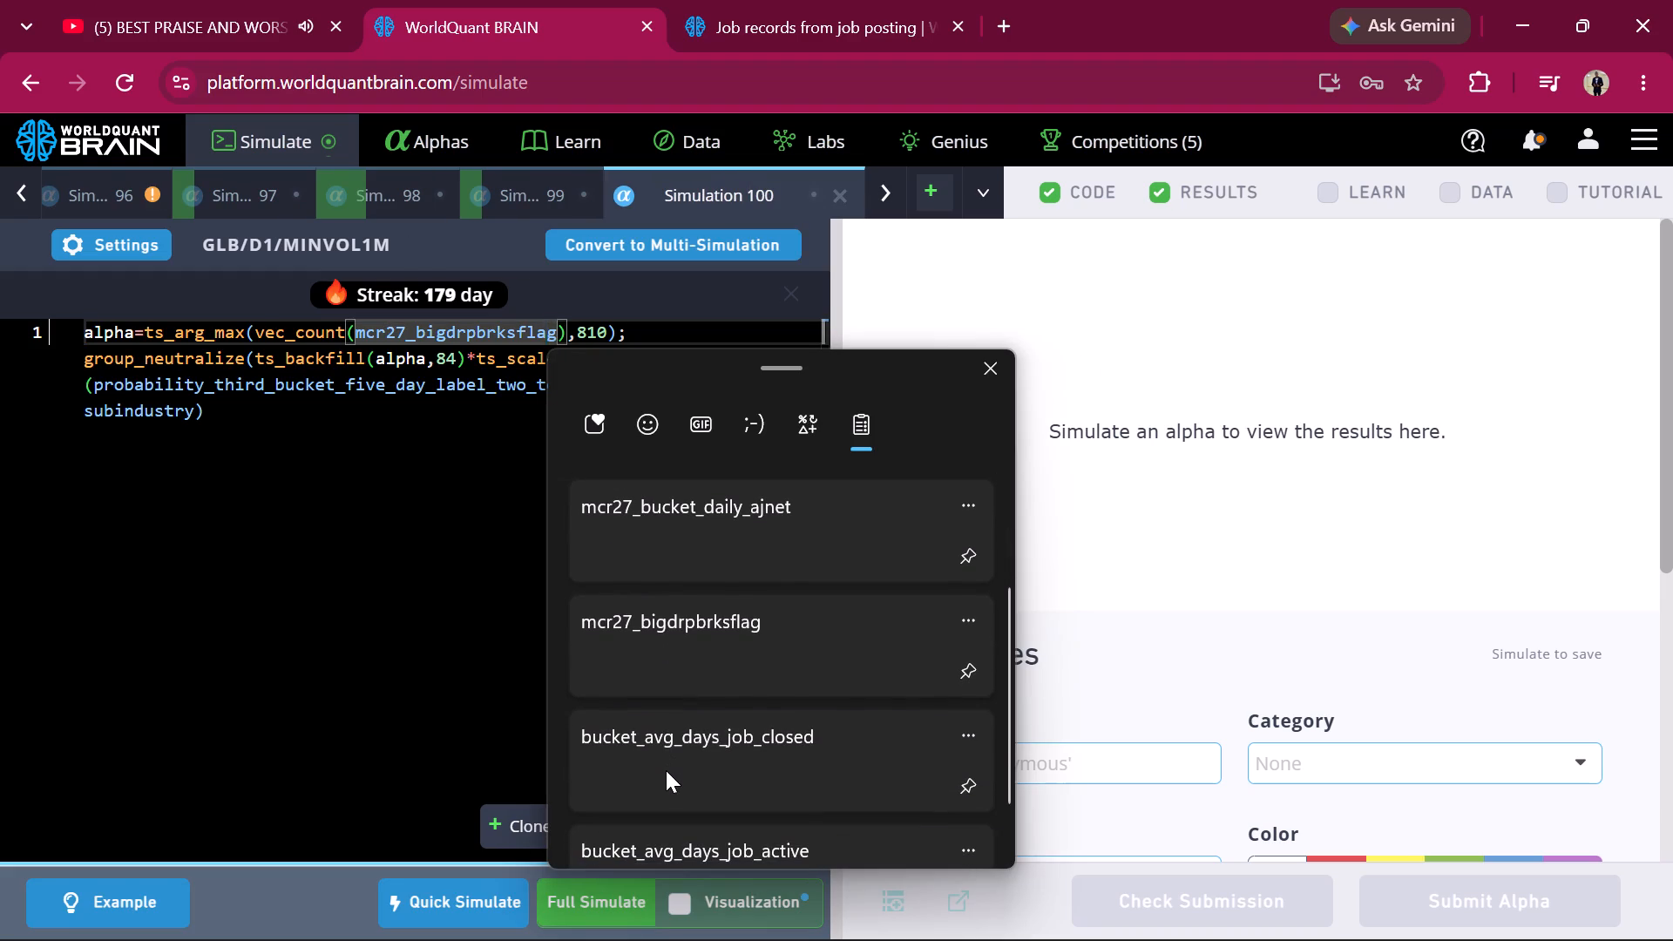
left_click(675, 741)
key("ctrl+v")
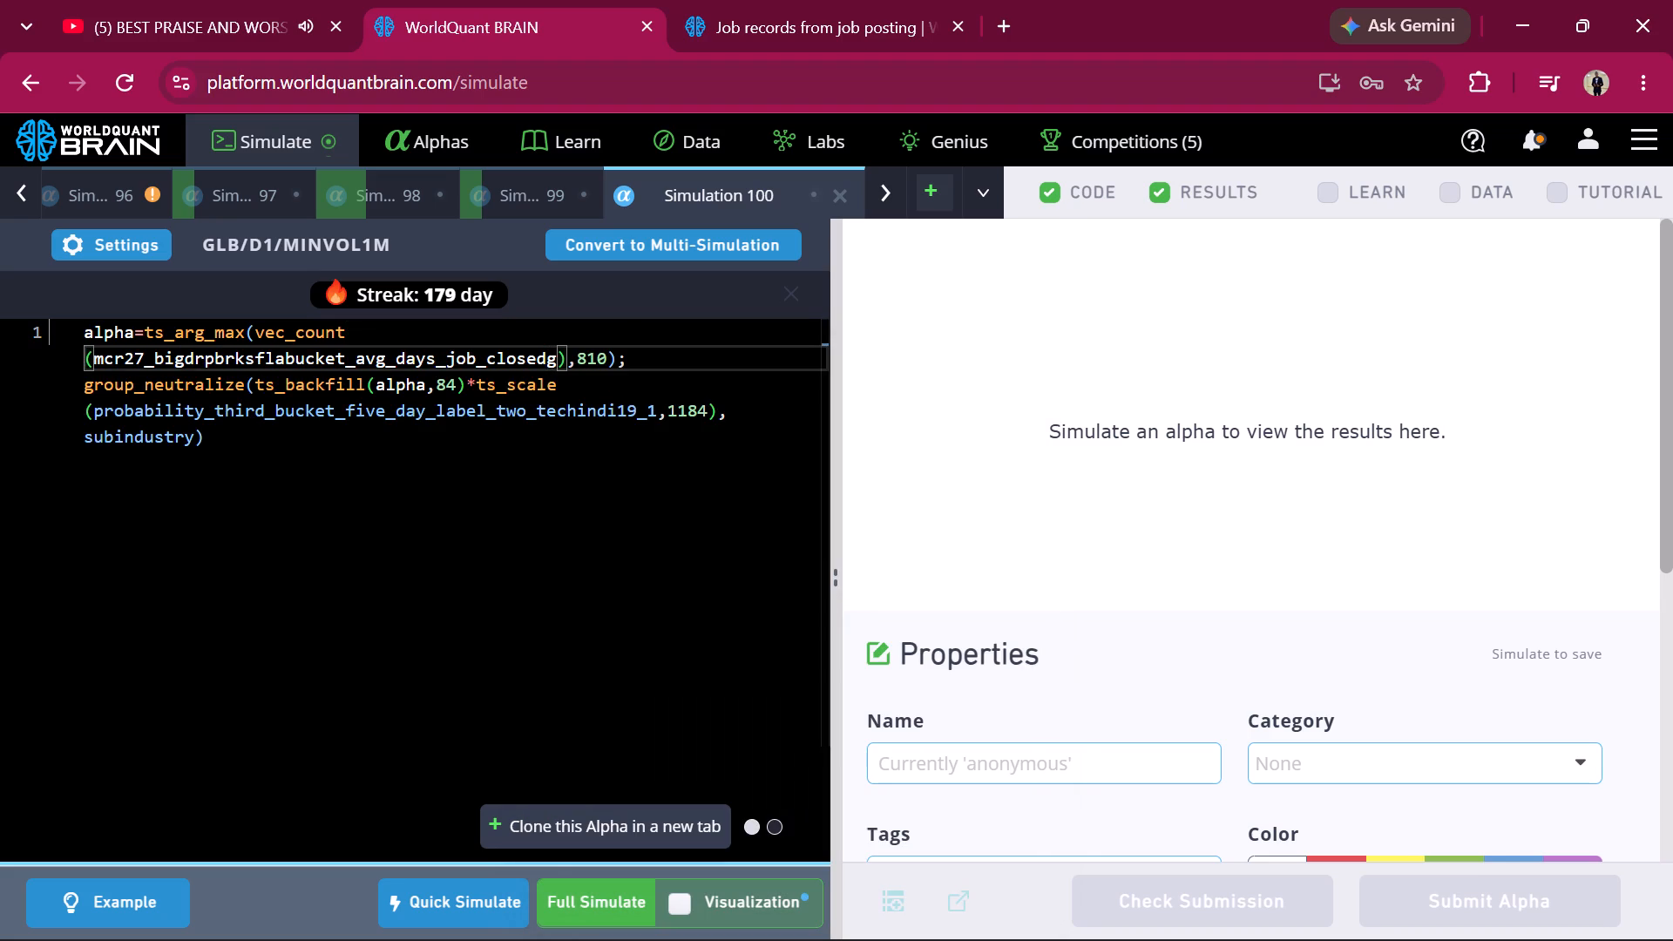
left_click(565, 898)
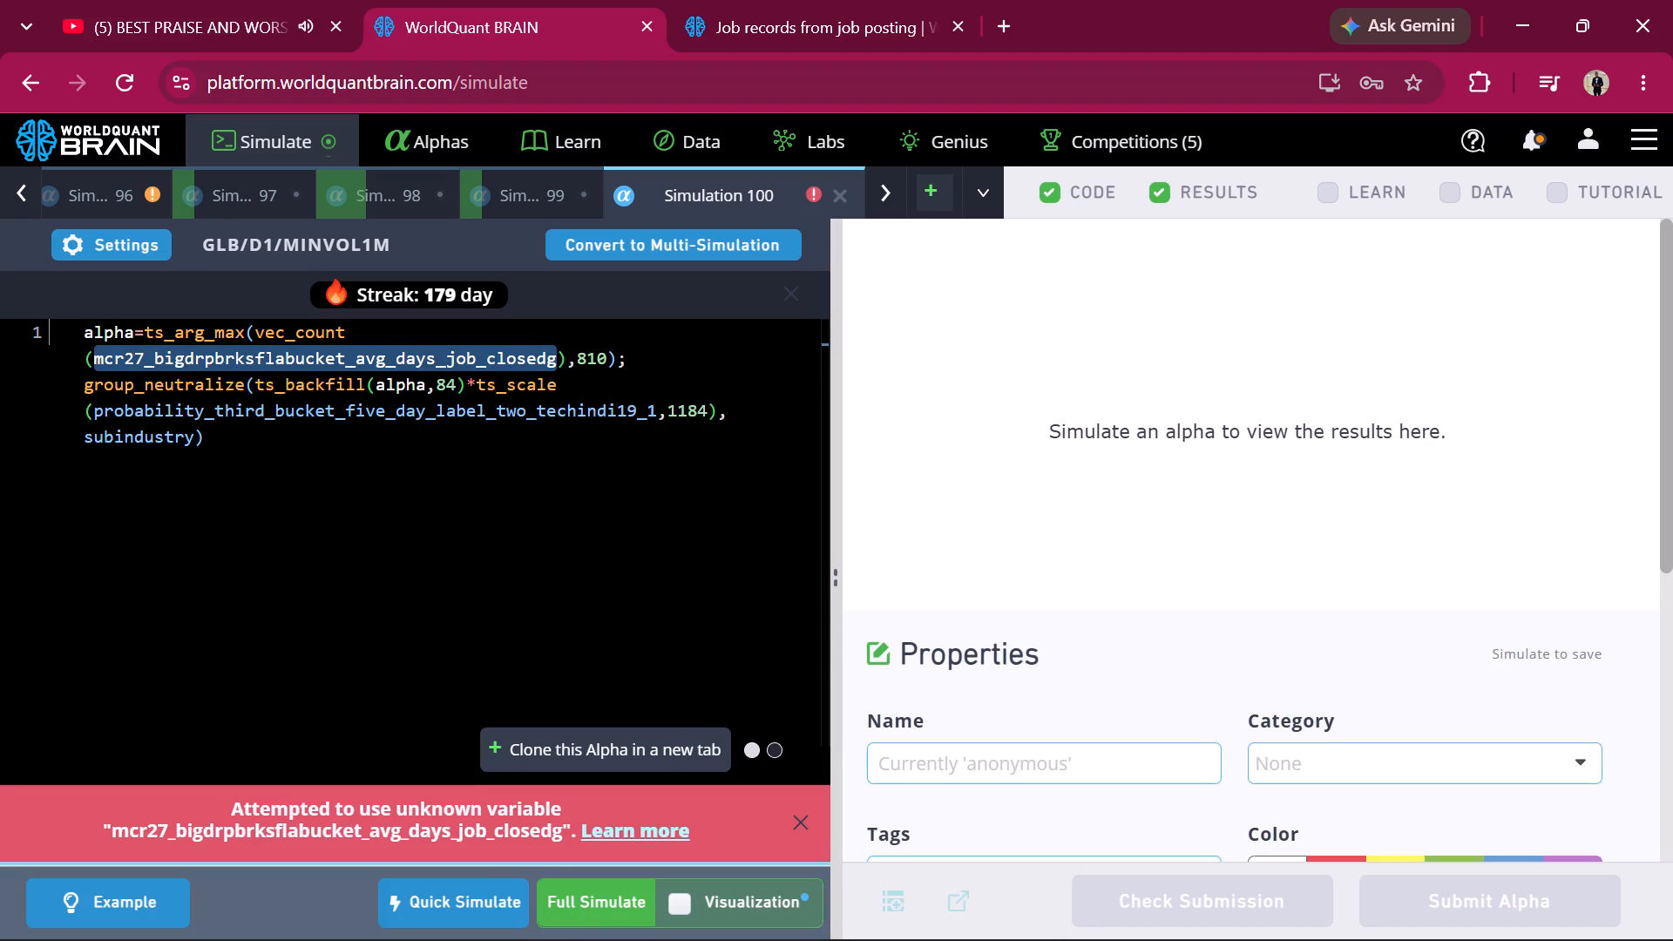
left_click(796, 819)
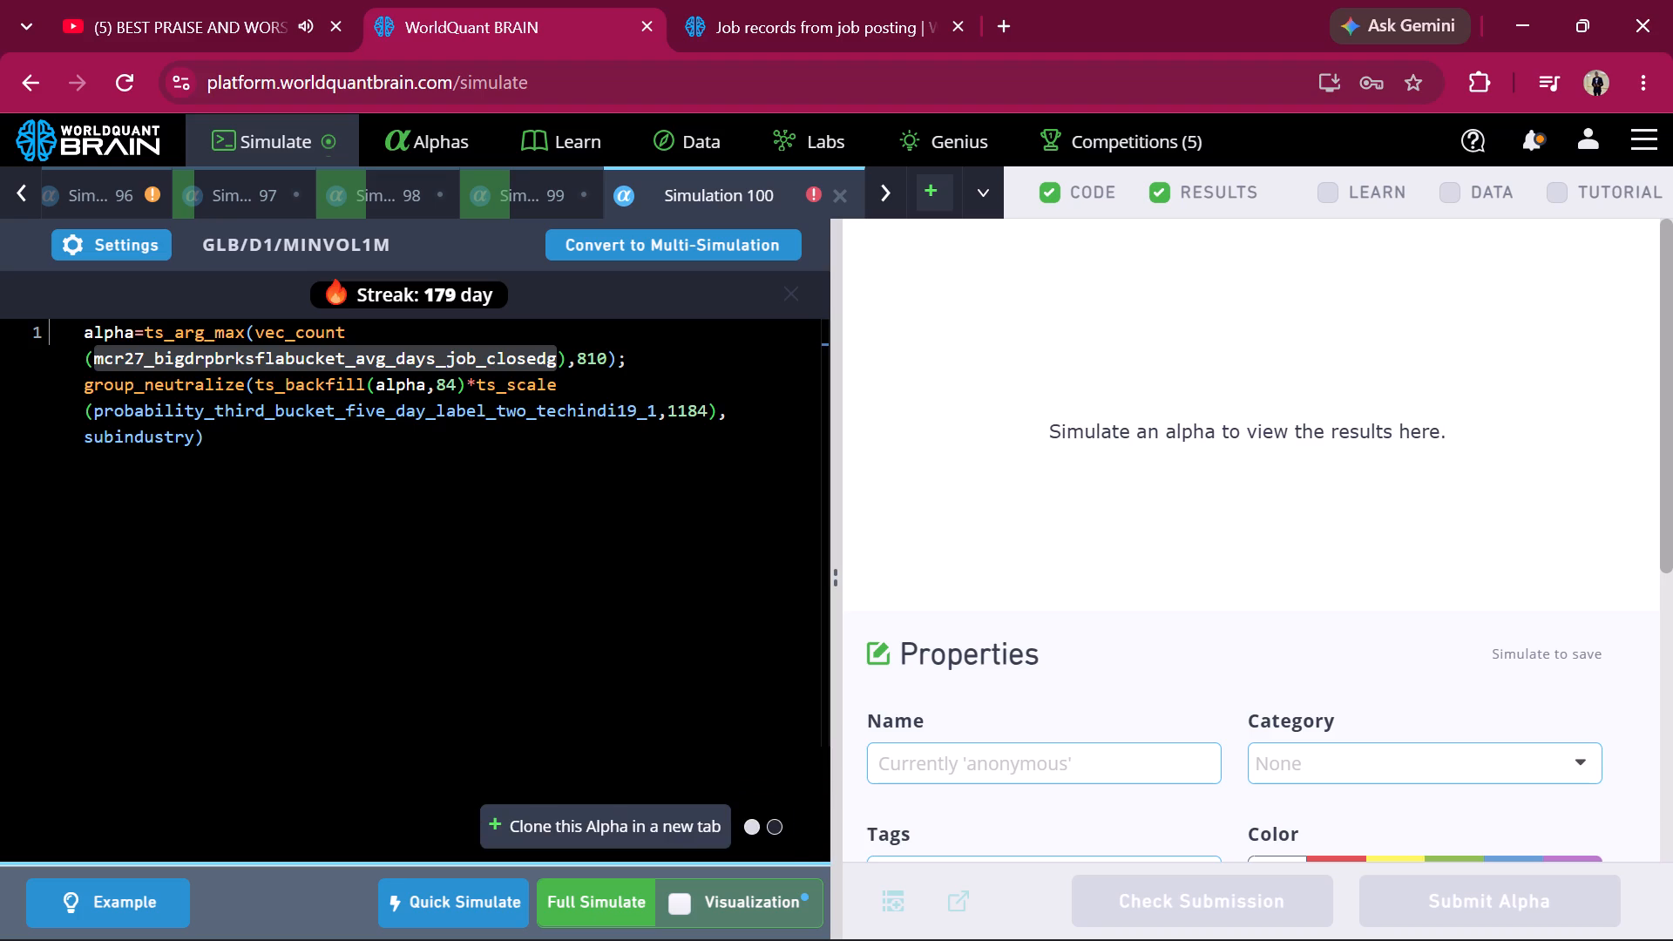
Replace the entire malformed field name inside vec_count with bucket_avg_days_job_closed.
triple_click(555, 352)
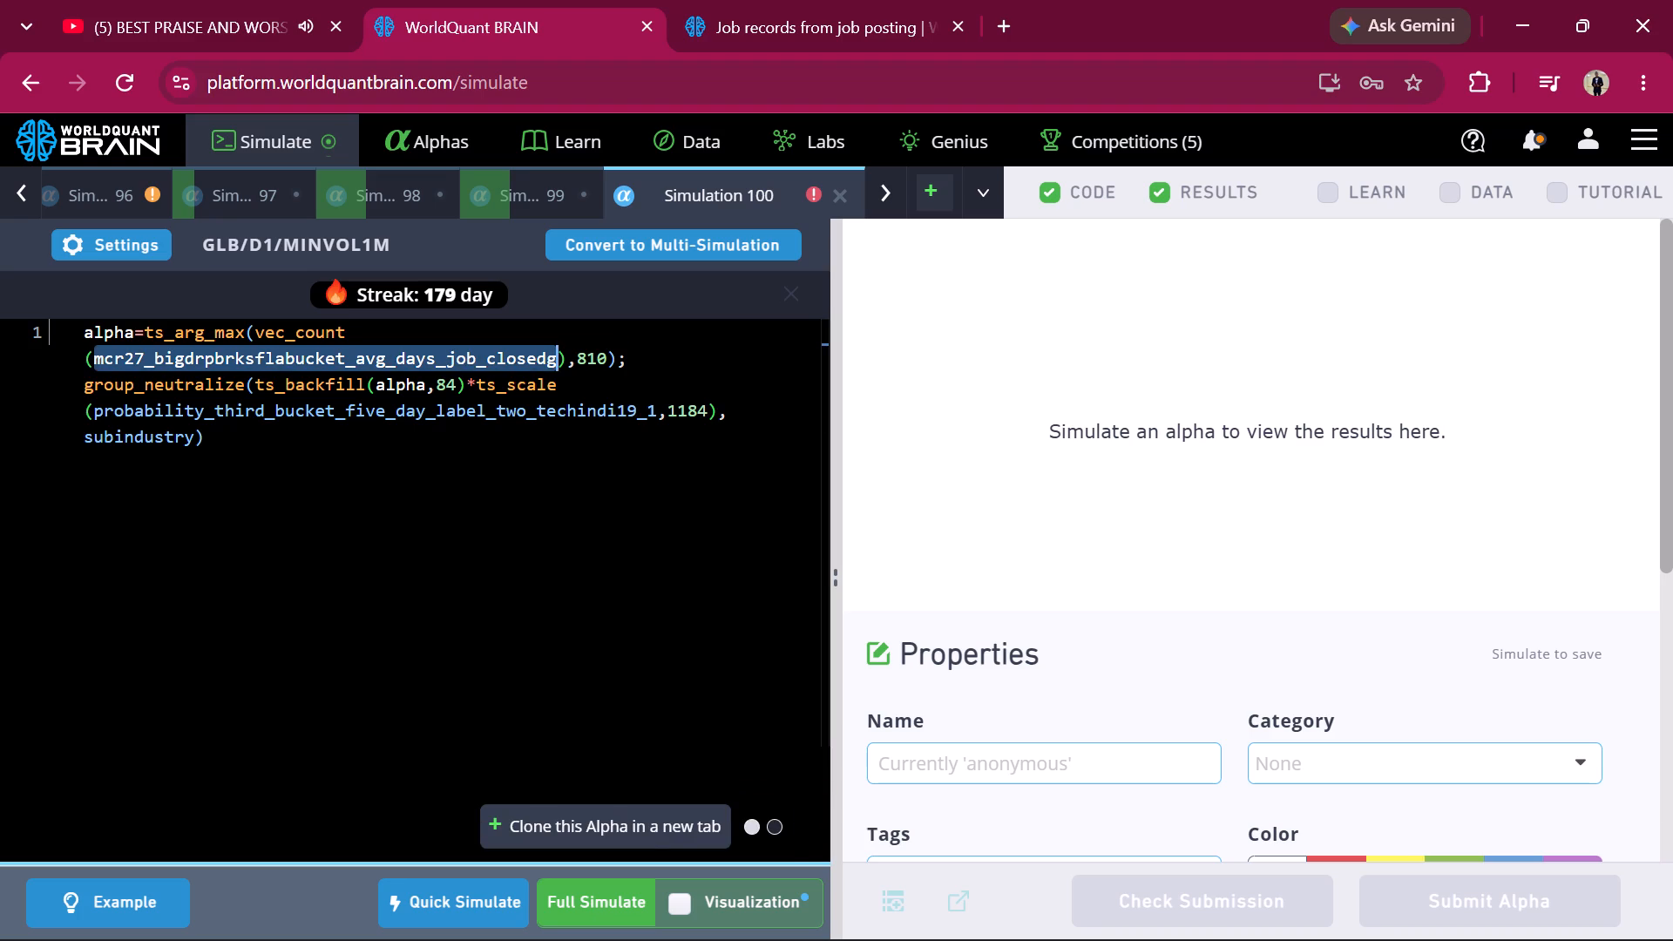
double_click(555, 352)
key("BackSpace")
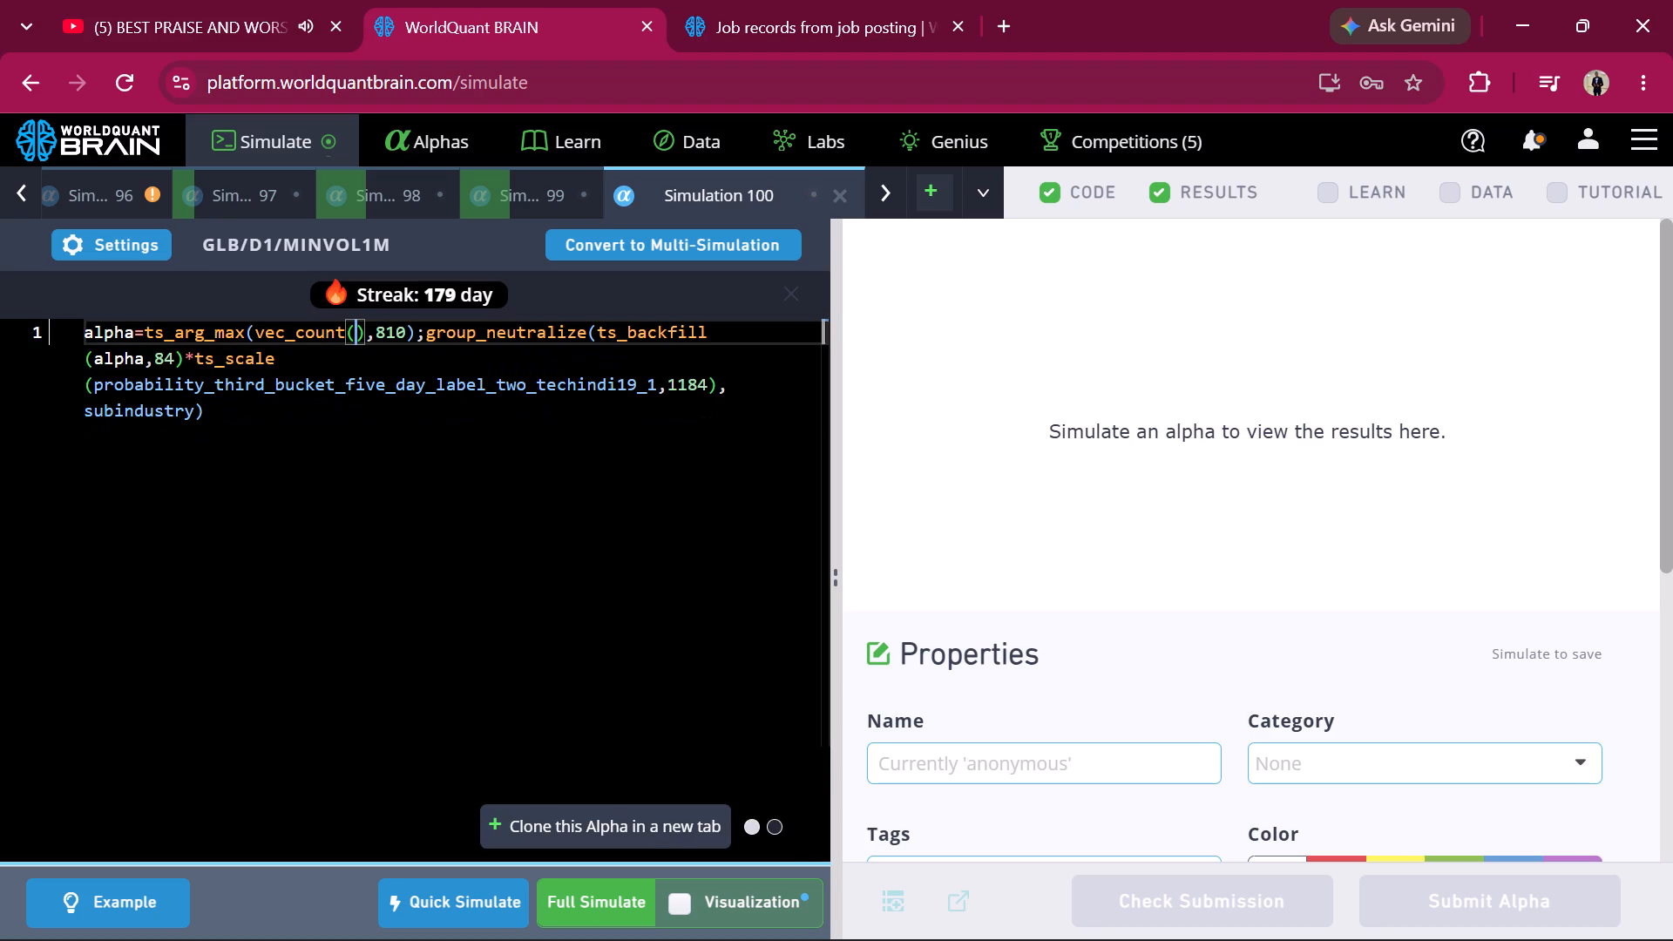
key("super+v")
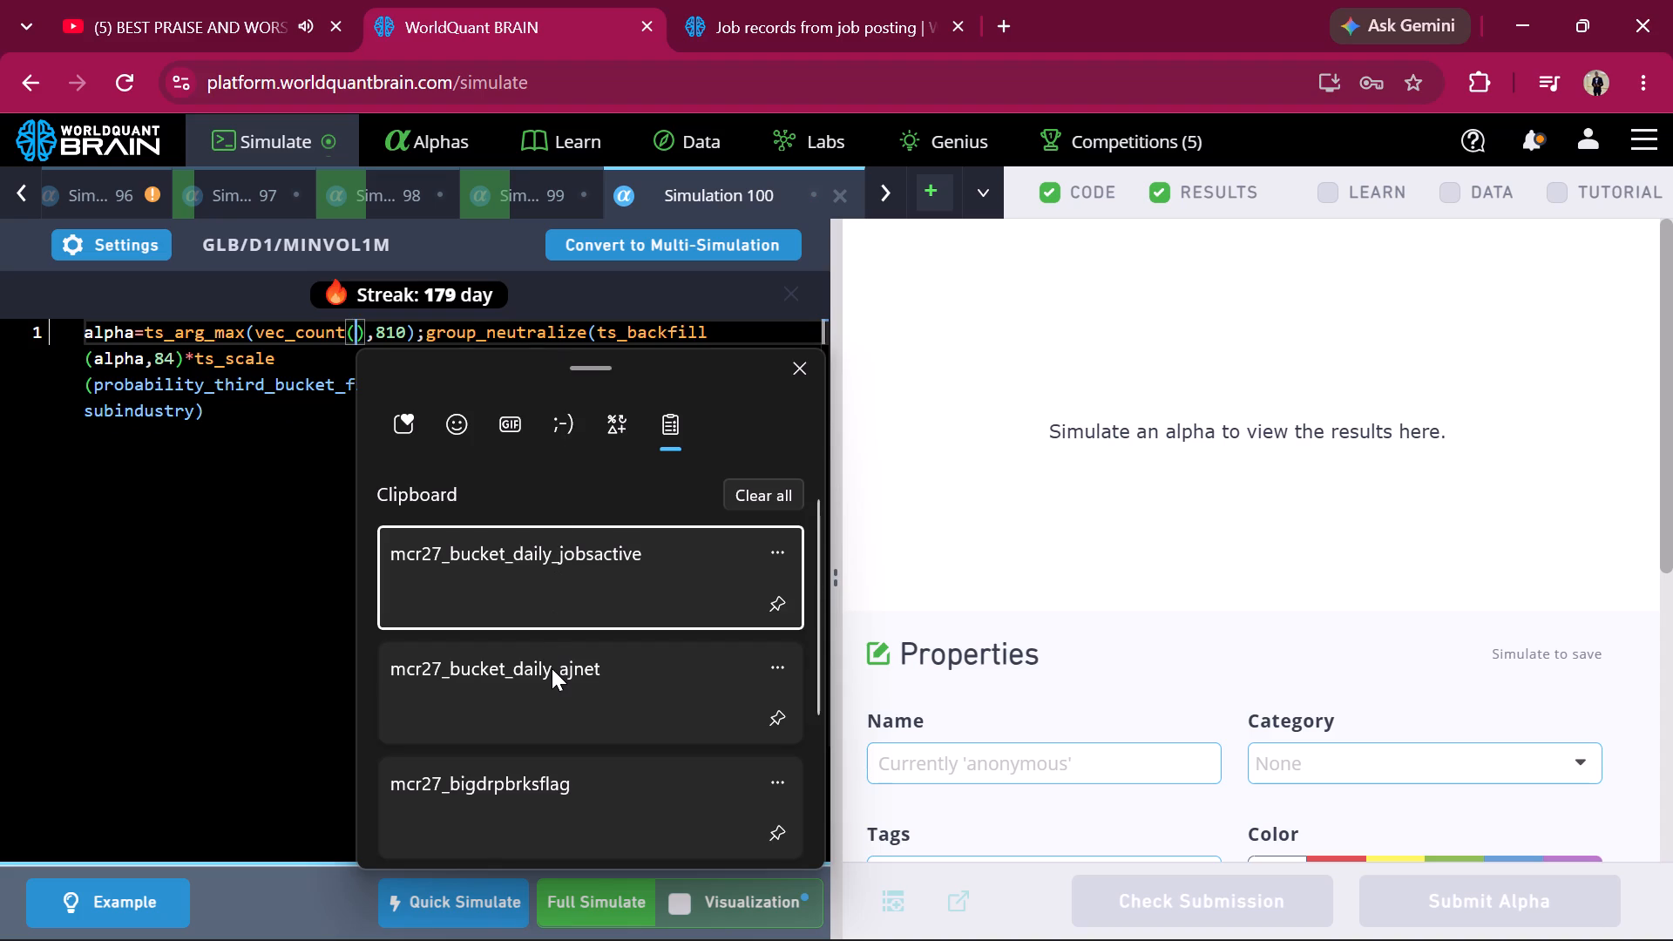
scroll(552, 668, "down", 2)
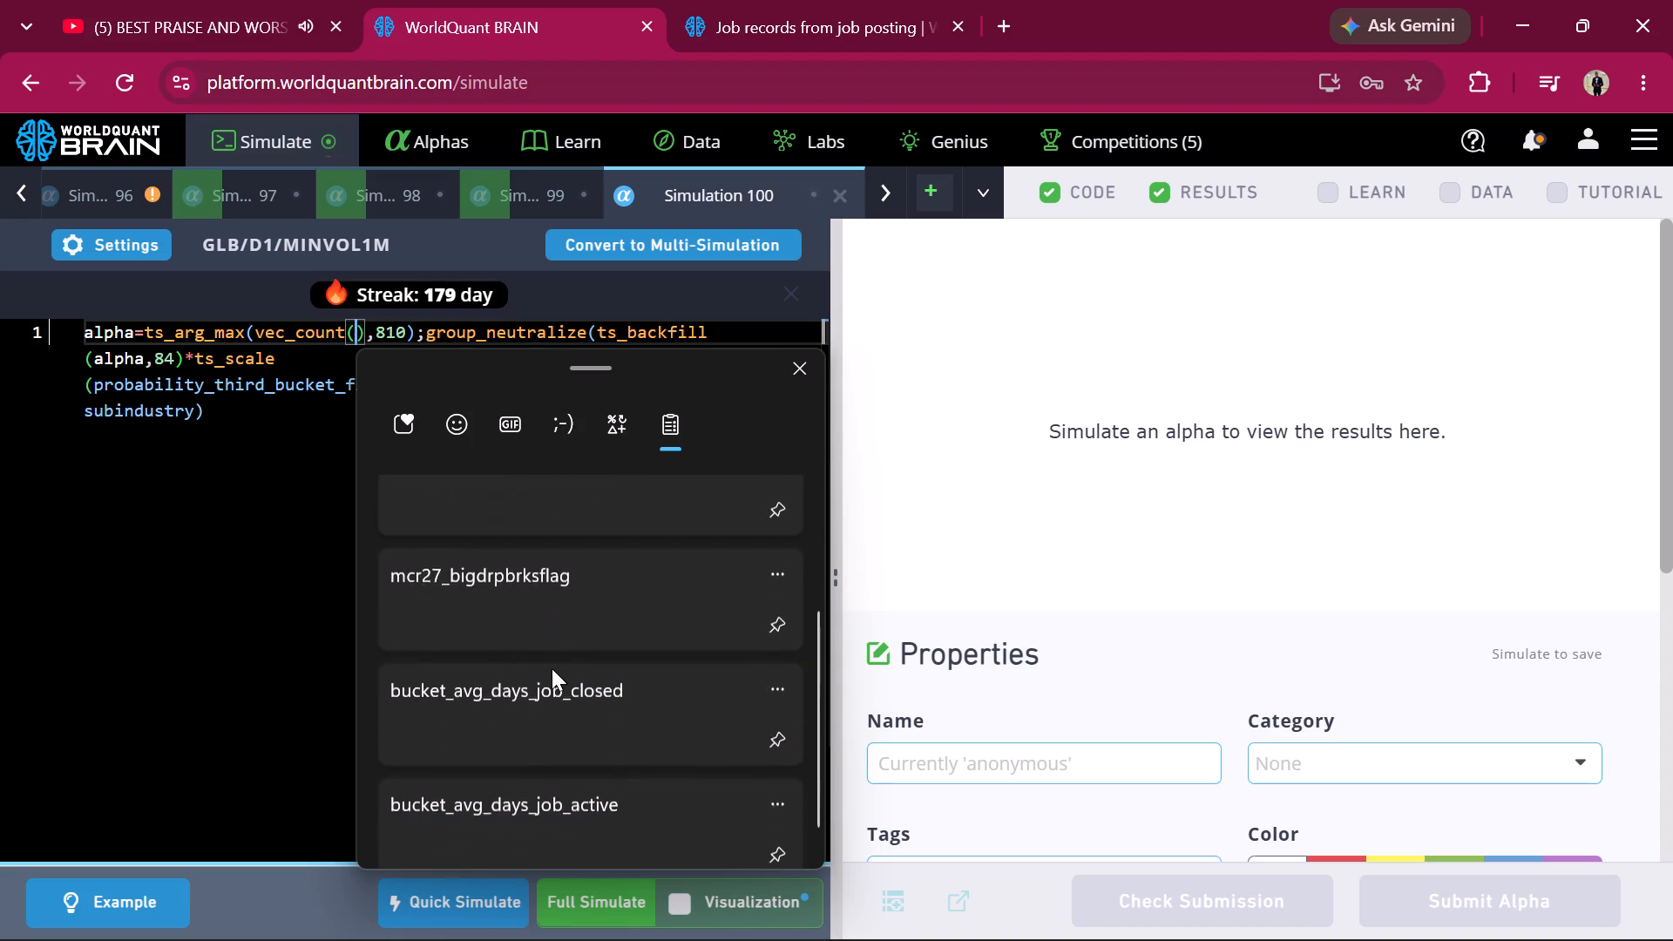
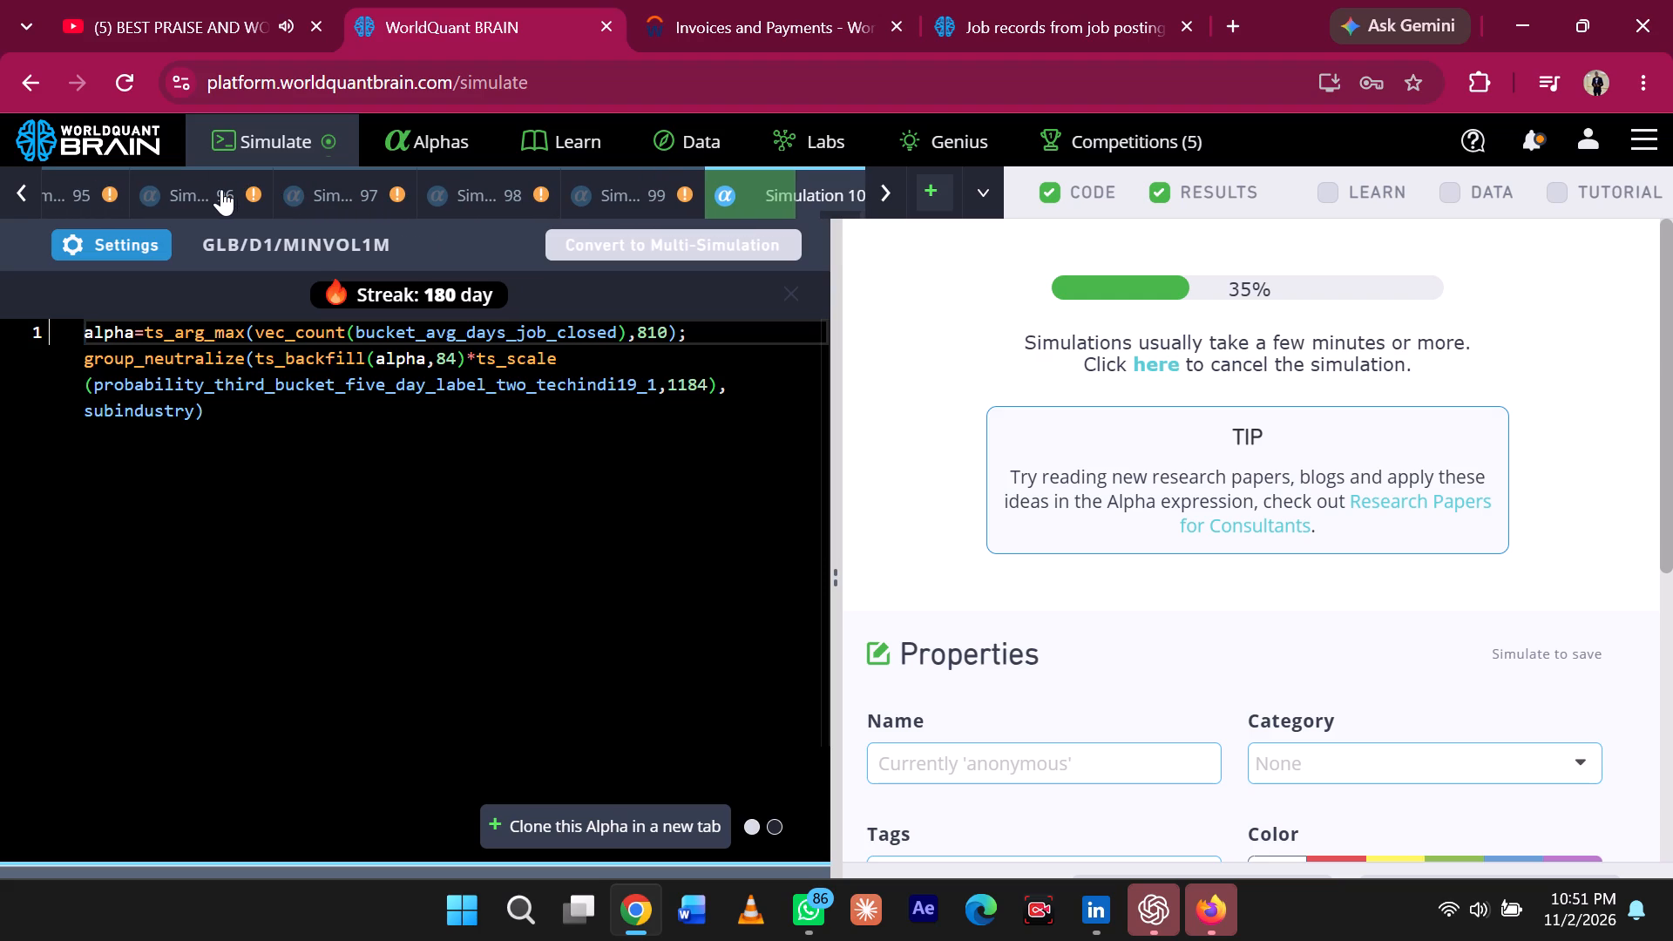
Open Simulation 98, the alpha using vec_count(mcr27_bucket_daily_ajnet), and show its test period.
left_click(221, 189)
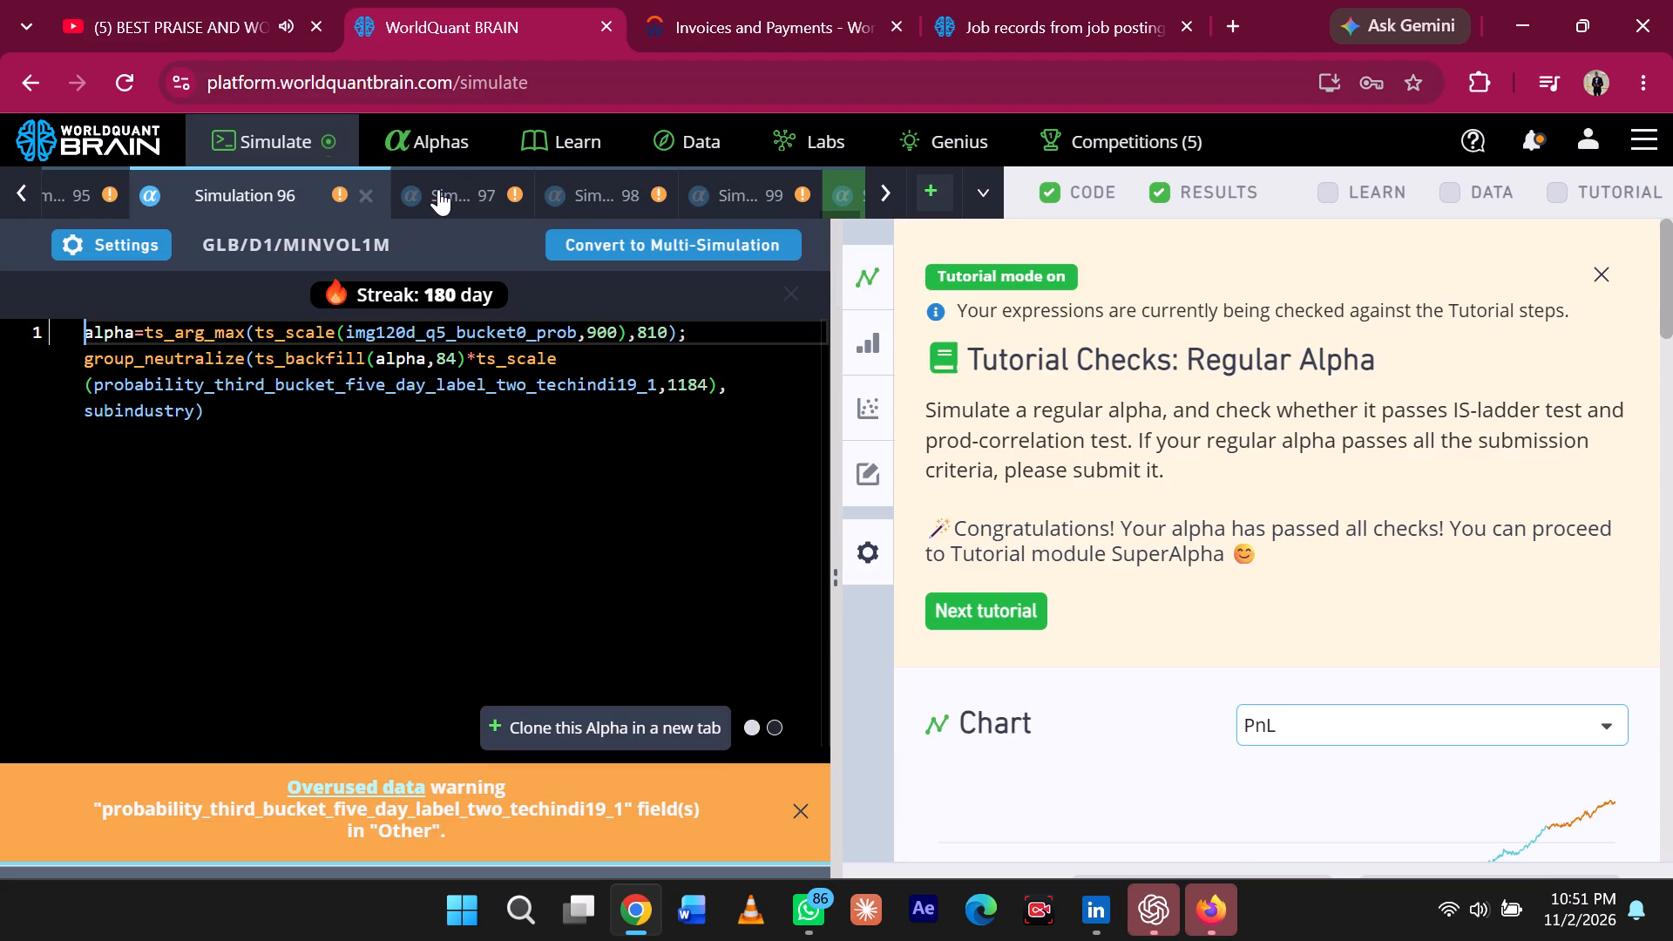
left_click(461, 189)
left_click(580, 189)
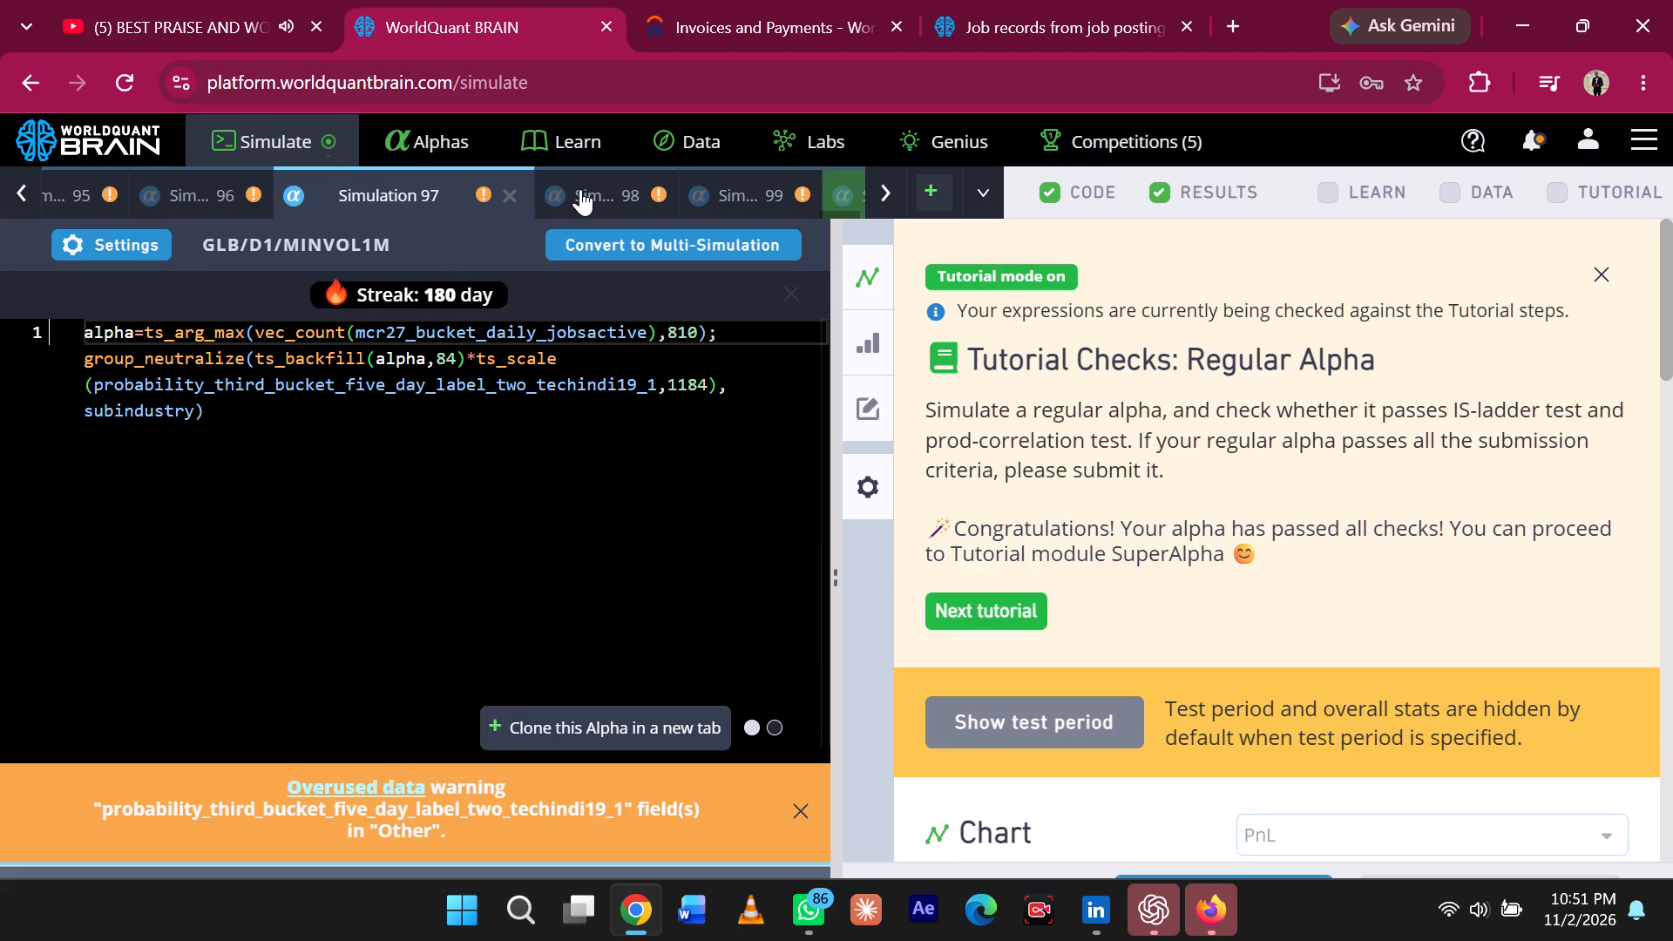
scroll(653, 192, "left", 1)
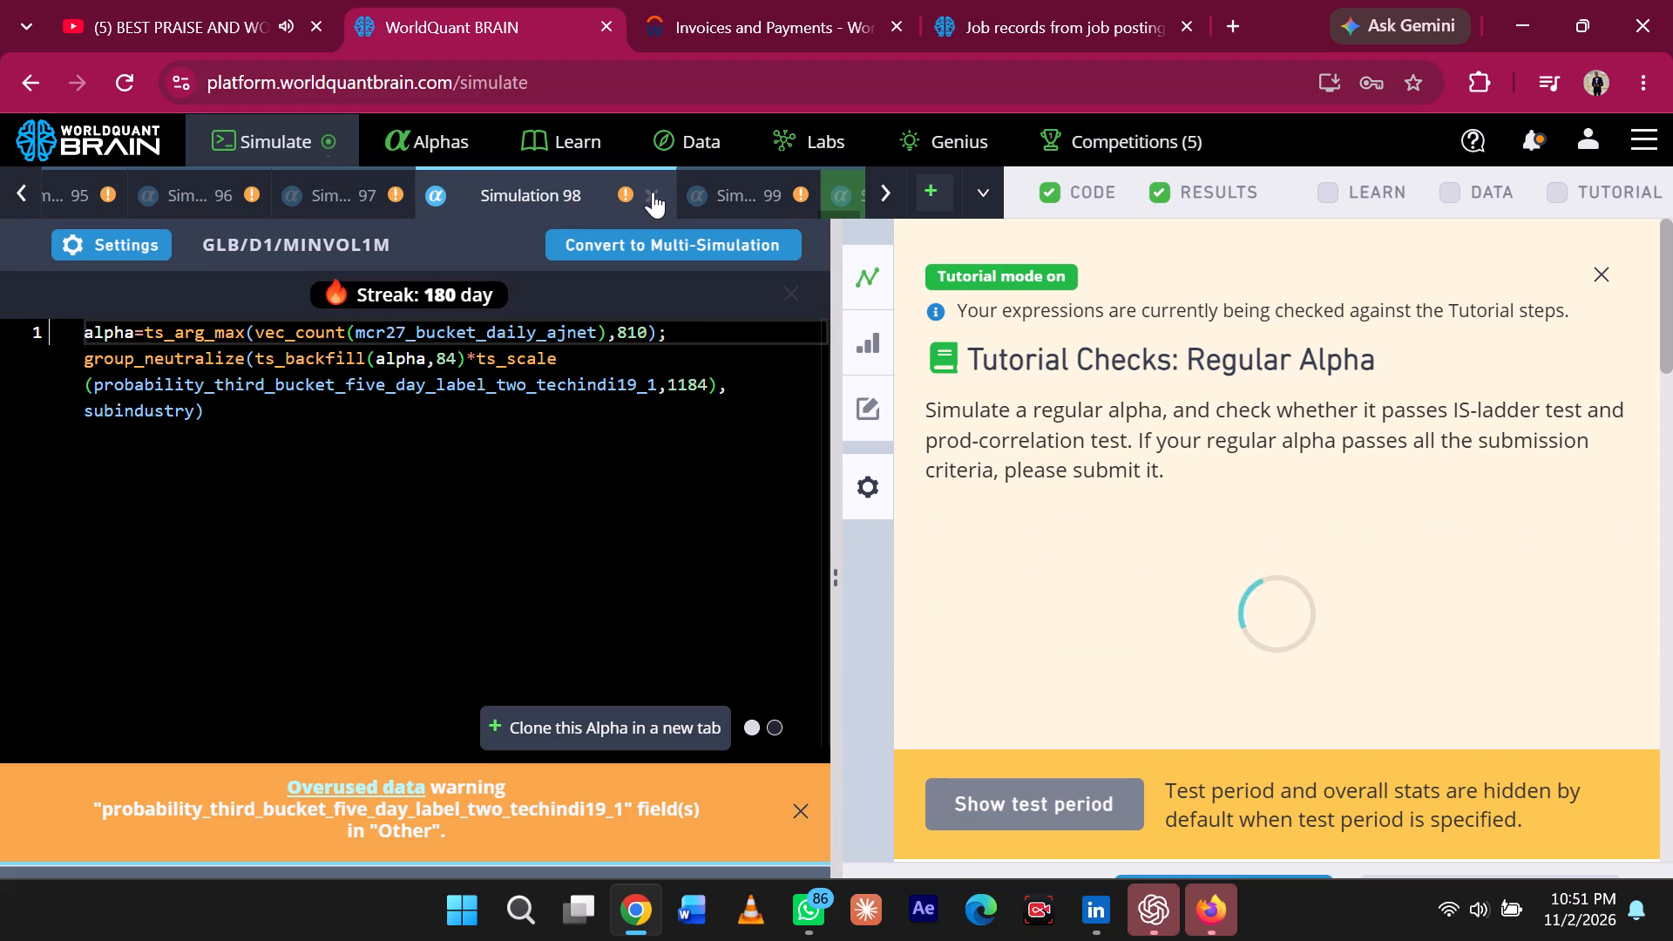
scroll(653, 192, "left", 1)
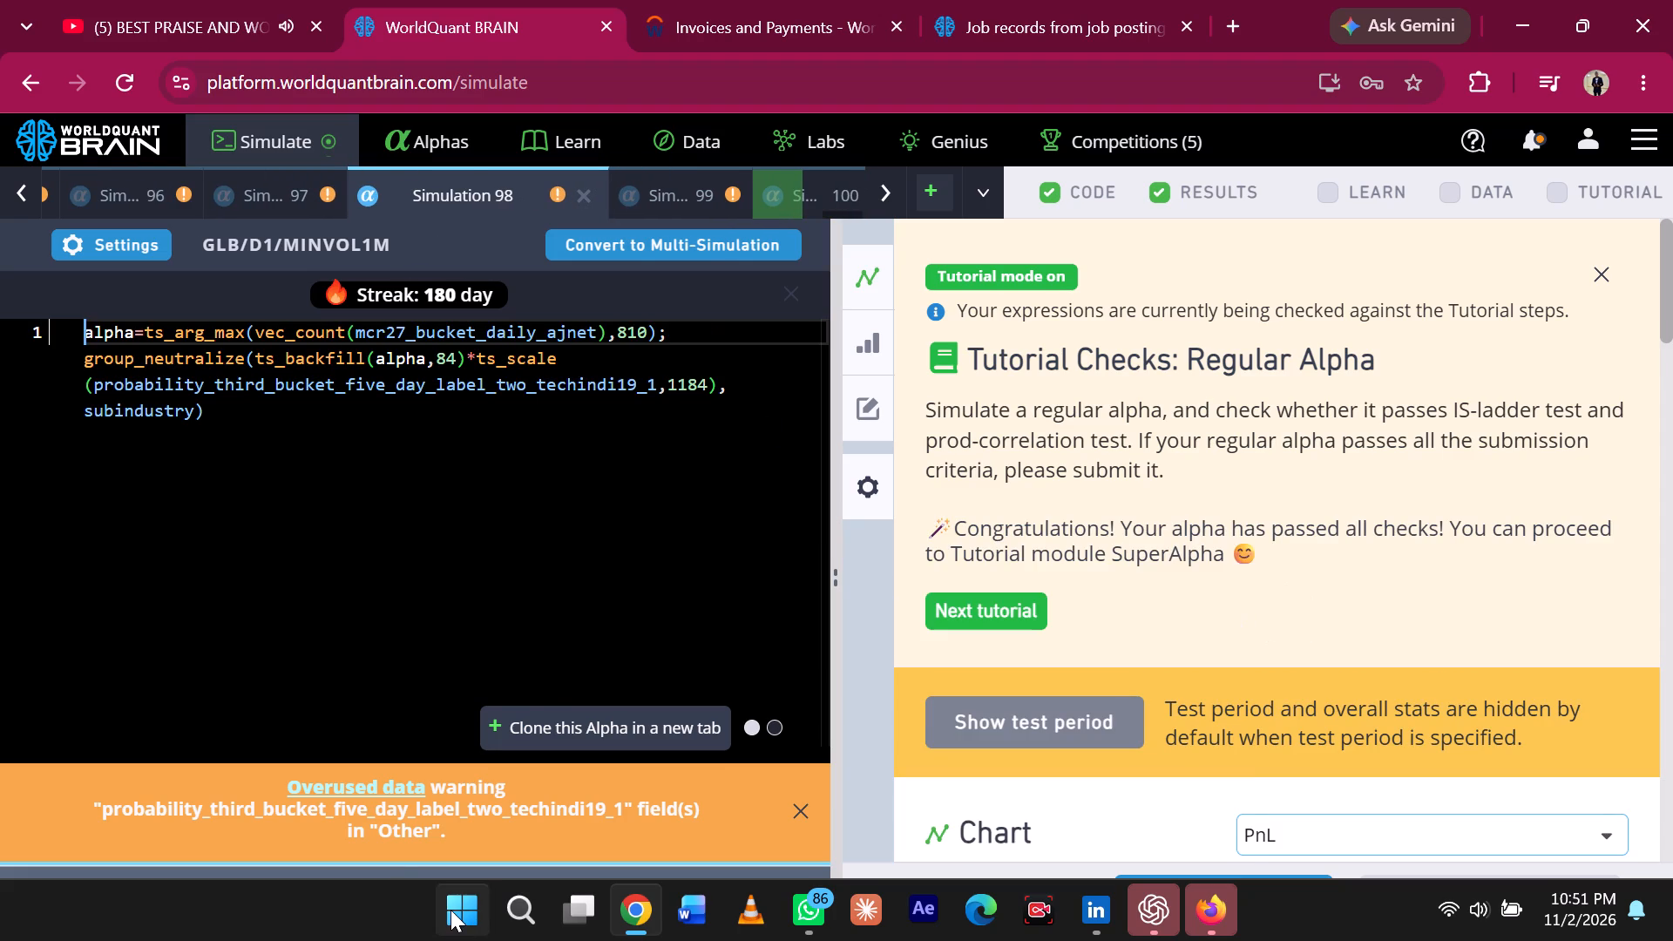
left_click(450, 910)
left_click(450, 910)
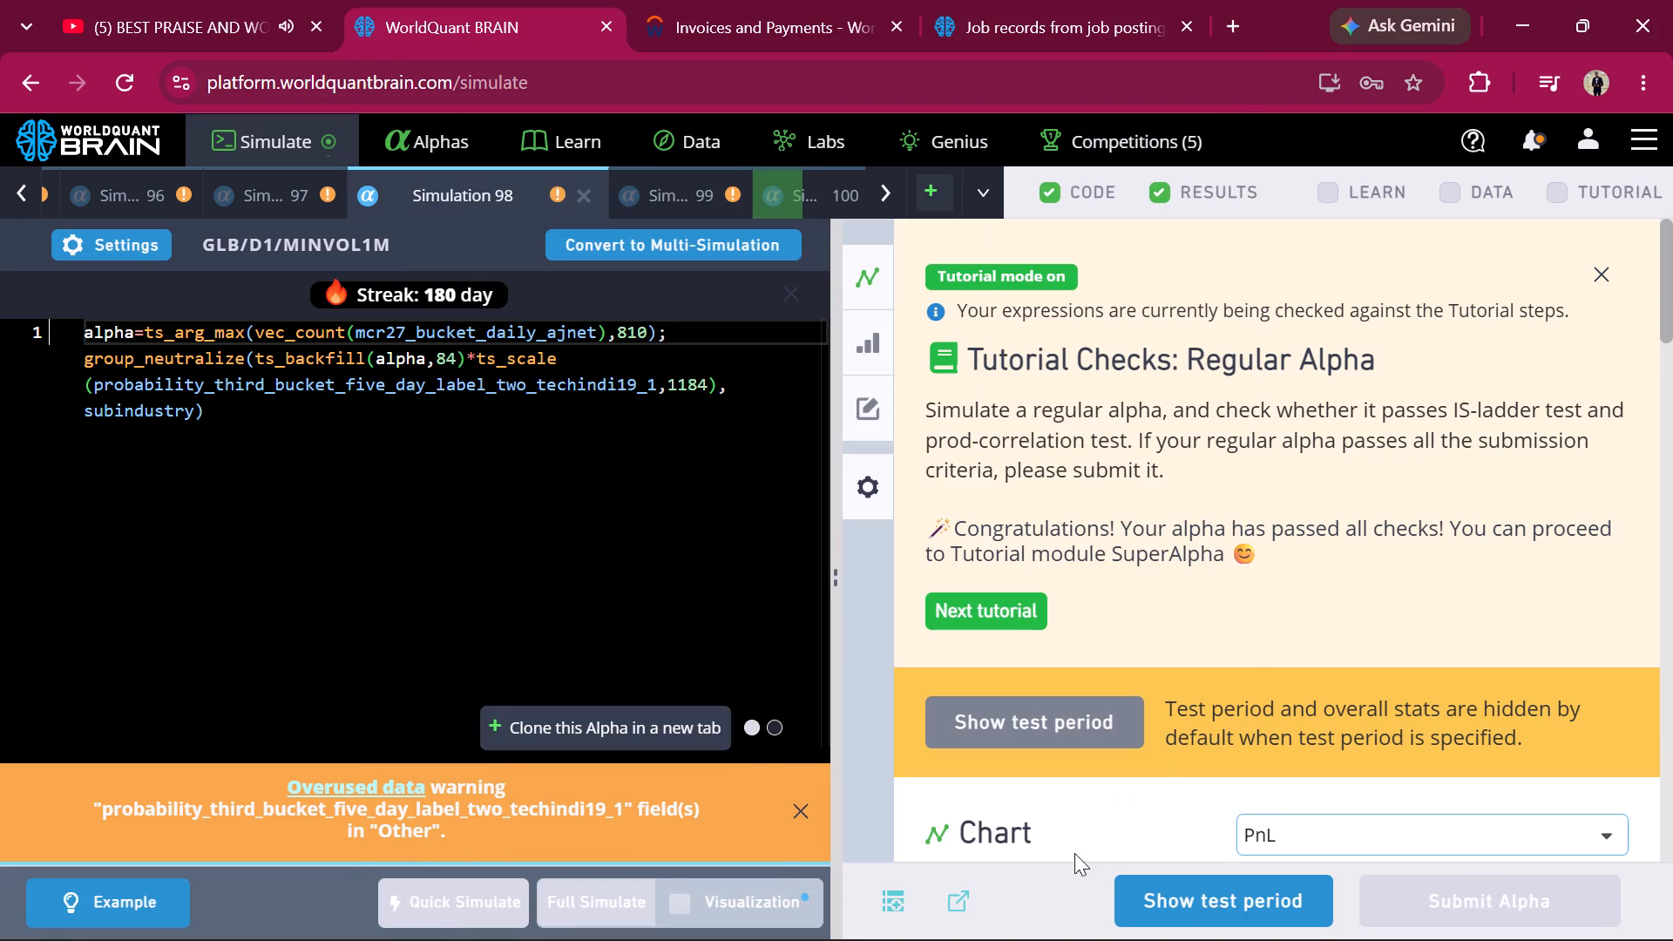
left_click(1152, 899)
Switch the summary period to IS and examine the aggregate, yearly and regional performance figures.
scroll(1160, 525, "down", 6)
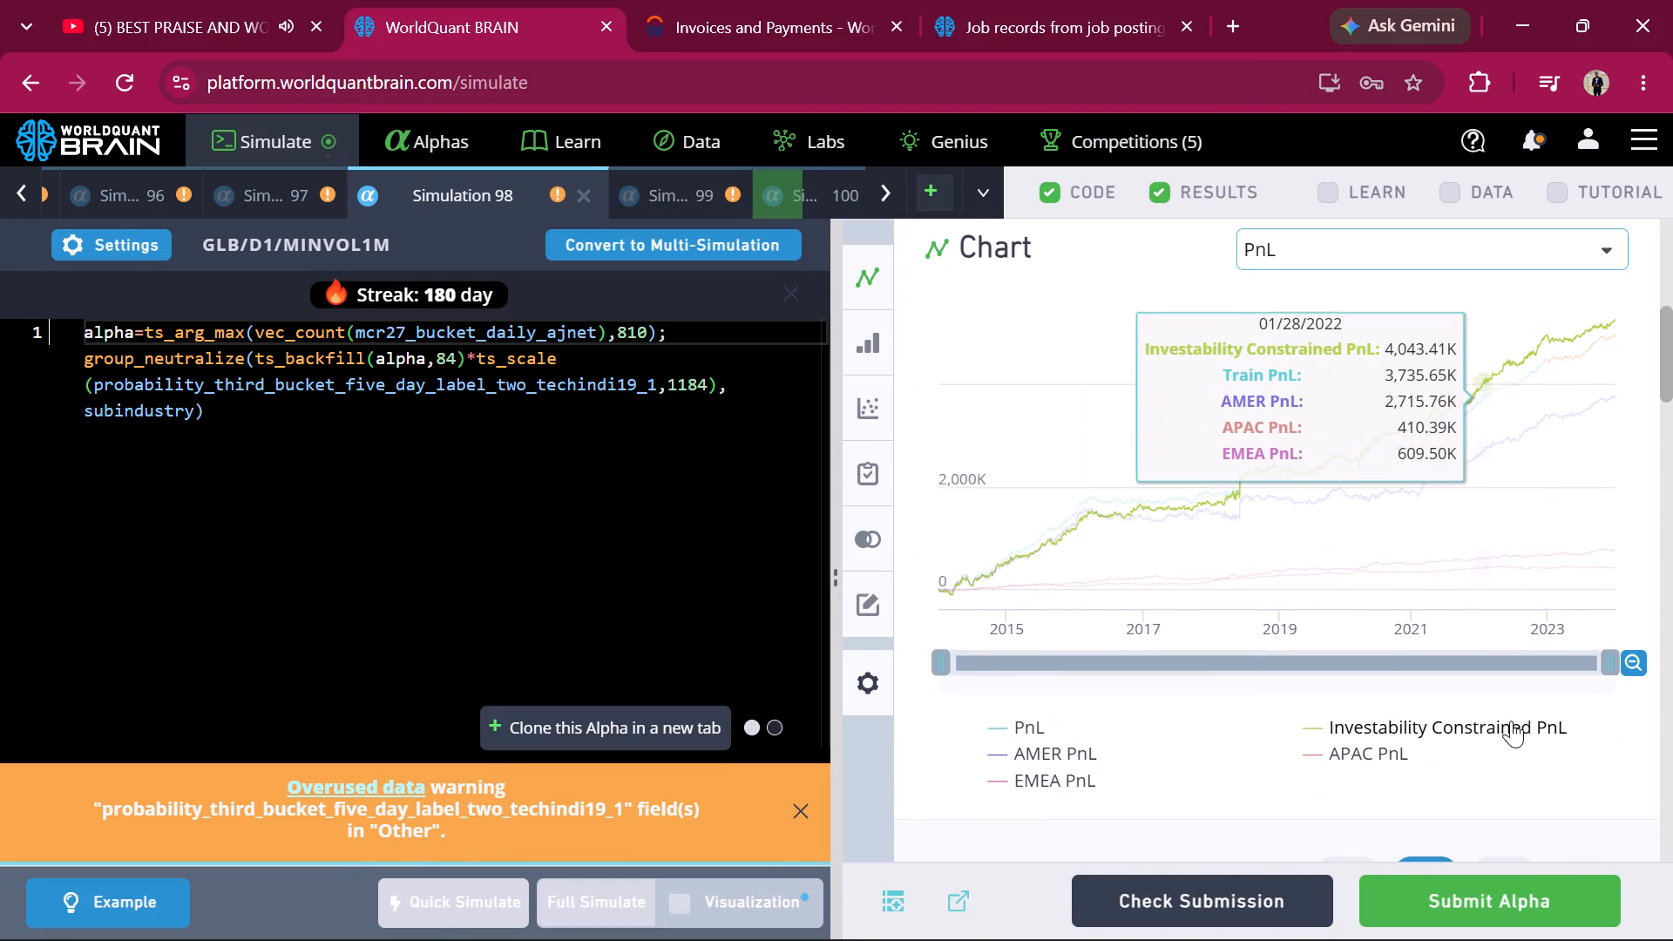
scroll(1511, 721, "down", 2)
left_click(1511, 680)
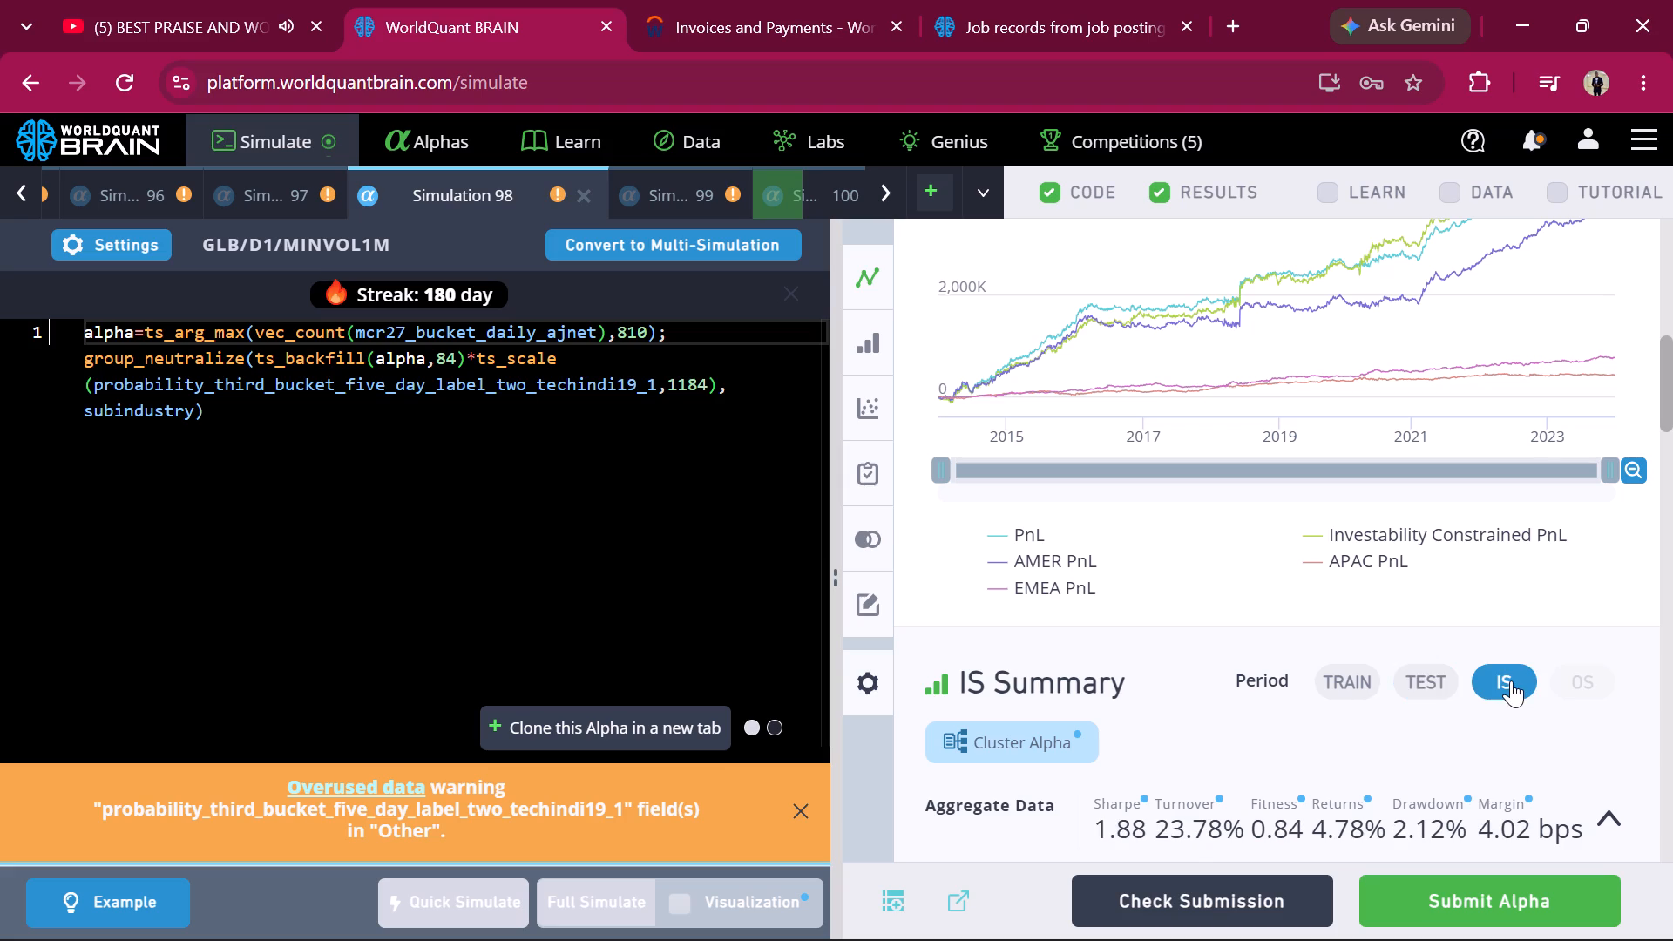
scroll(1511, 680, "down", 5)
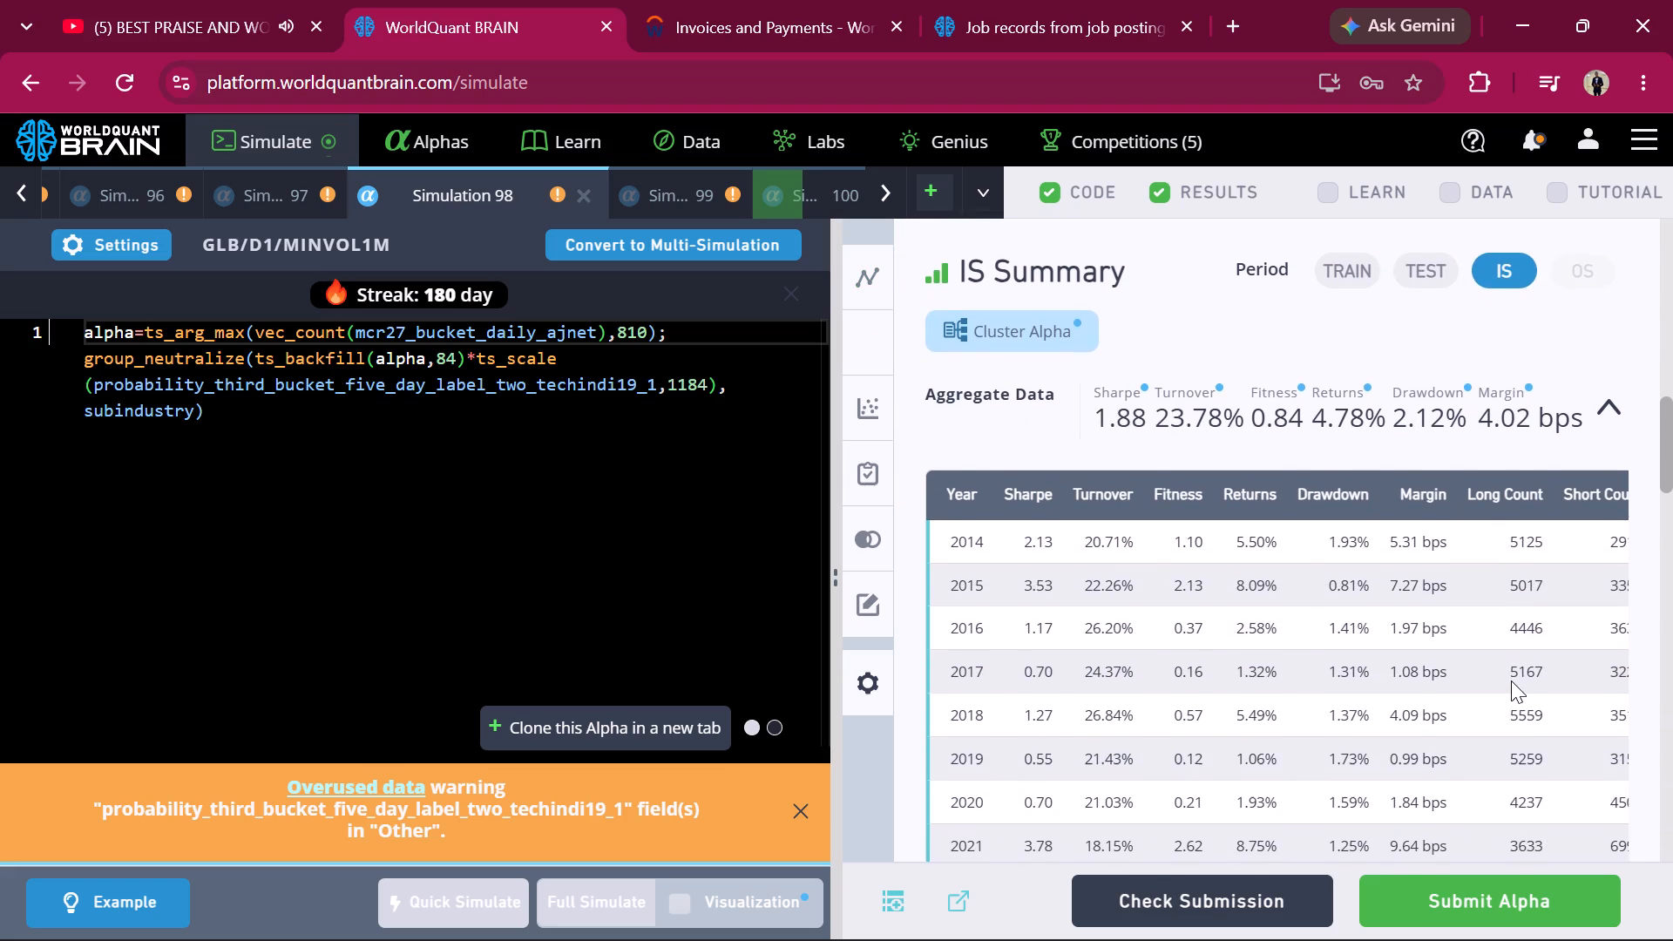
scroll(1511, 680, "down", 6)
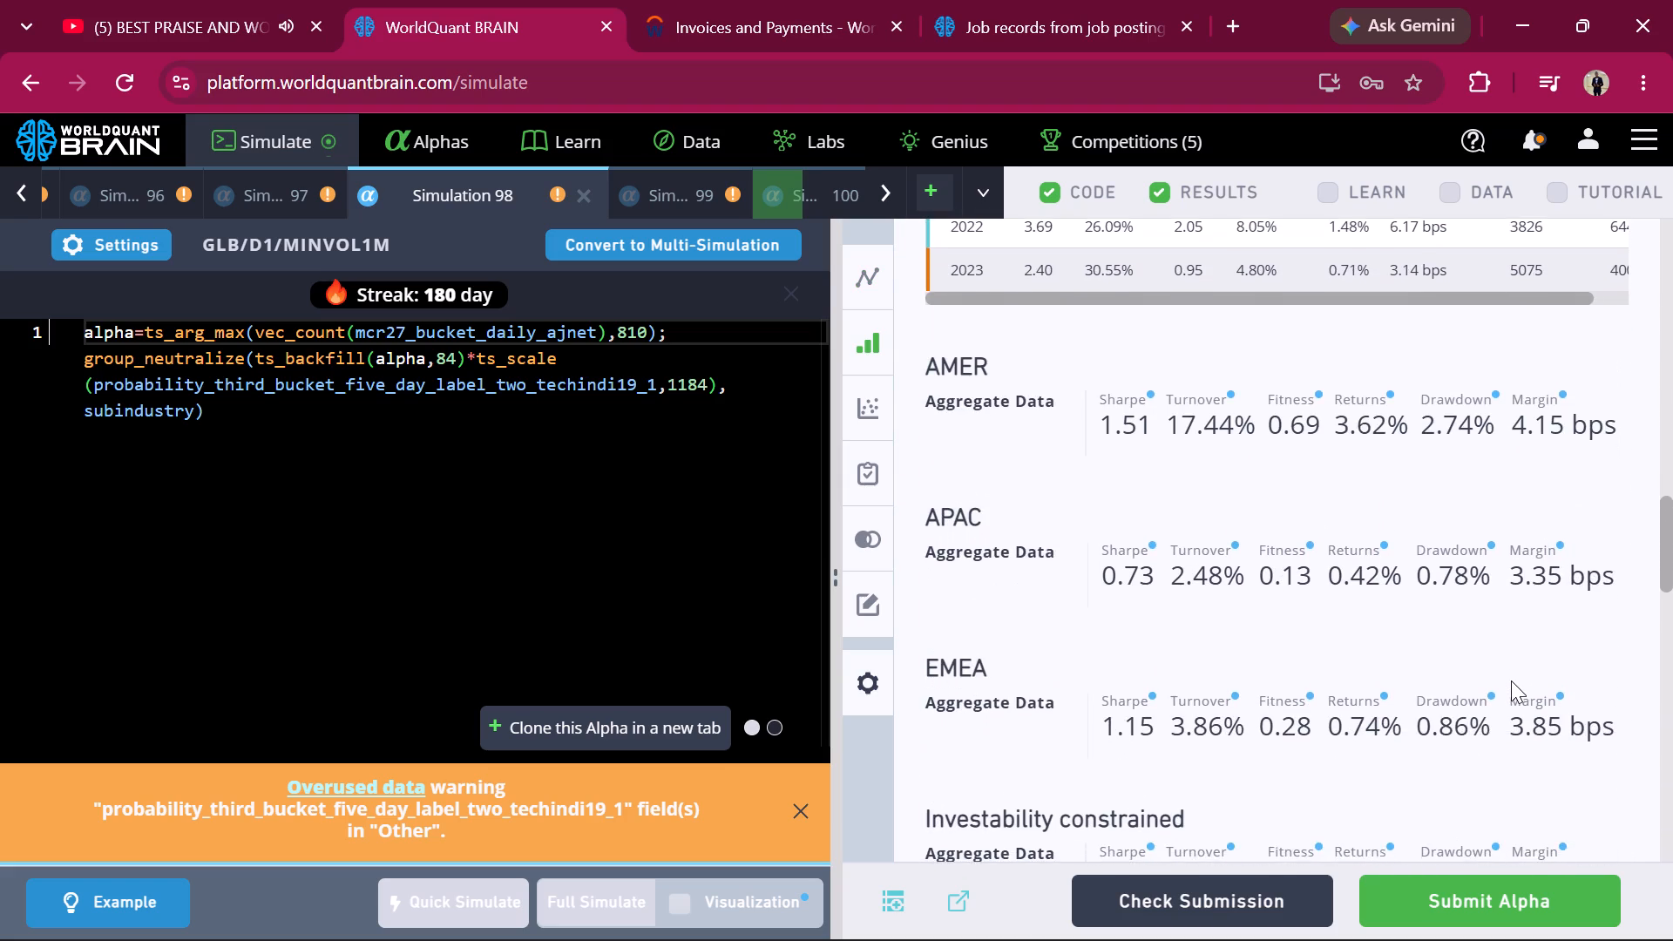
Run the Prod, Power Pool and Self Correlation checks for the Simulation 98 alpha.
scroll(1511, 680, "down", 4)
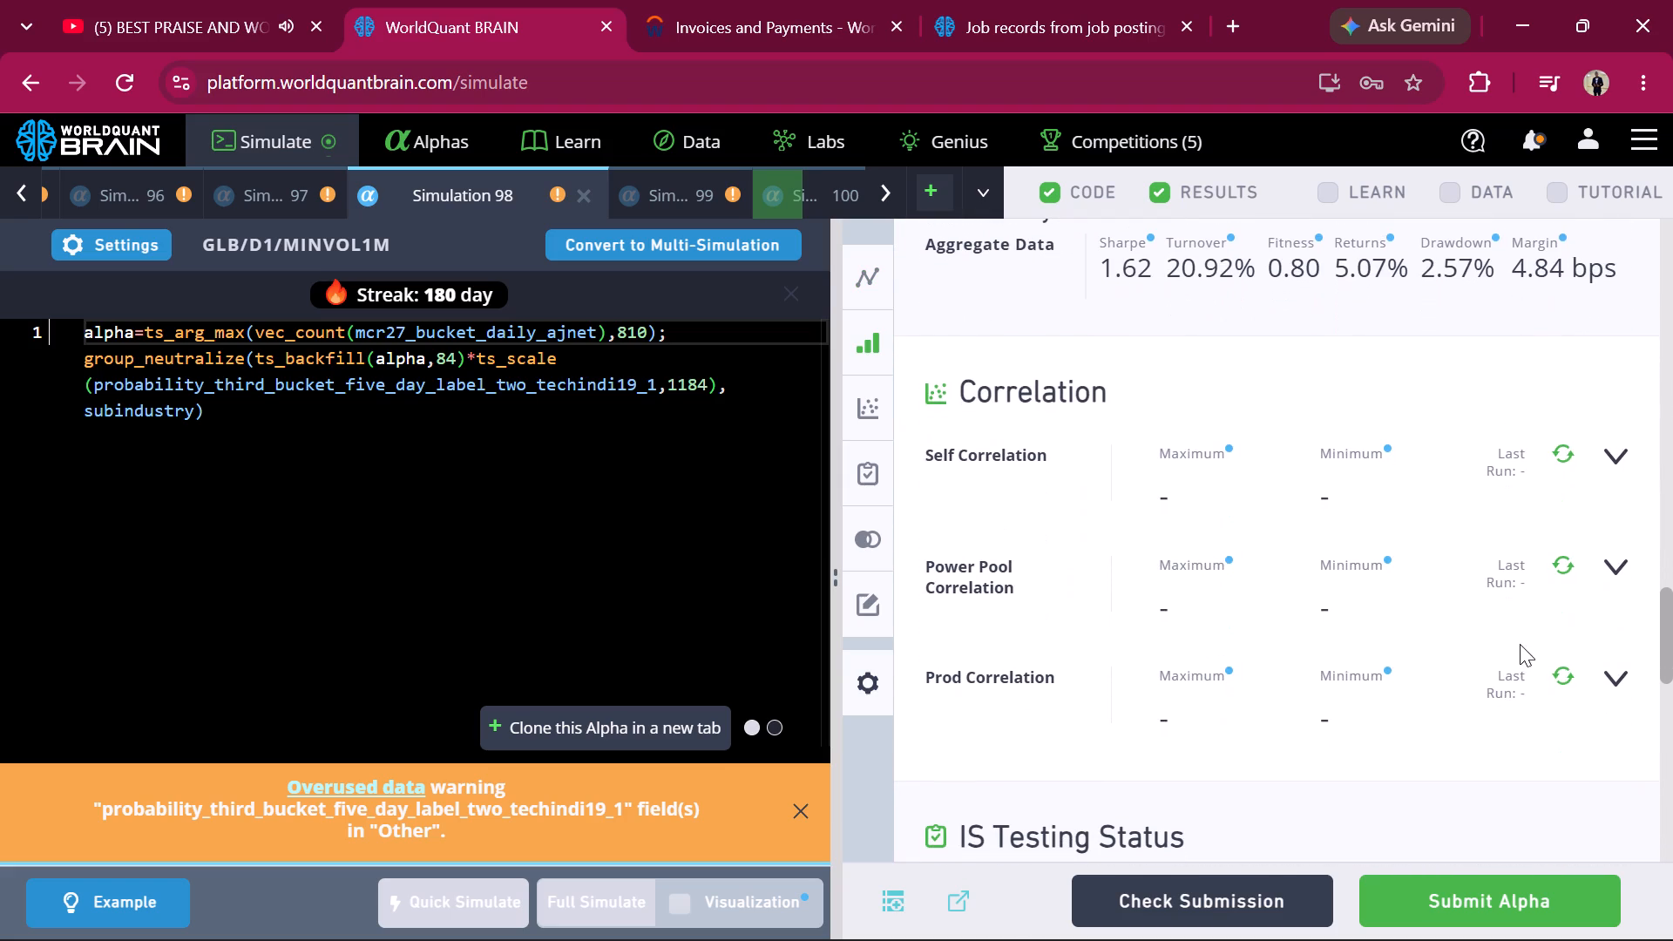
left_click(1543, 684)
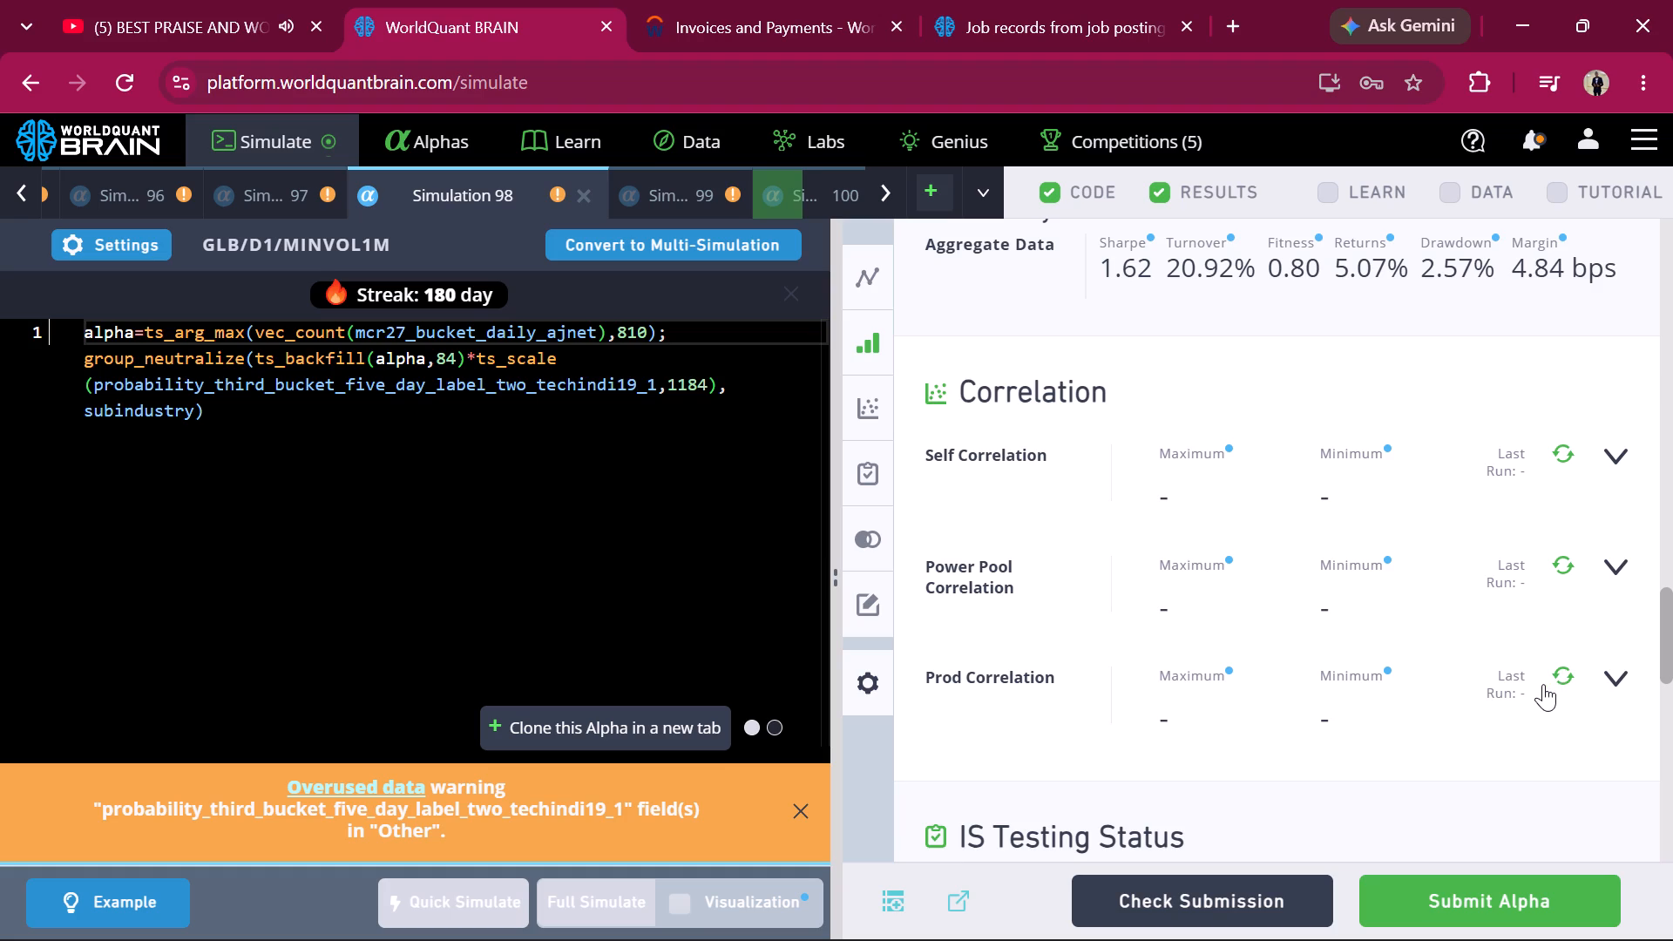
left_click(1557, 674)
left_click(1568, 566)
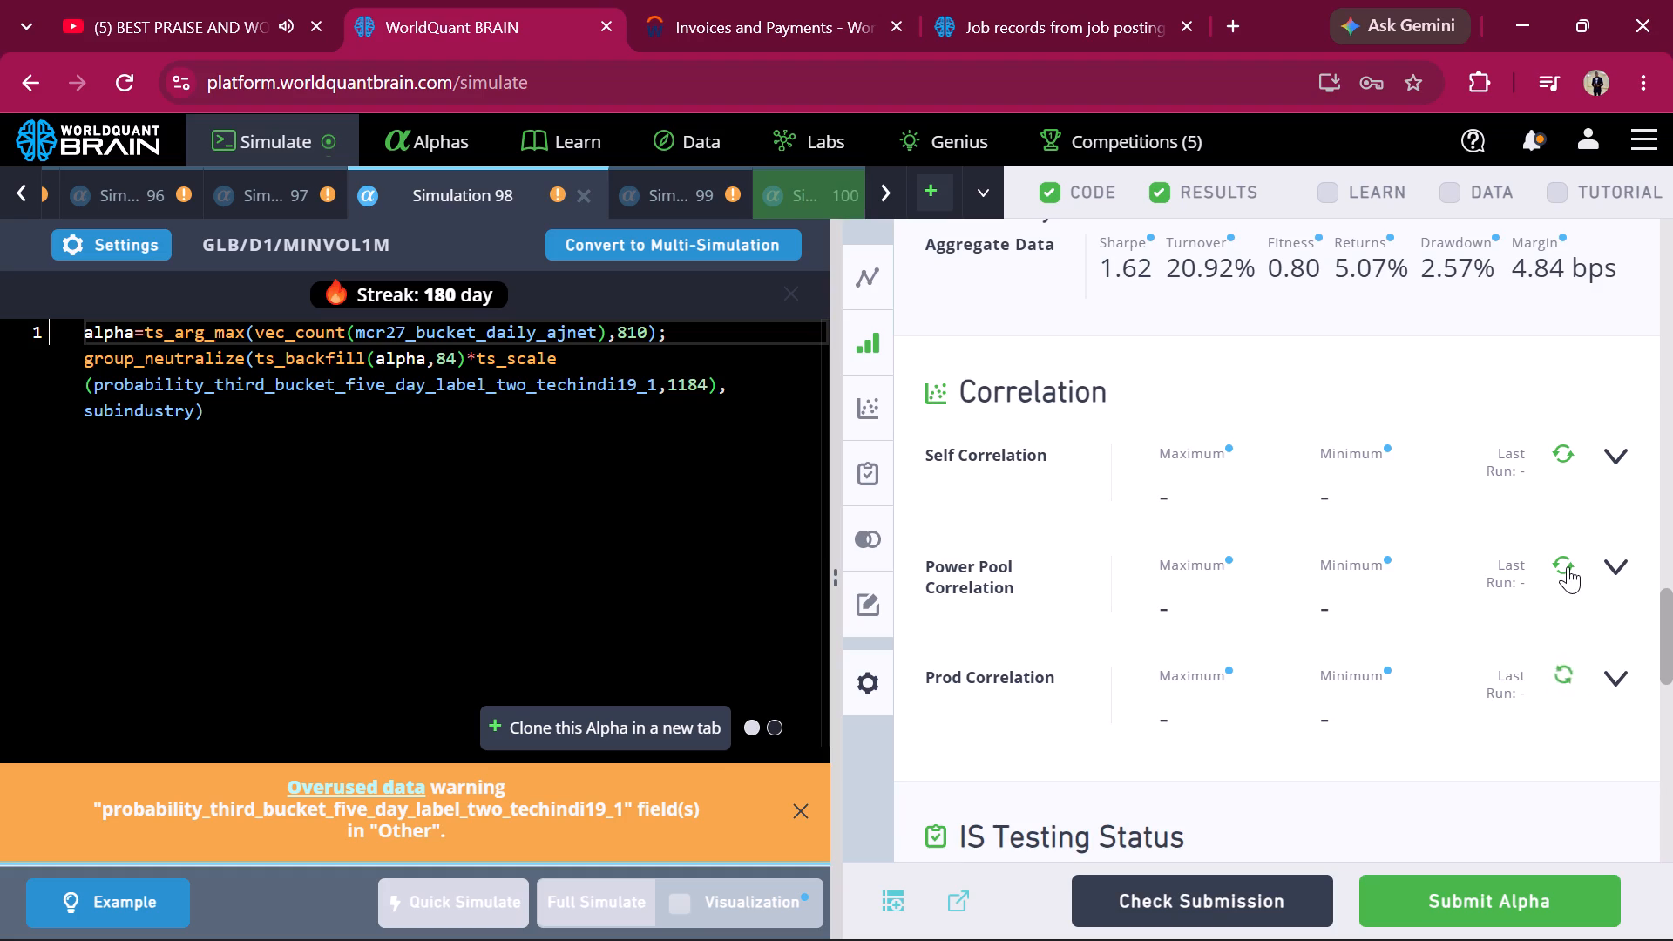
left_click(1557, 456)
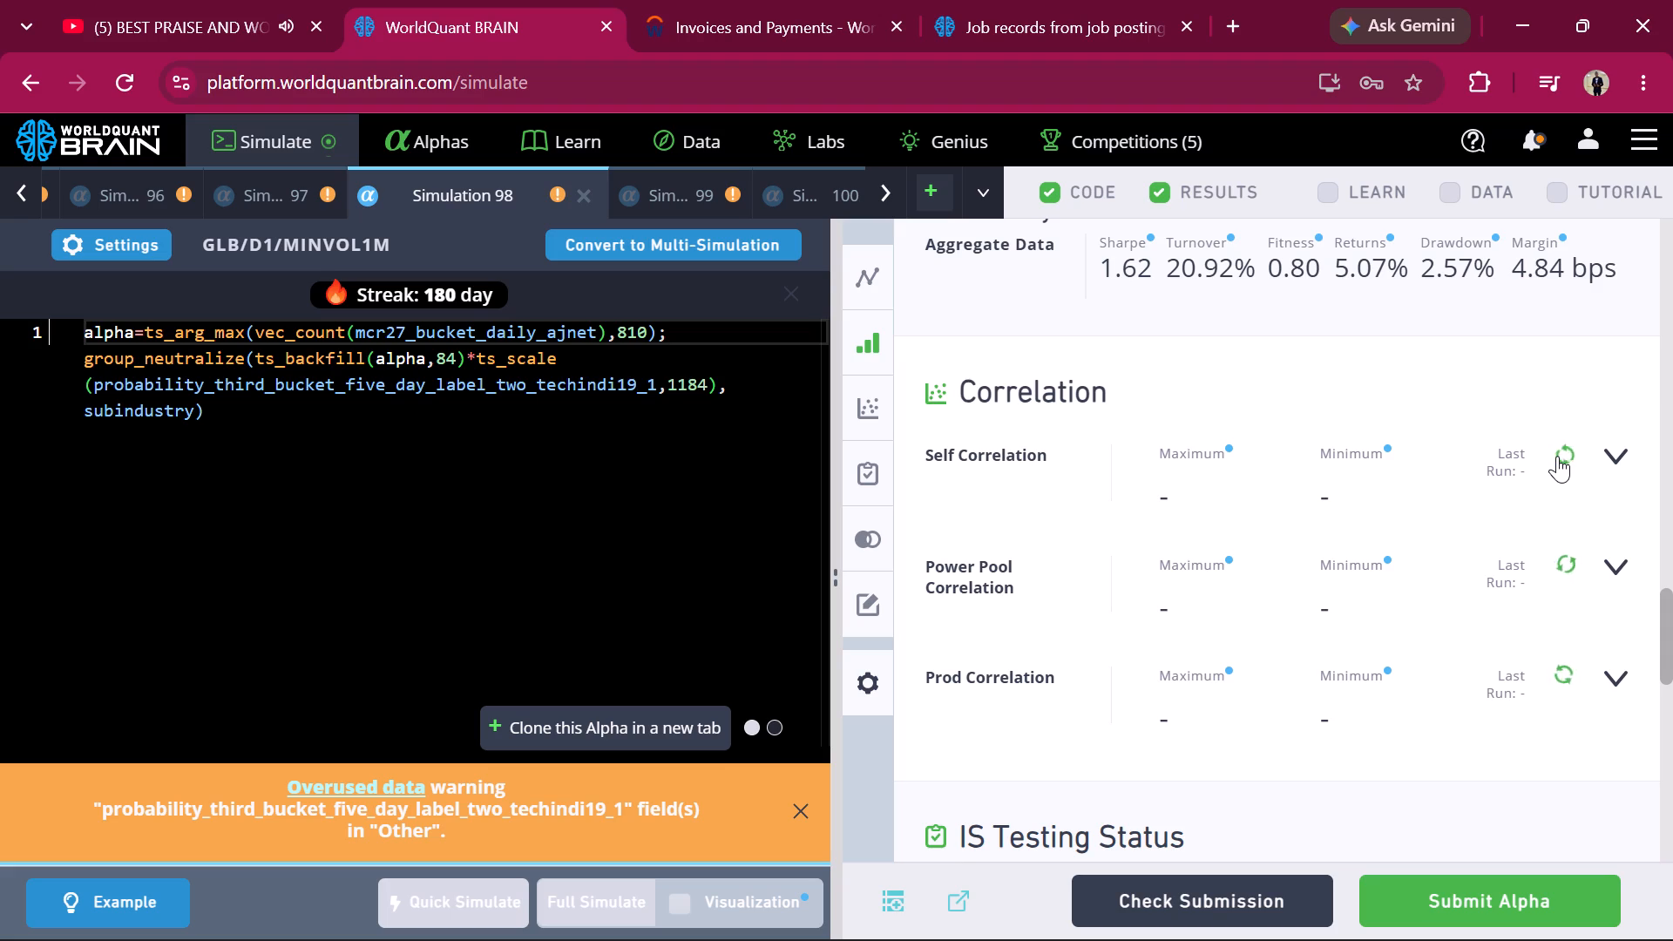
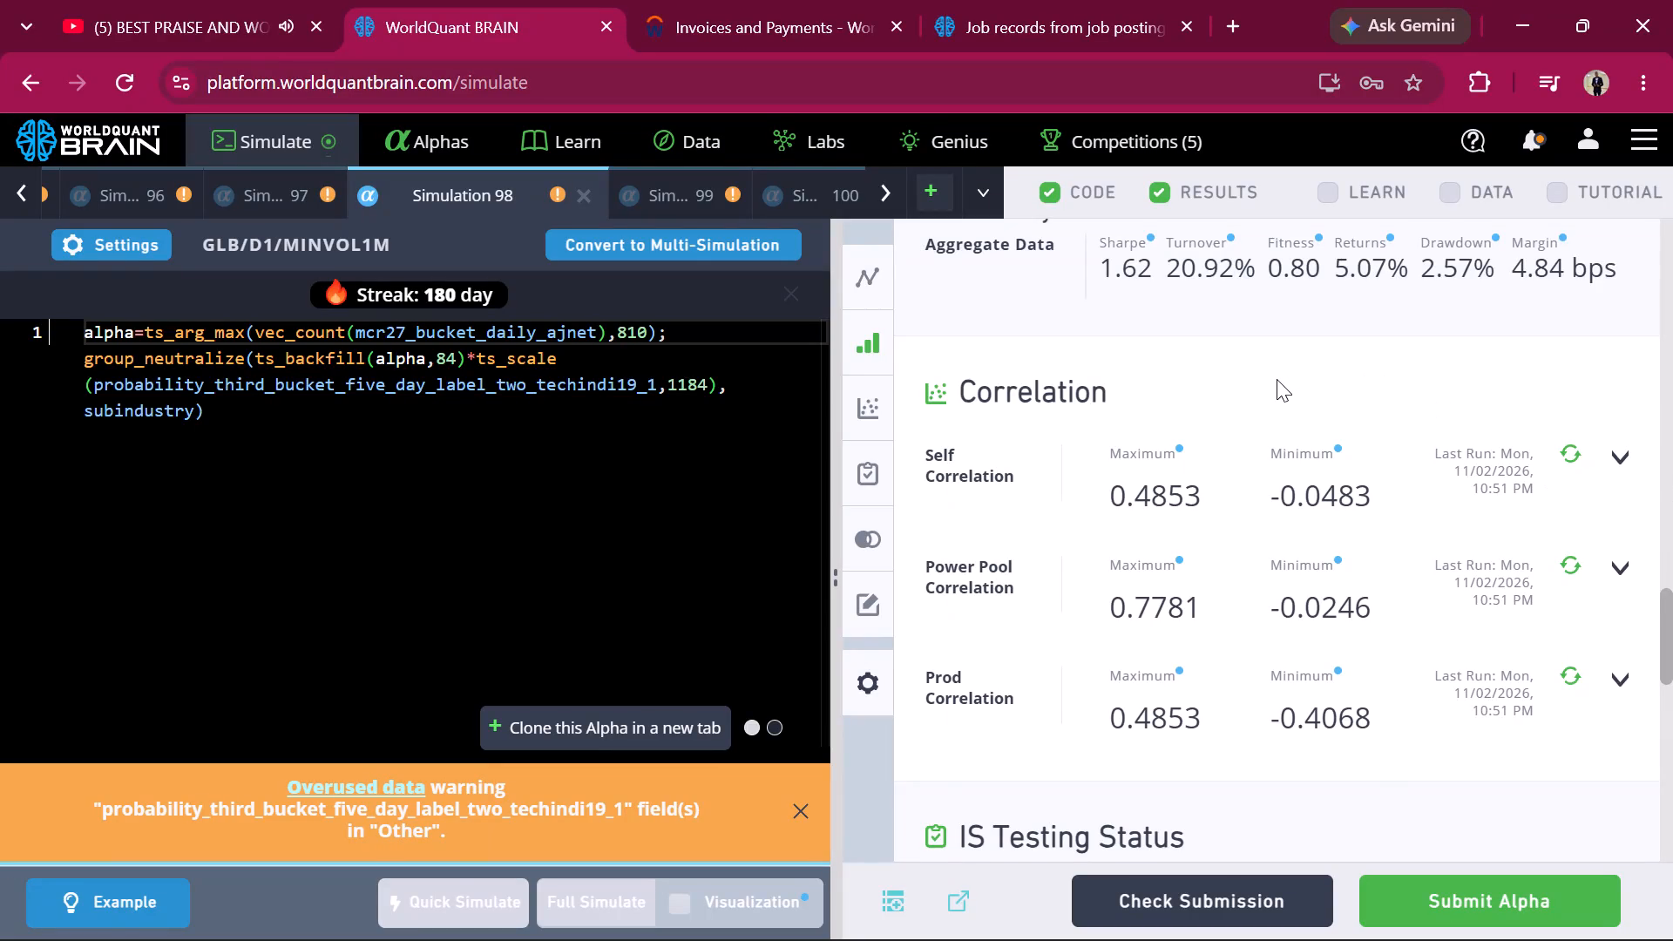
Look over the IS Testing Status, Performance Comparison and Properties sections of the Simulation 98 results.
scroll(1277, 379, "down", 1)
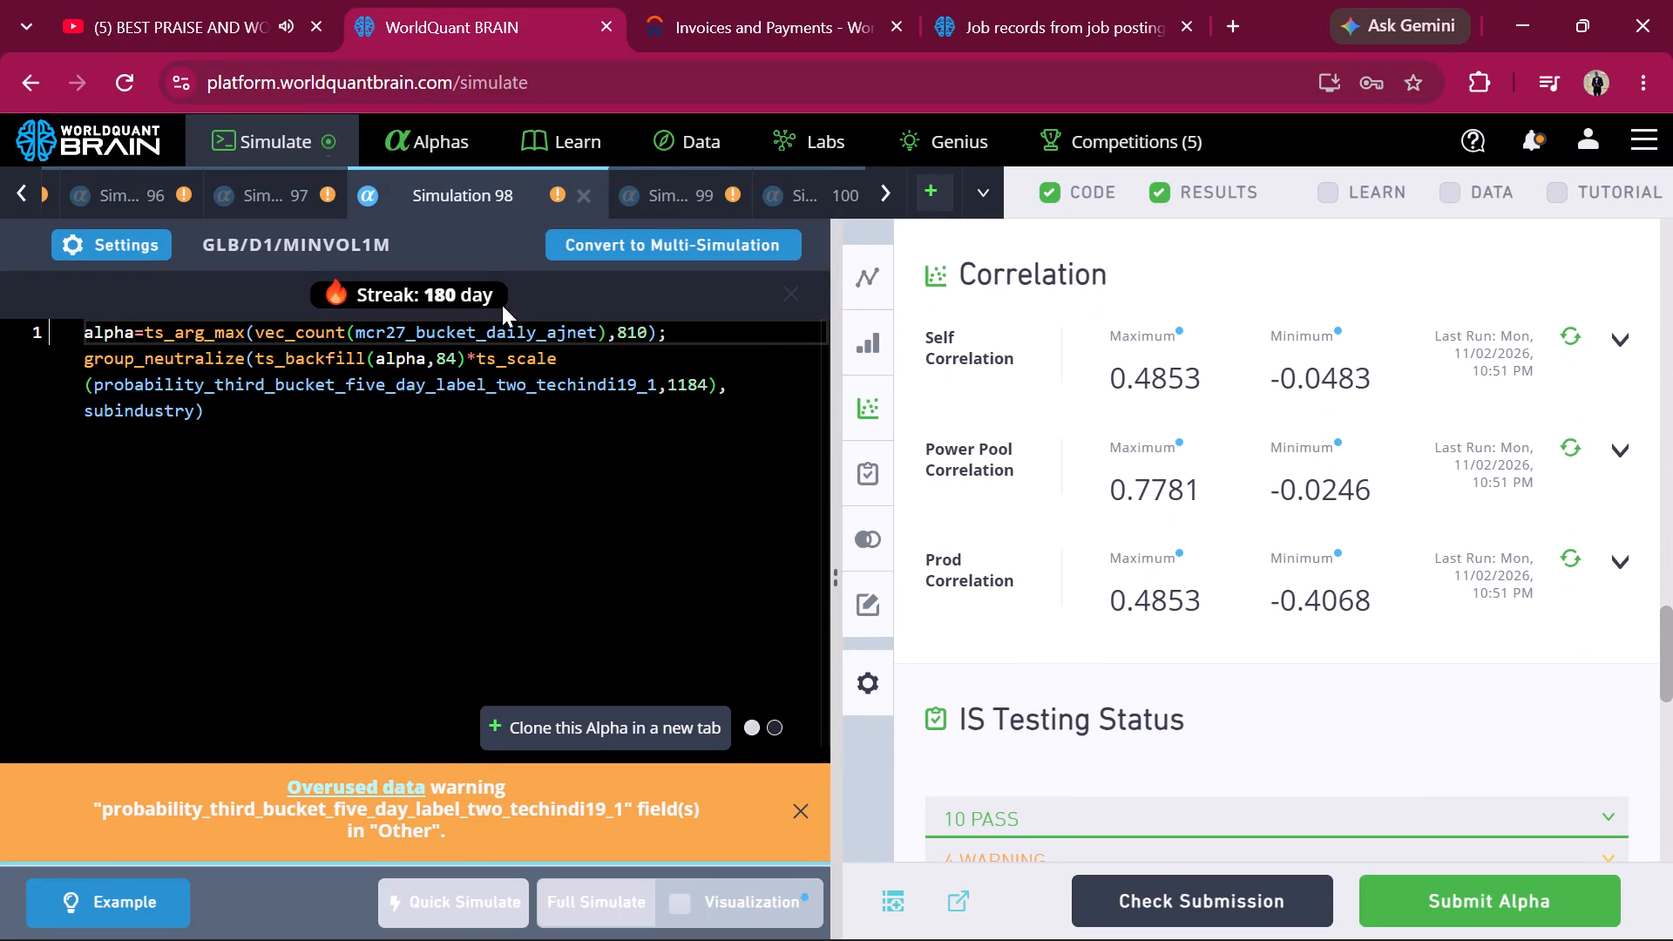
scroll(1161, 631, "down", 4)
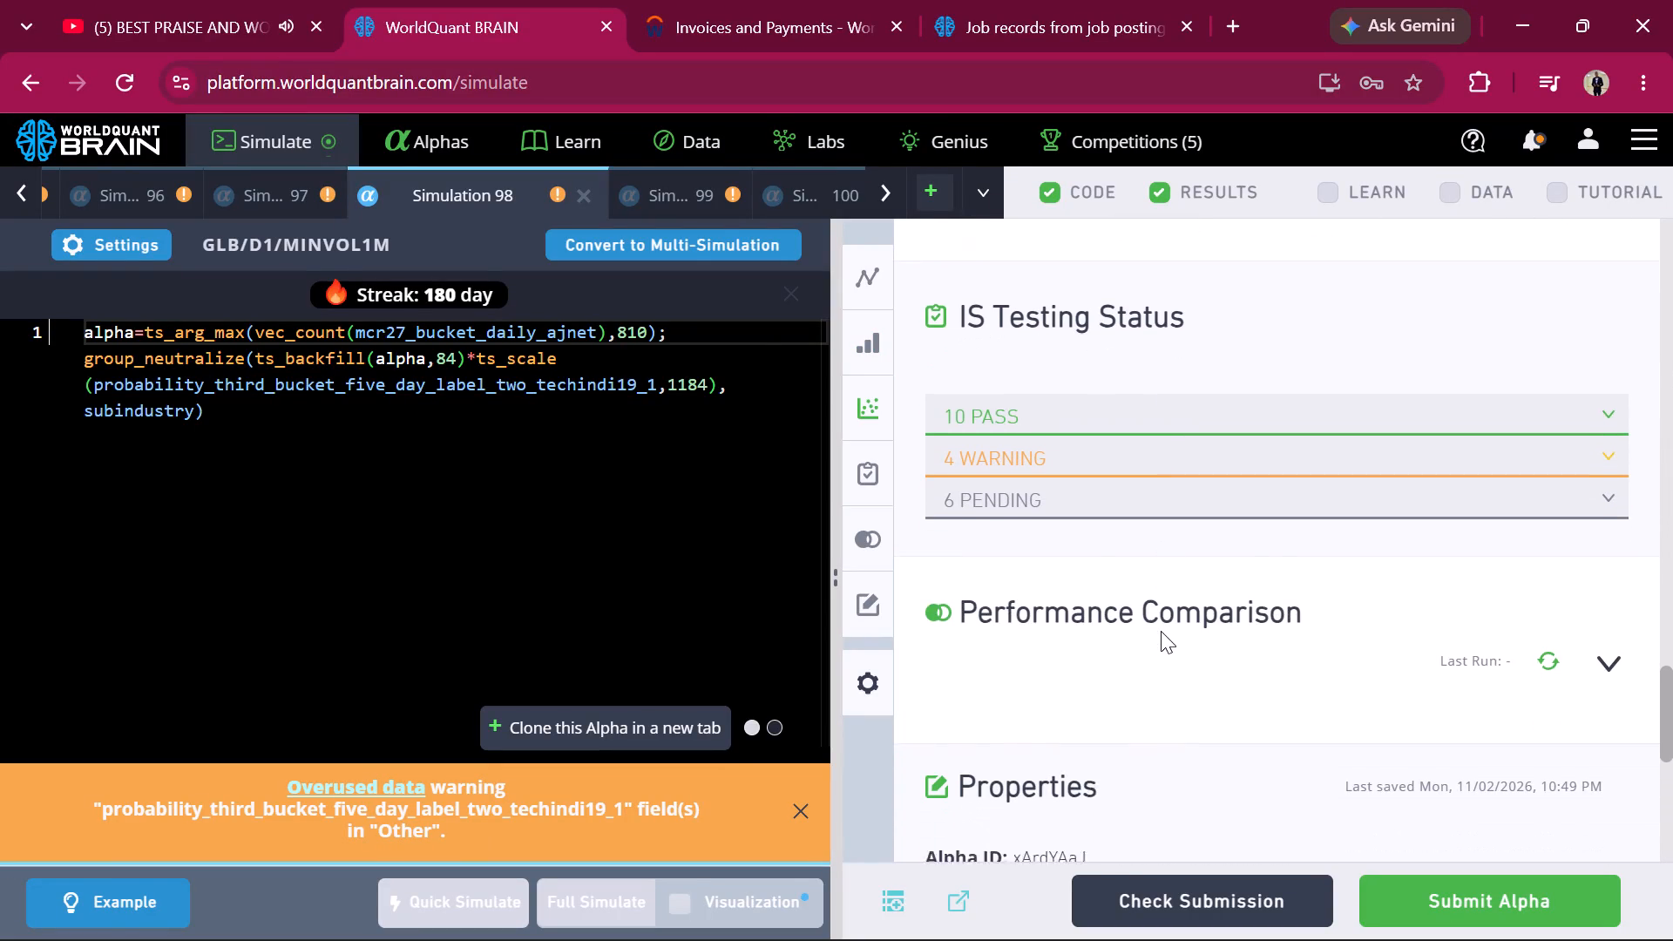
scroll(1144, 430, "down", 2)
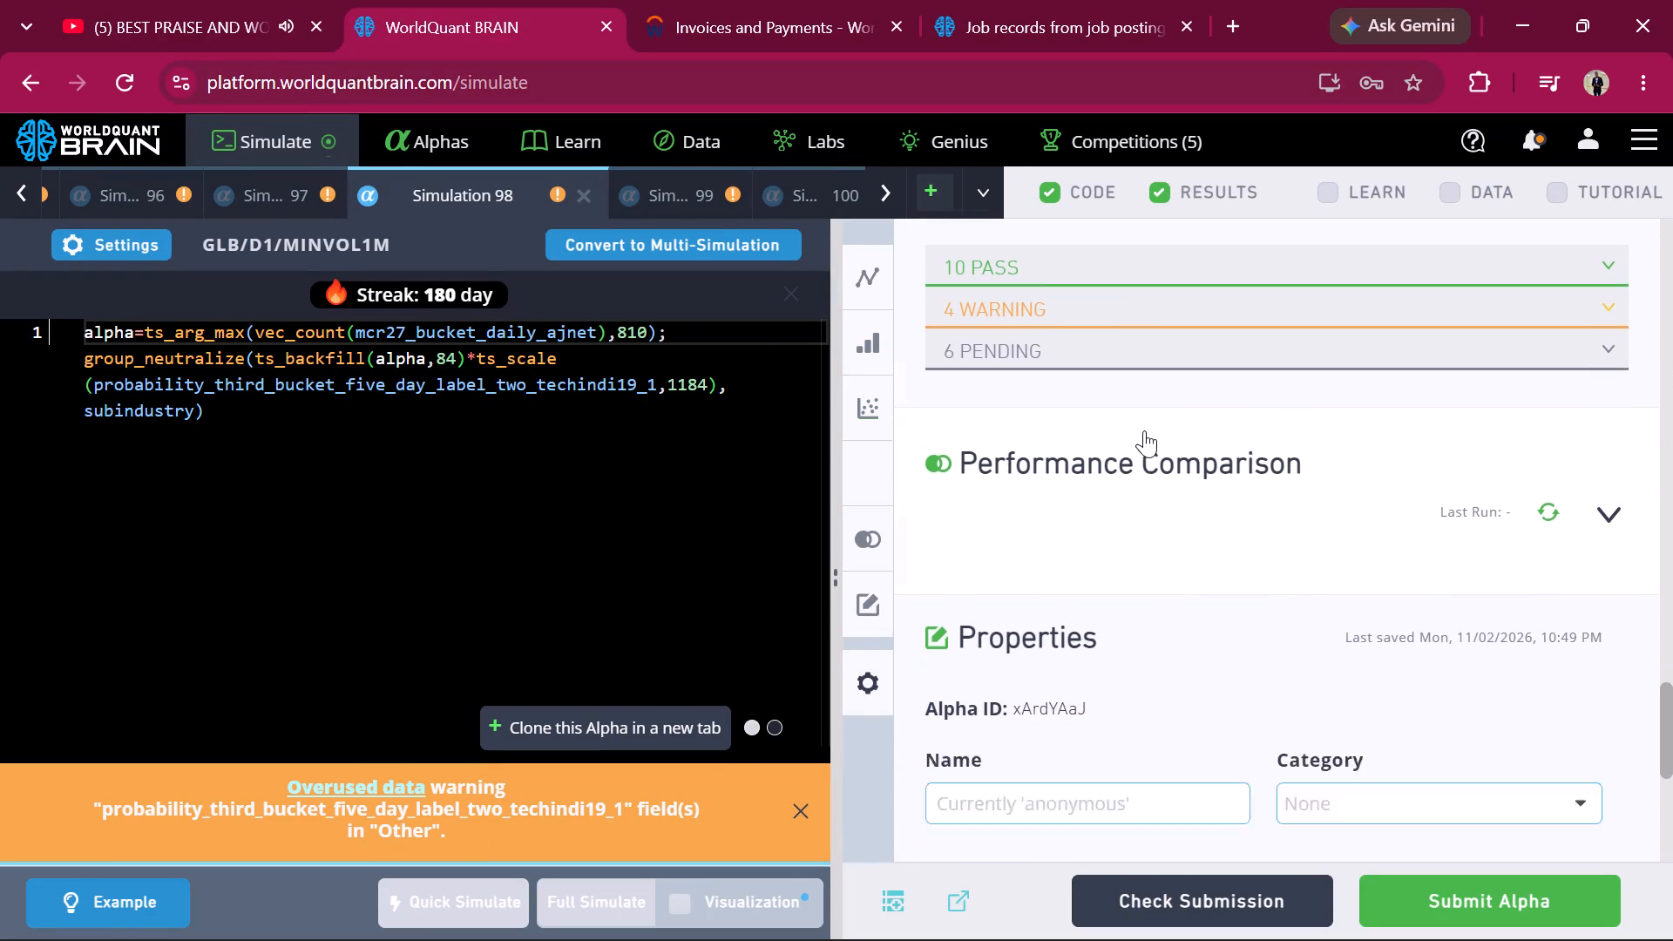
scroll(1144, 430, "down", 1)
scroll(1144, 430, "up", 4)
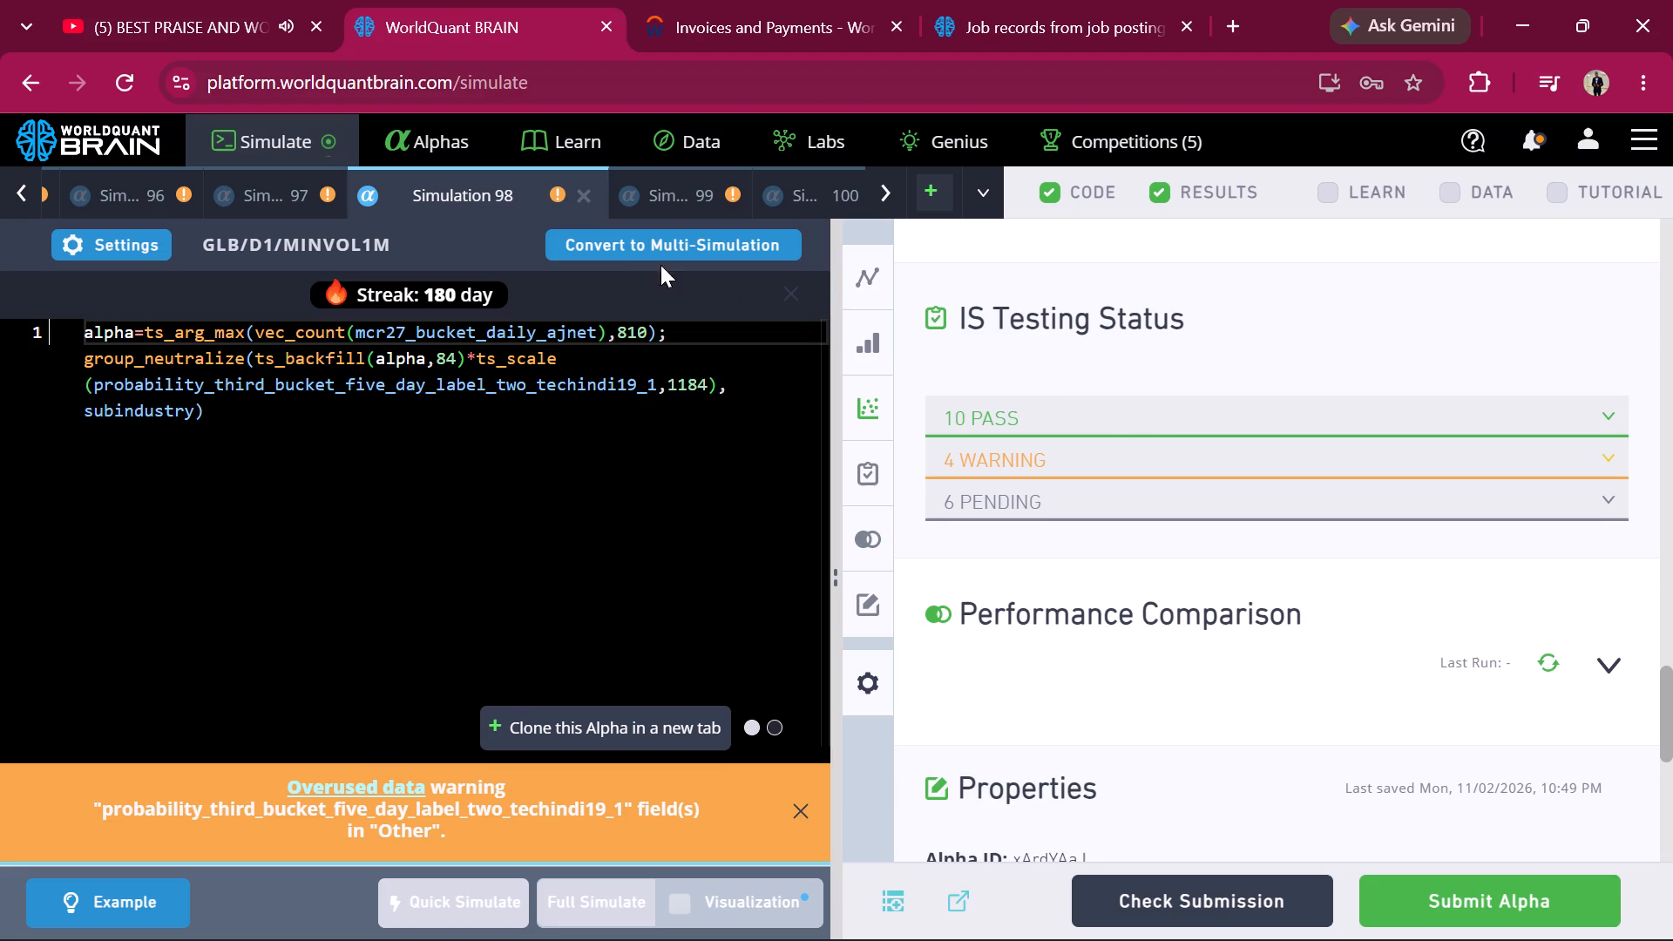
Open Simulation 99, the alpha using vec_count(mcr27_bigdrpbrksflag), and show its test period.
left_click(647, 193)
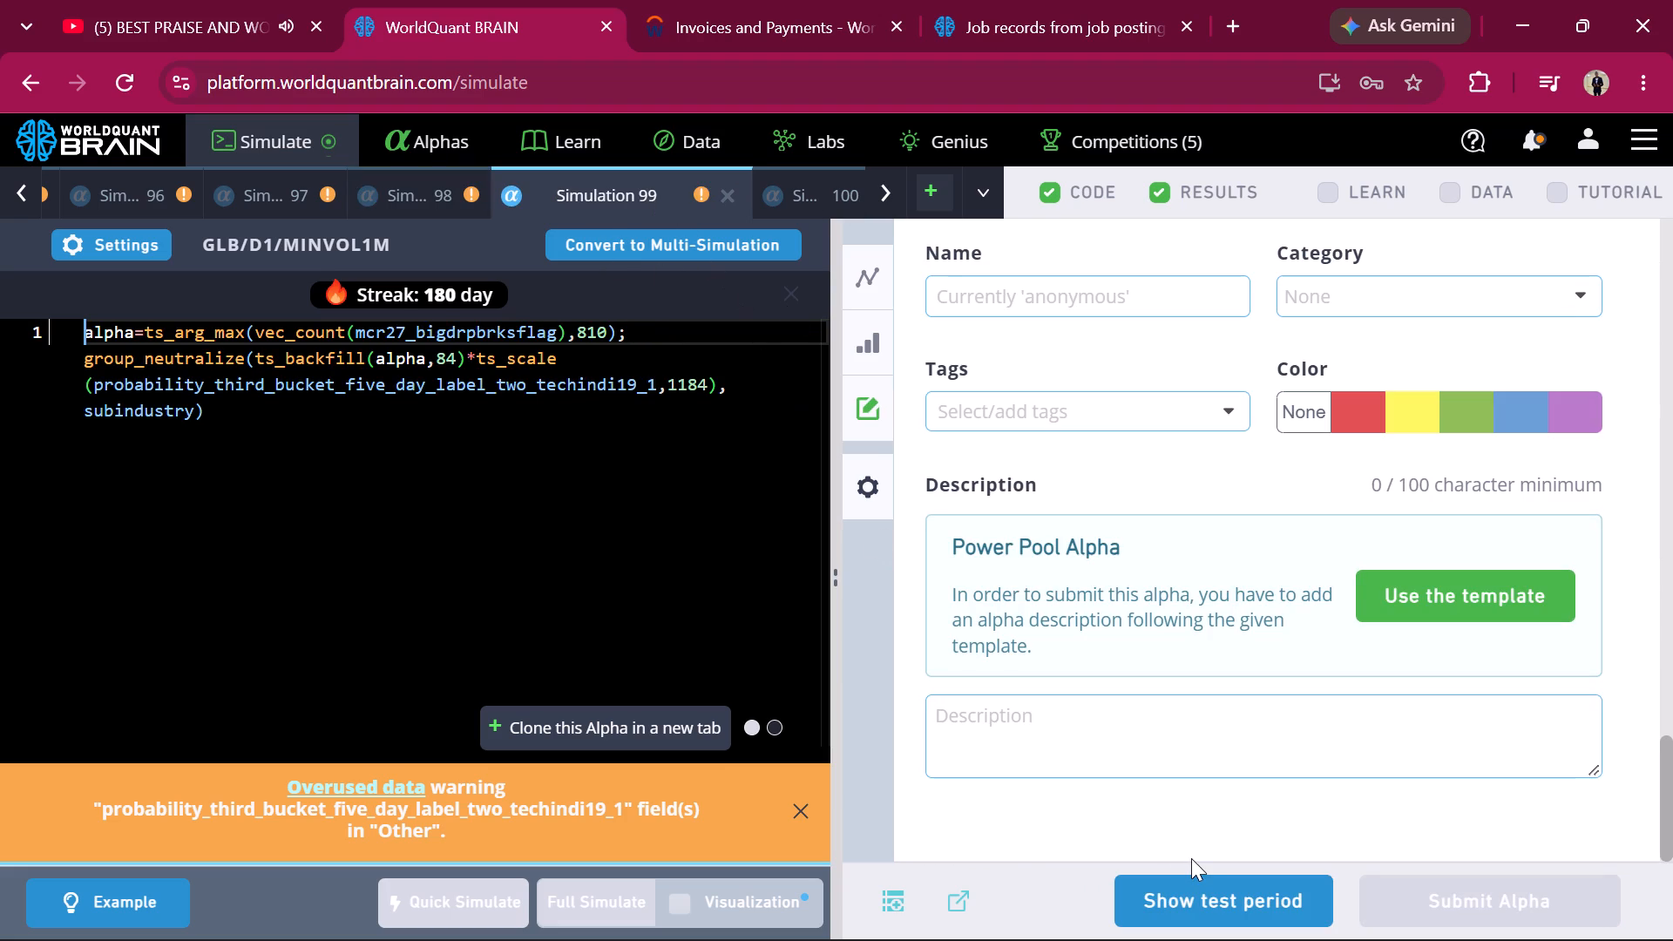
left_click(1191, 883)
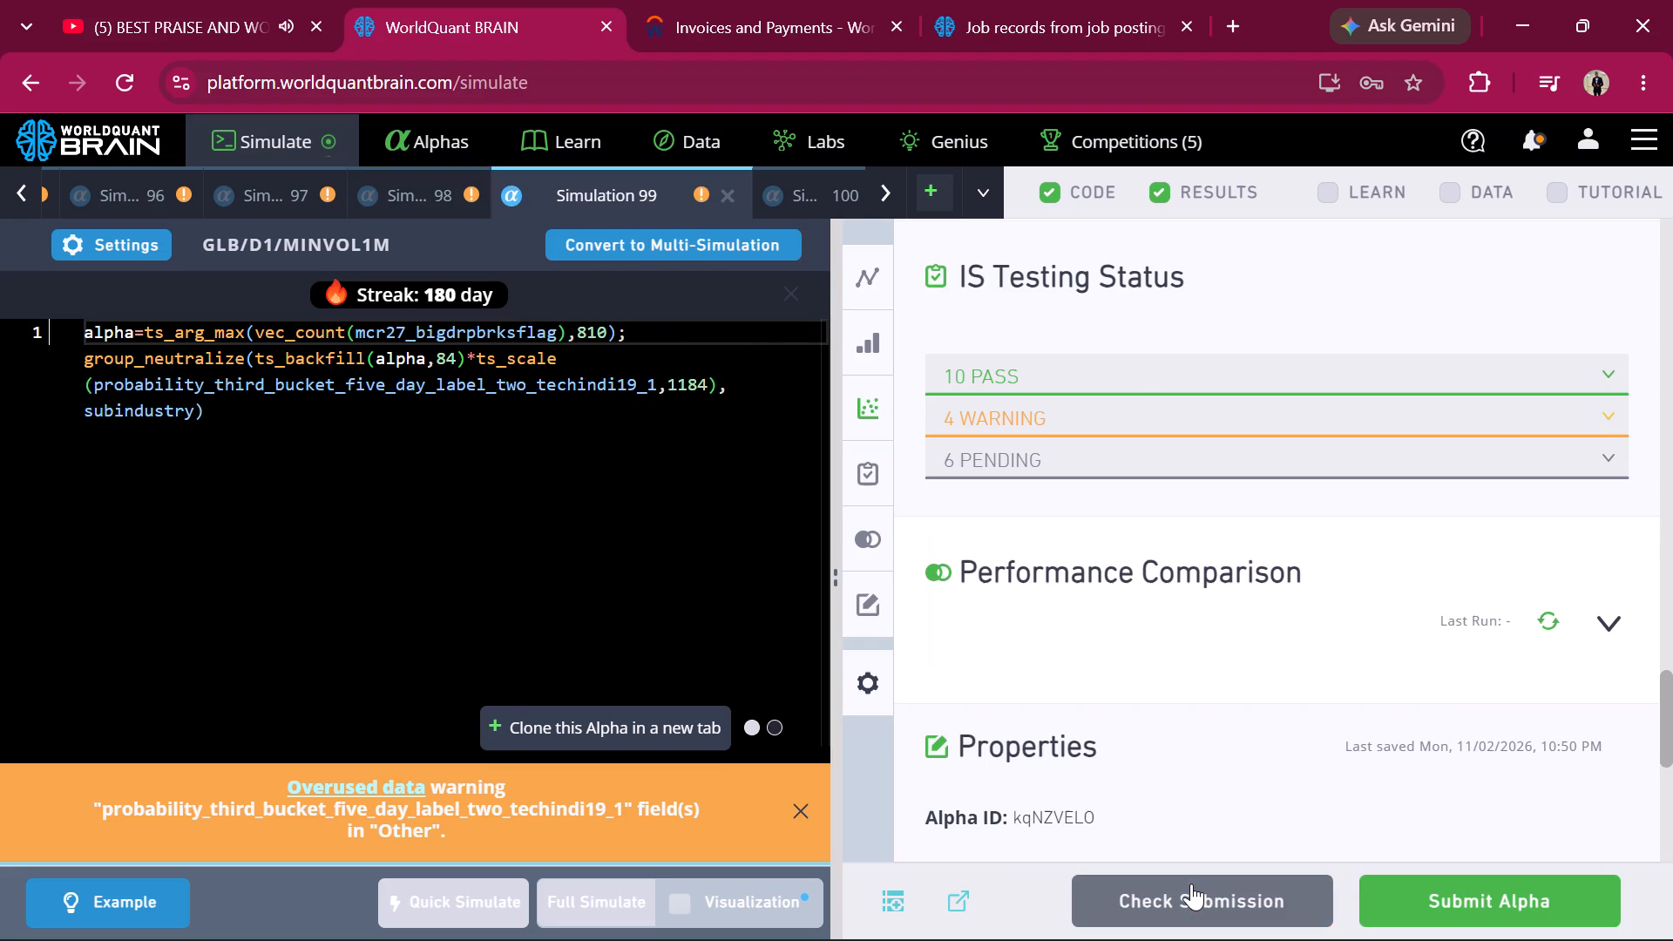
Run the Prod, Power Pool and Self Correlation checks for the Simulation 99 alpha.
scroll(1139, 391, "up", 4)
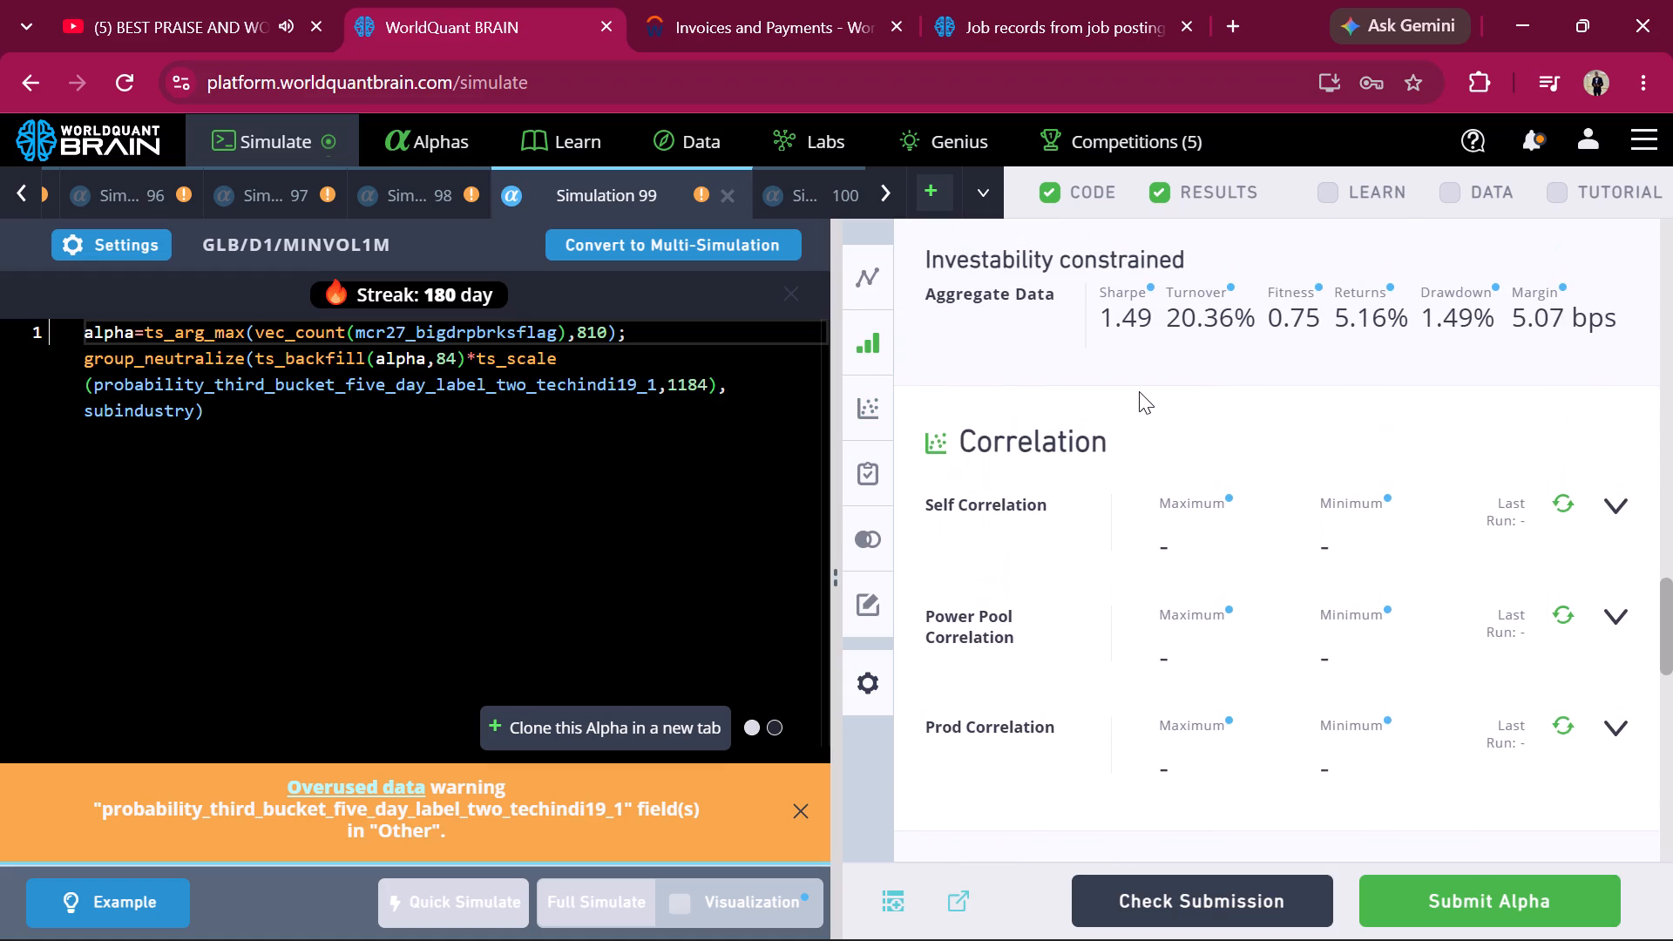
left_click(1555, 729)
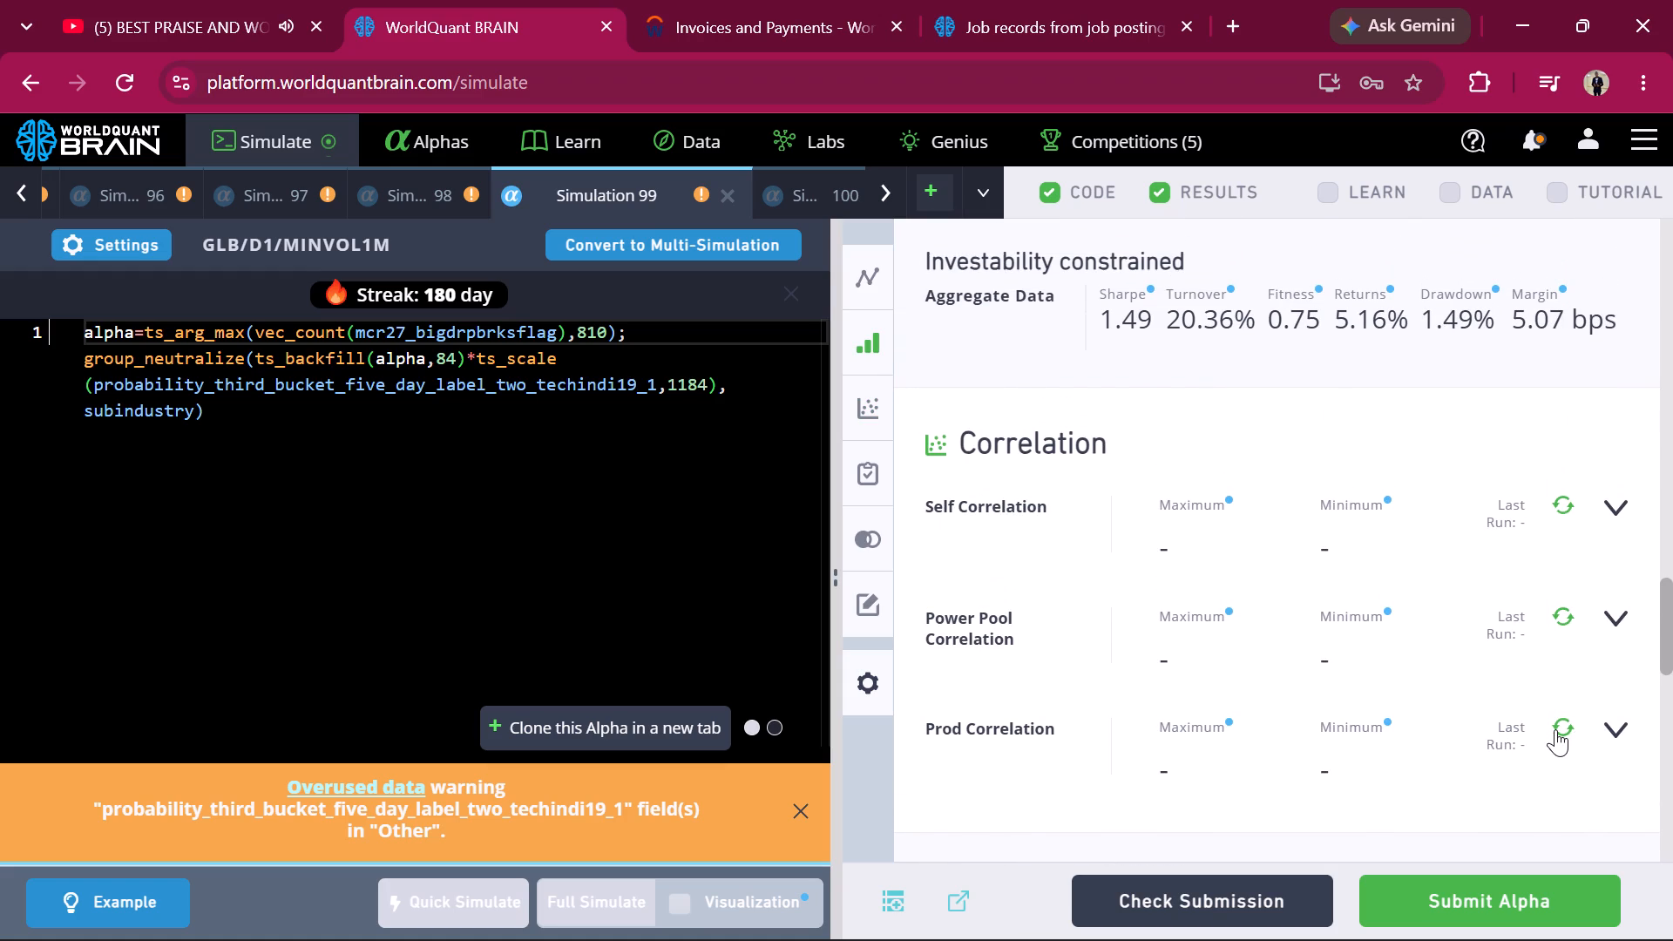
left_click(1562, 613)
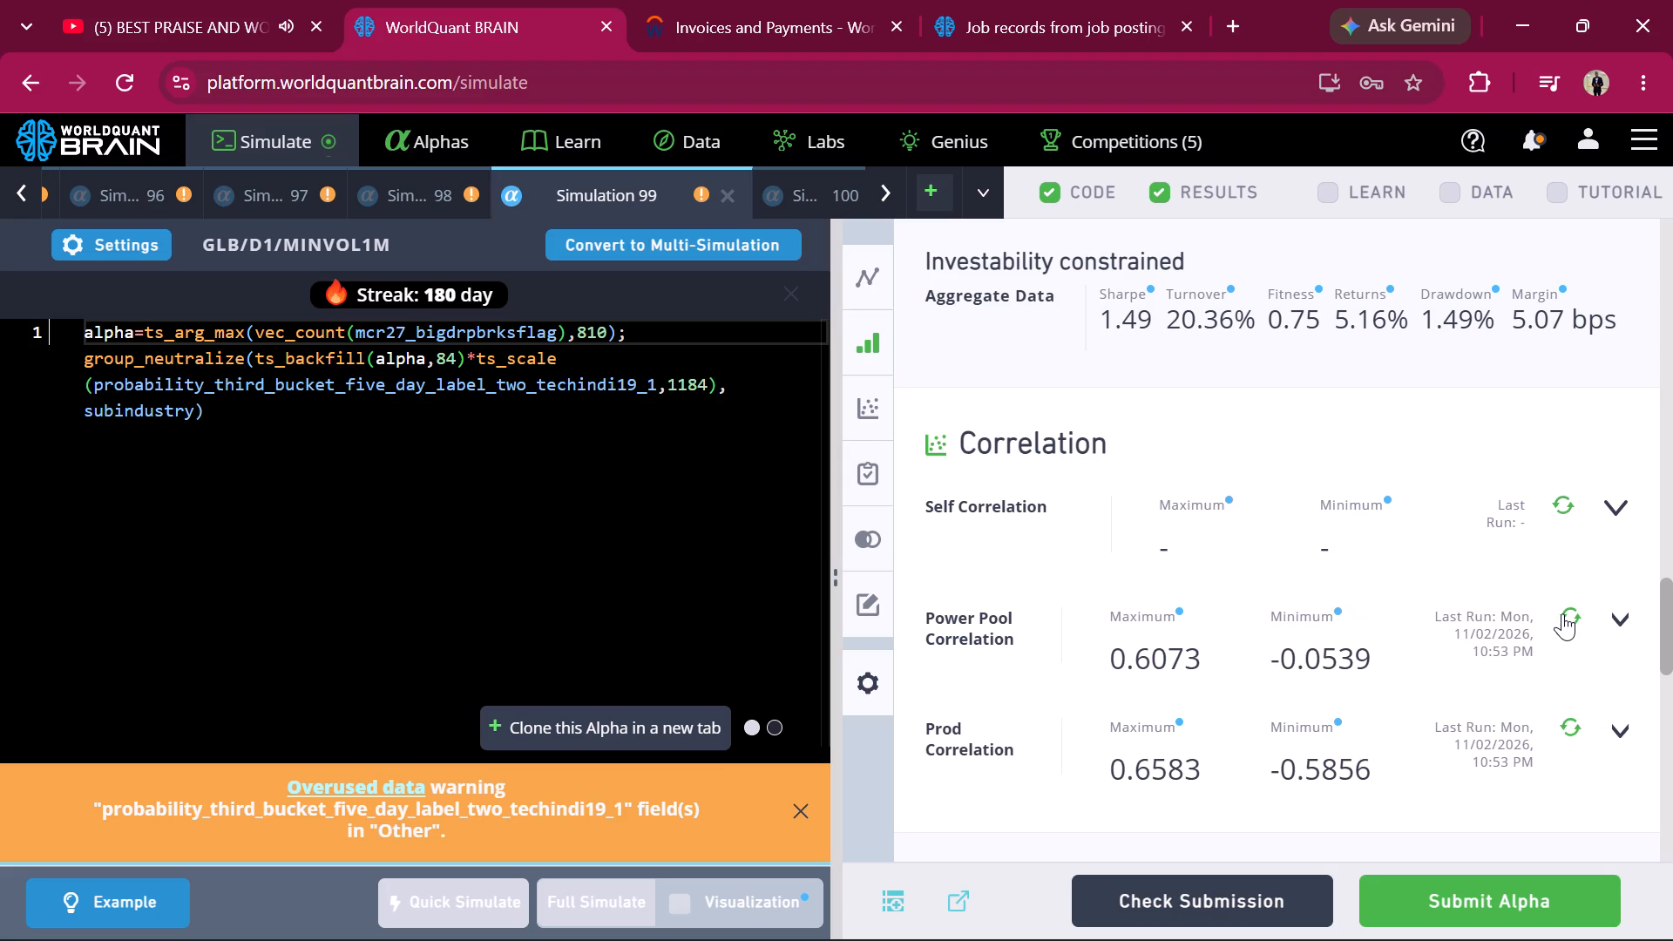
left_click(1565, 507)
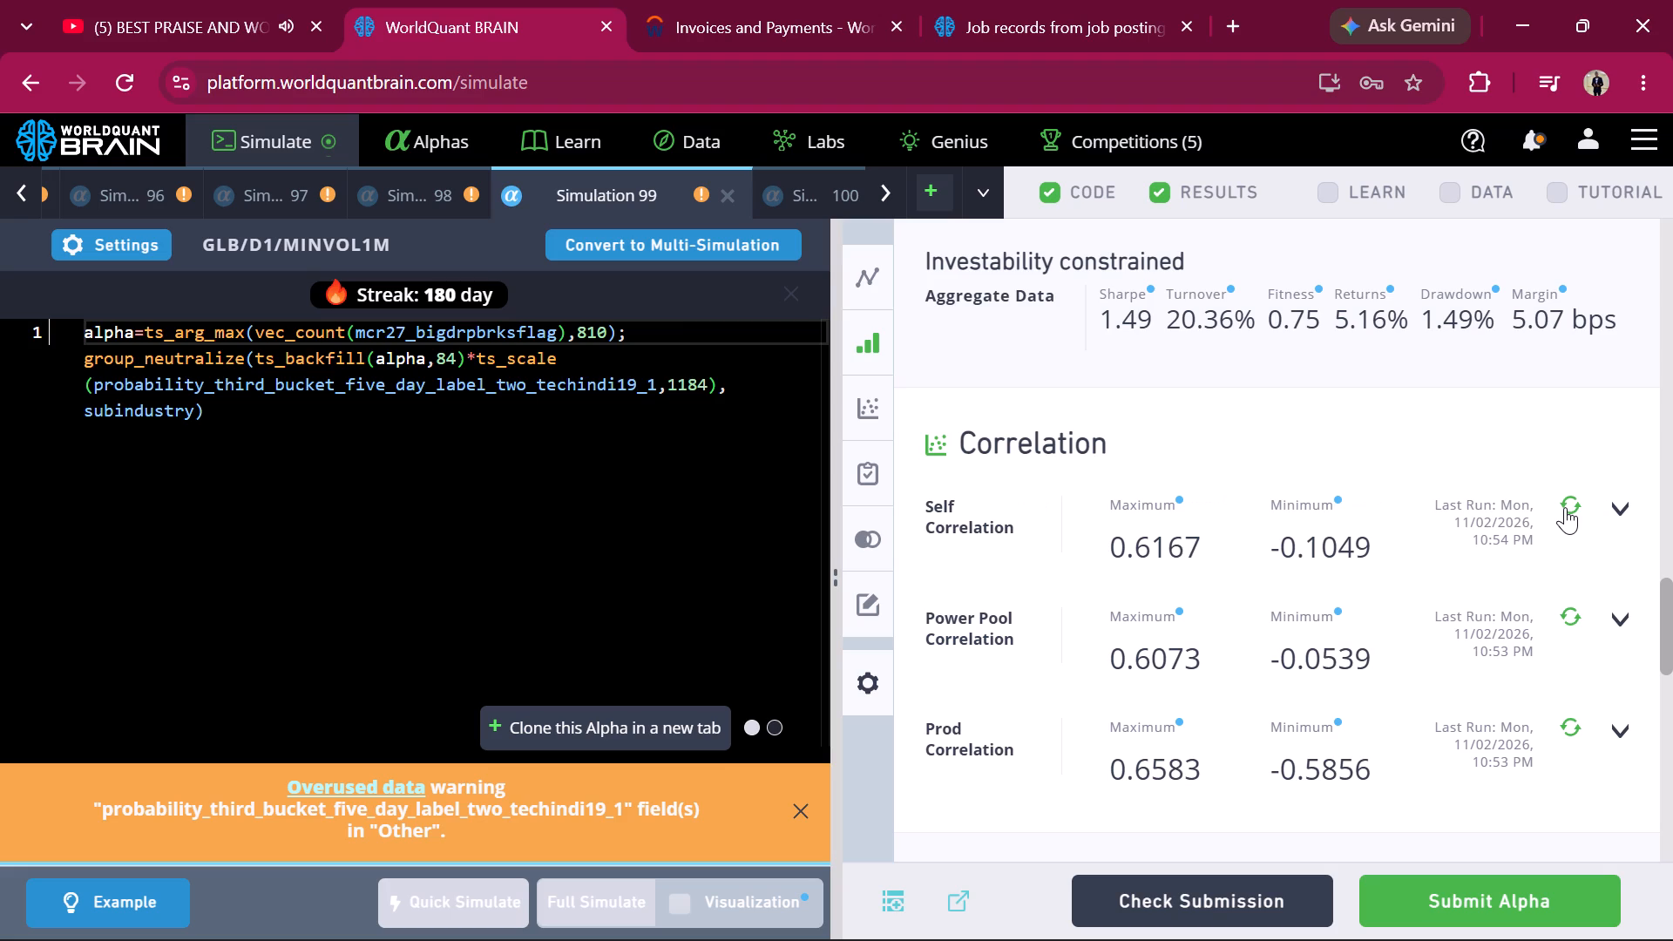
Look over the IS Testing Status, Performance Comparison and Properties sections of the Simulation 99 results.
scroll(1376, 419, "down", 3)
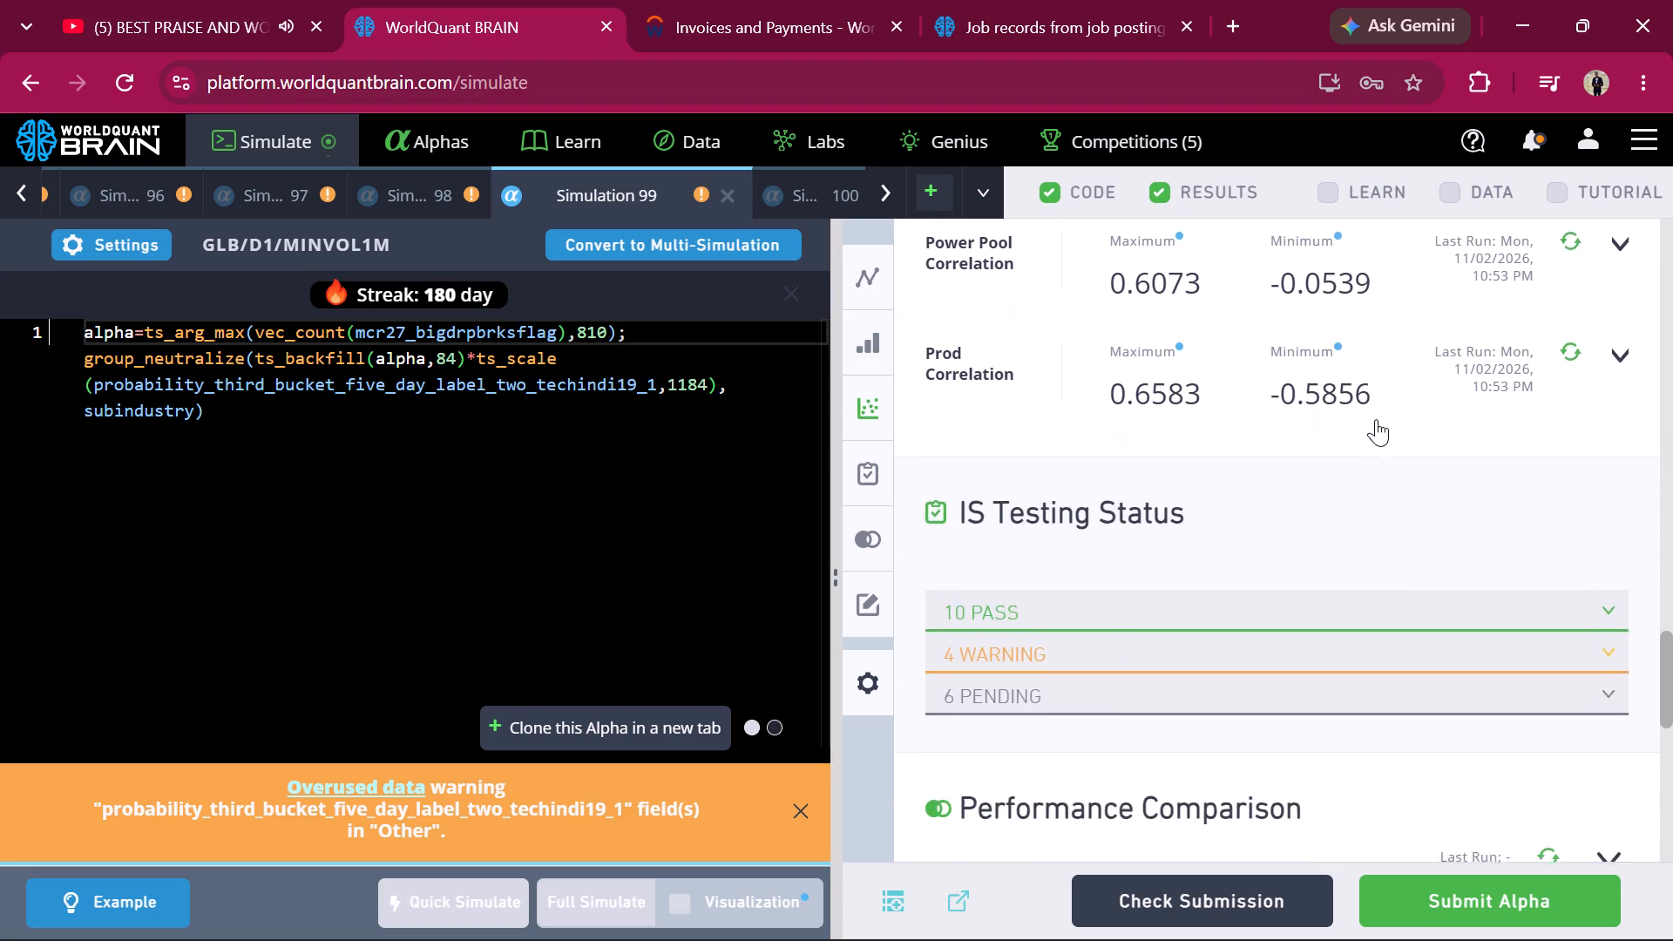
scroll(1376, 419, "down", 8)
Switch Simulation 99's summary period to IS and examine the PnL chart plus the aggregate and yearly performance figures.
scroll(1376, 419, "up", 4)
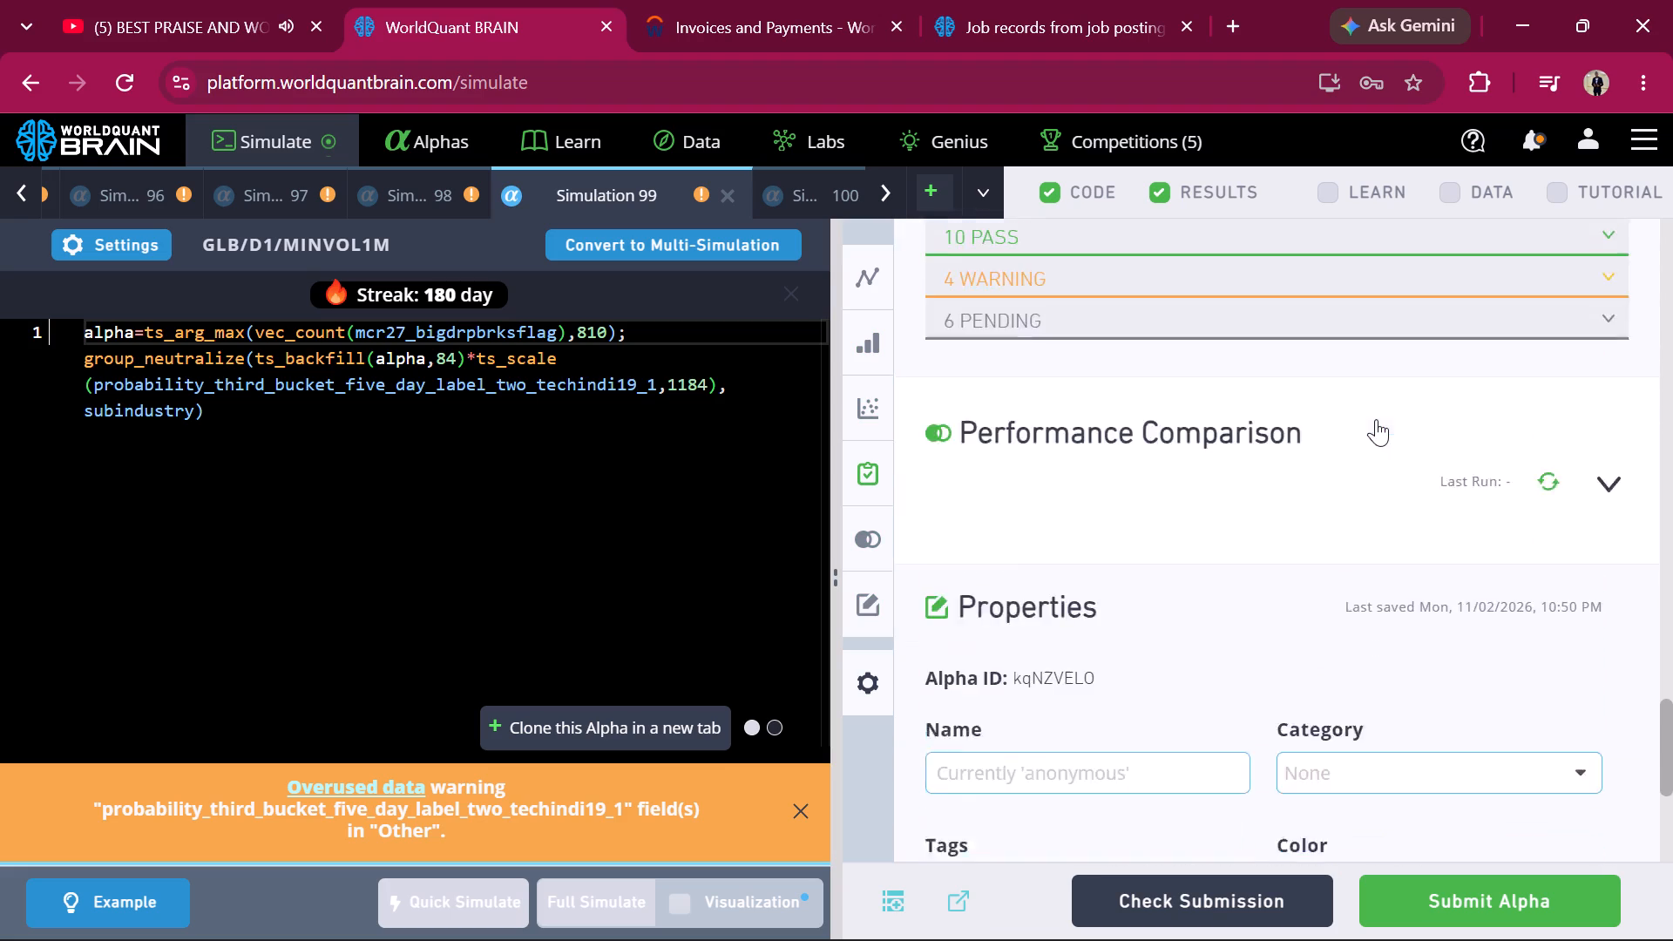
scroll(1376, 419, "up", 14)
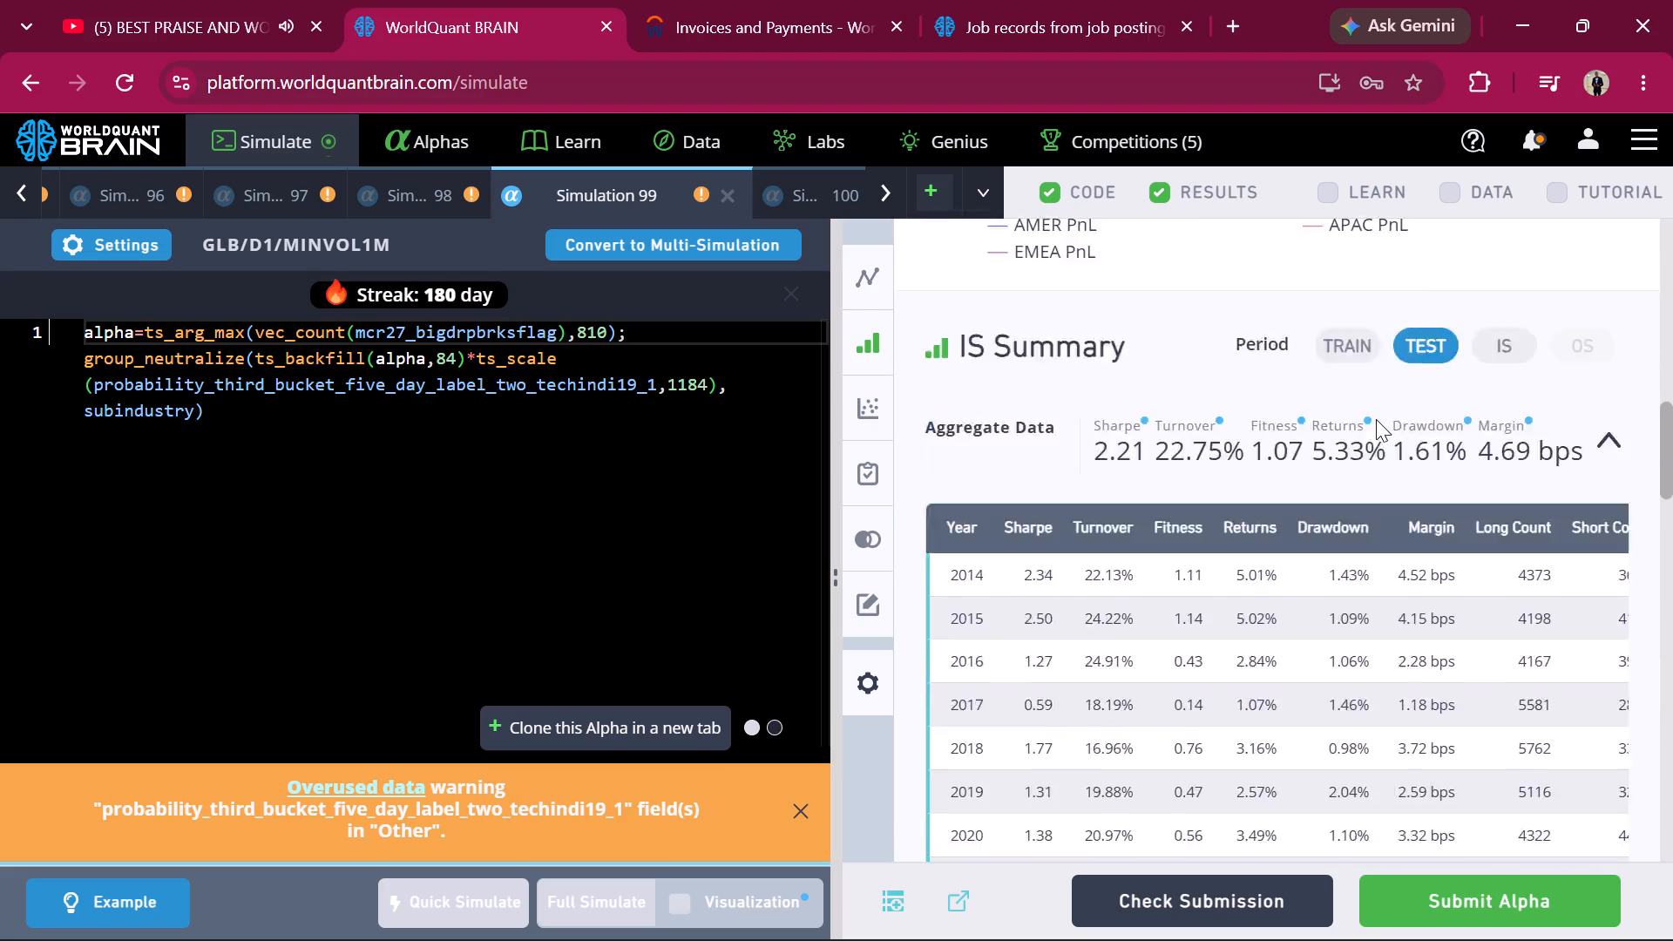
left_click(1484, 686)
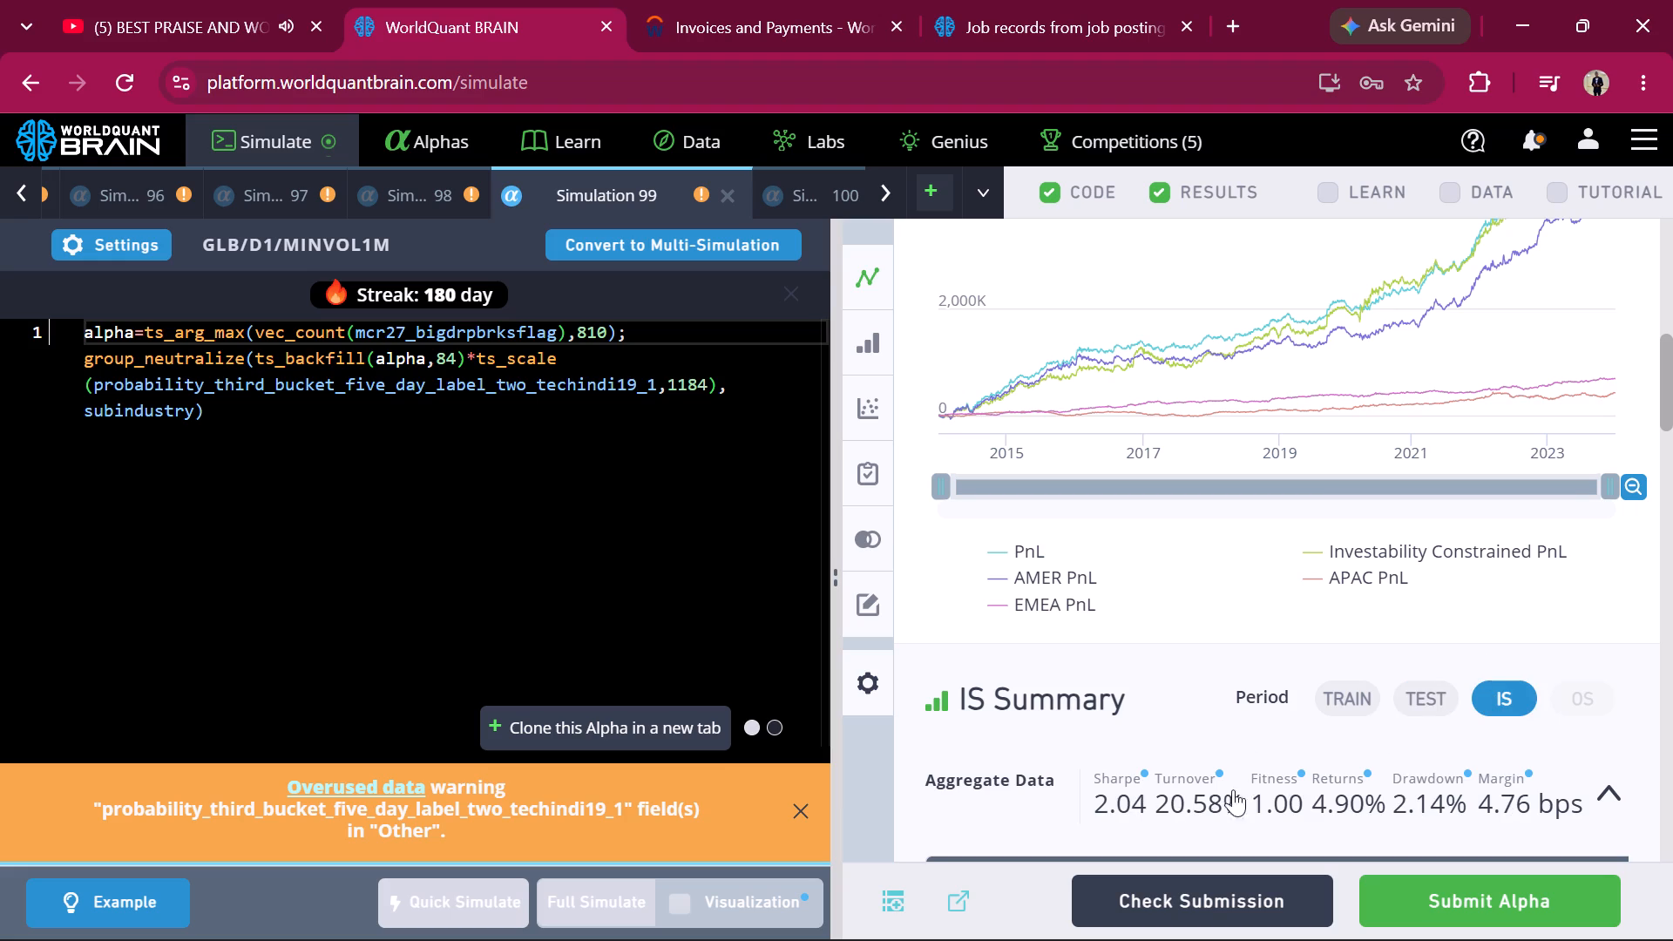
scroll(1255, 789, "down", 5)
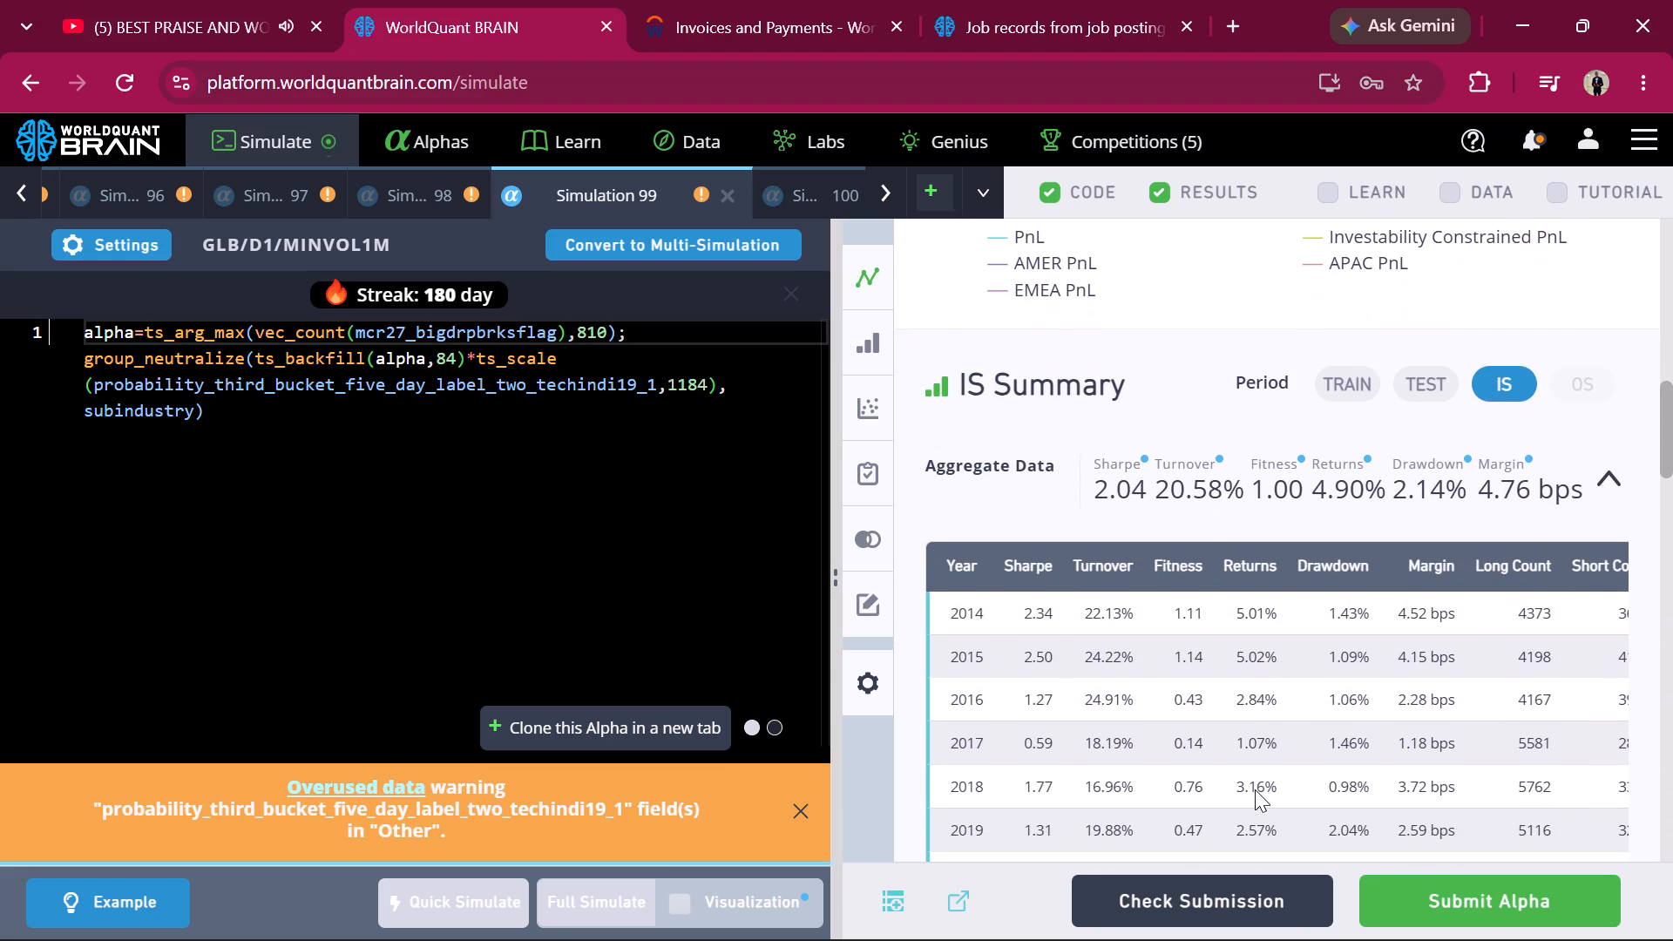
scroll(1255, 789, "down", 2)
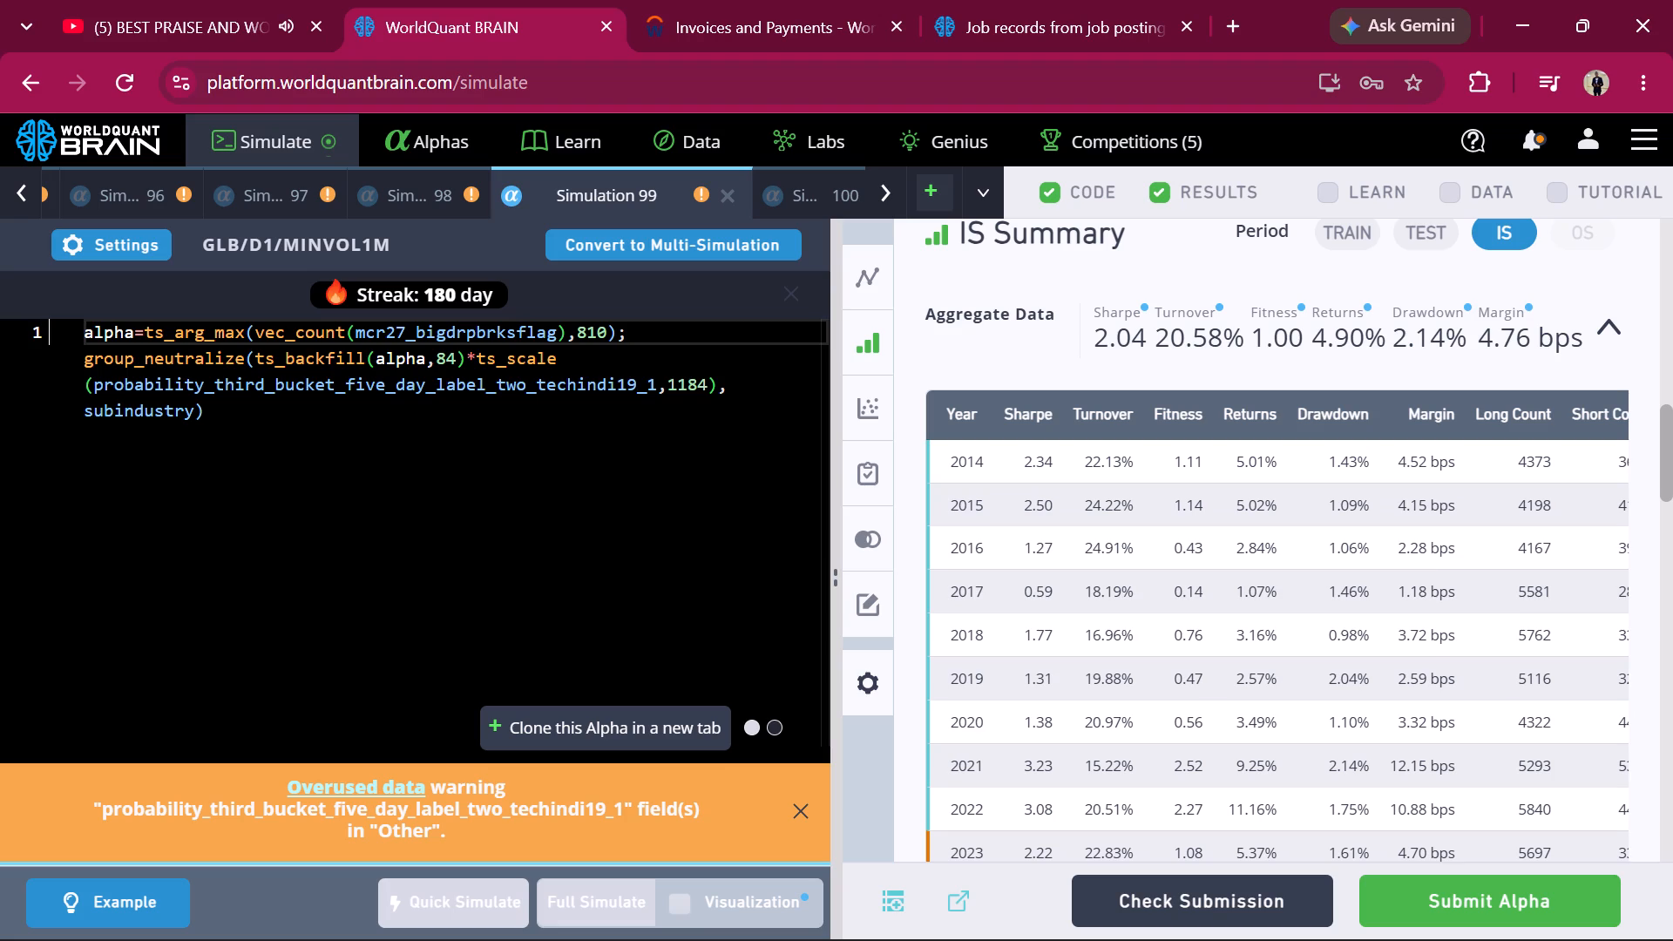
Clone the Simulation 99 alpha into a new simulation and open the clone's simulation settings.
left_click(545, 727)
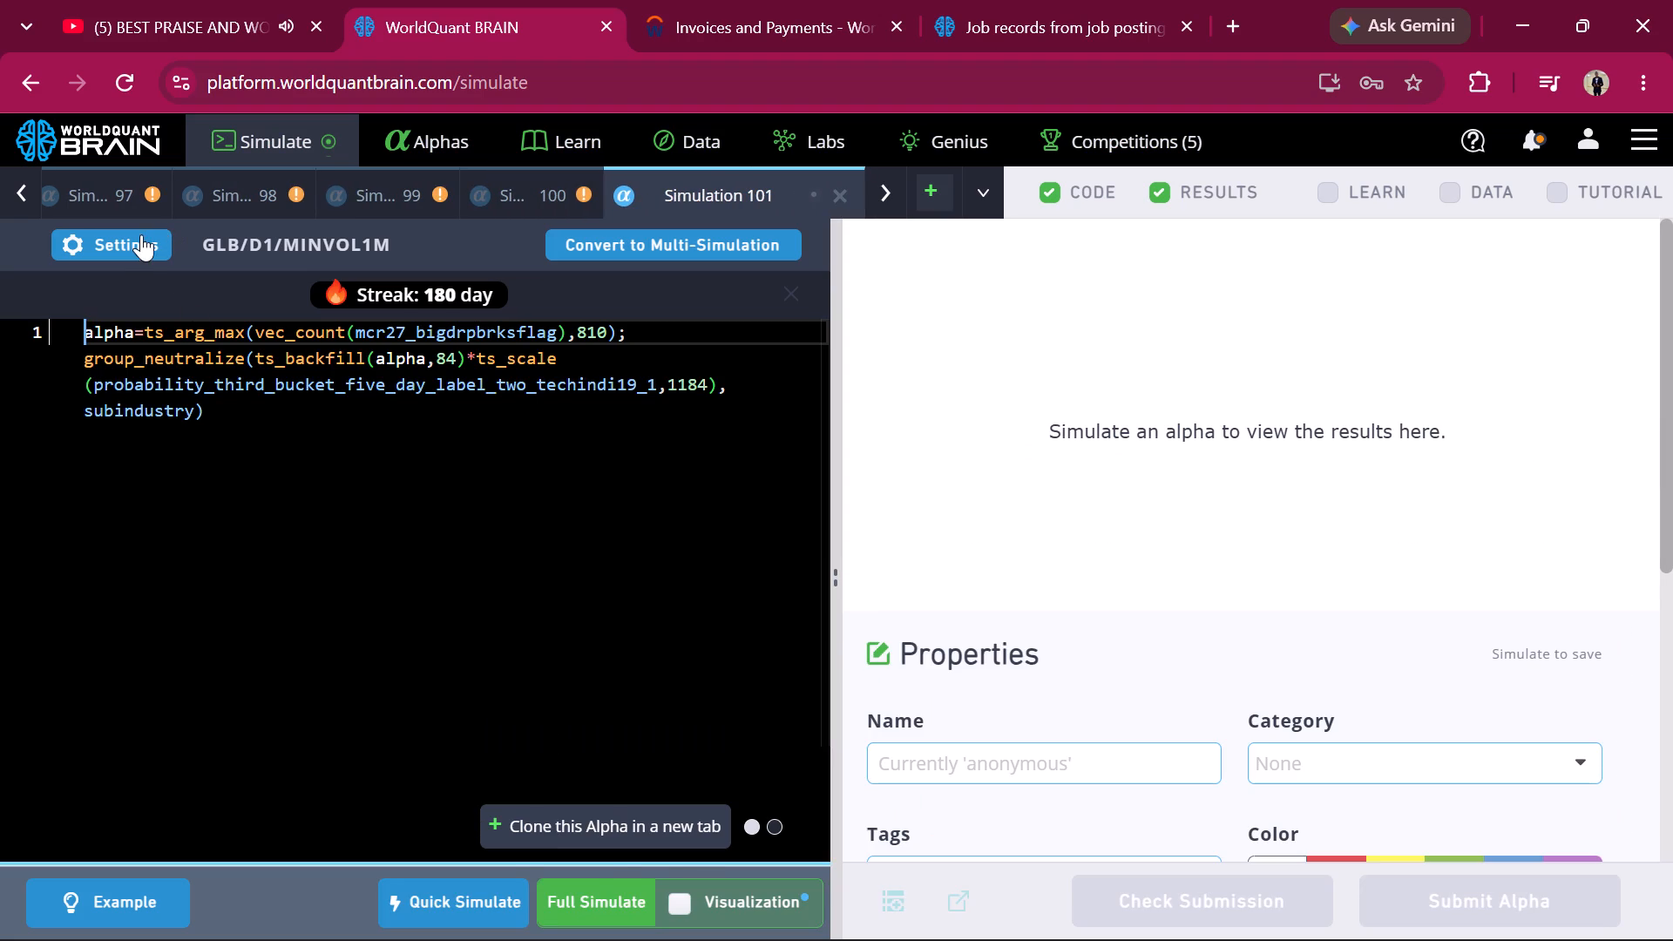
left_click(129, 247)
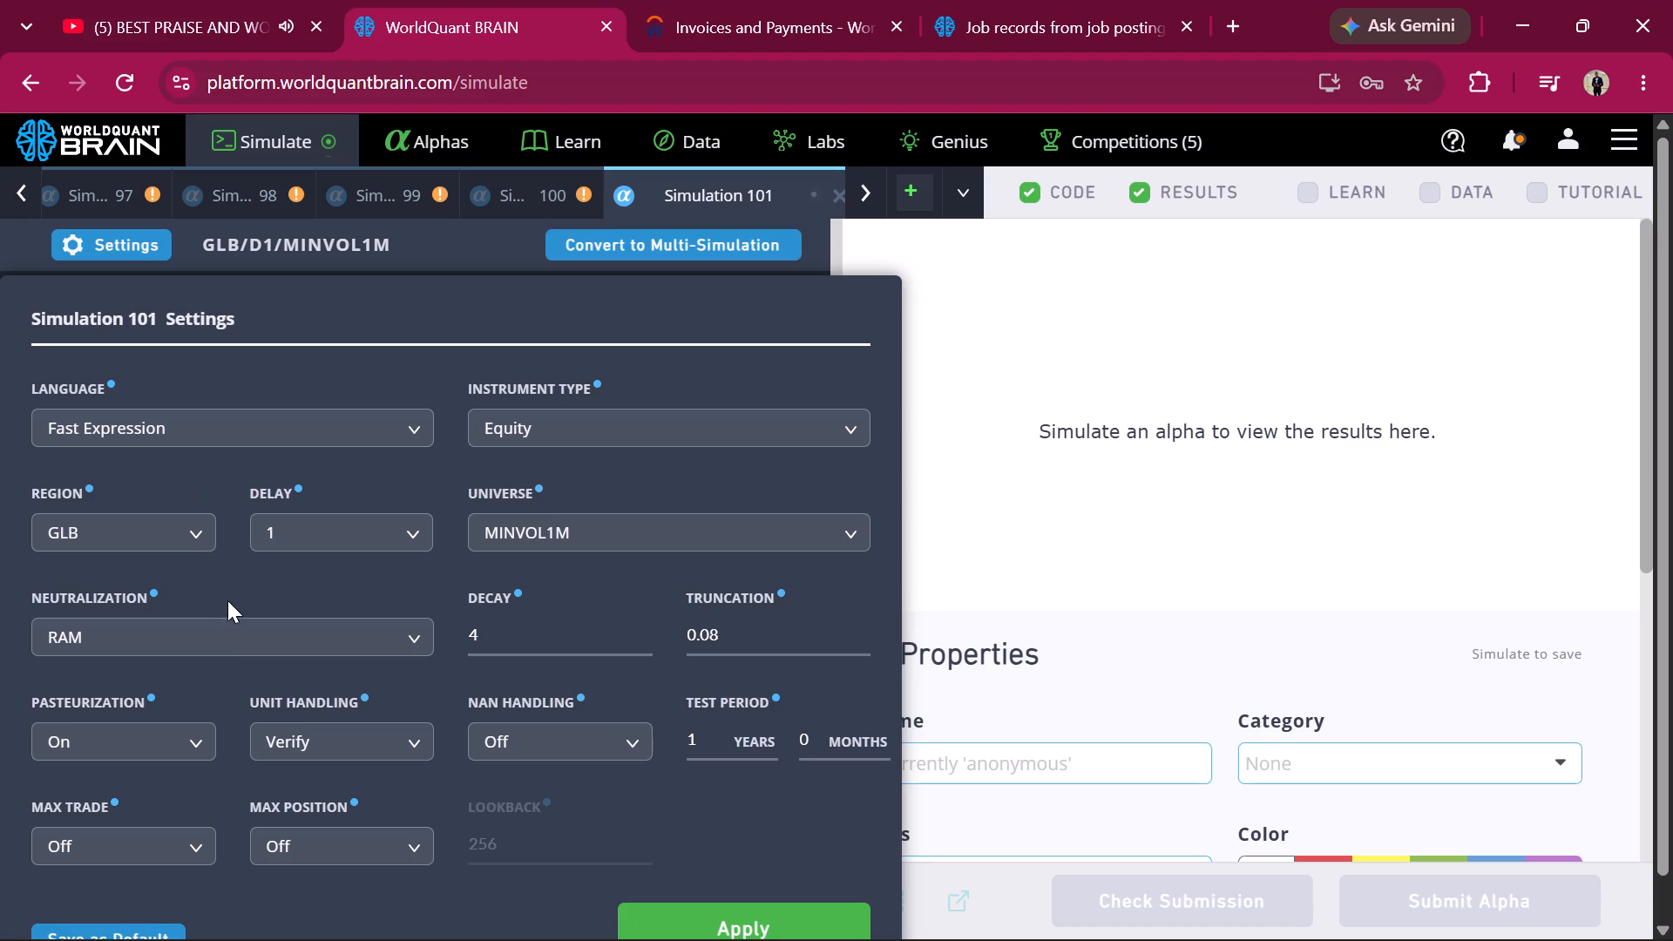
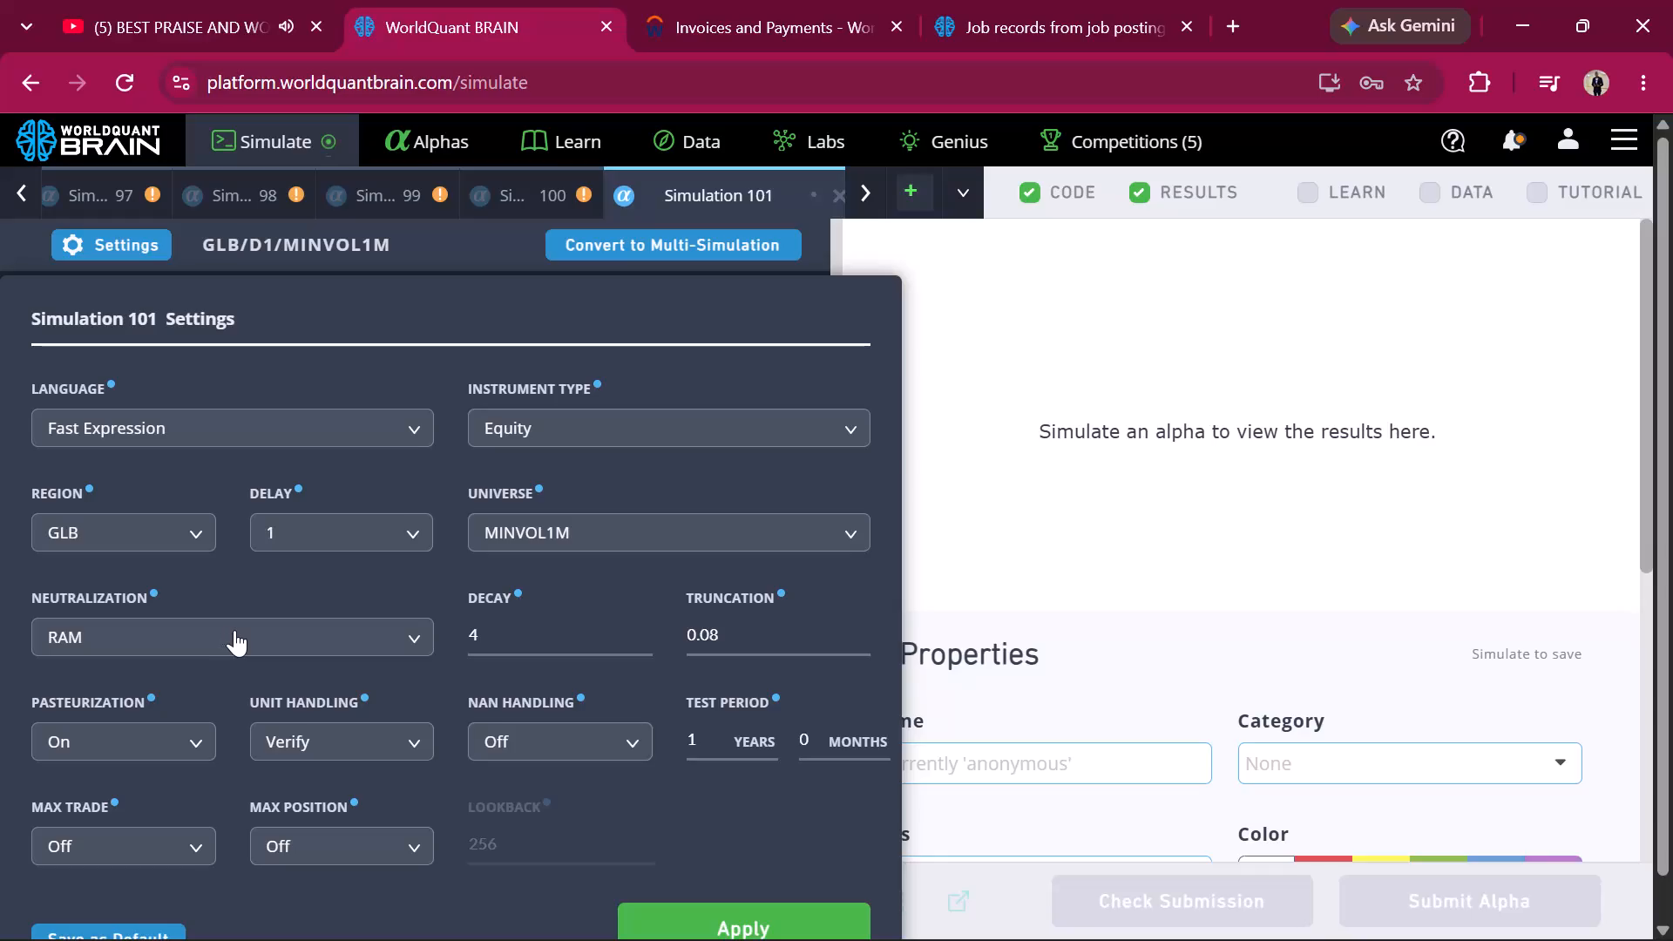
Set Simulation 101's neutralization to Statistical, apply the settings and run the full simulation.
left_click(234, 630)
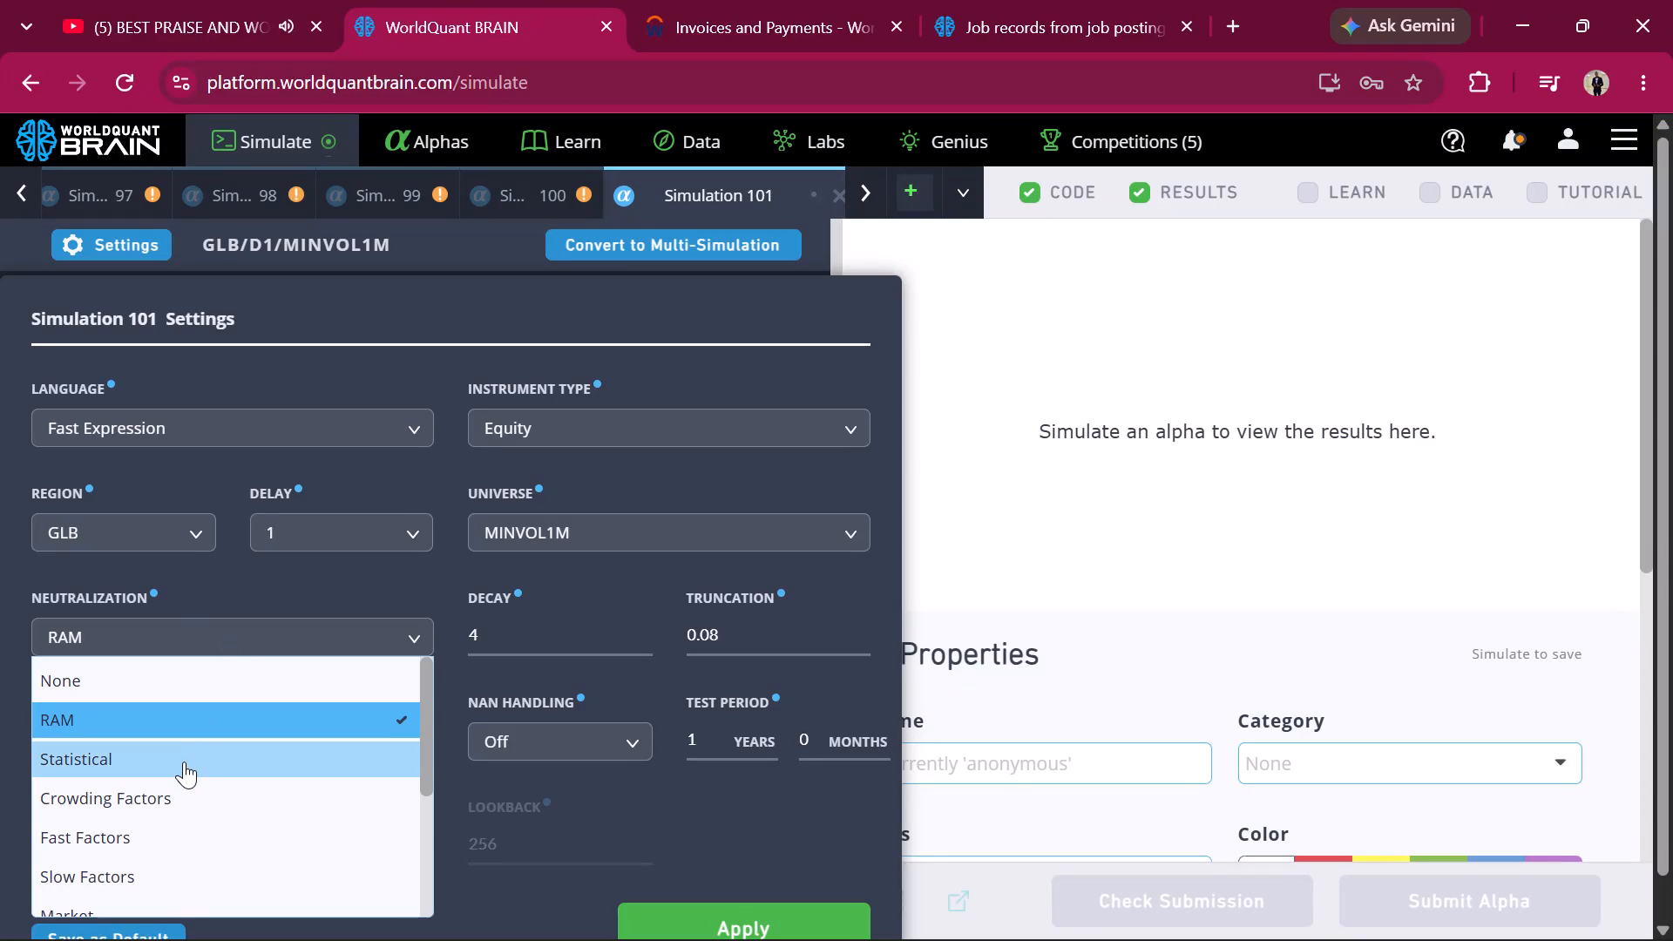
left_click(184, 762)
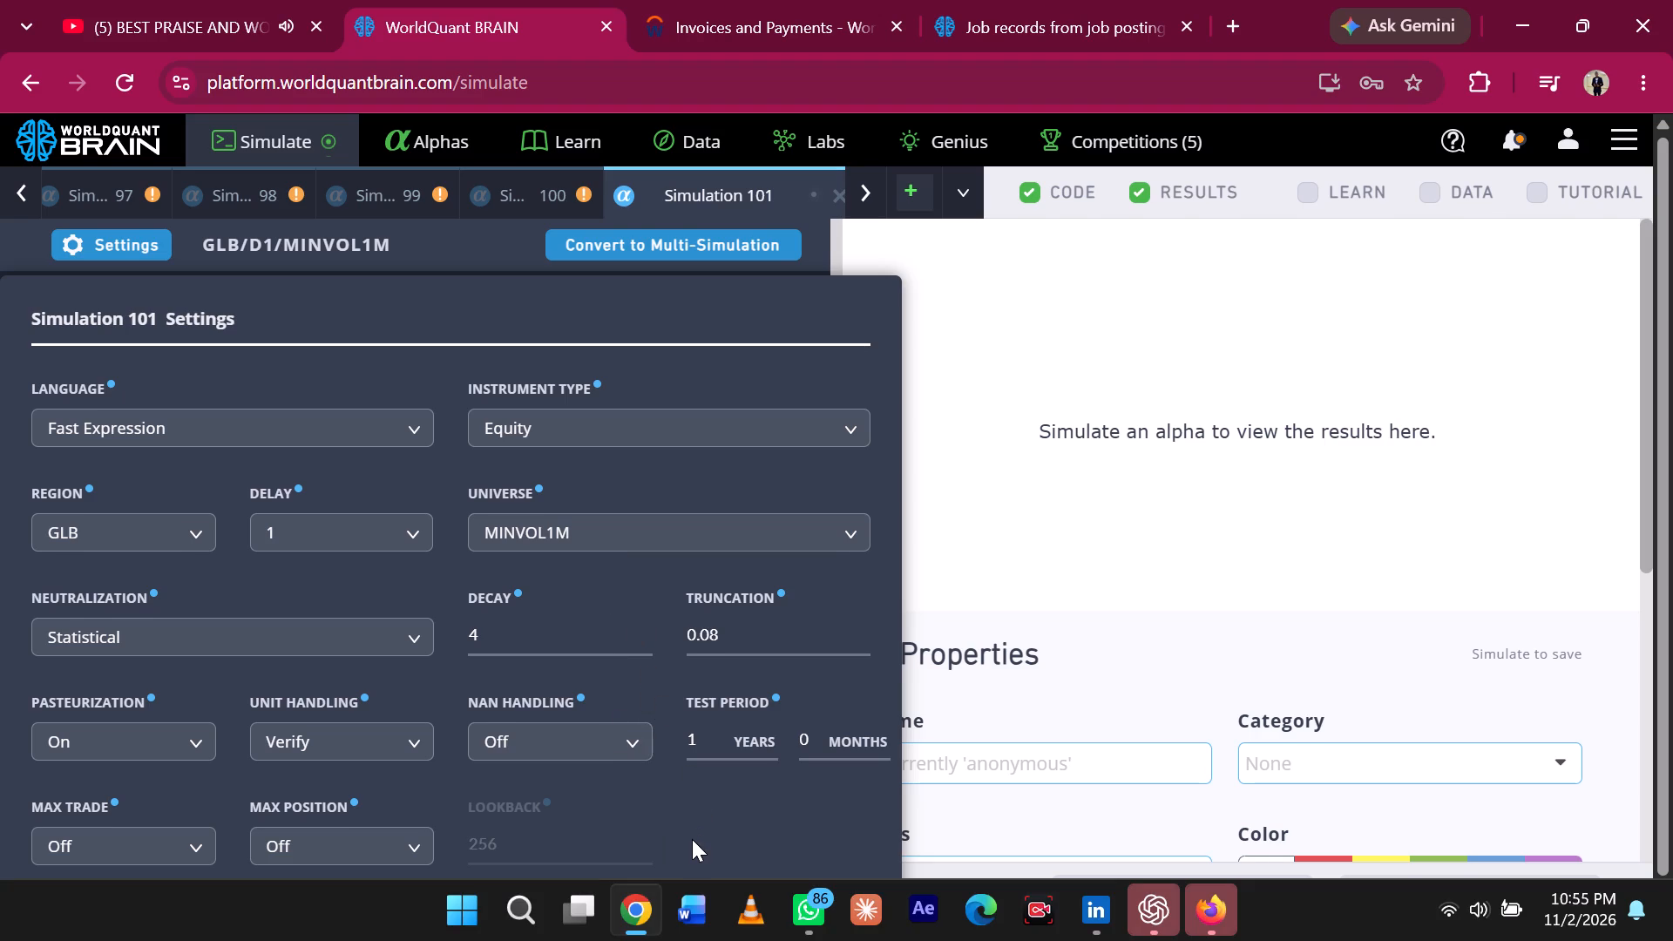
scroll(692, 839, "down", 1)
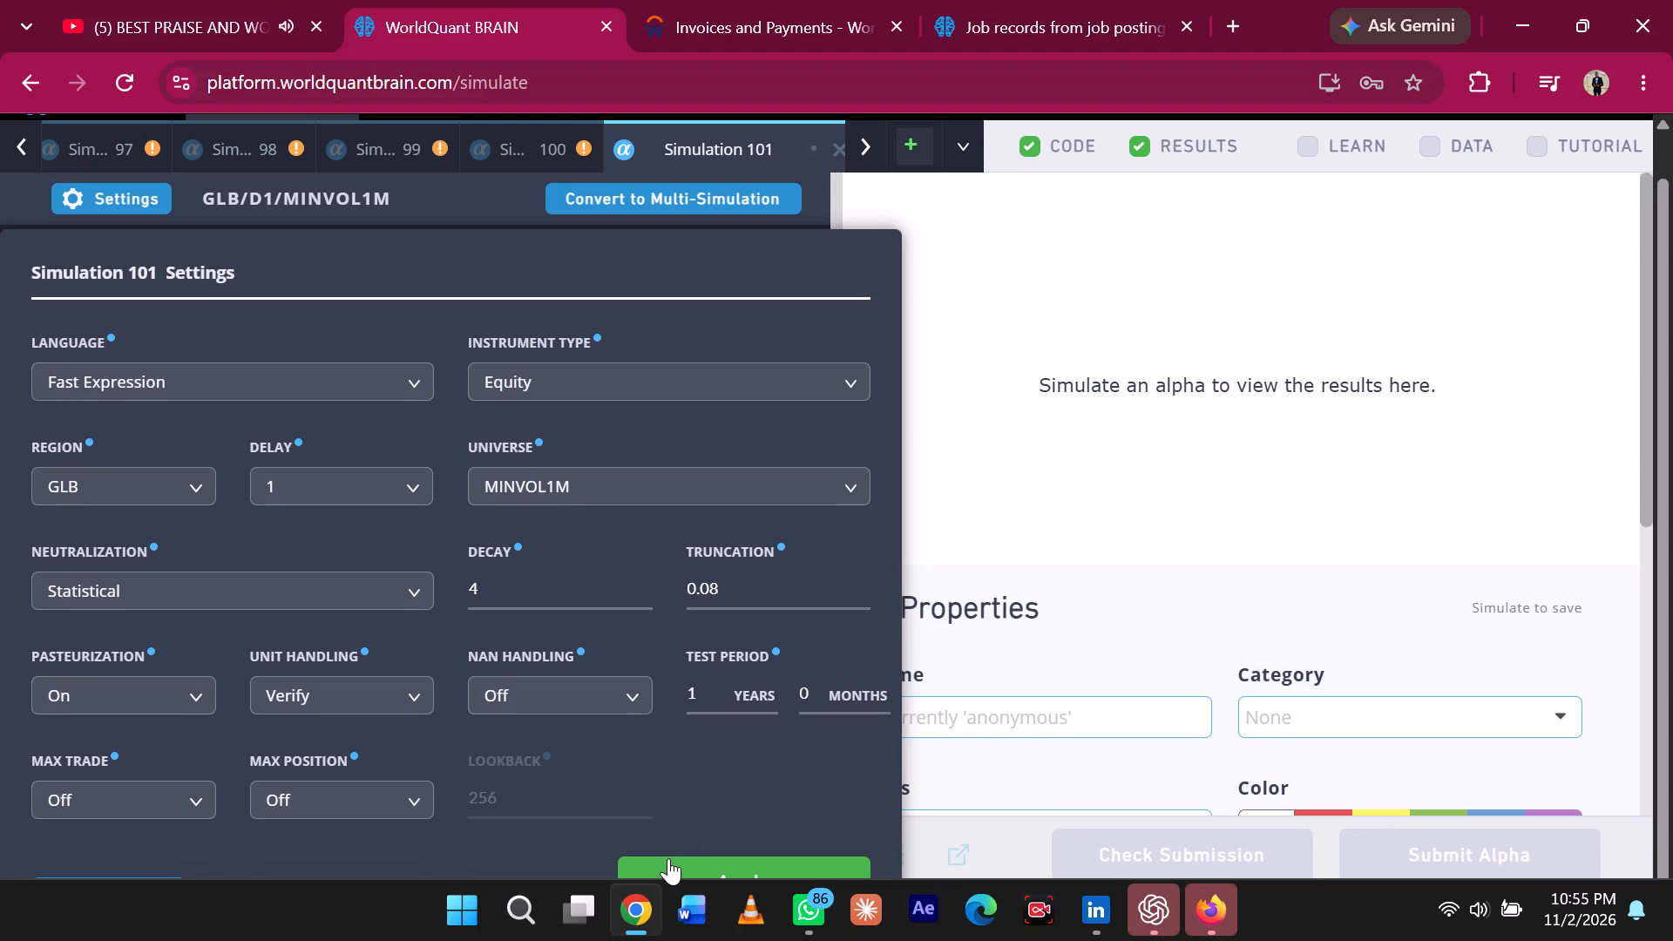
left_click(668, 858)
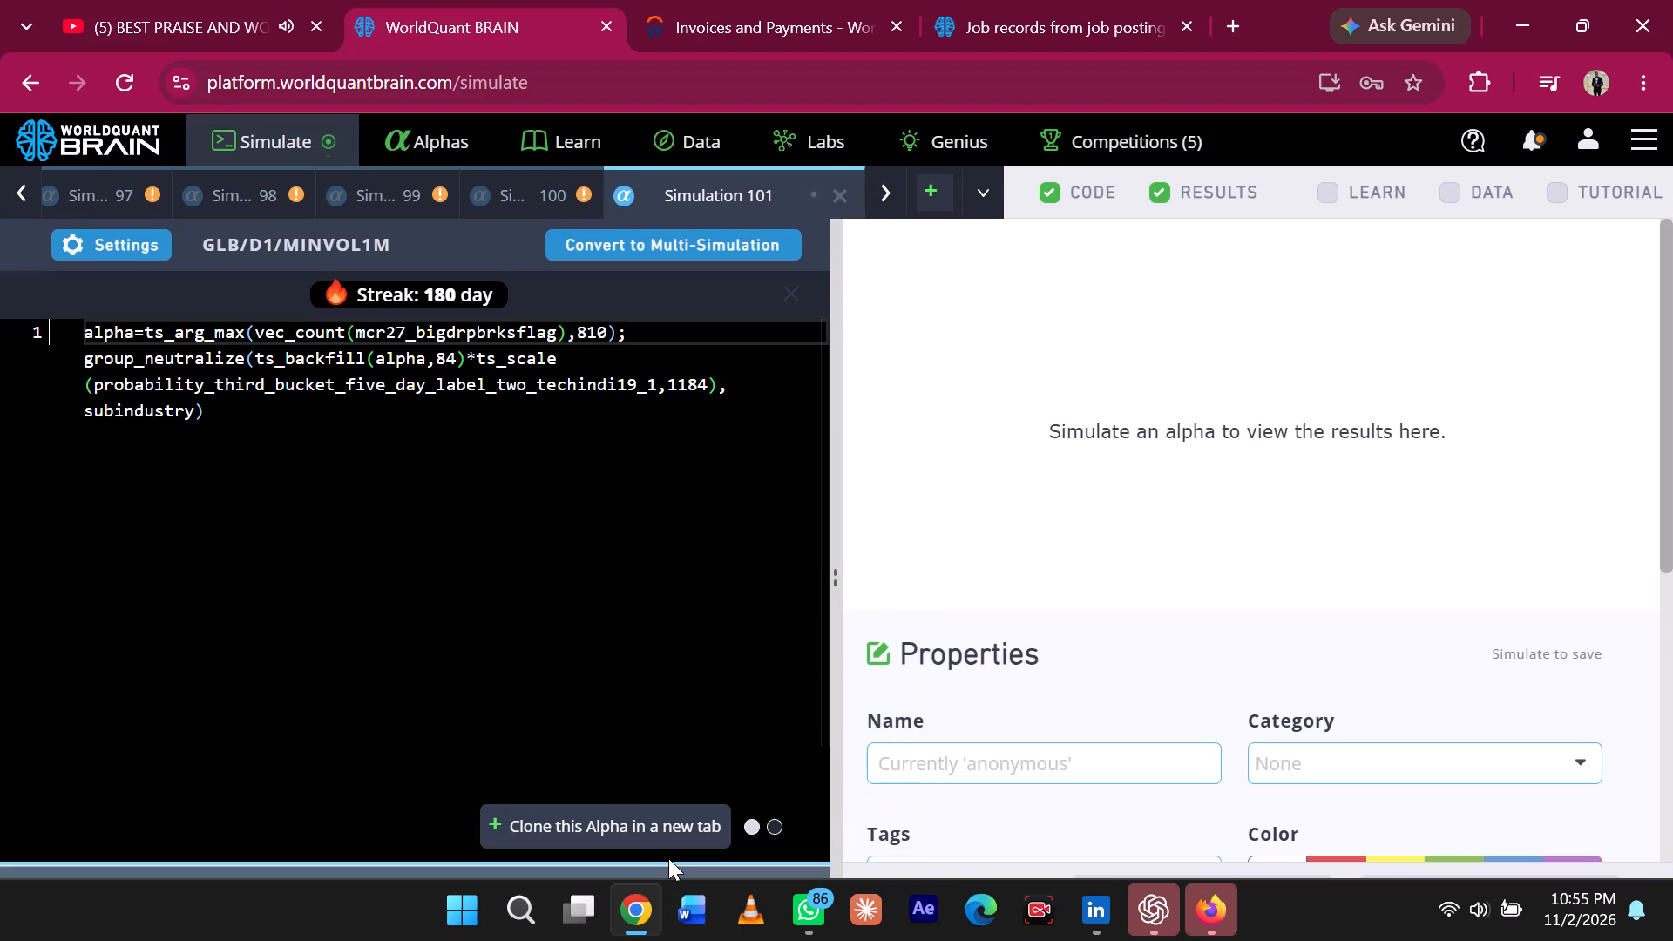
left_click(468, 890)
left_click(468, 890)
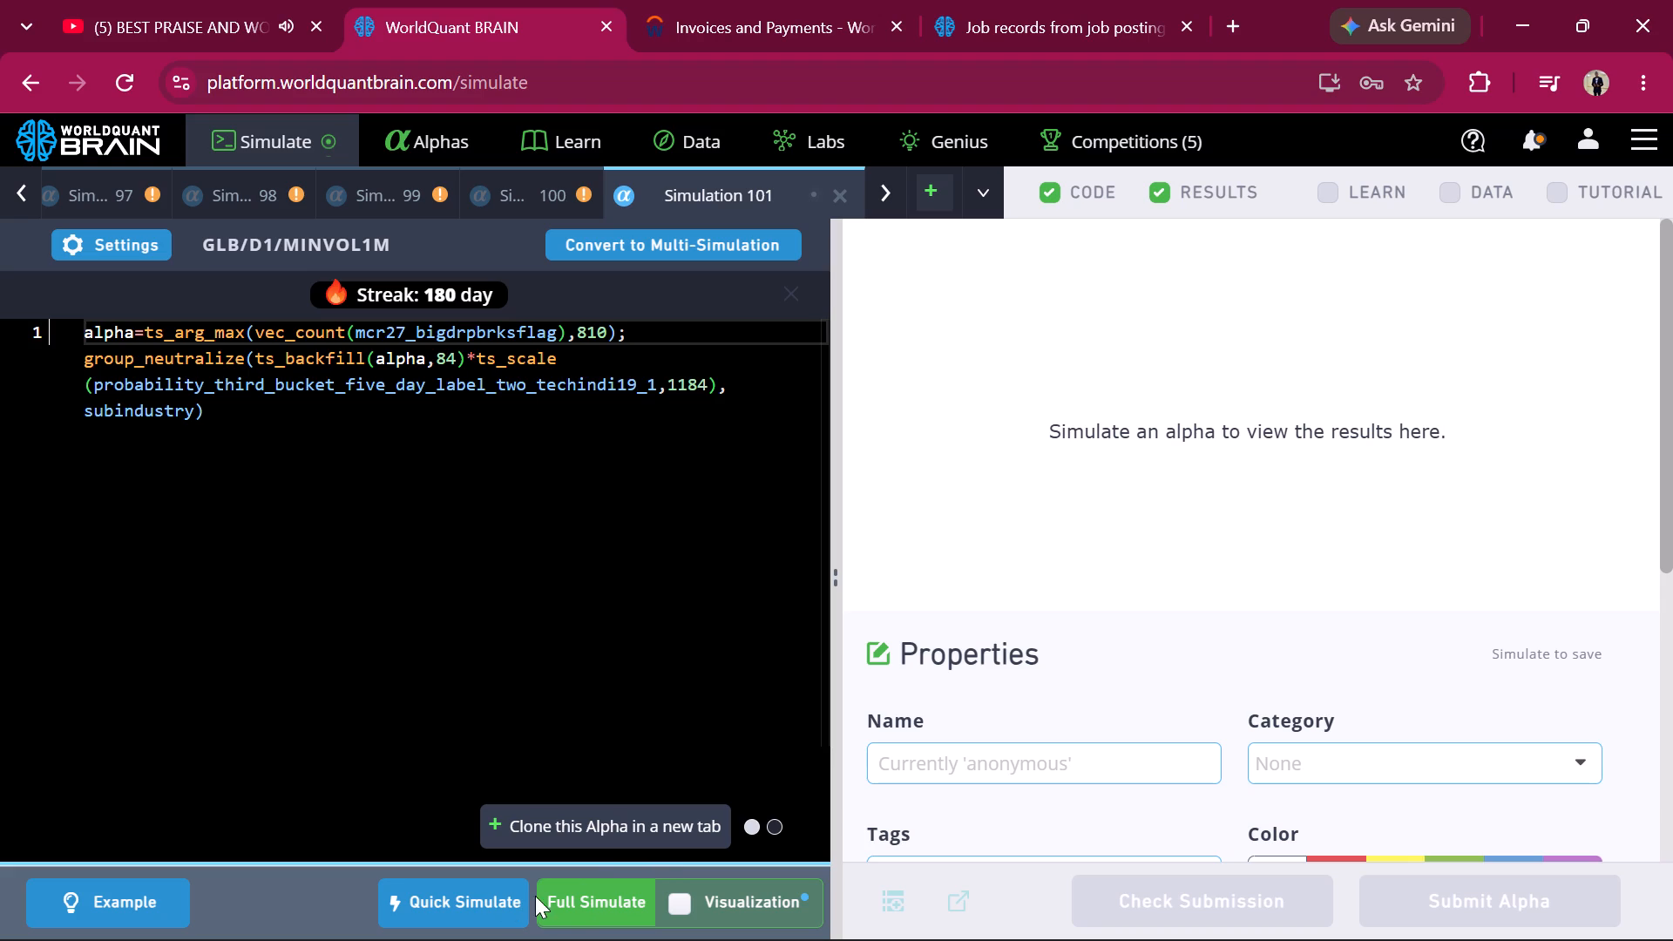
left_click(579, 892)
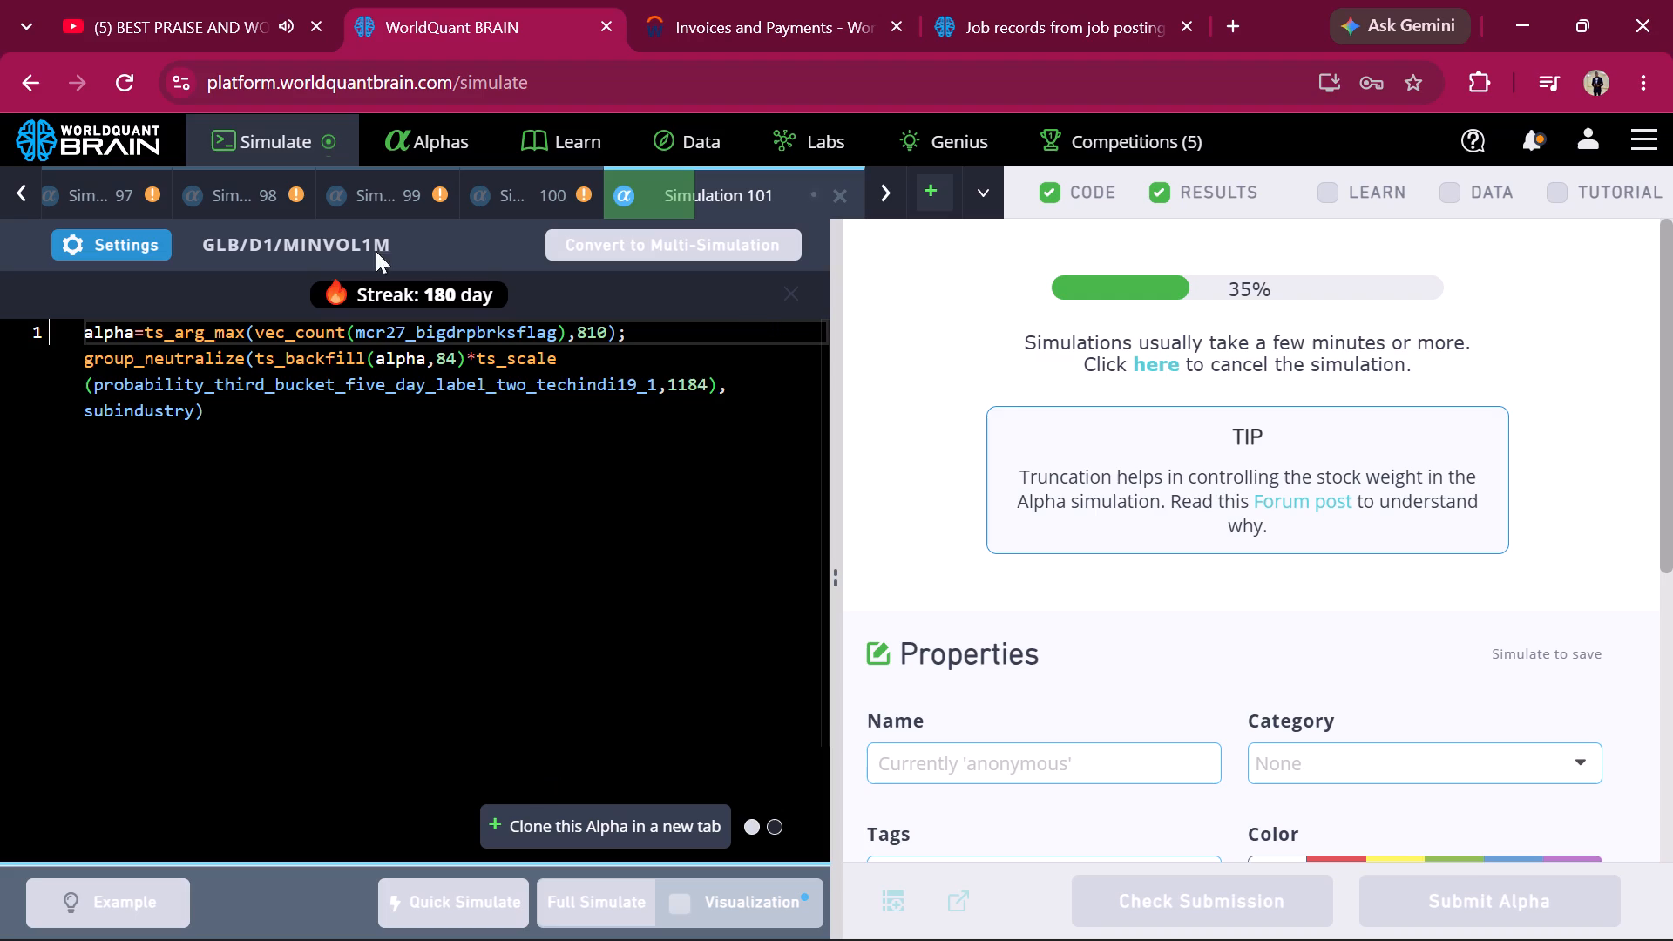
Show Simulation 100's test period, switch its summary to IS, and examine the PnL chart, yearly and regional figures, correlations and testing status.
left_click(513, 197)
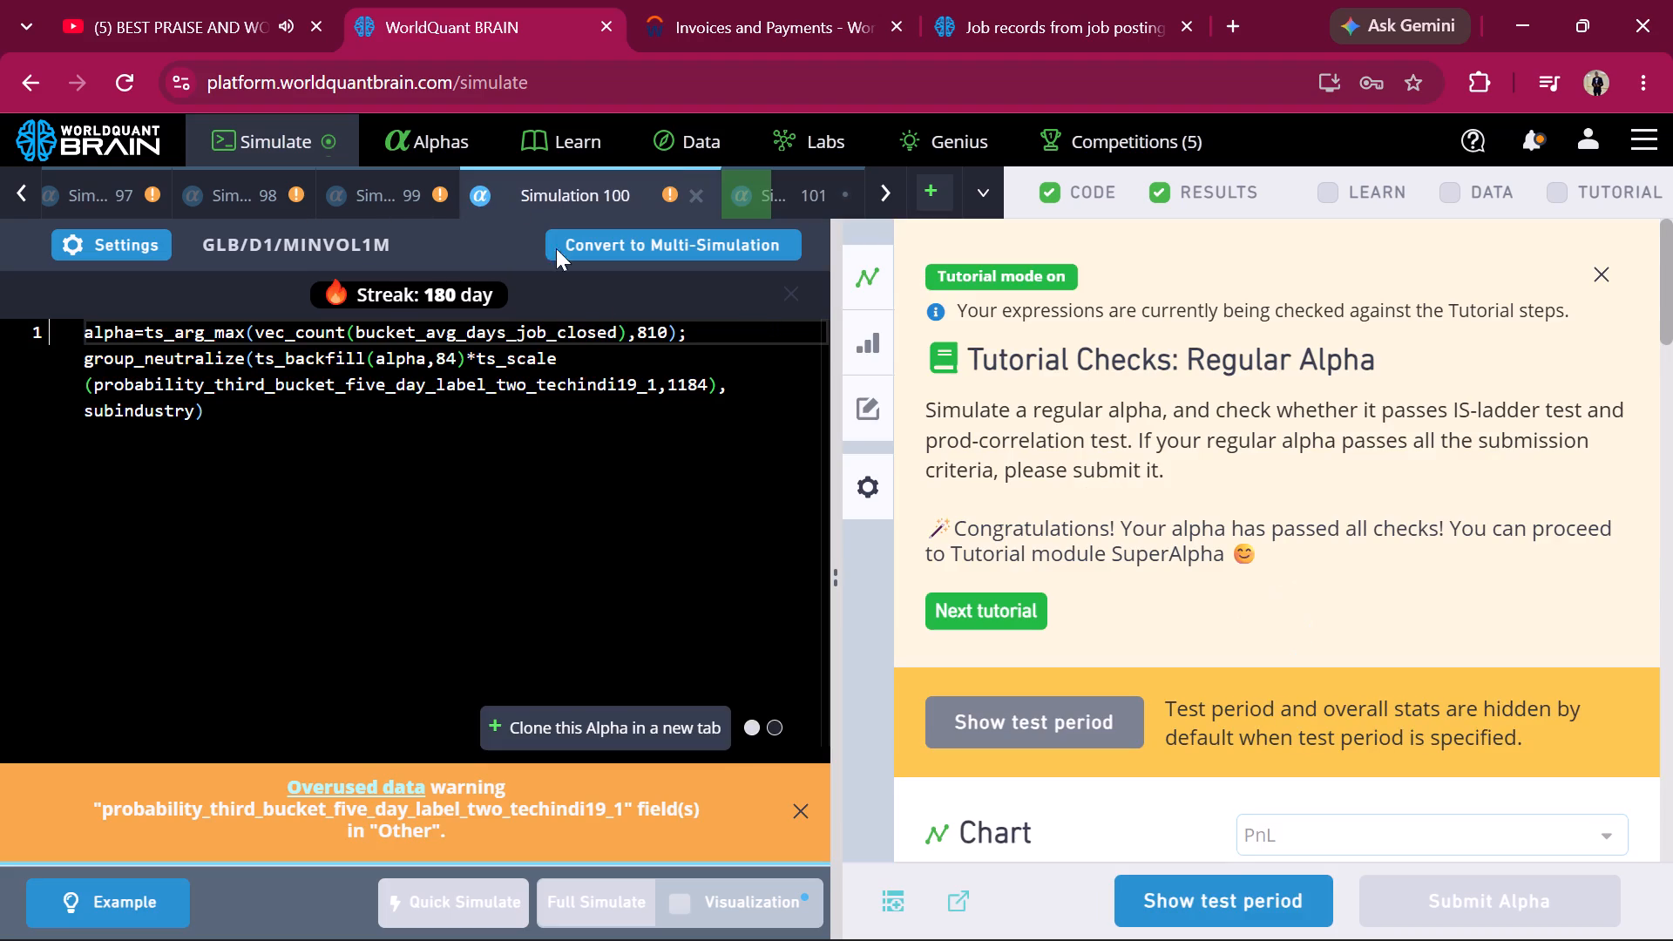
left_click(1223, 893)
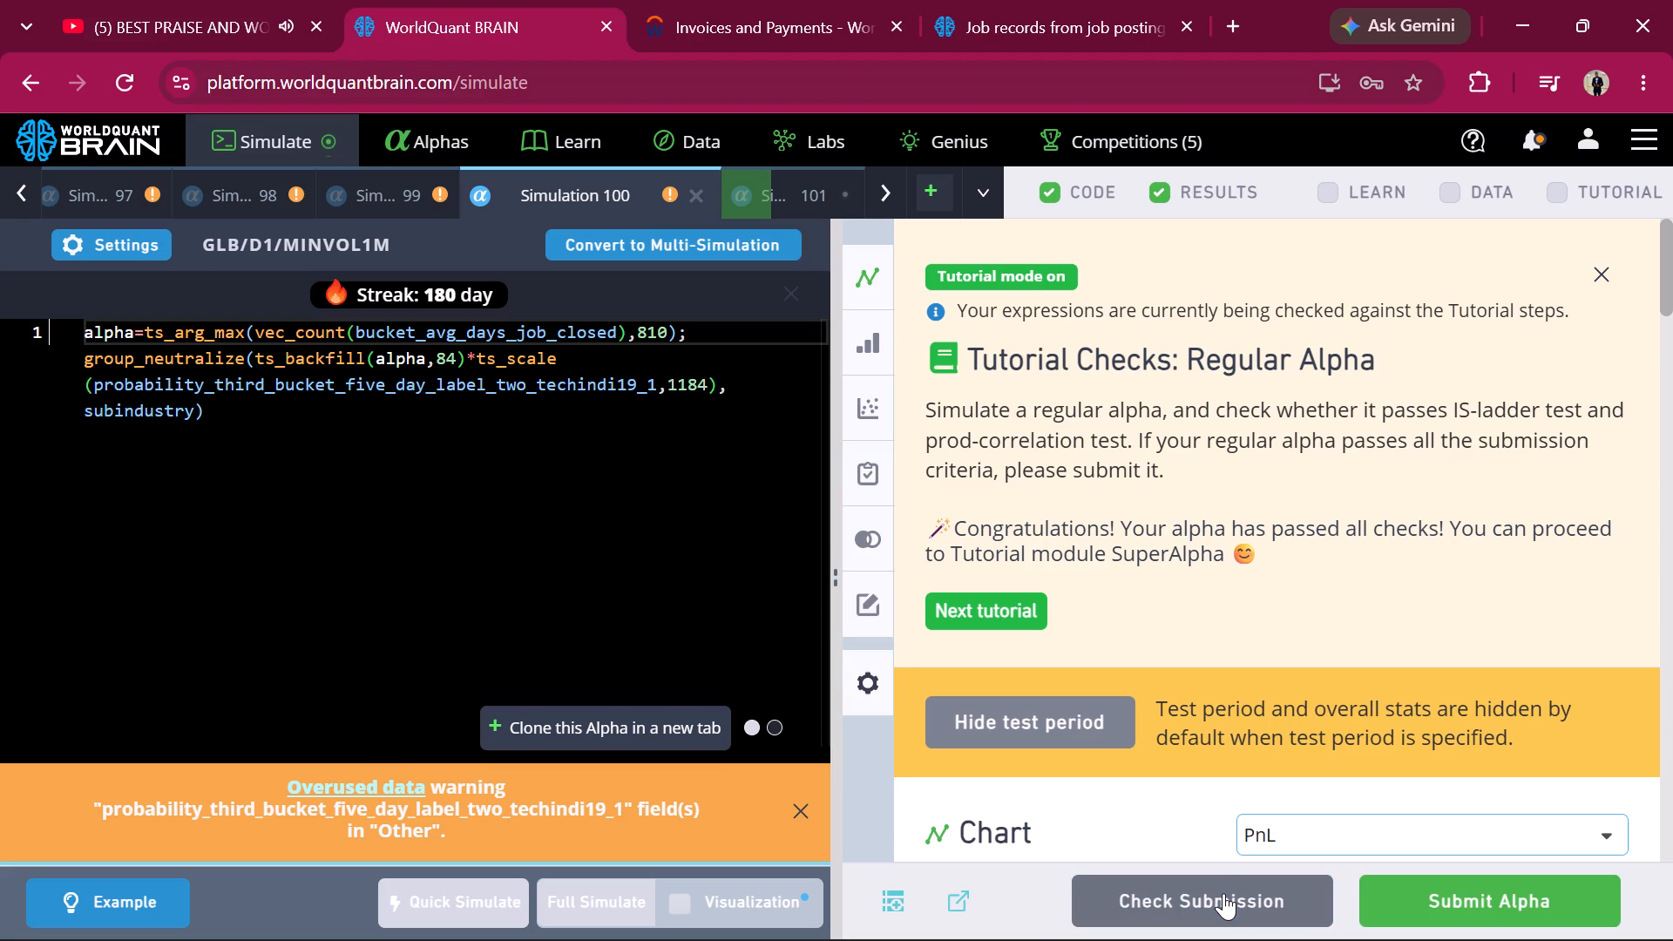
scroll(1133, 569, "down", 5)
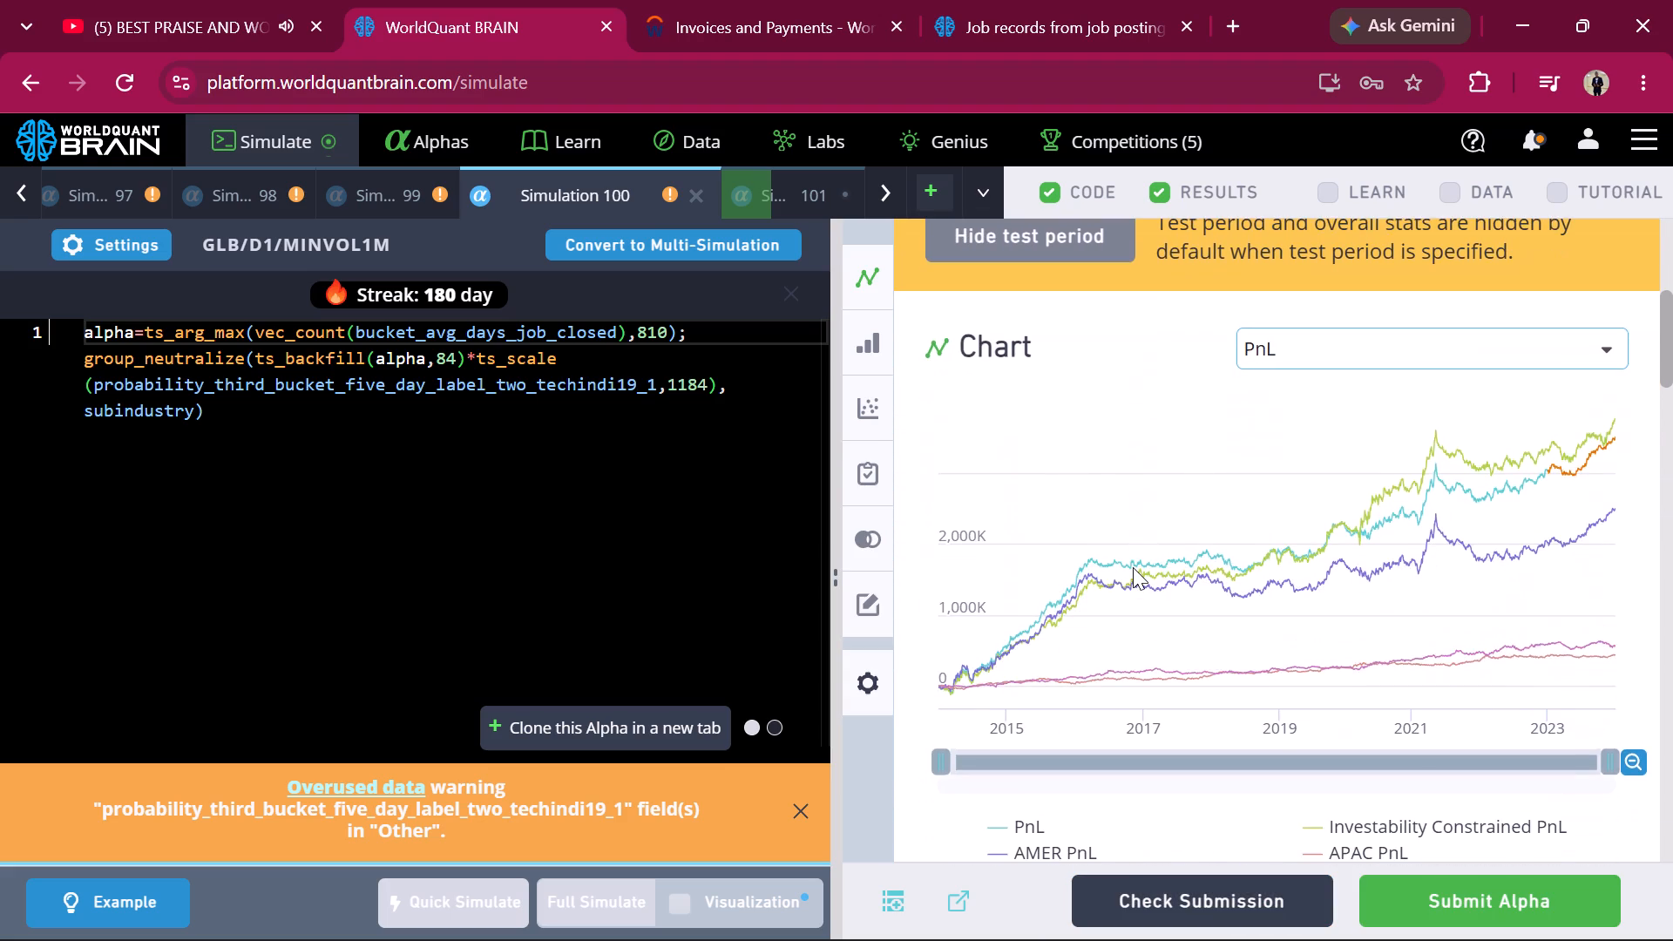
scroll(1133, 567, "down", 2)
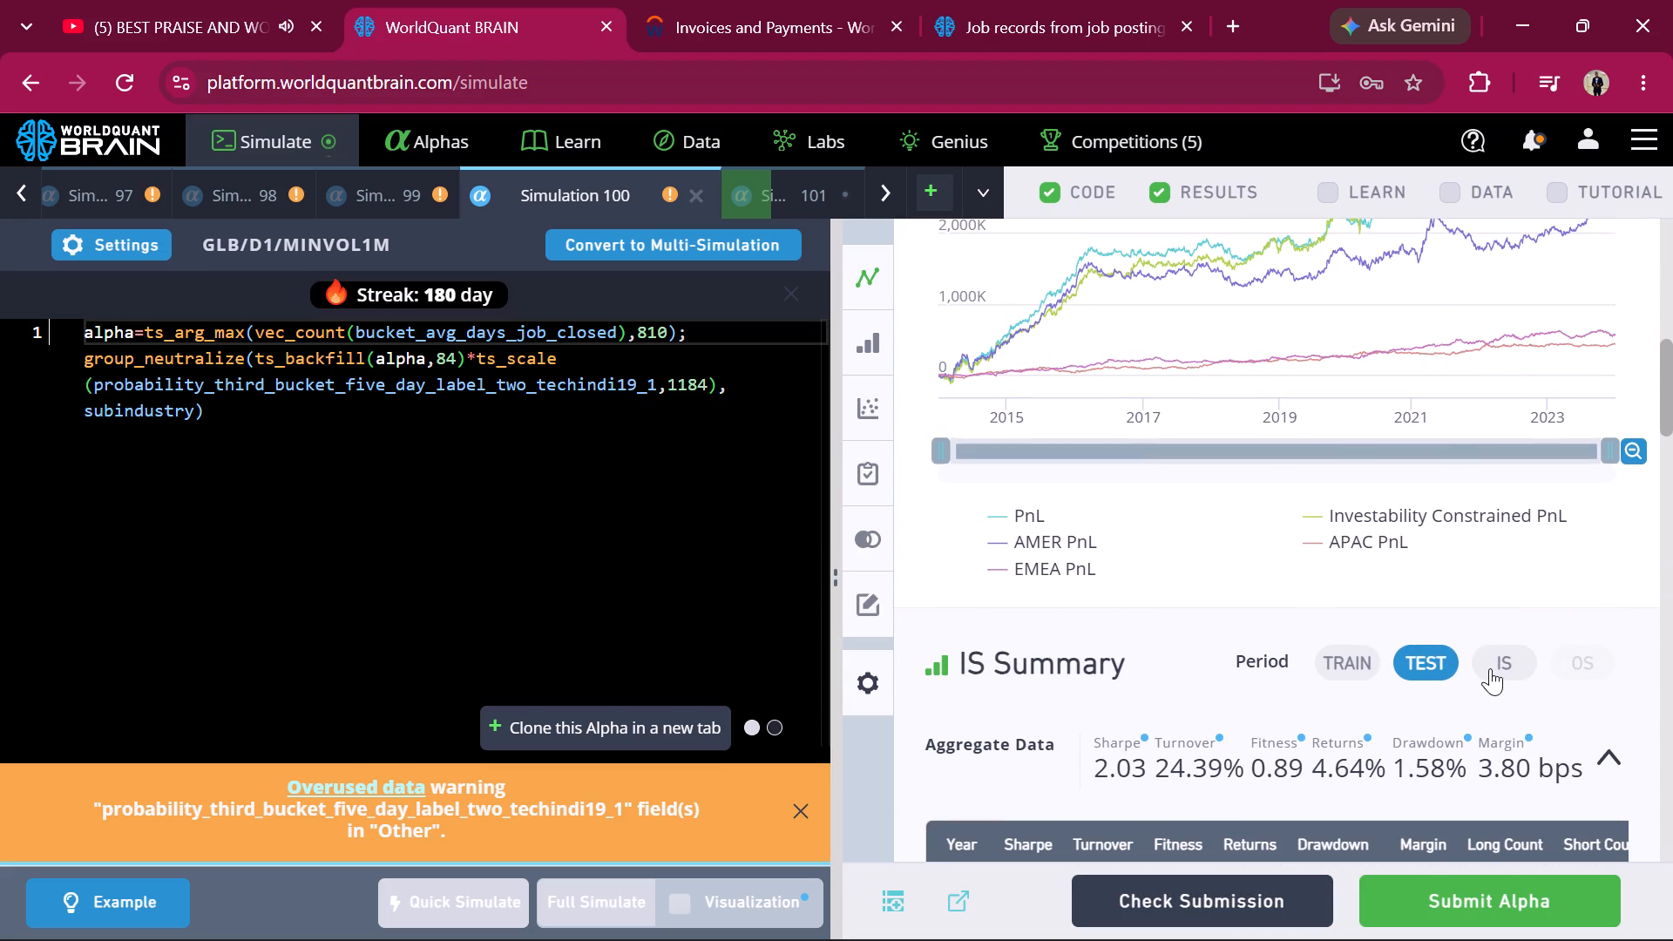
left_click(1490, 668)
scroll(1546, 570, "down", 1)
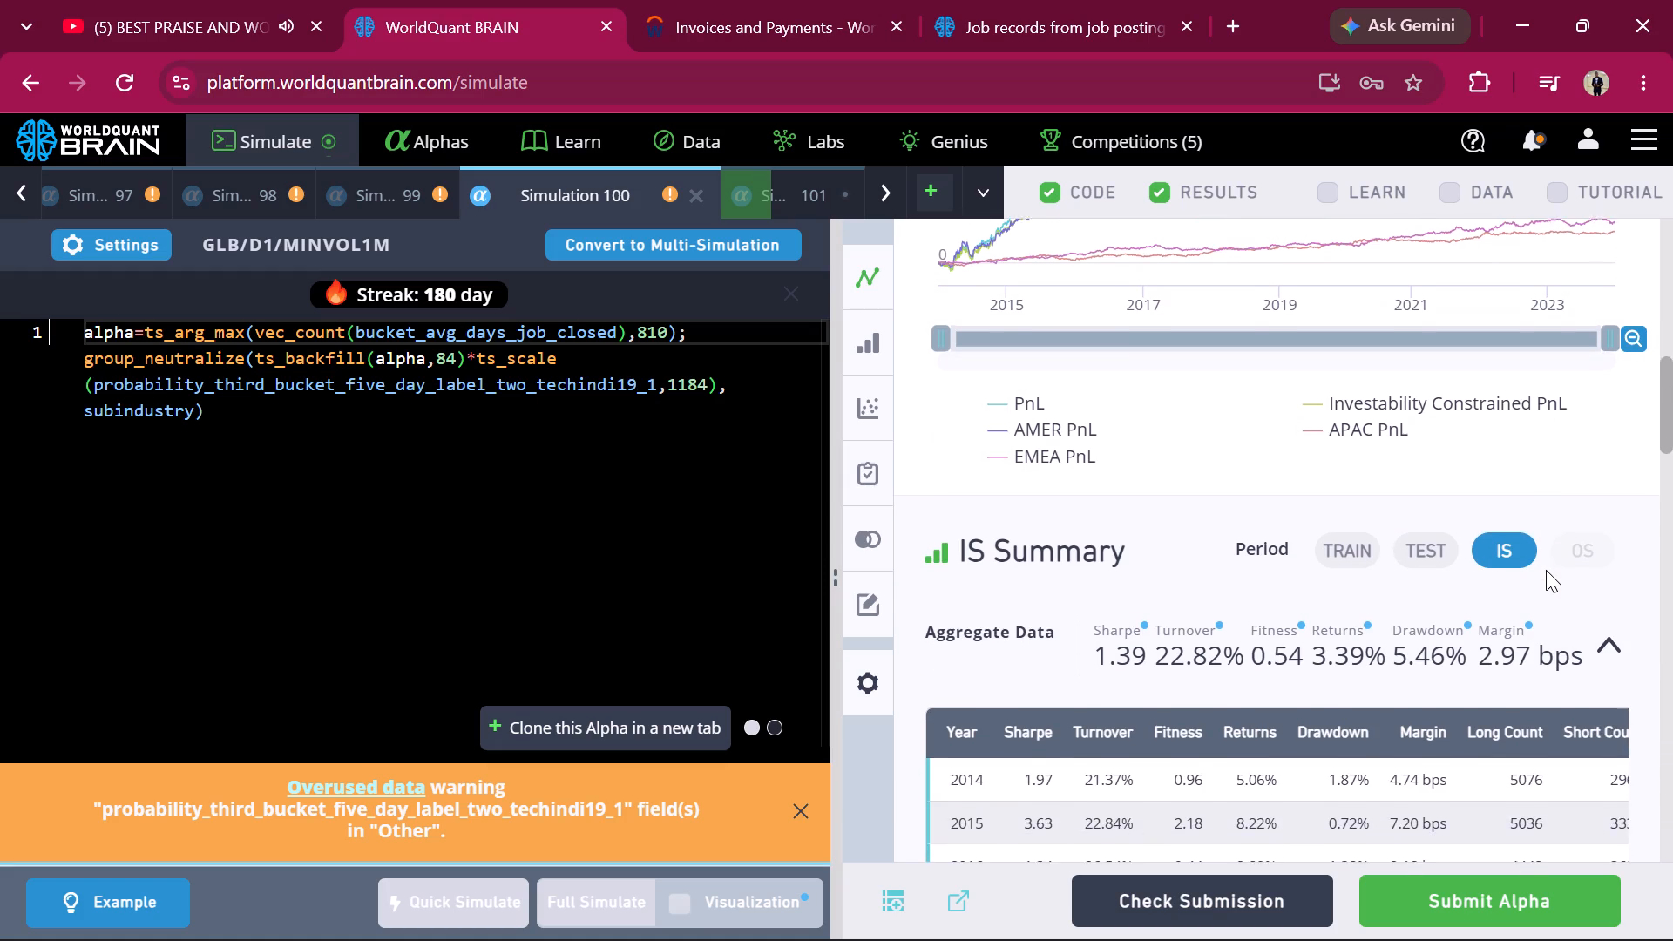
scroll(1546, 570, "down", 6)
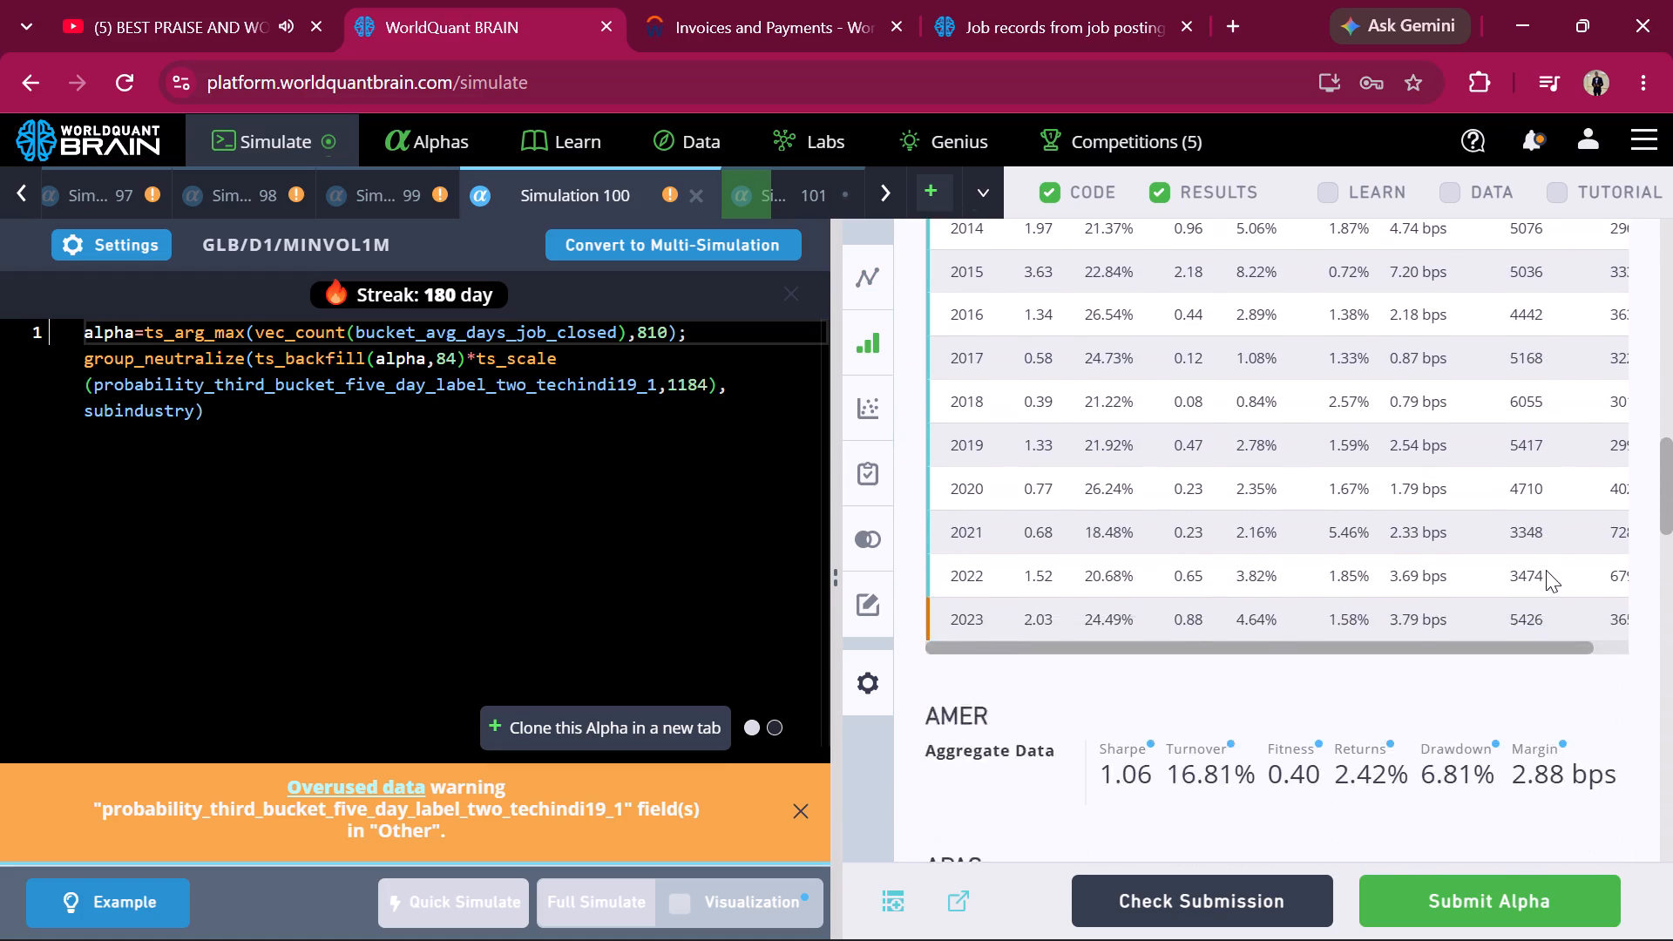
scroll(1546, 570, "down", 8)
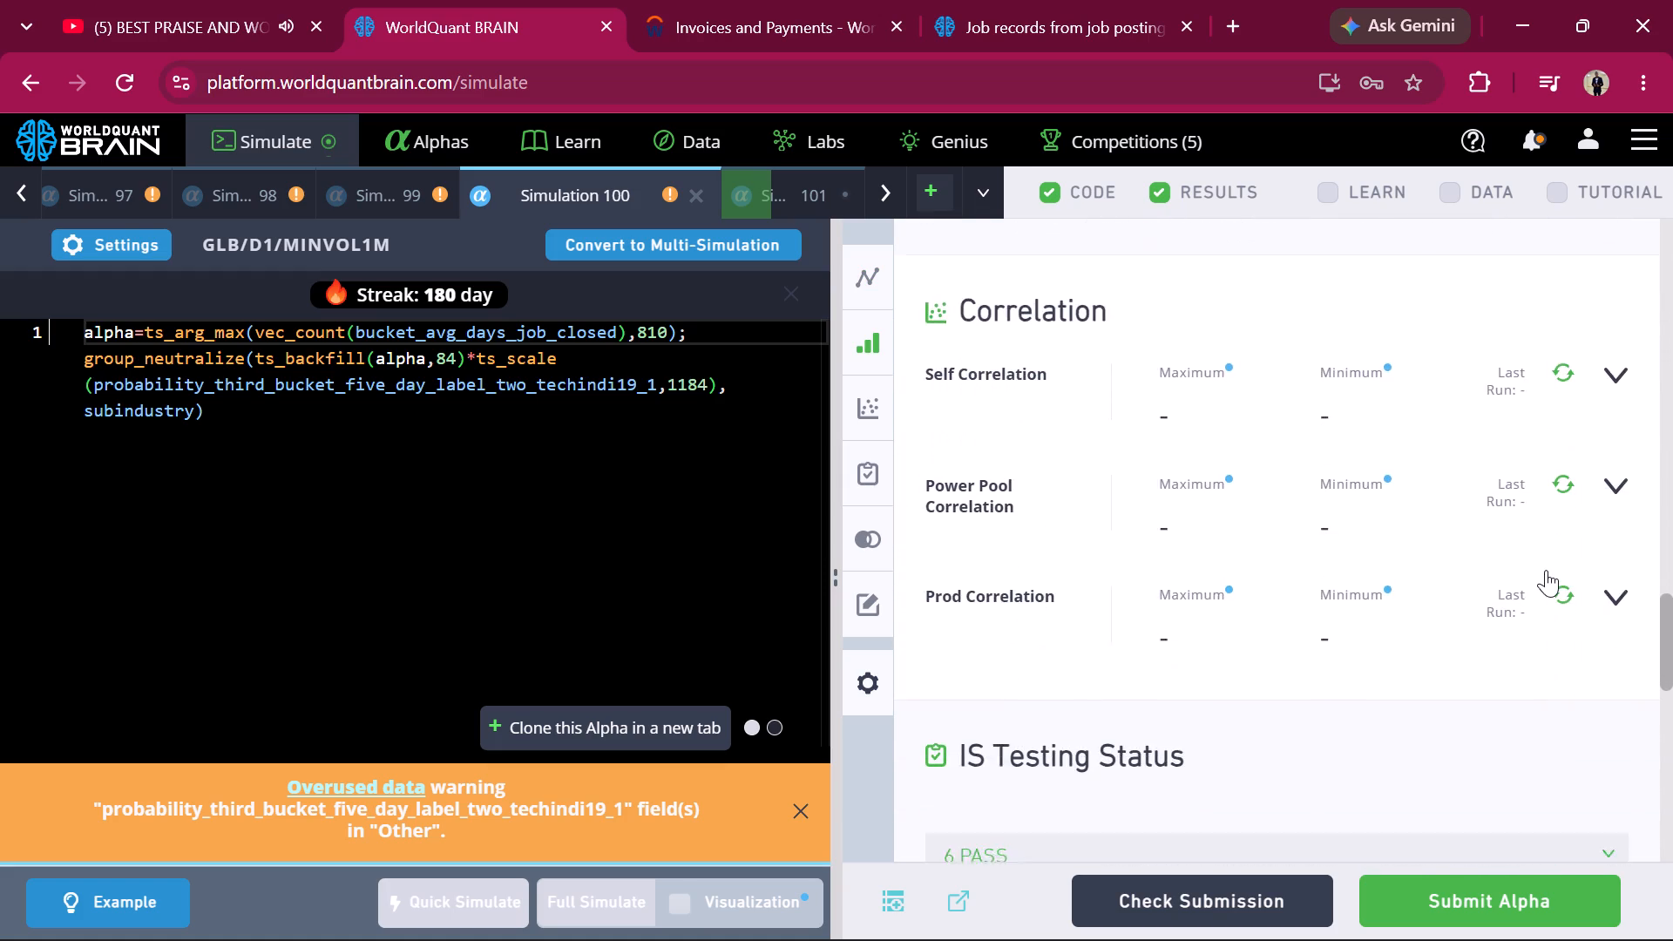
scroll(1546, 570, "down", 1)
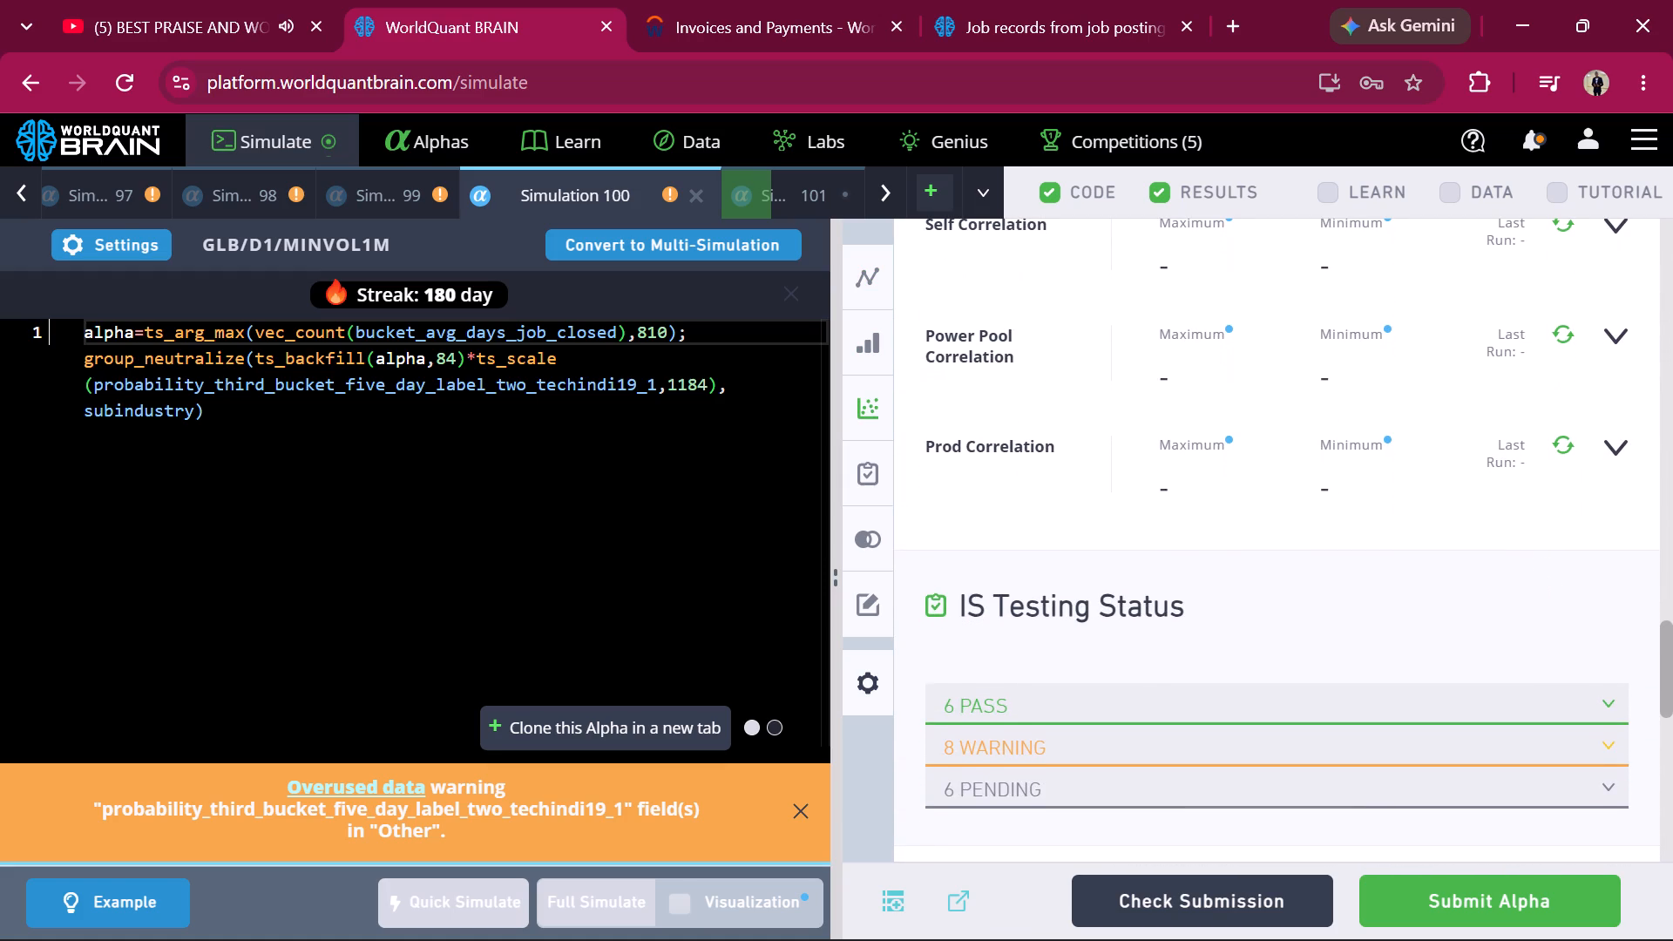
Review the correlation results of Simulations 99 and 98, plus Simulation 98's regional and investability-constrained aggregate figures.
left_click_drag(398, 169, 400, 181)
left_click(400, 181)
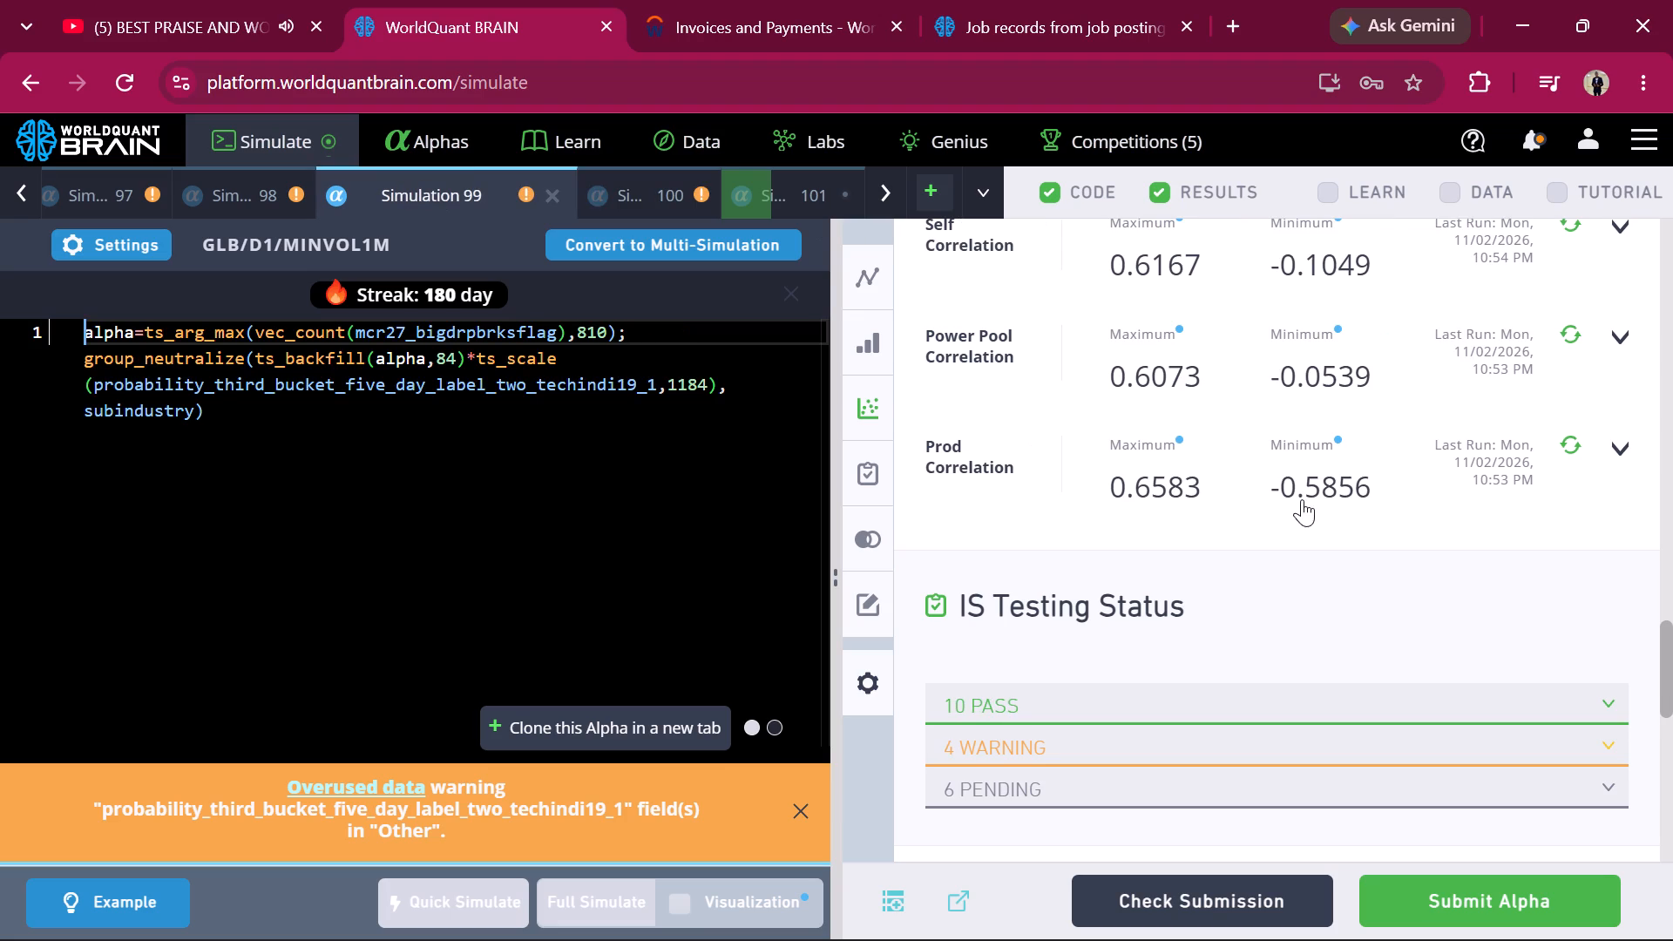
scroll(1302, 499, "up", 1)
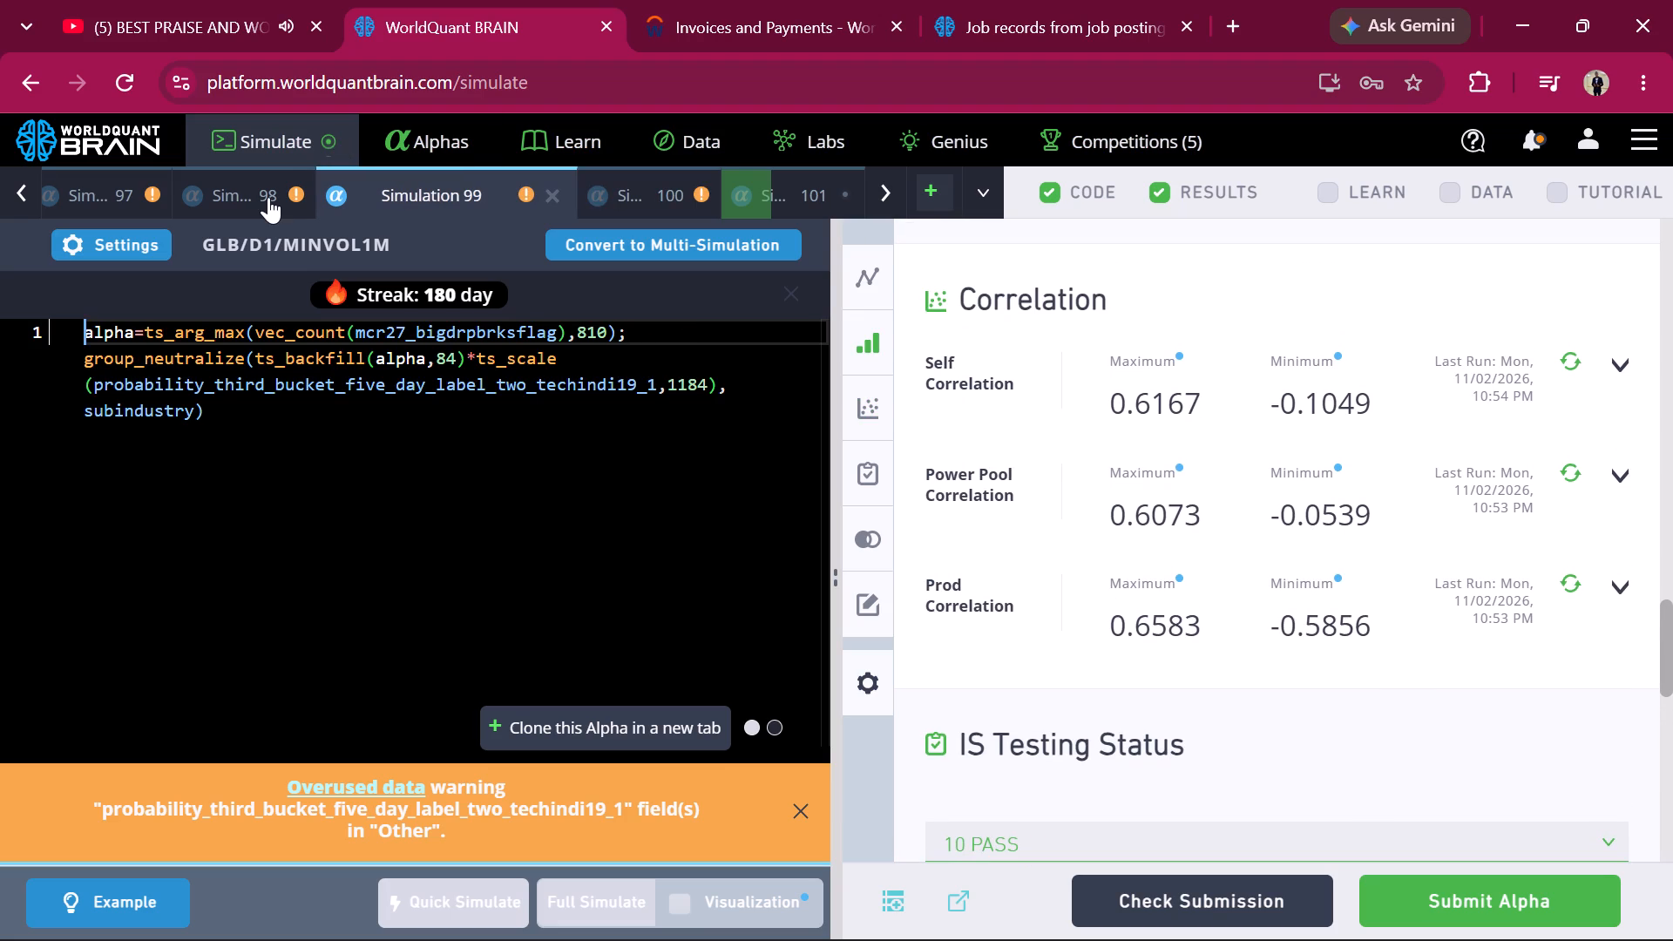
left_click(268, 197)
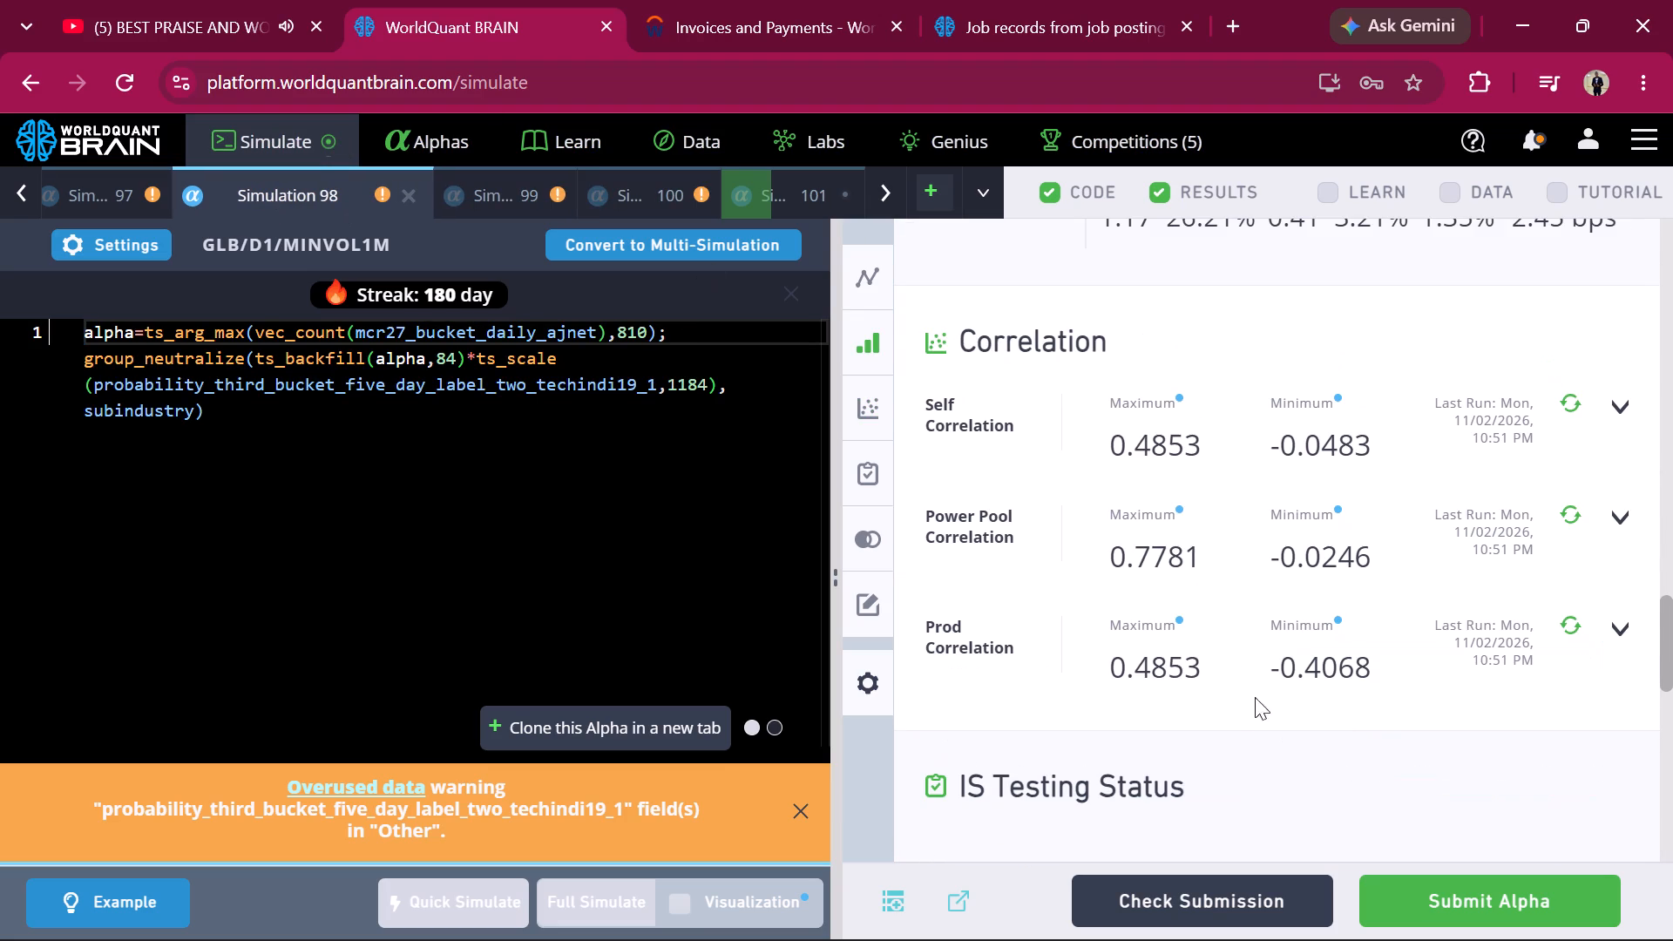
scroll(1202, 635, "up", 2)
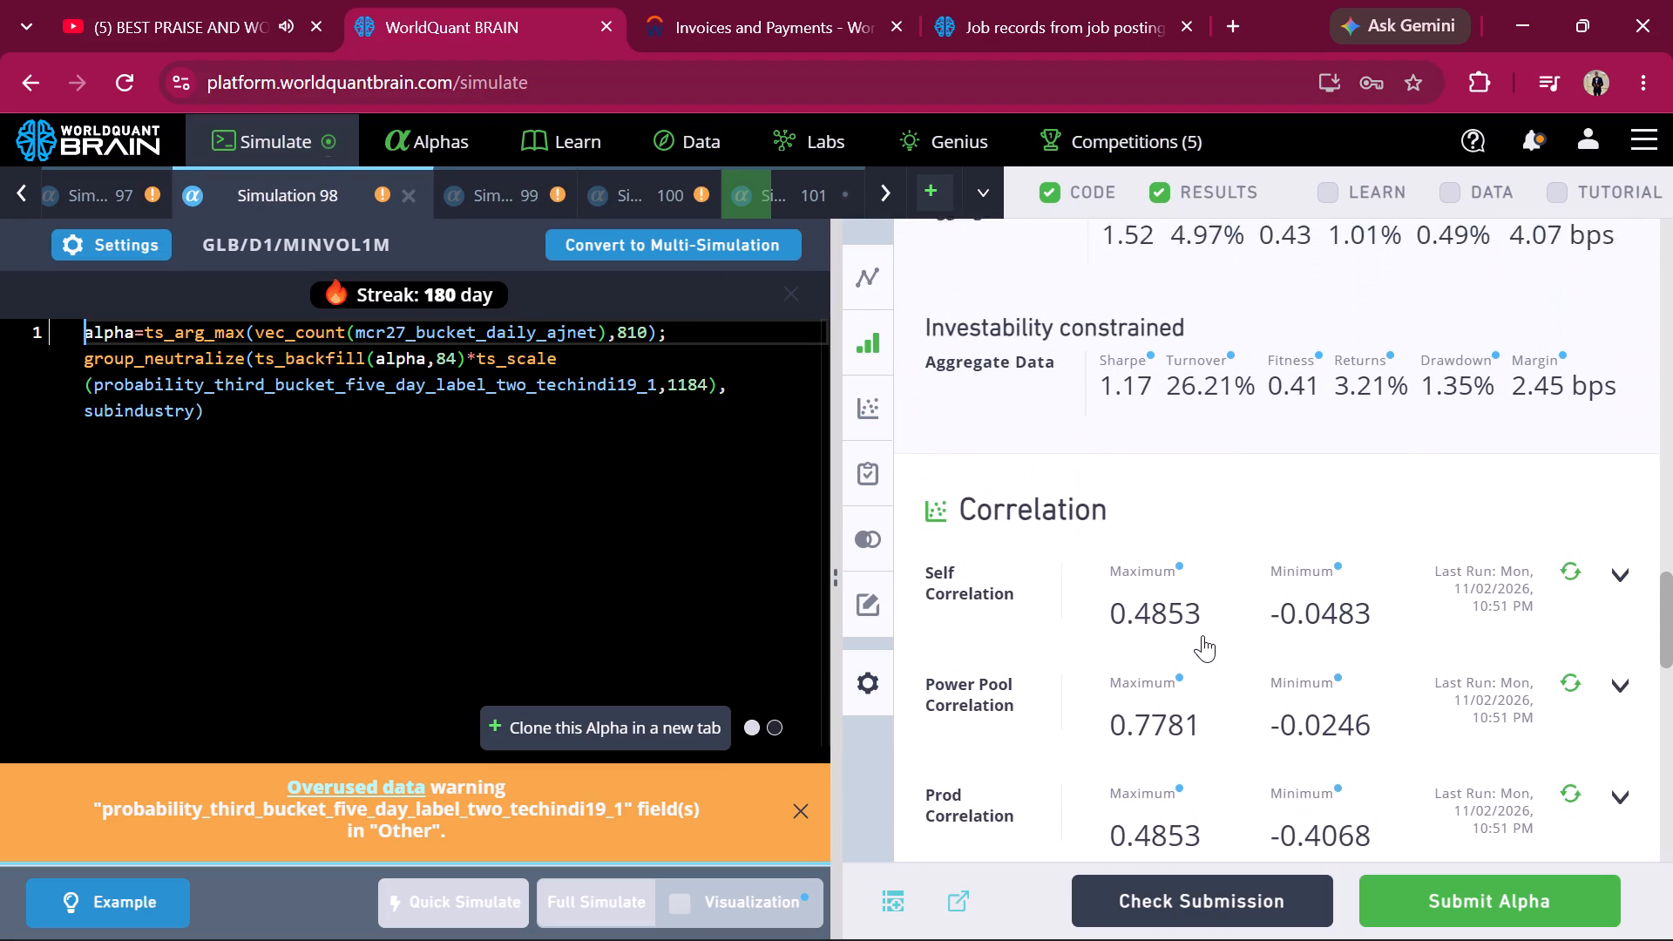
scroll(1202, 635, "up", 1)
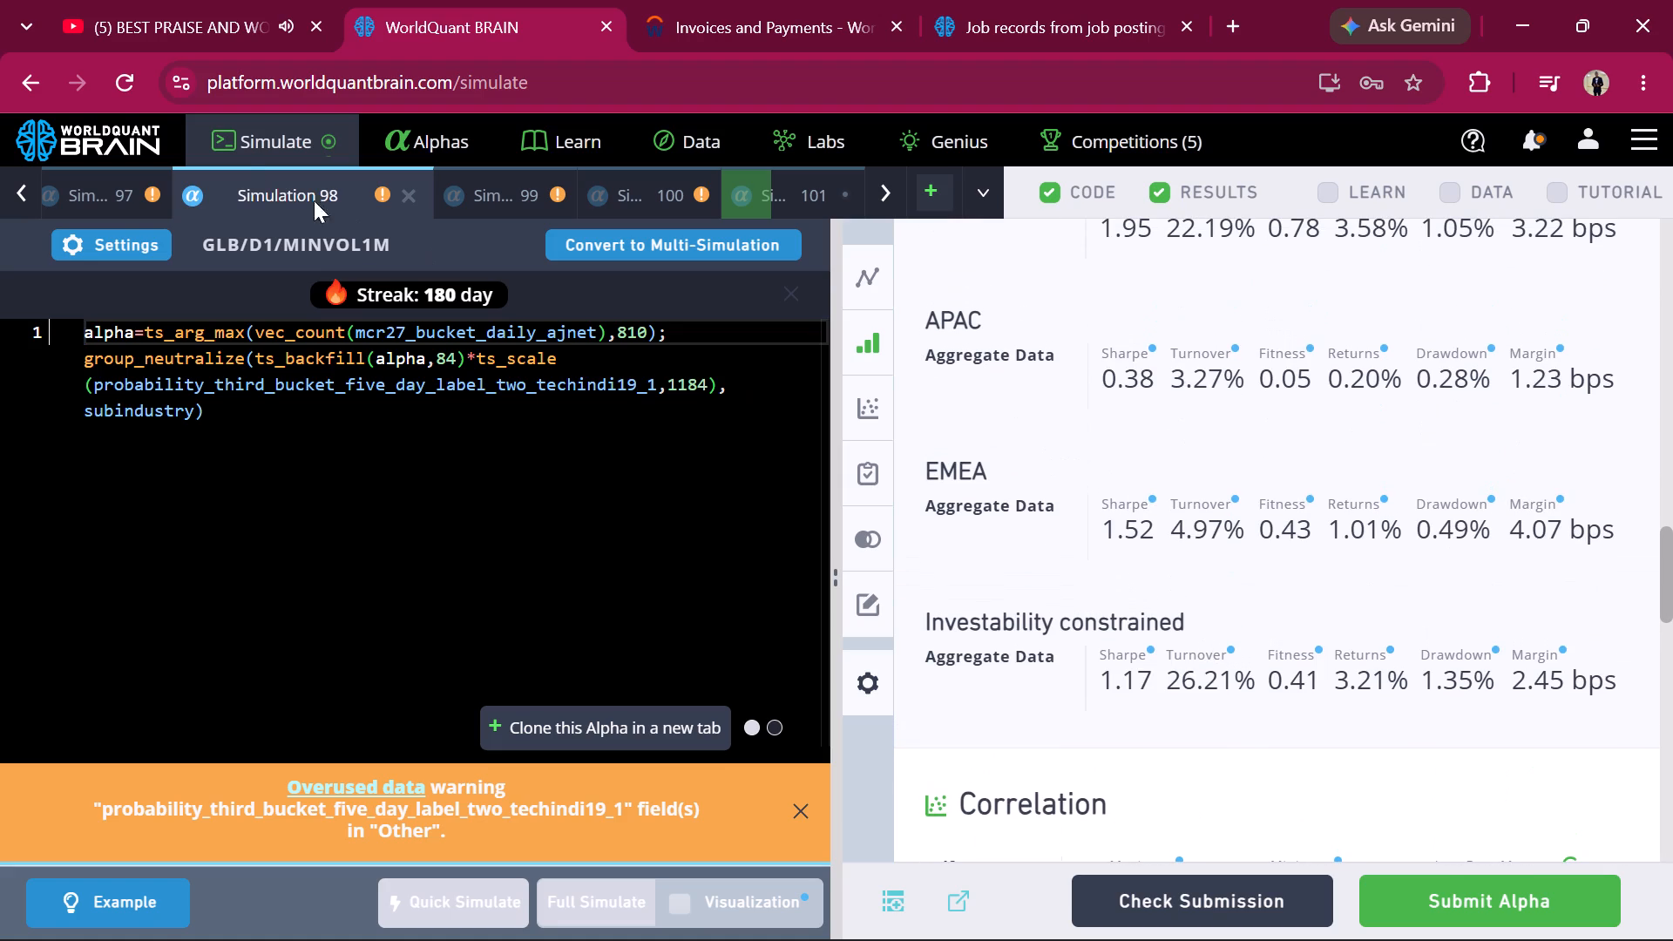
Show the test period for Simulation 97 and run its Prod, Power Pool and Self Correlation checks.
left_click(149, 199)
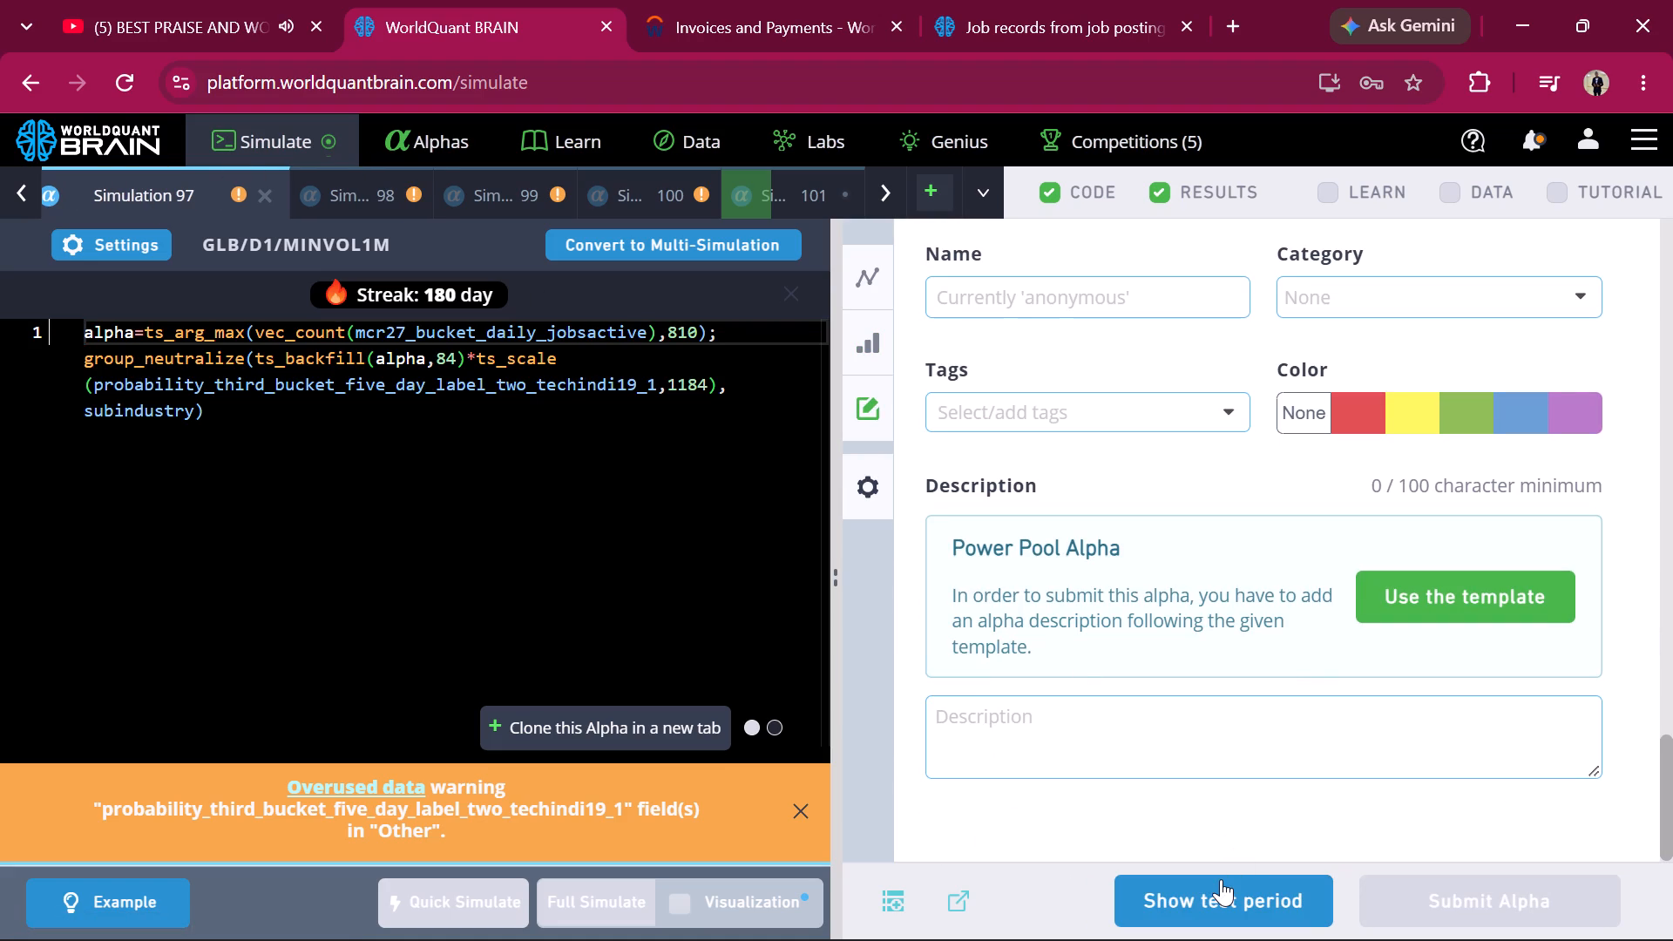
left_click(1202, 897)
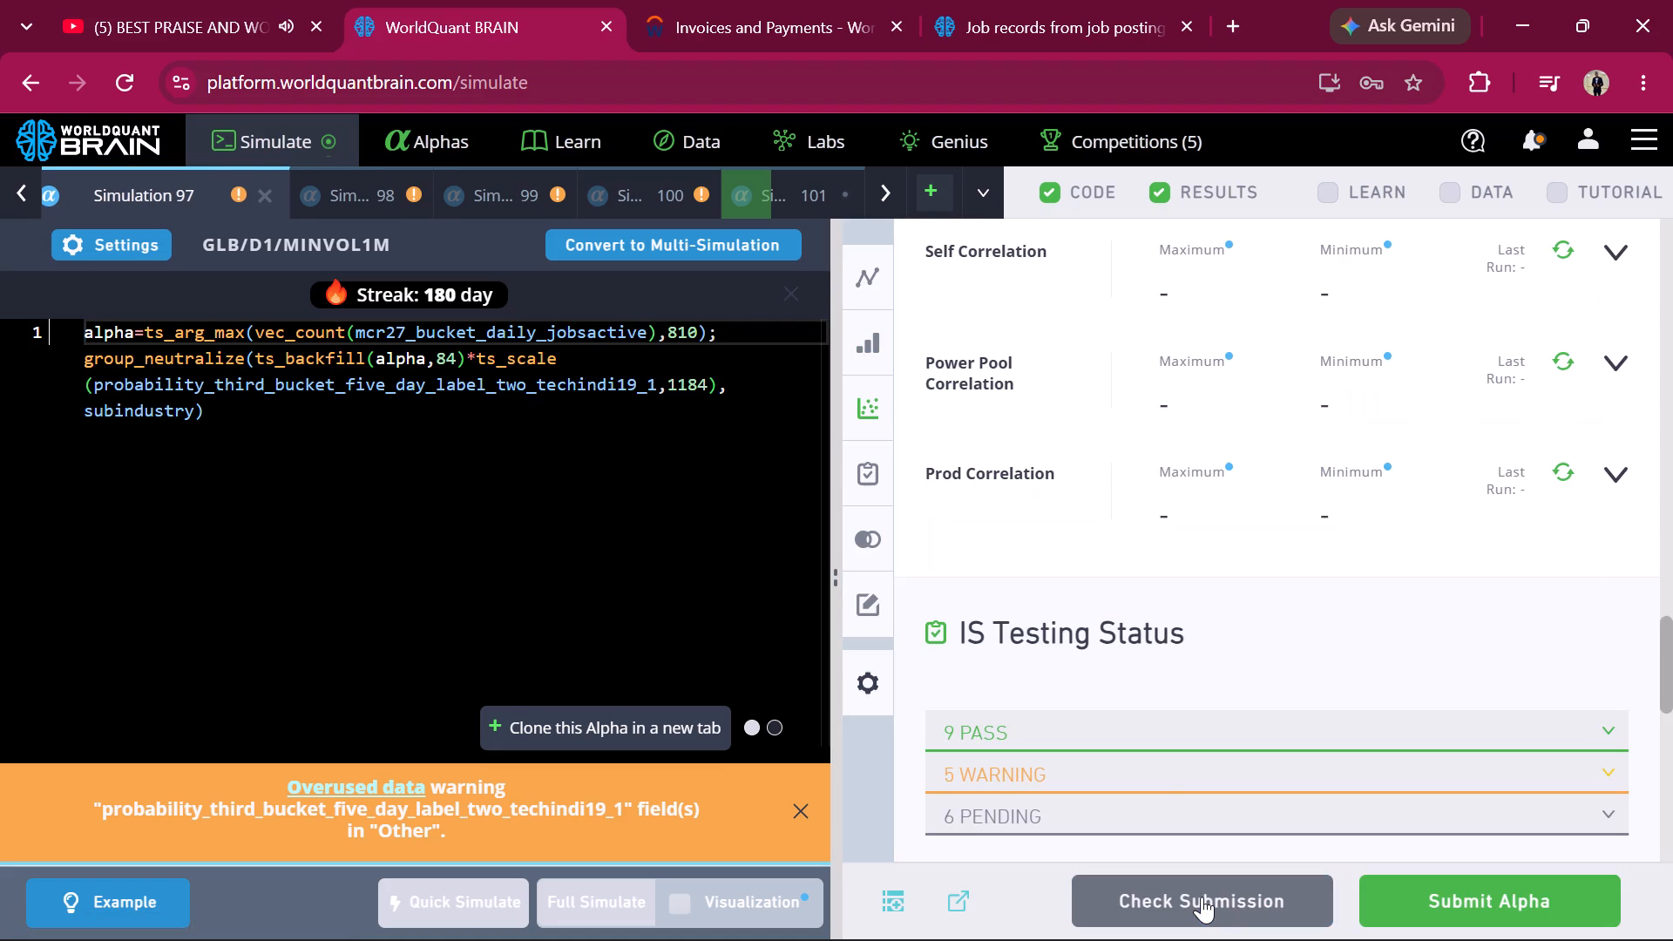
scroll(1167, 623, "up", 1)
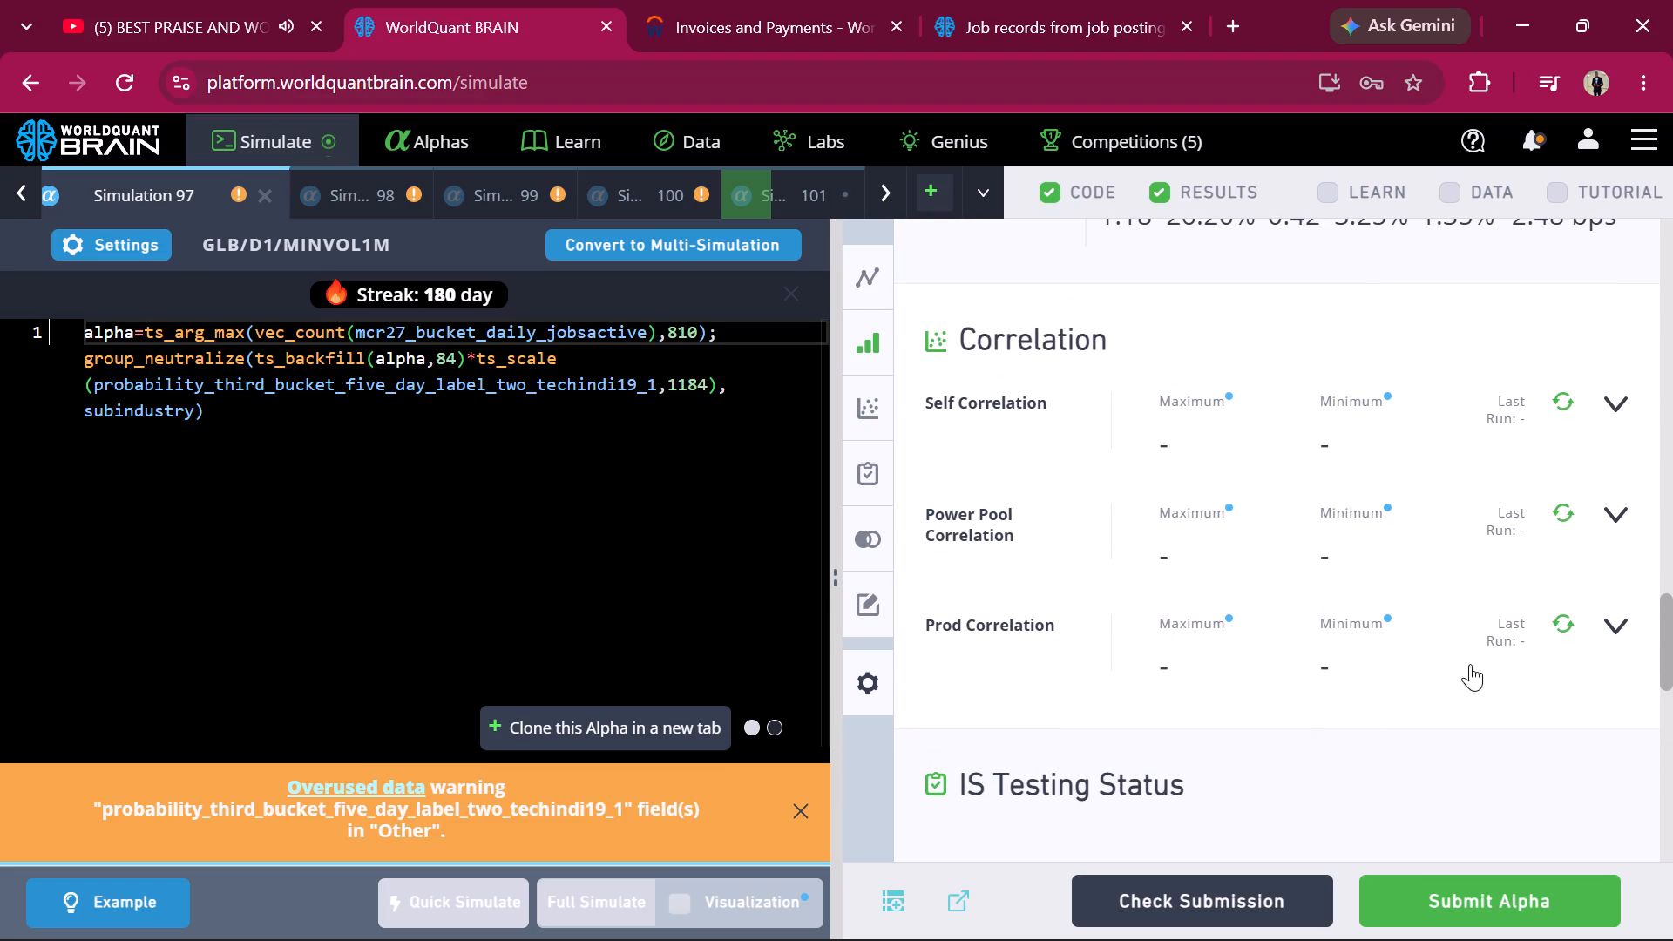
left_click(1568, 623)
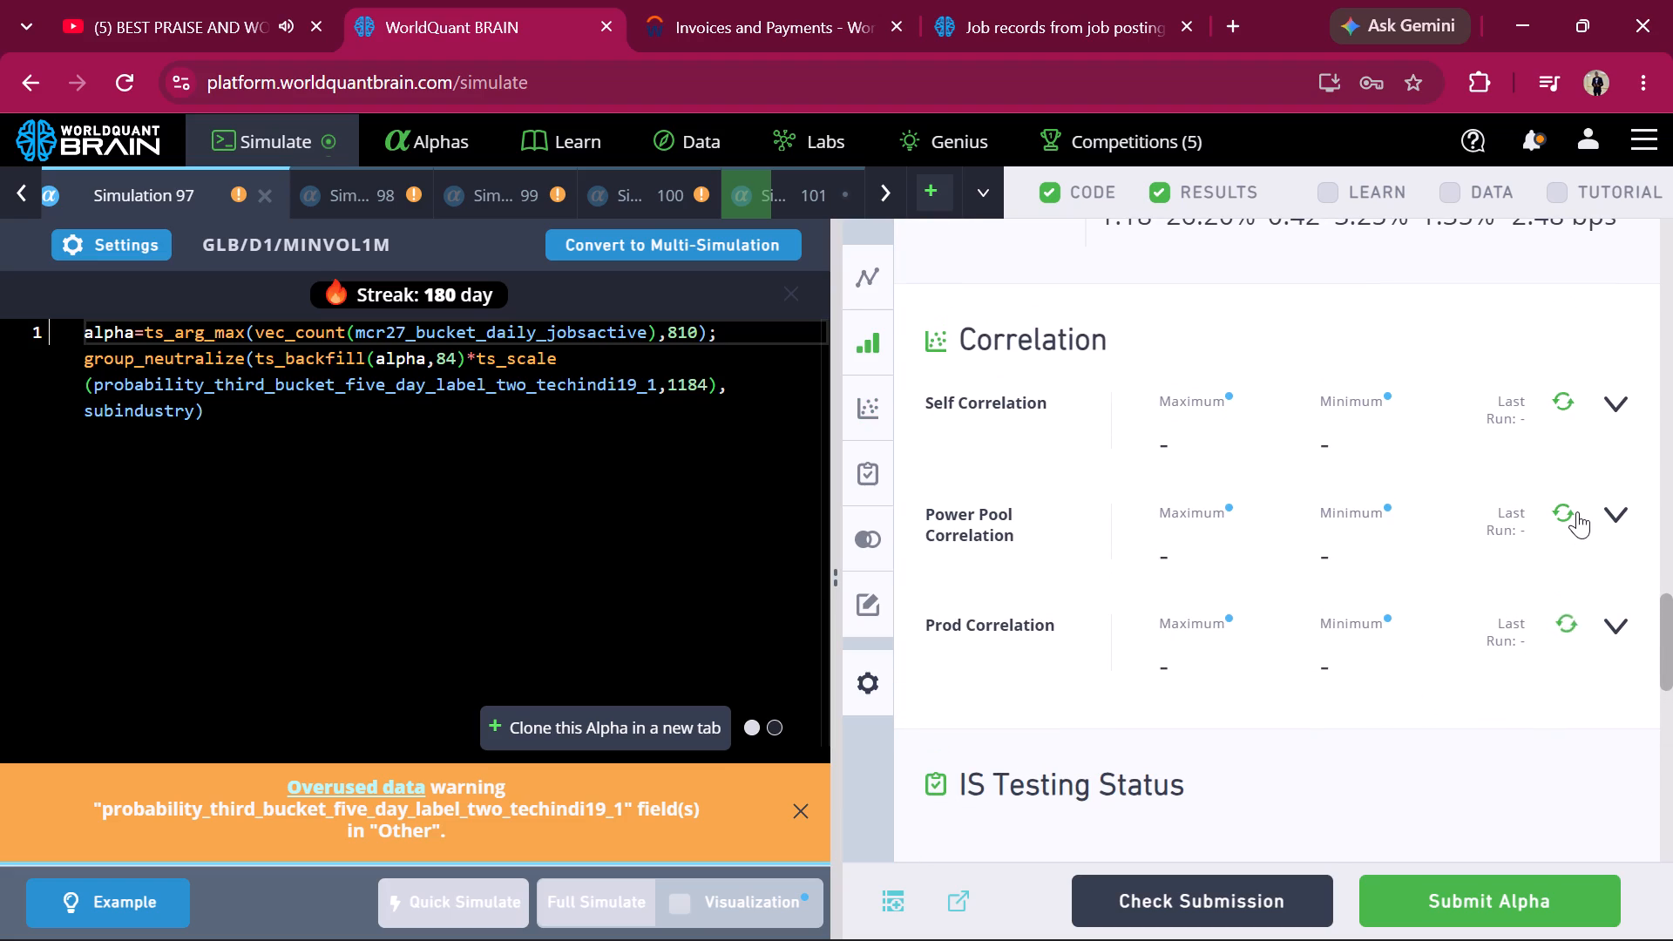
left_click(1566, 510)
left_click(1568, 399)
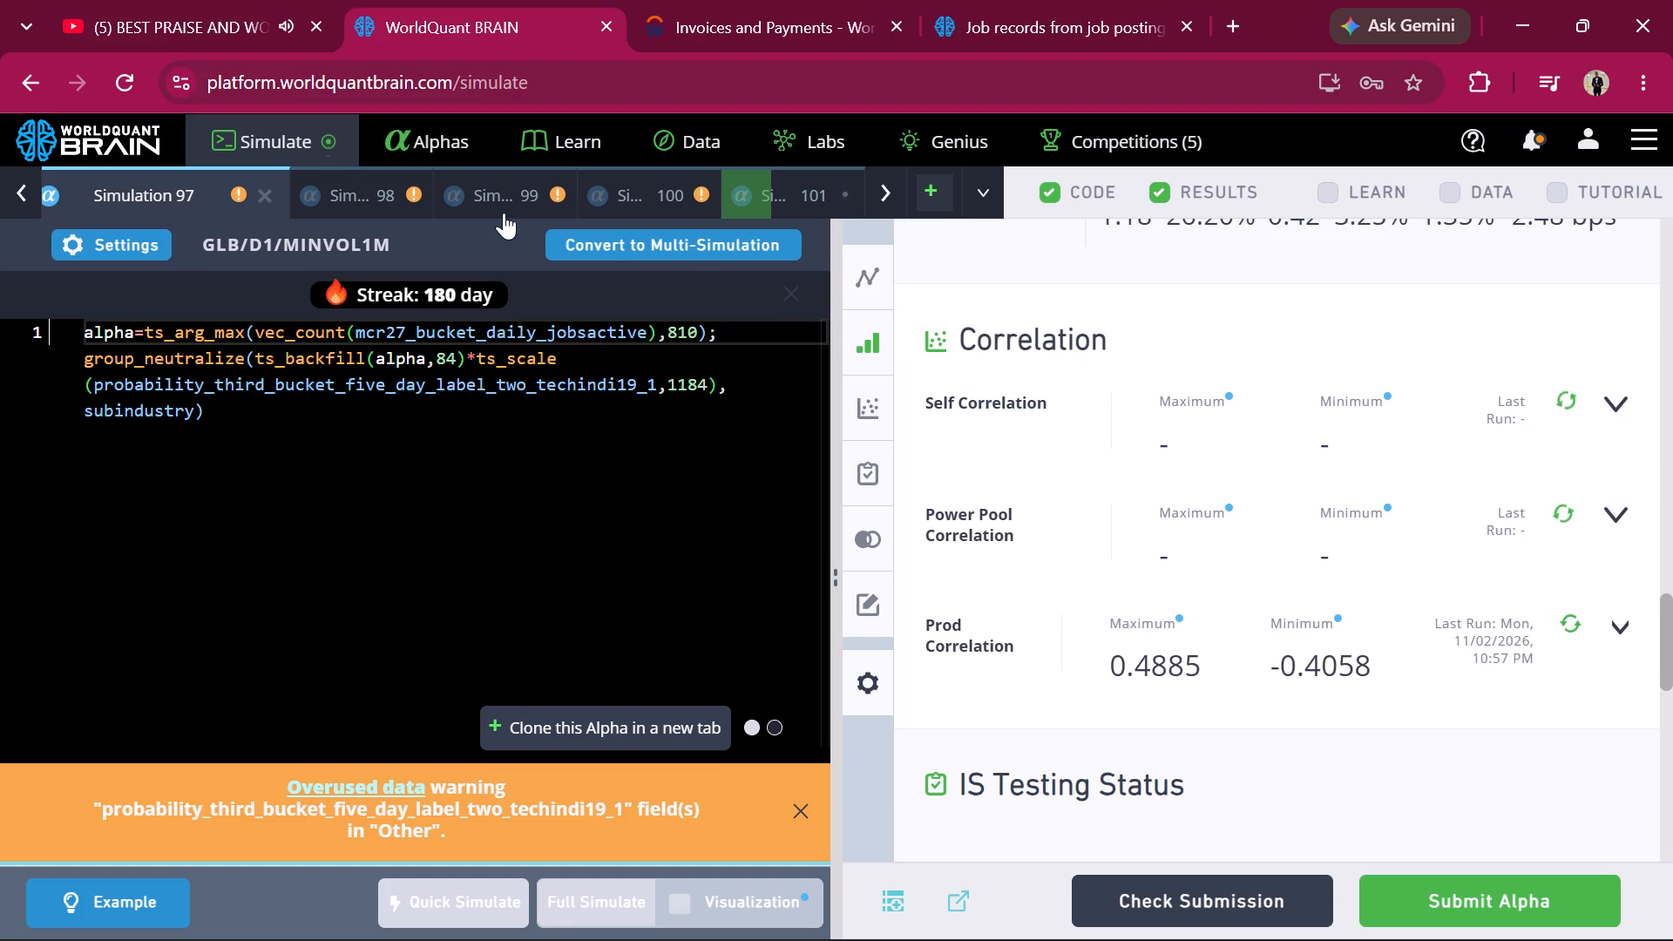
Look through Simulations 96, 95, 98 and 100, and return to Simulation 101 to check its progress.
scroll(321, 175, "right", 1)
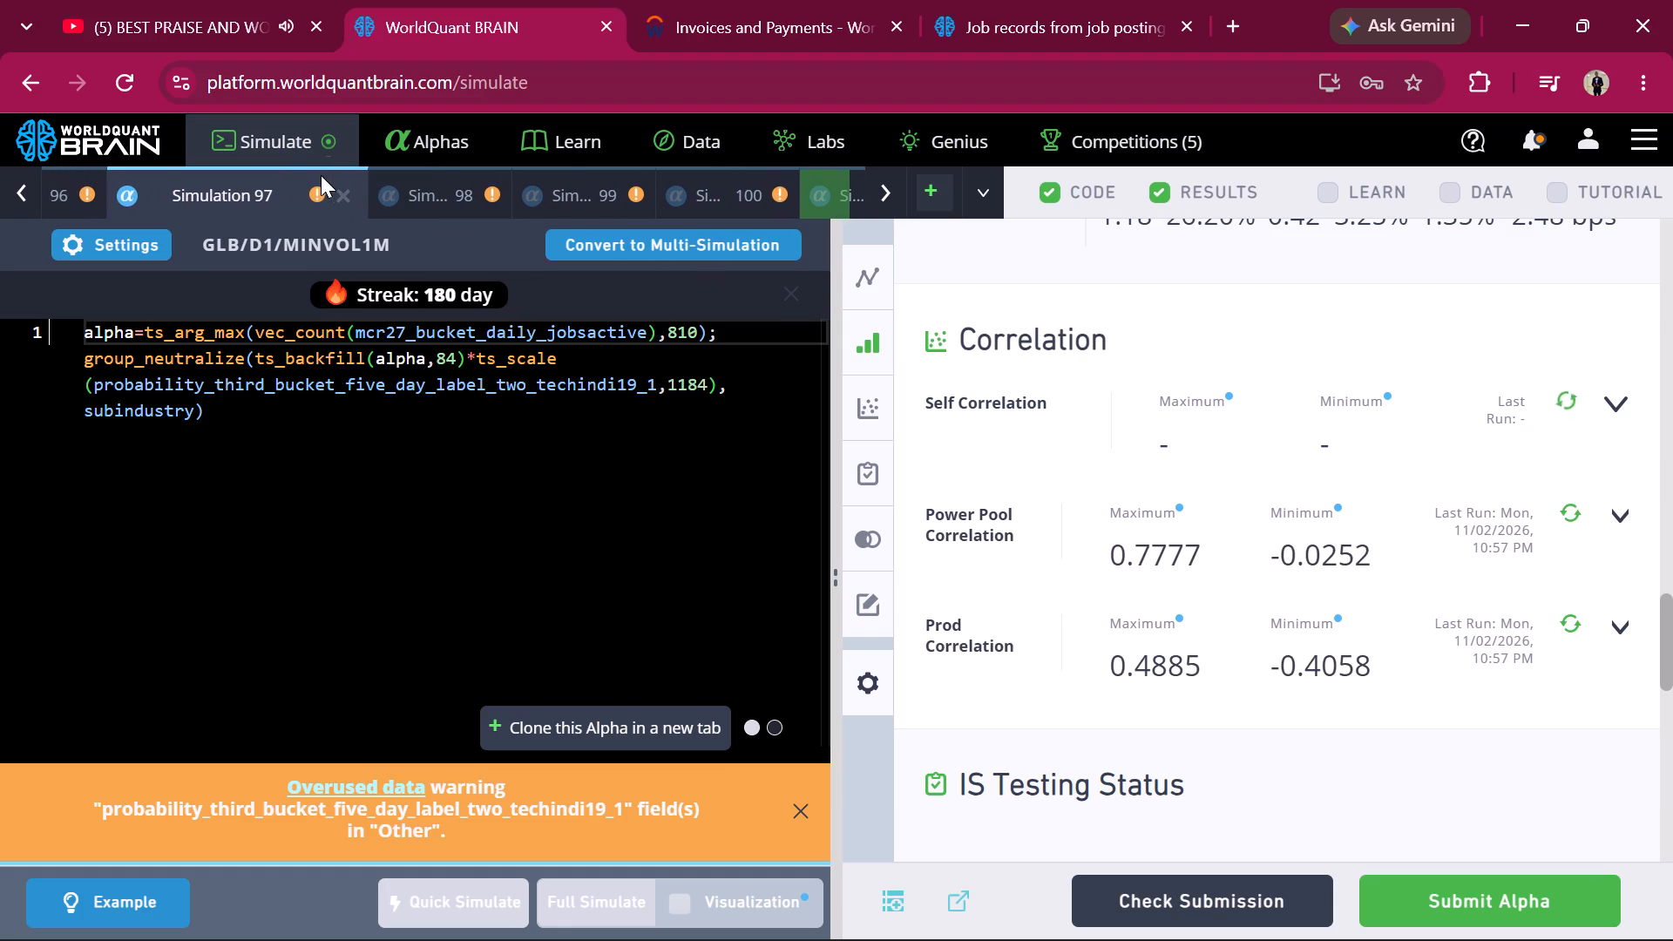
scroll(321, 175, "right", 1)
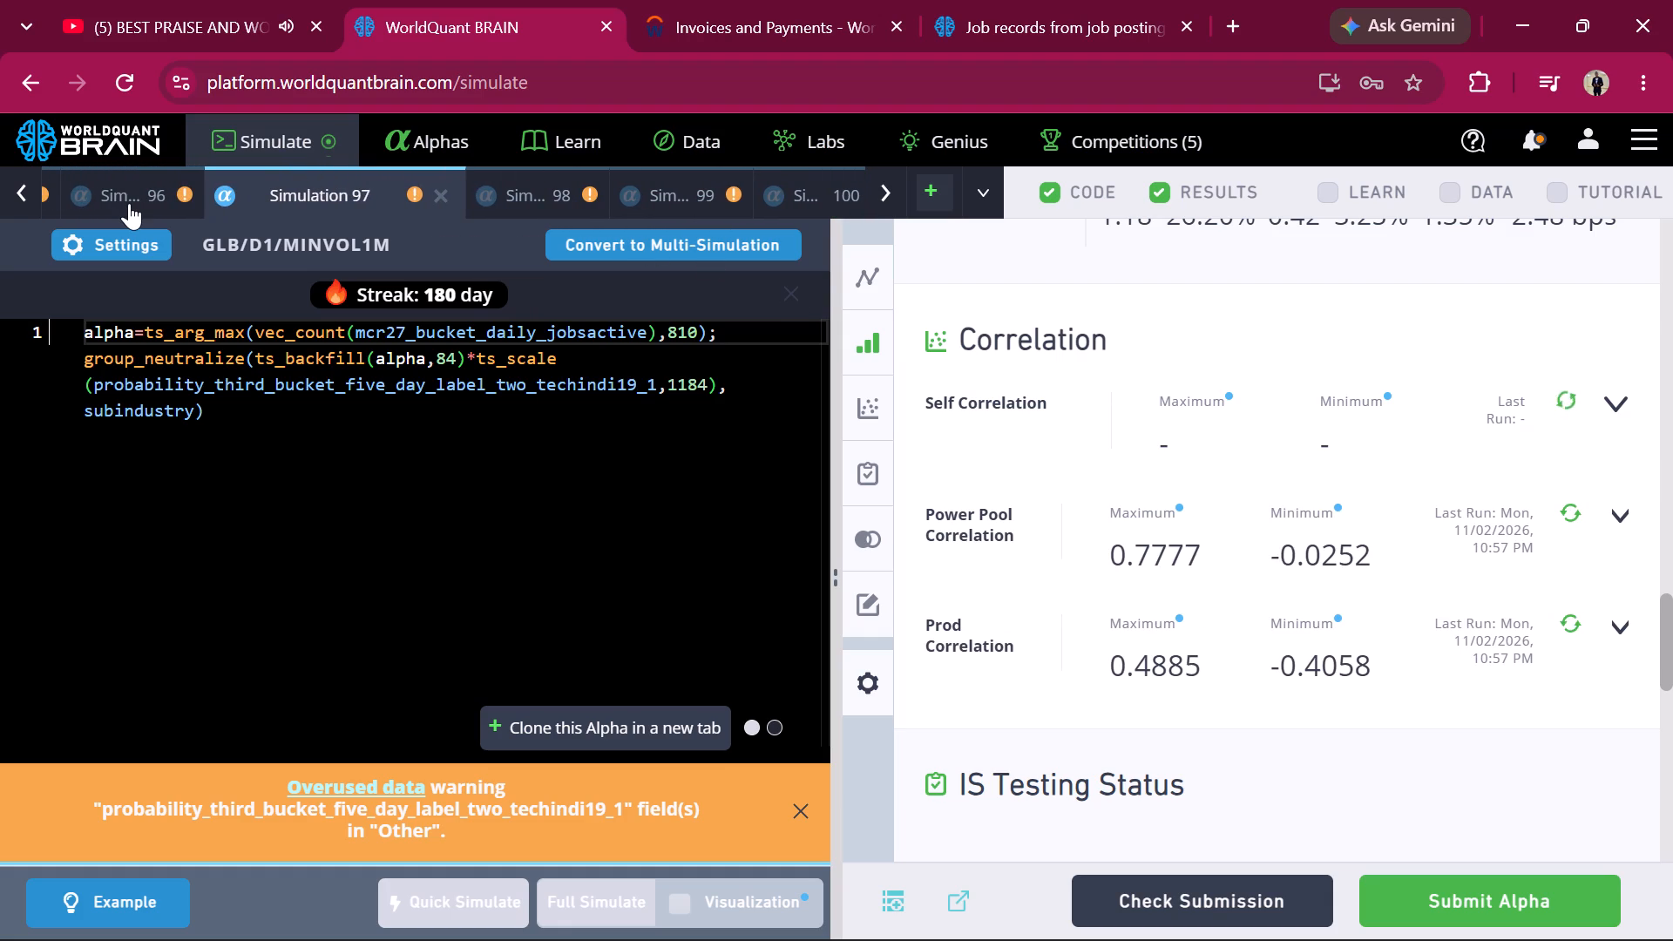
left_click(131, 201)
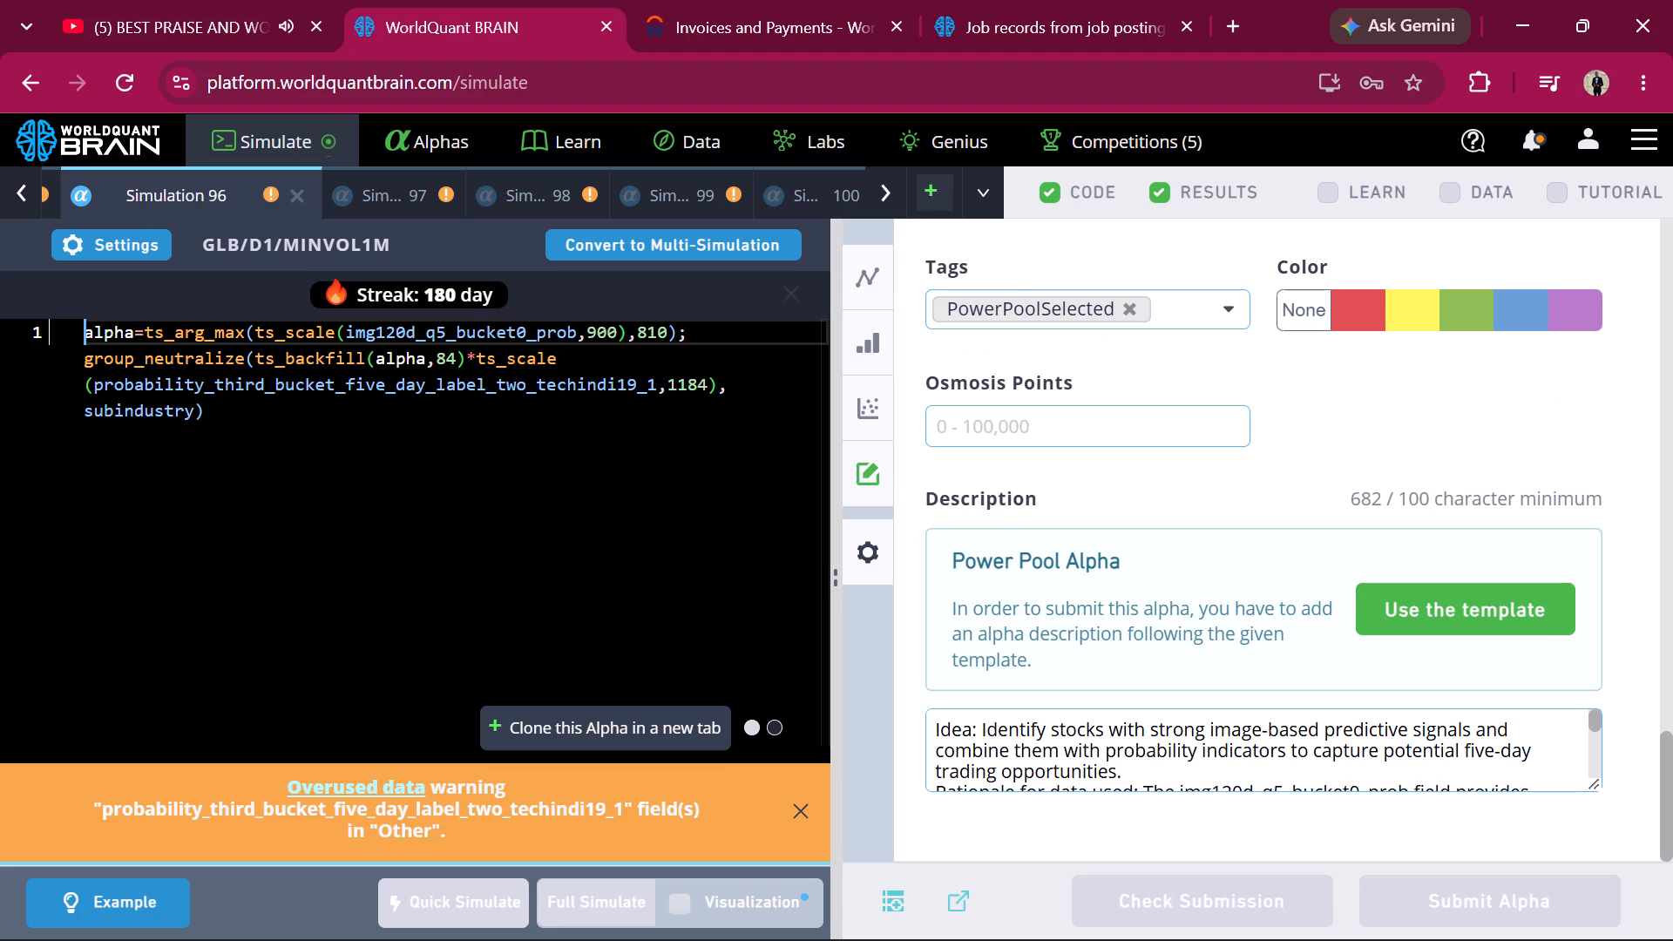
scroll(1037, 565, "down", 1)
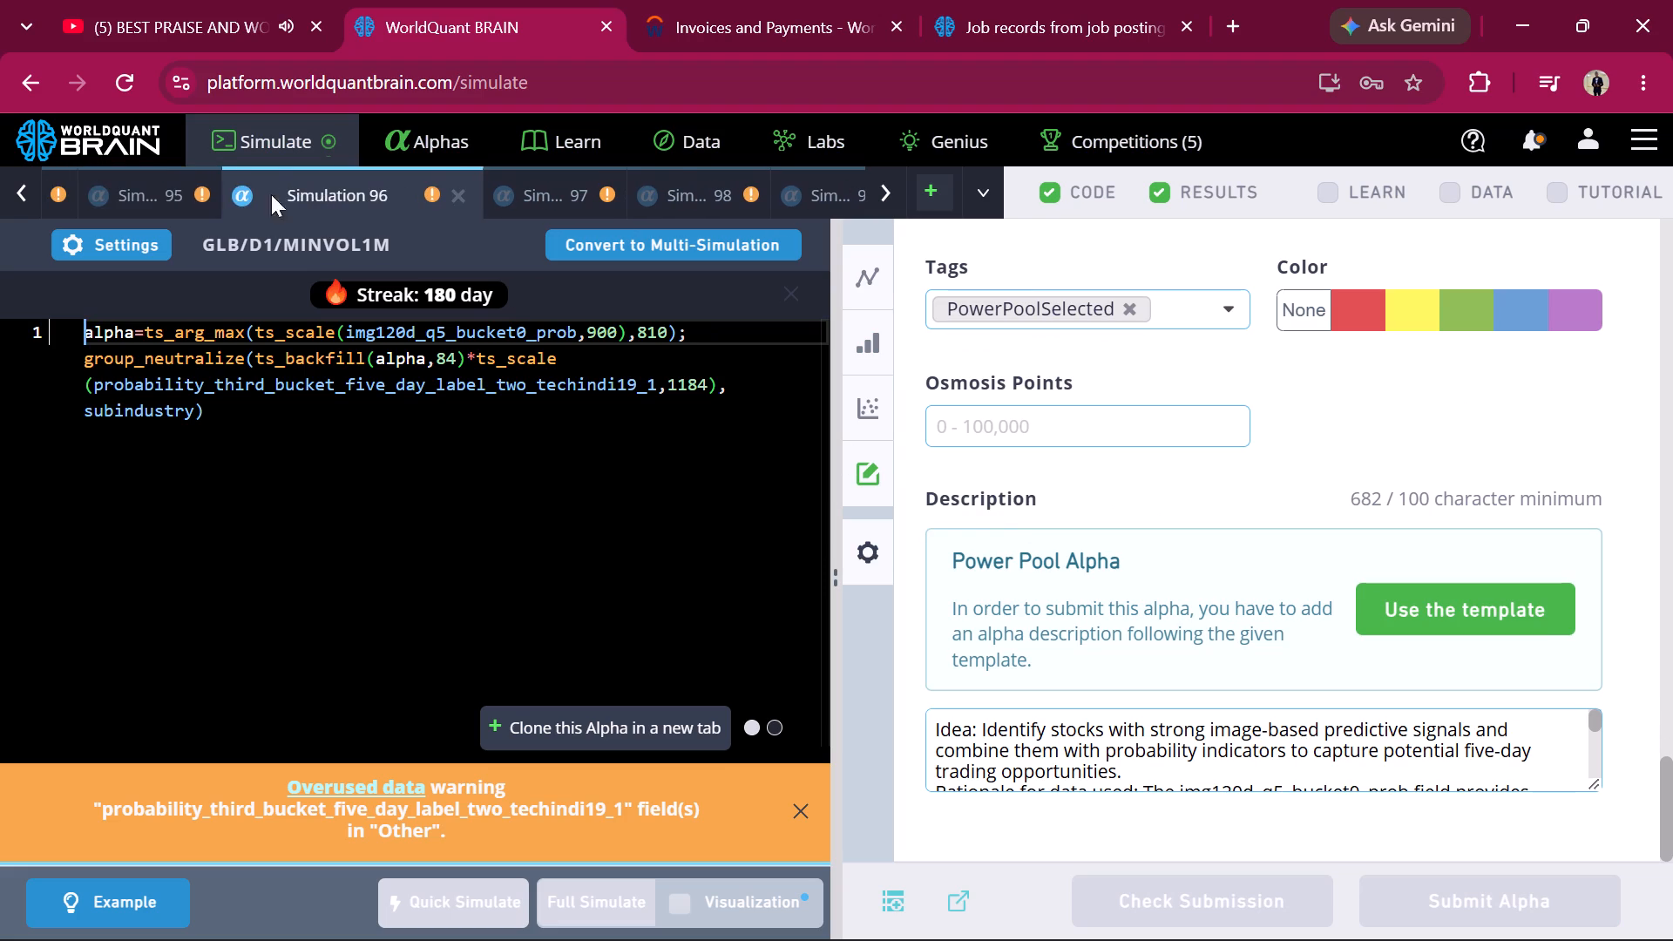
left_click(193, 182)
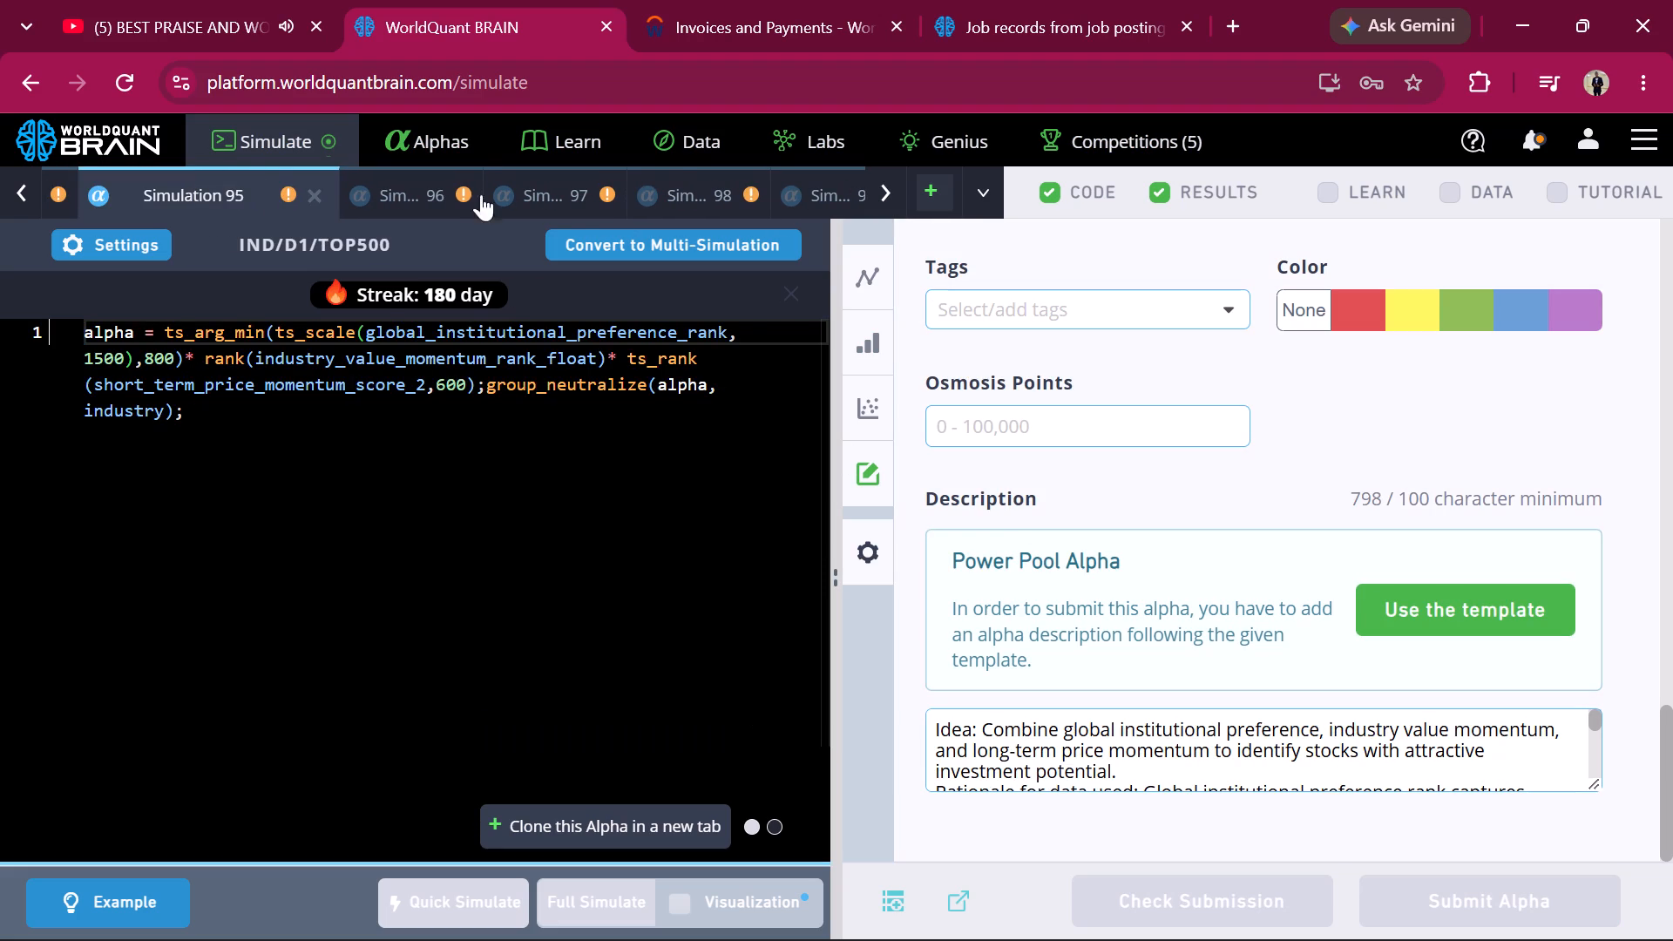
left_click(607, 188)
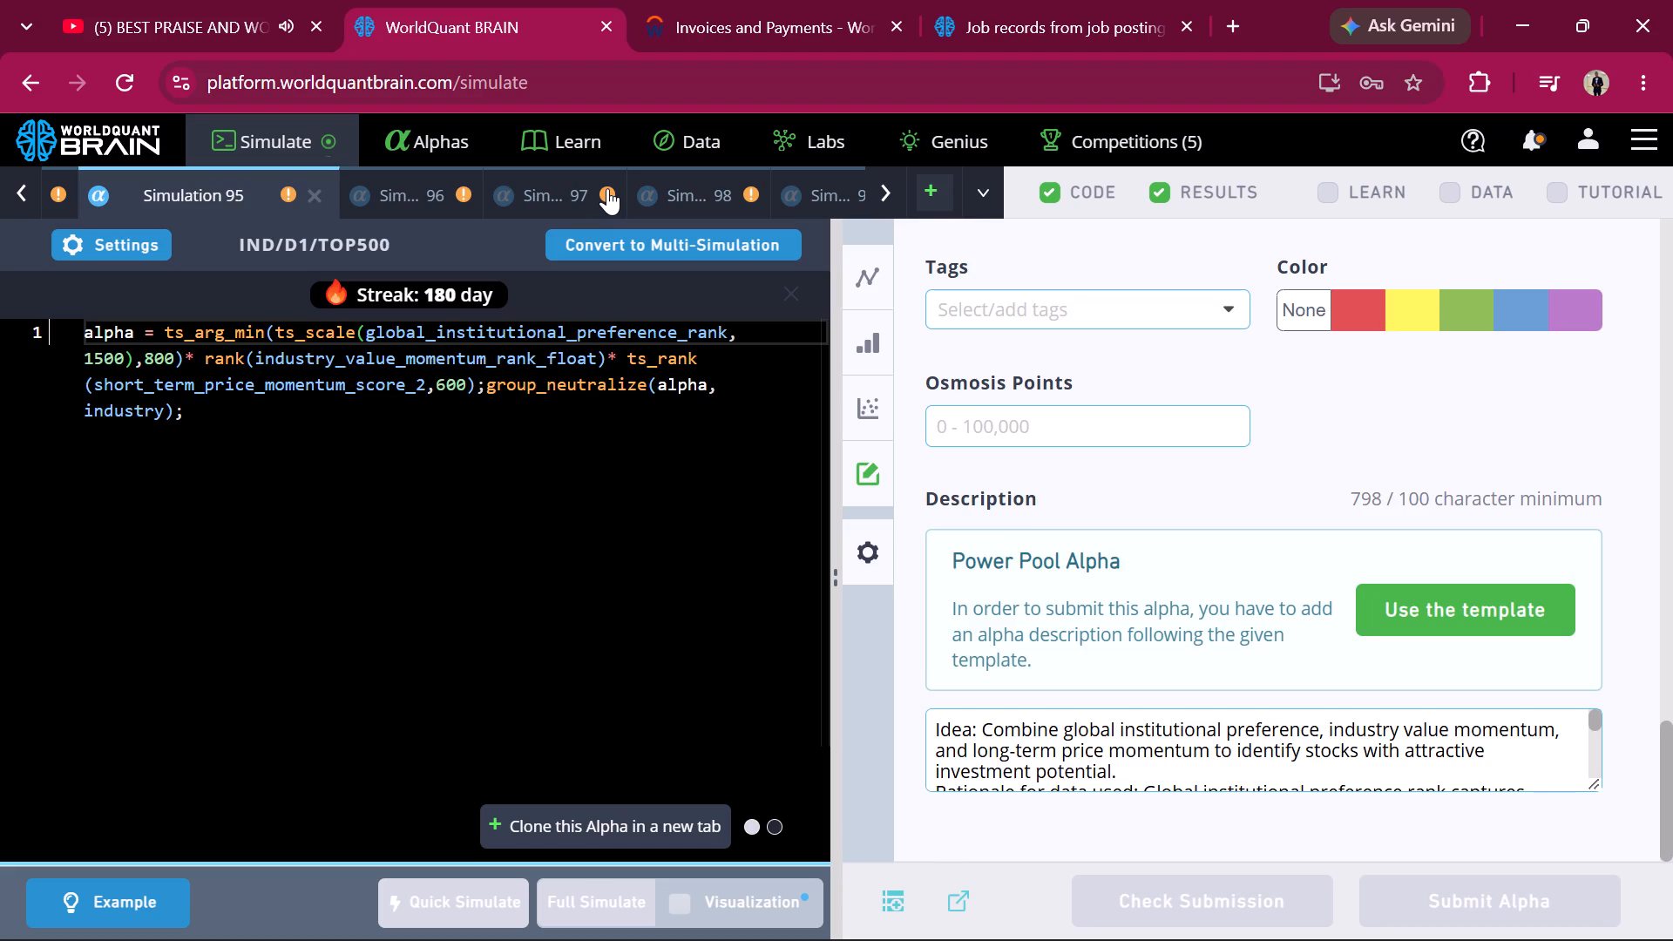
left_click(679, 188)
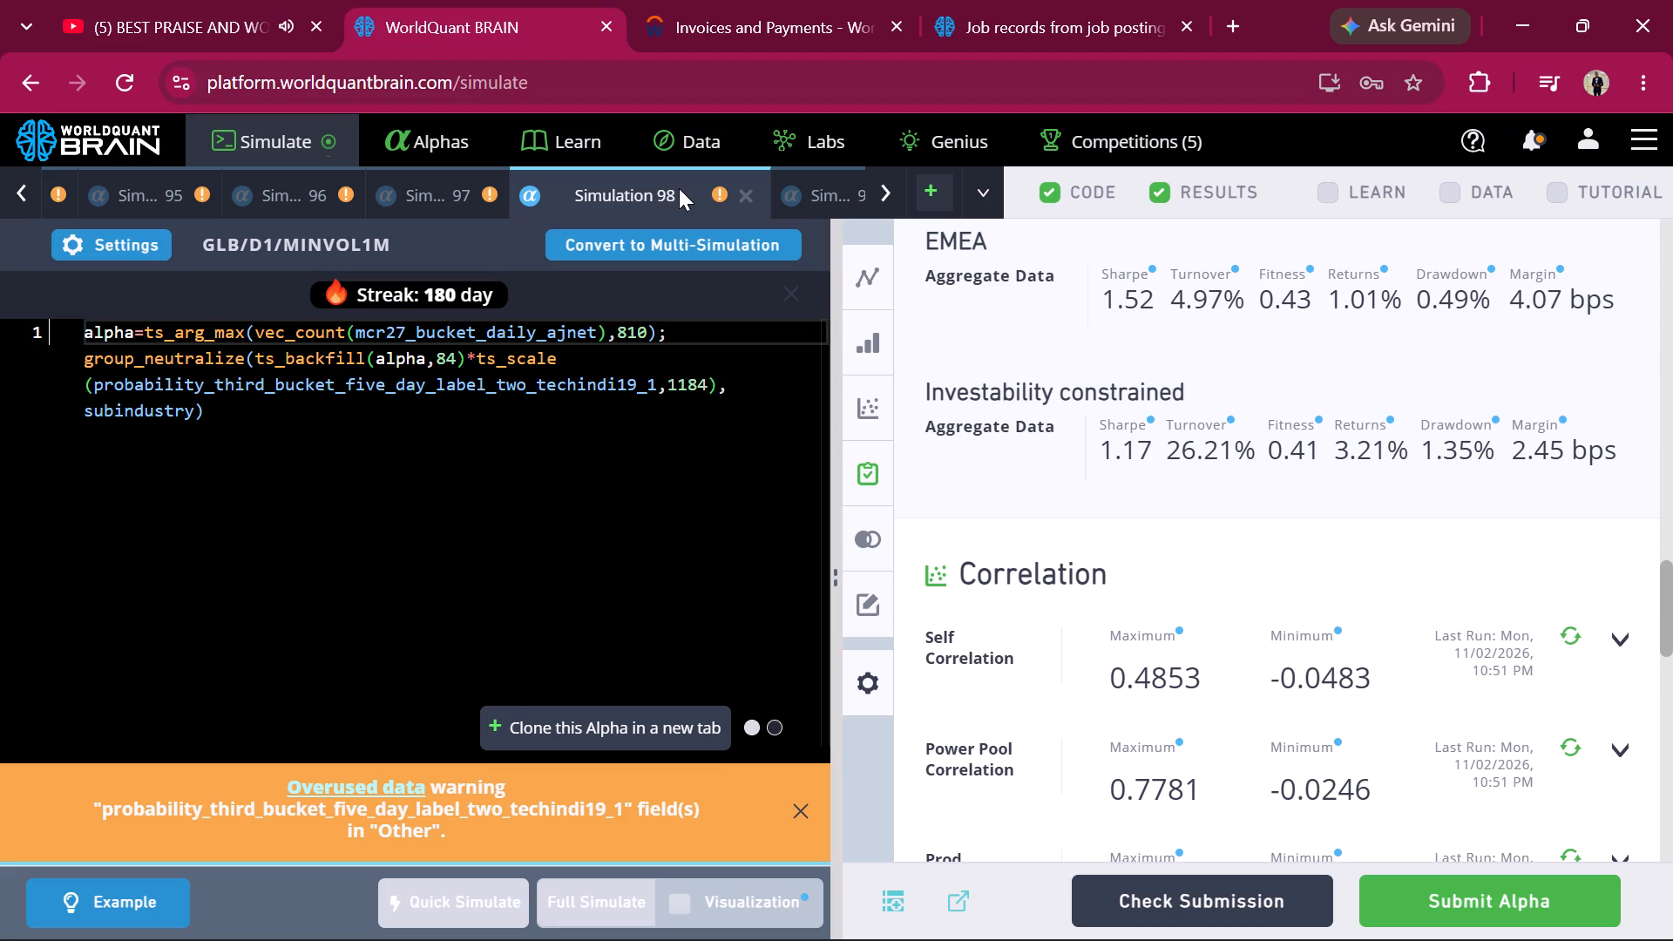
scroll(679, 188, "left", 3)
left_click(679, 188)
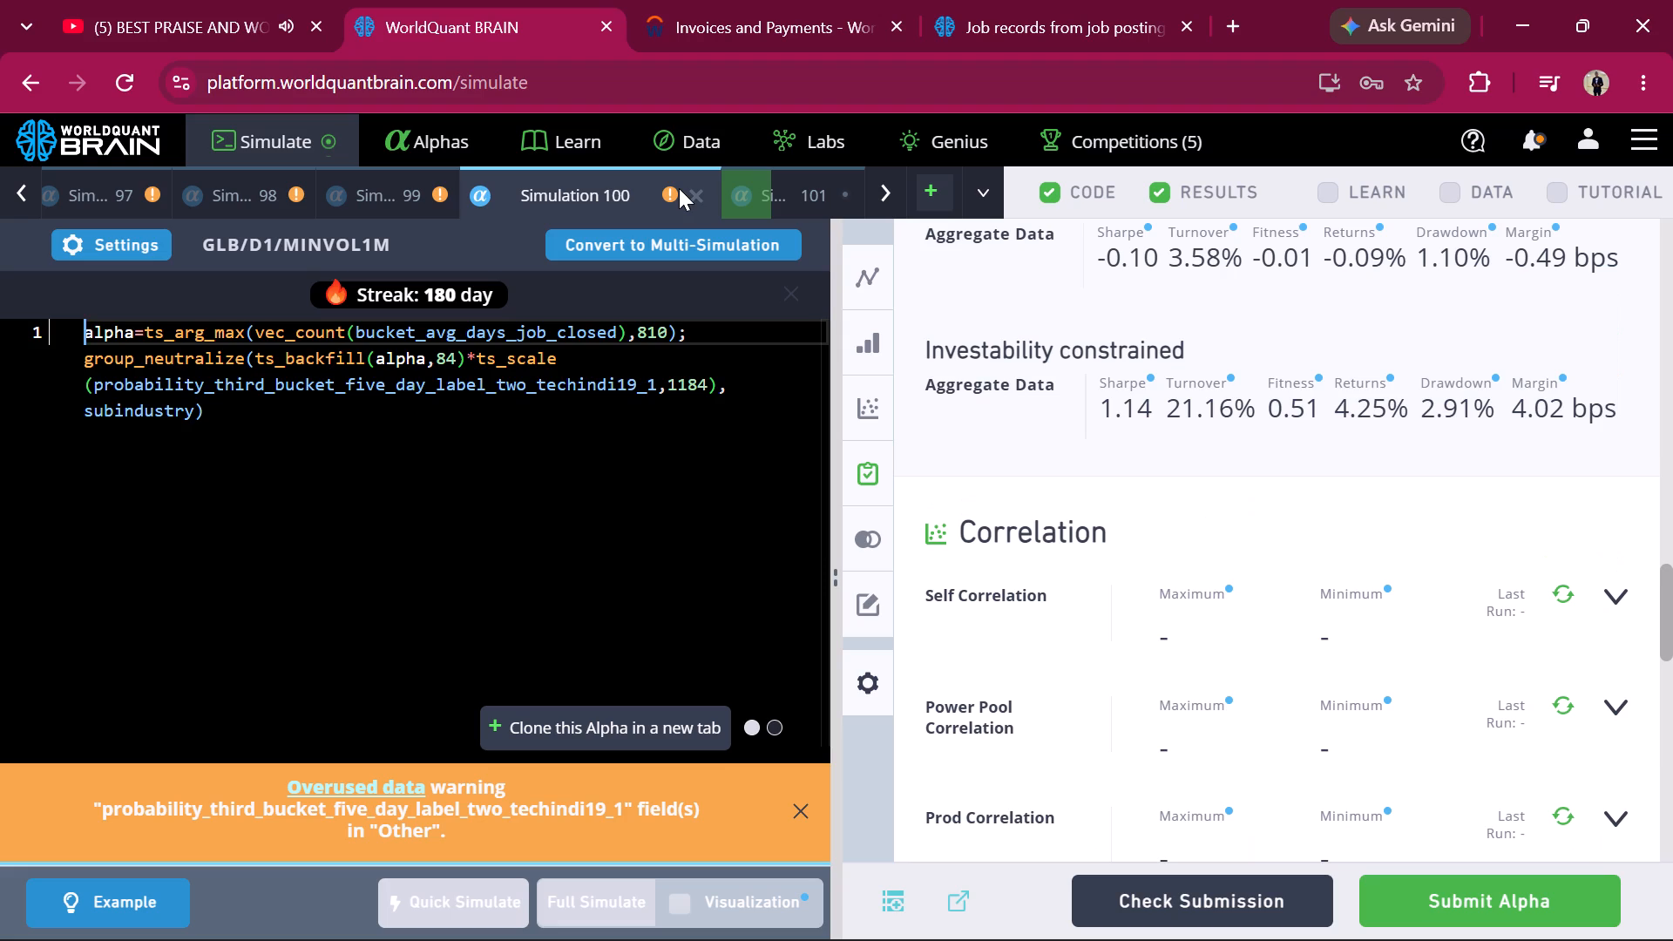
scroll(679, 188, "left", 4)
left_click(791, 180)
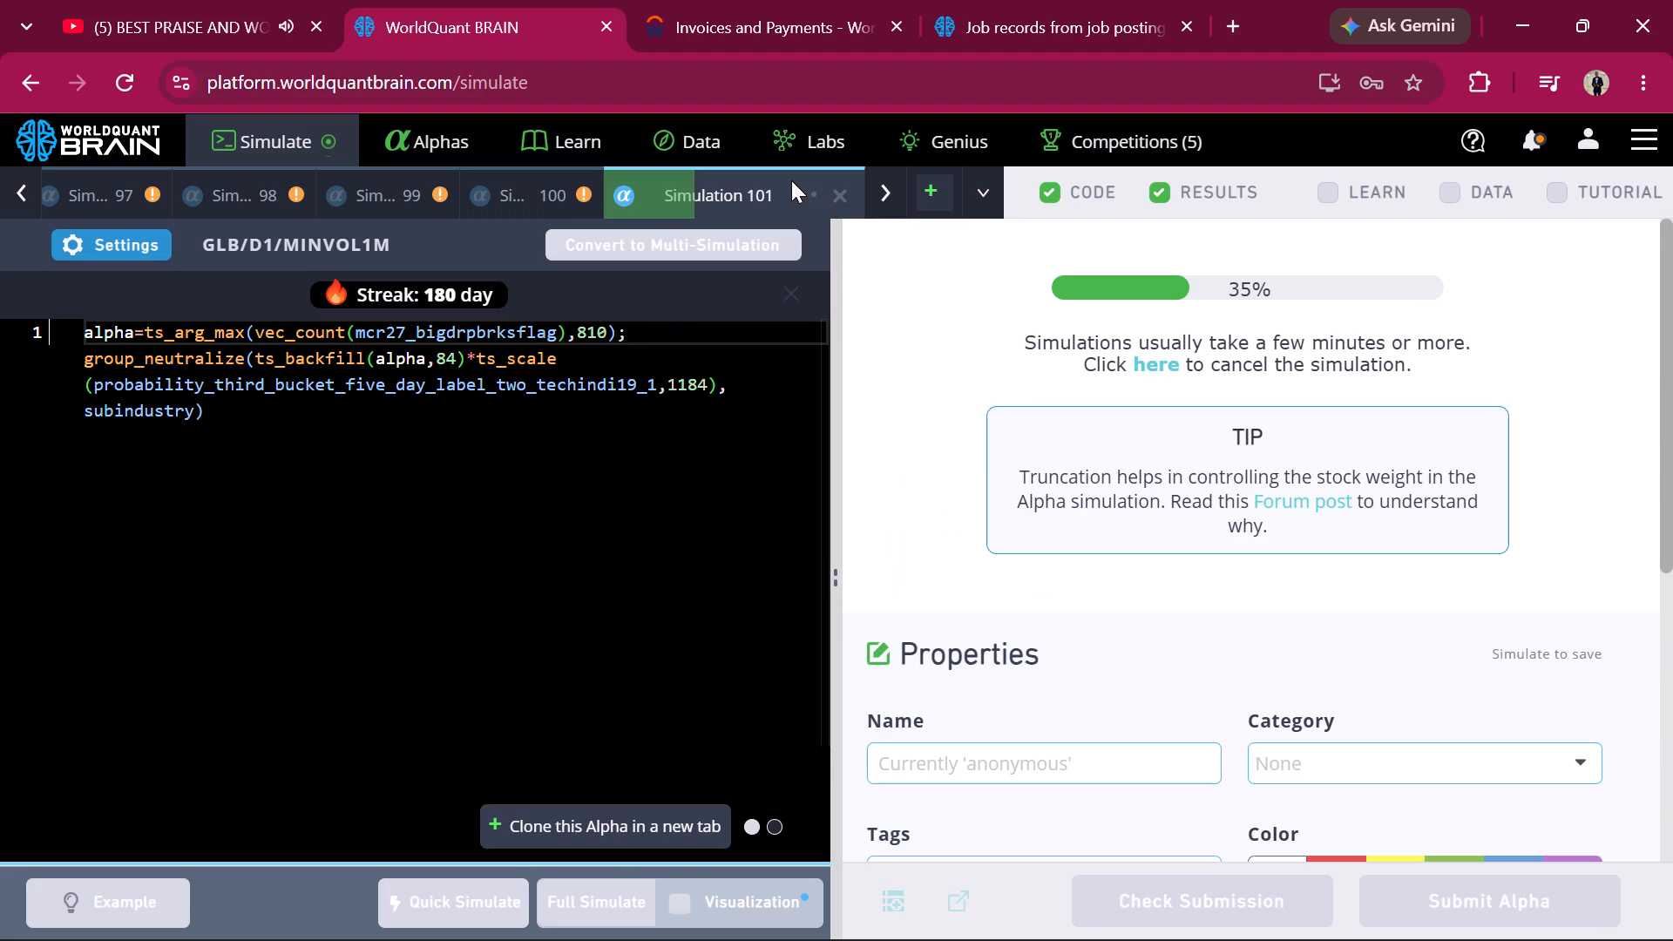
scroll(594, 196, "left", 1)
scroll(594, 196, "right", 4)
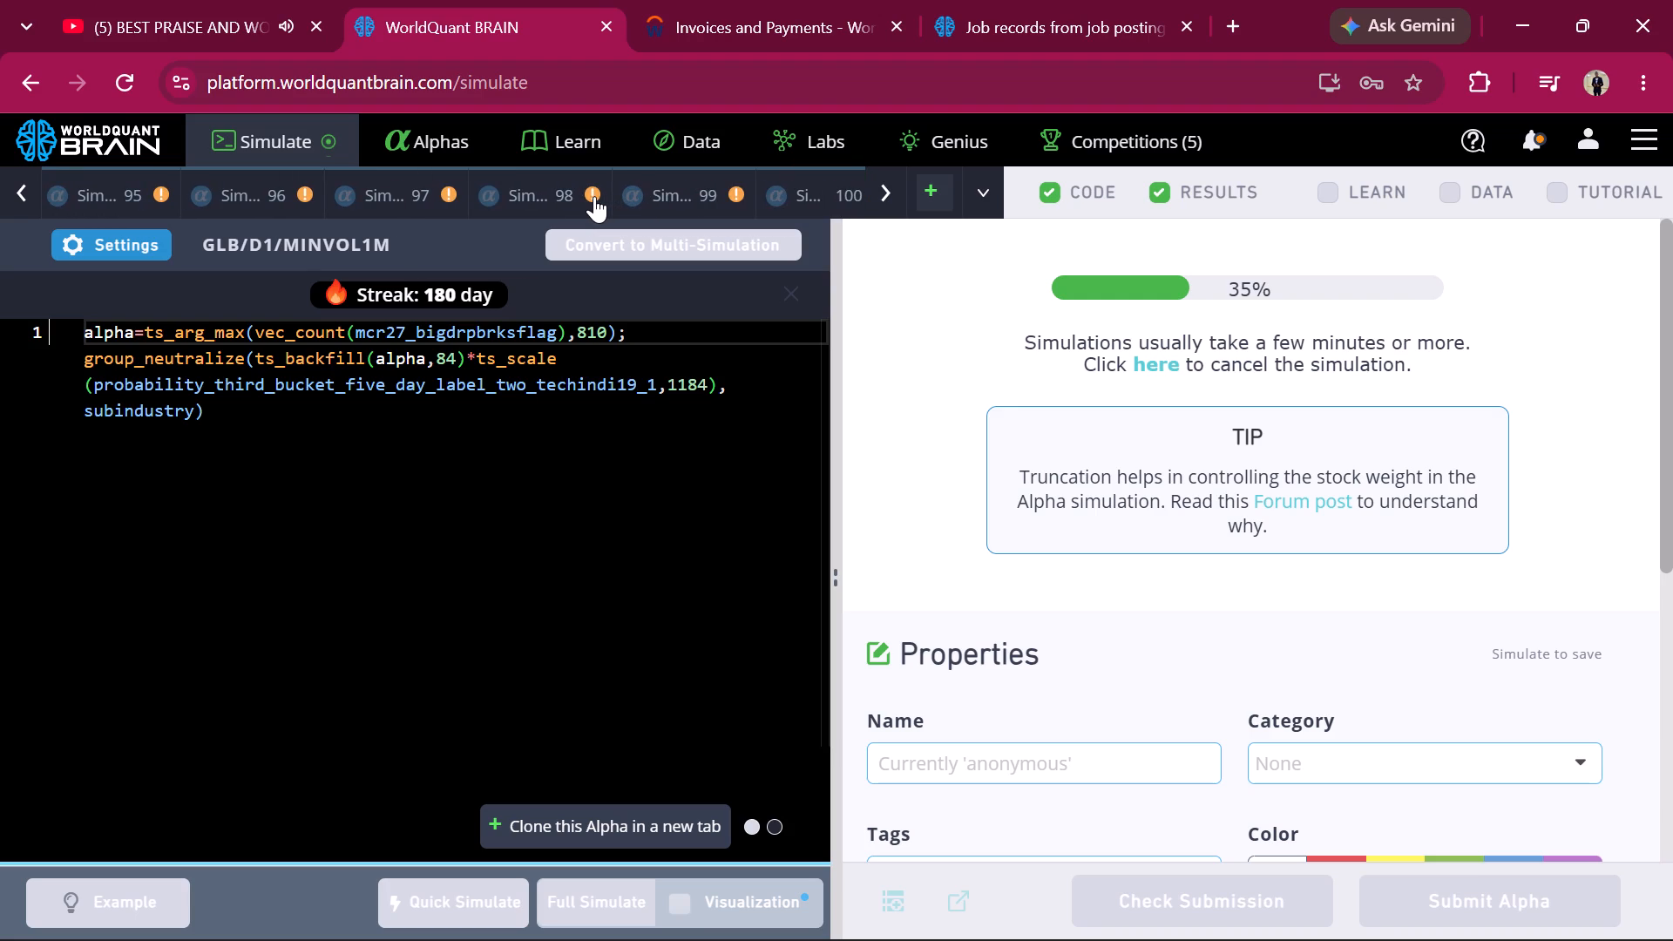
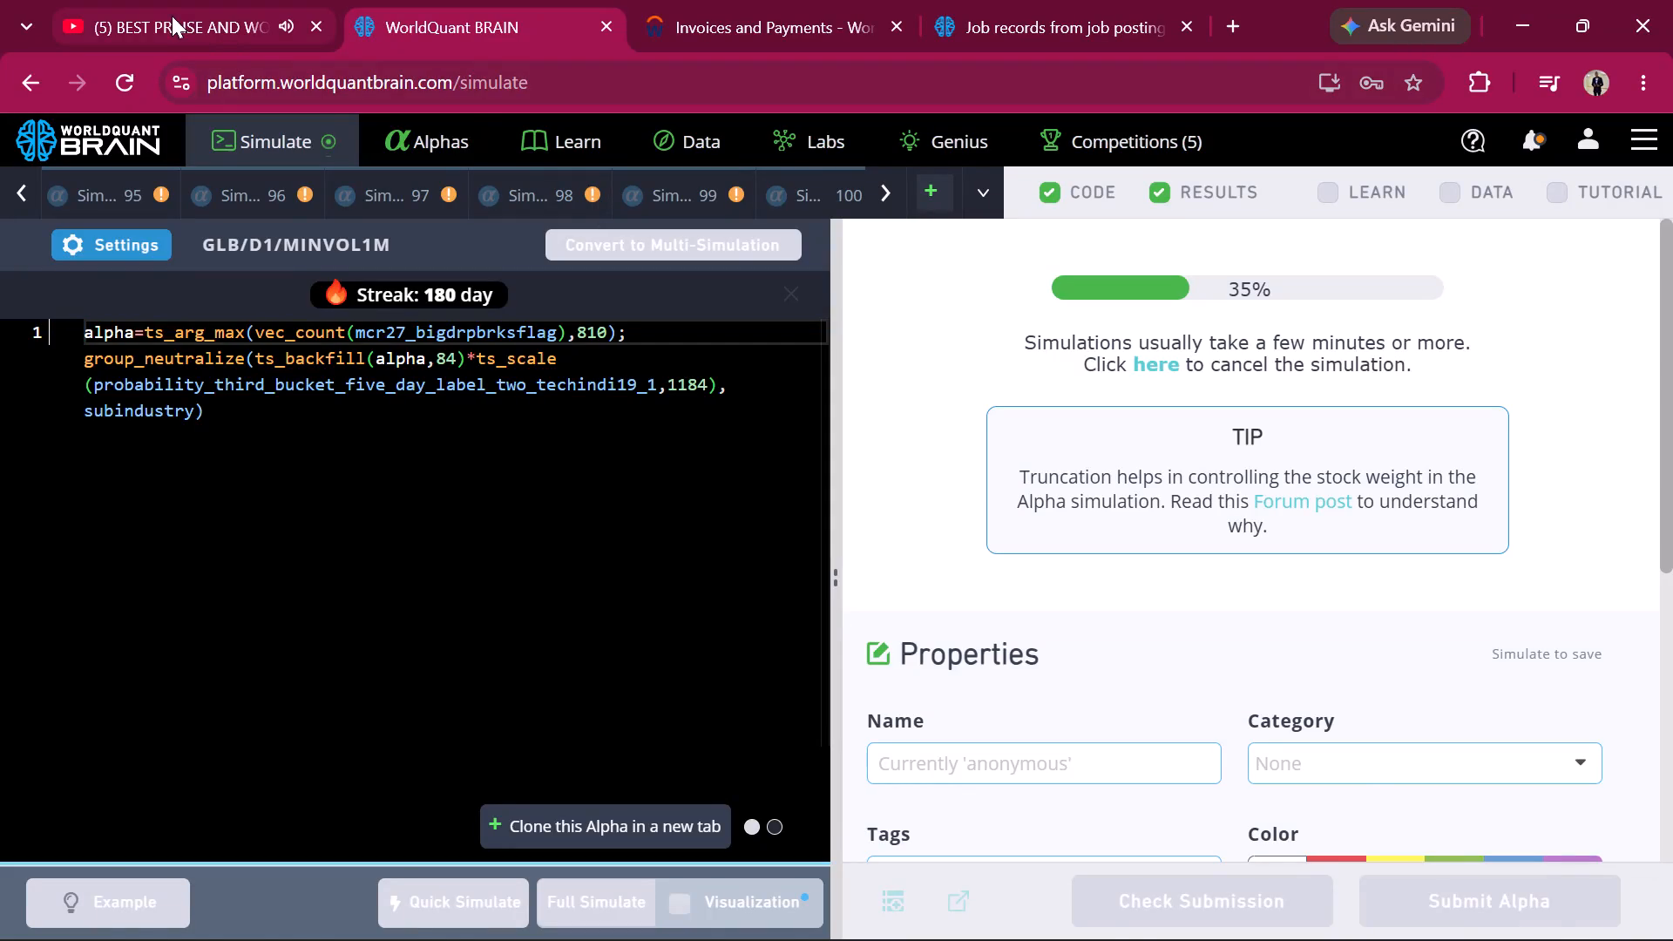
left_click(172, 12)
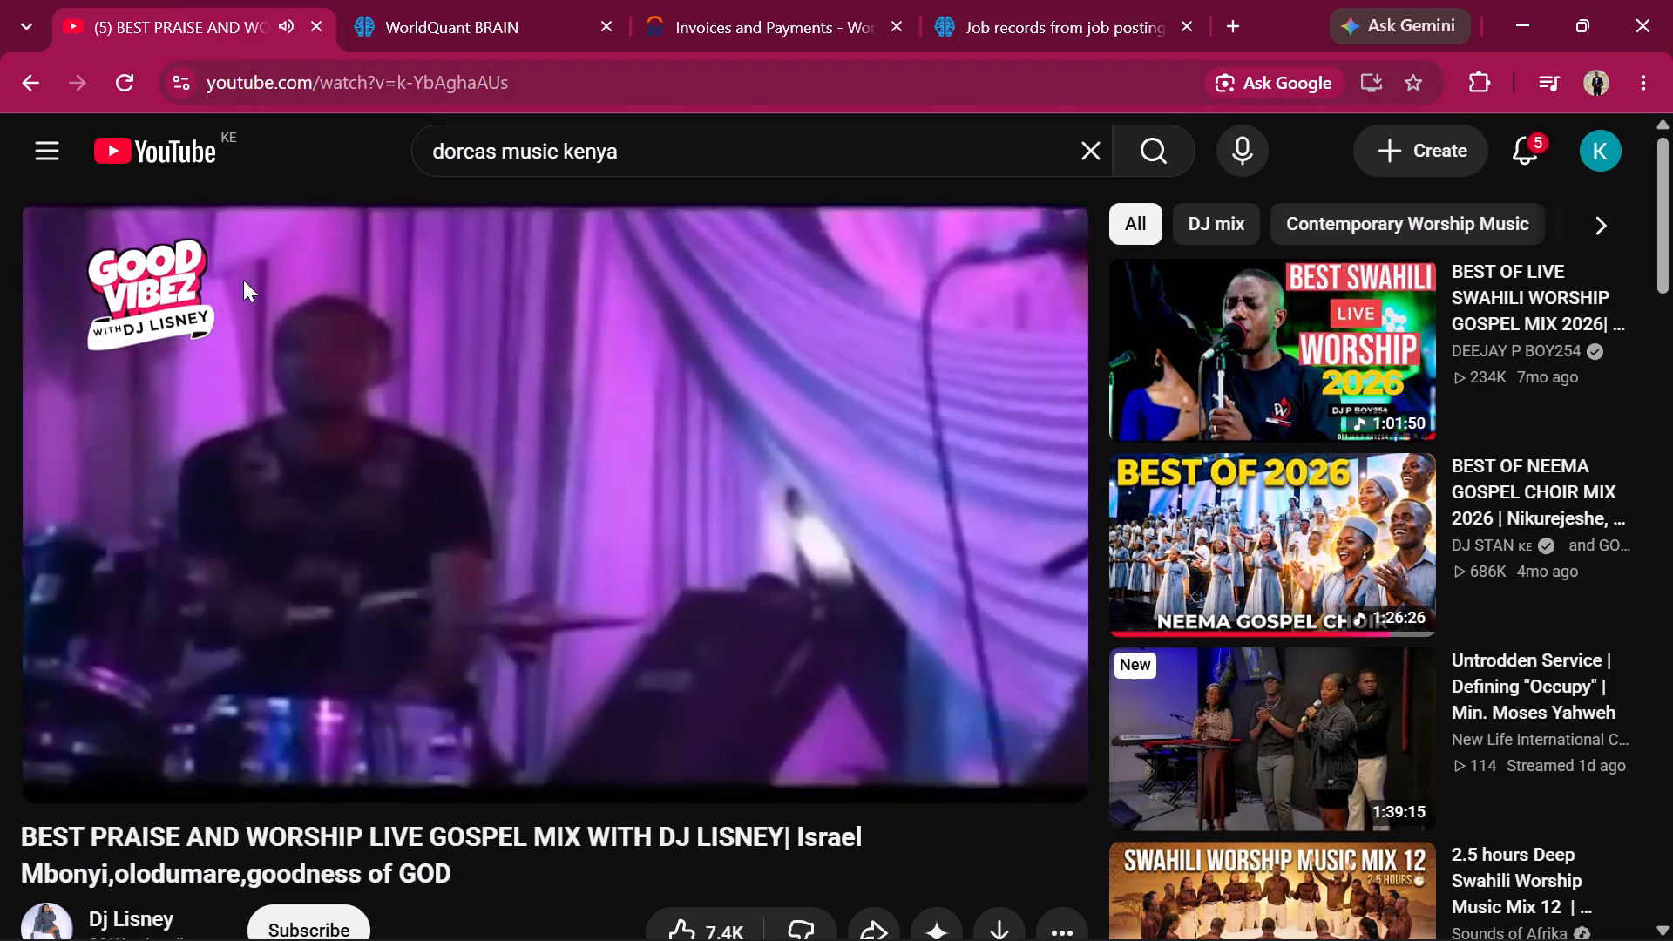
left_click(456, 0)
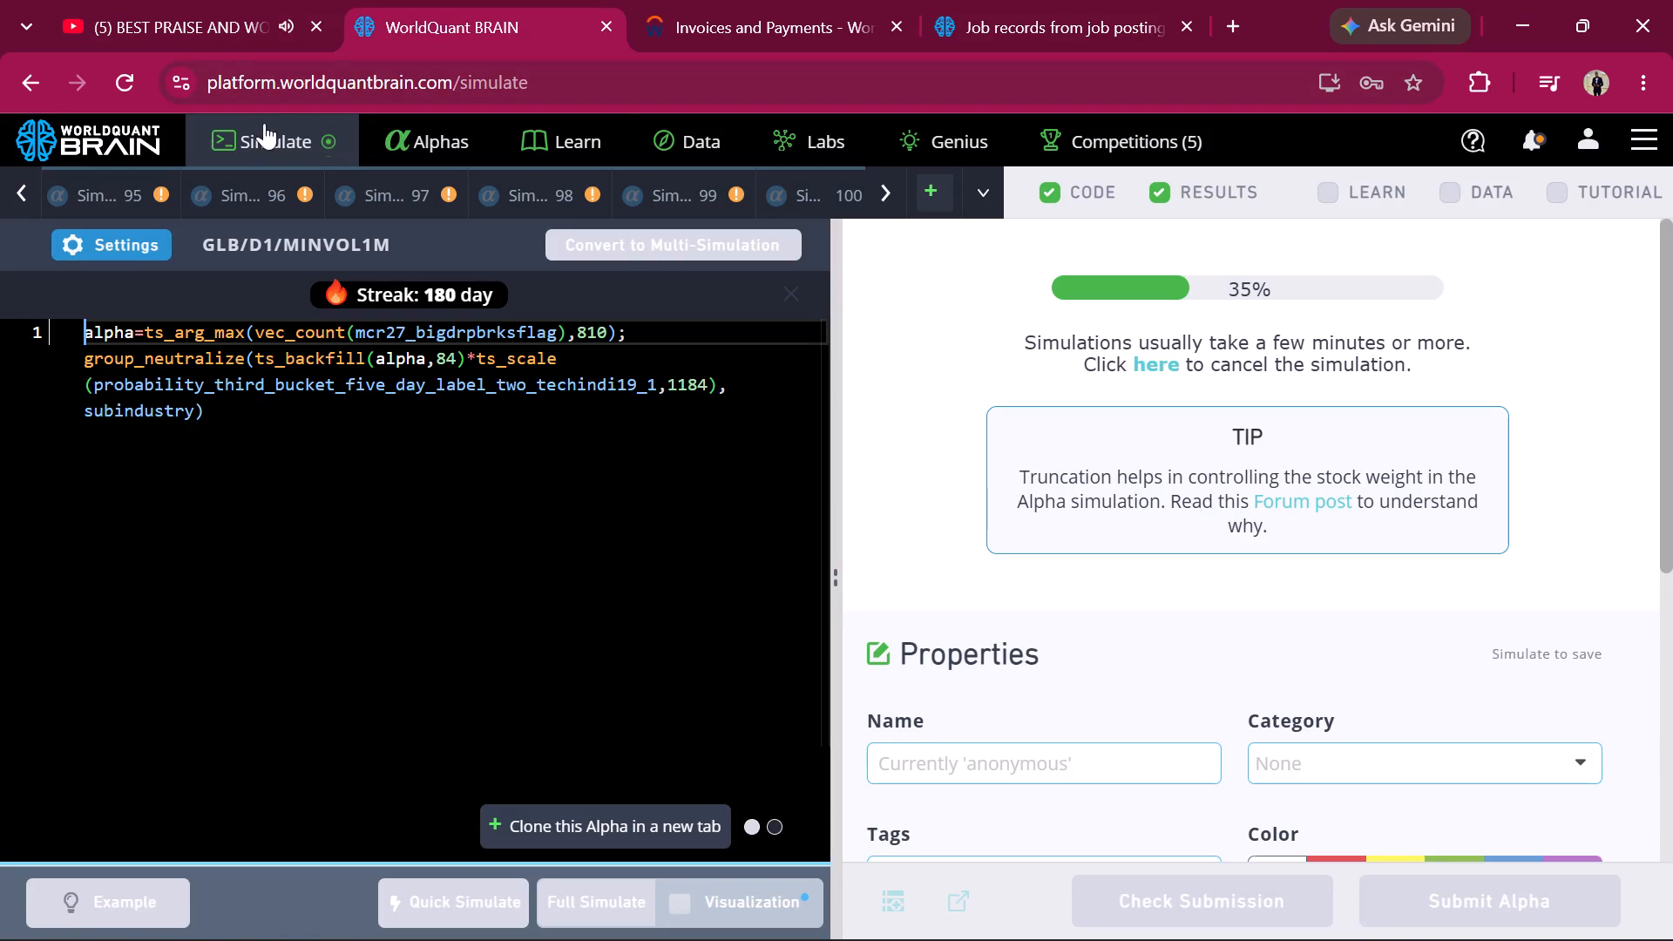
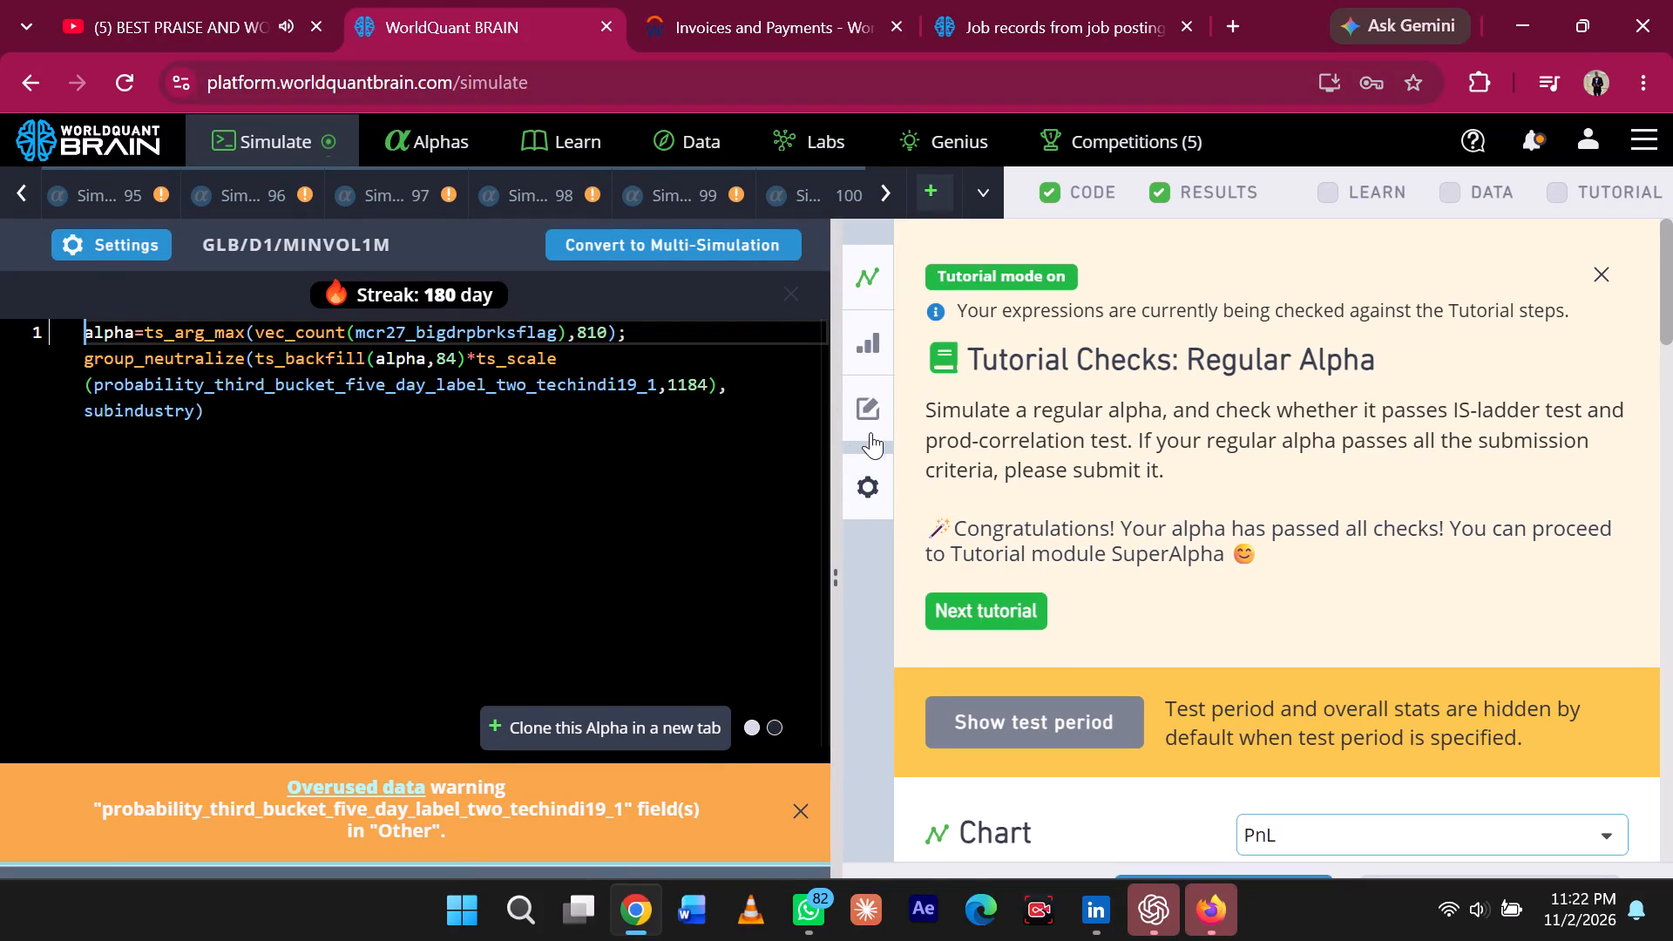
Show the test period for Simulation 101 and examine its PnL chart and yearly IS summary for the IS period.
left_click(423, 195)
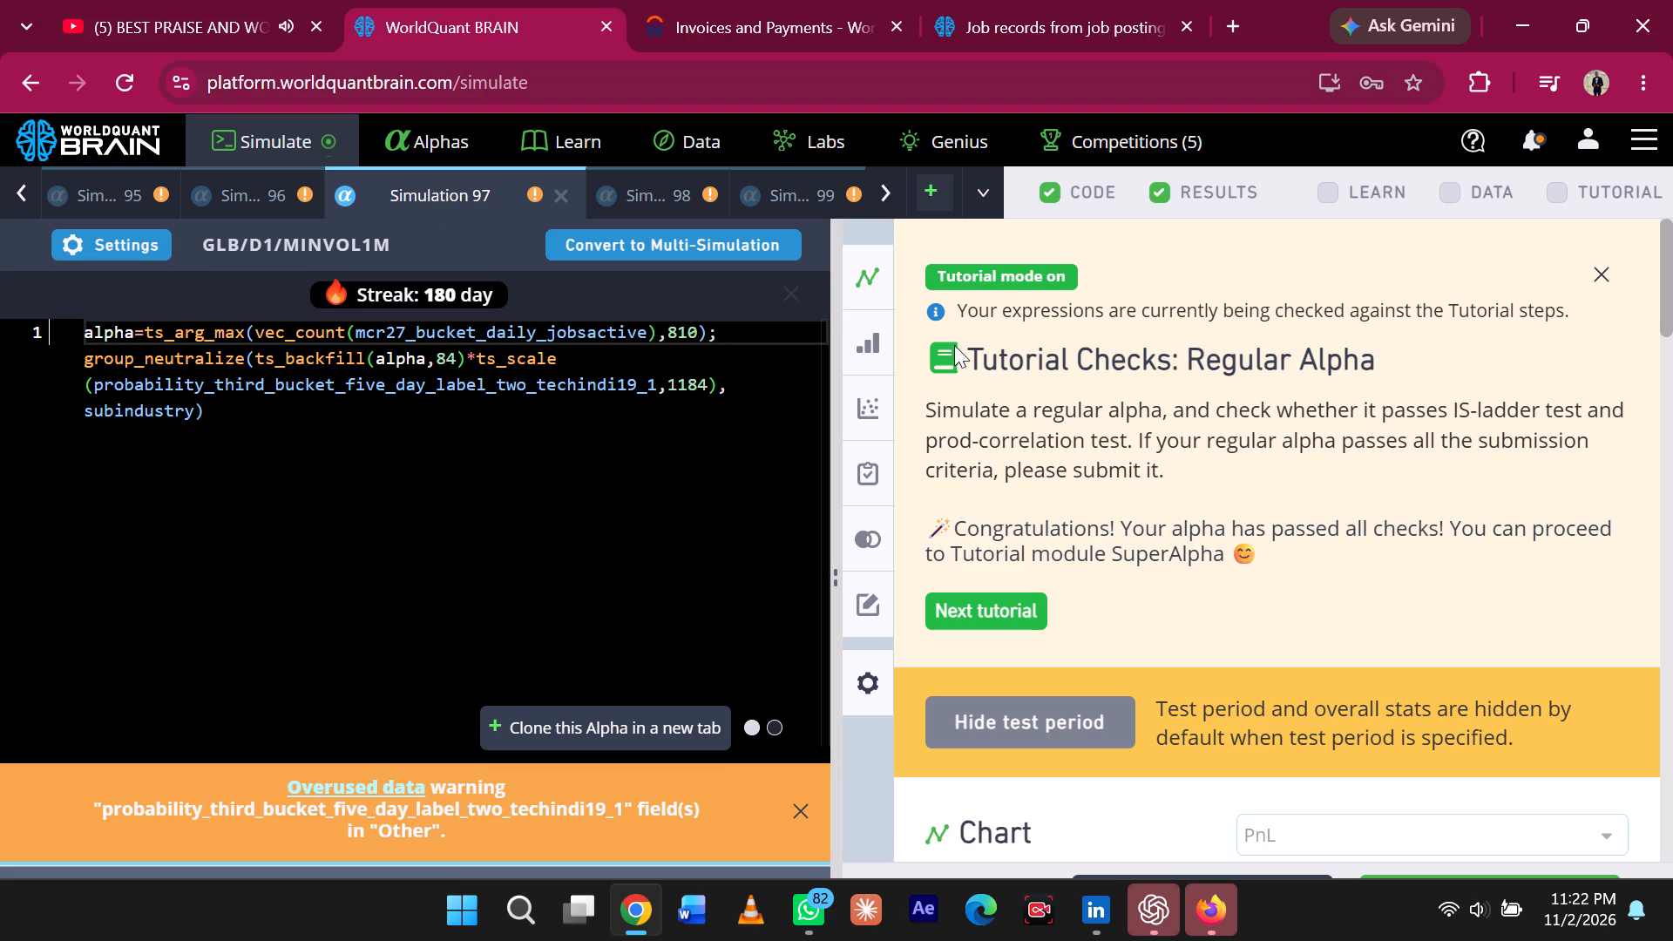
scroll(617, 219, "left", 1)
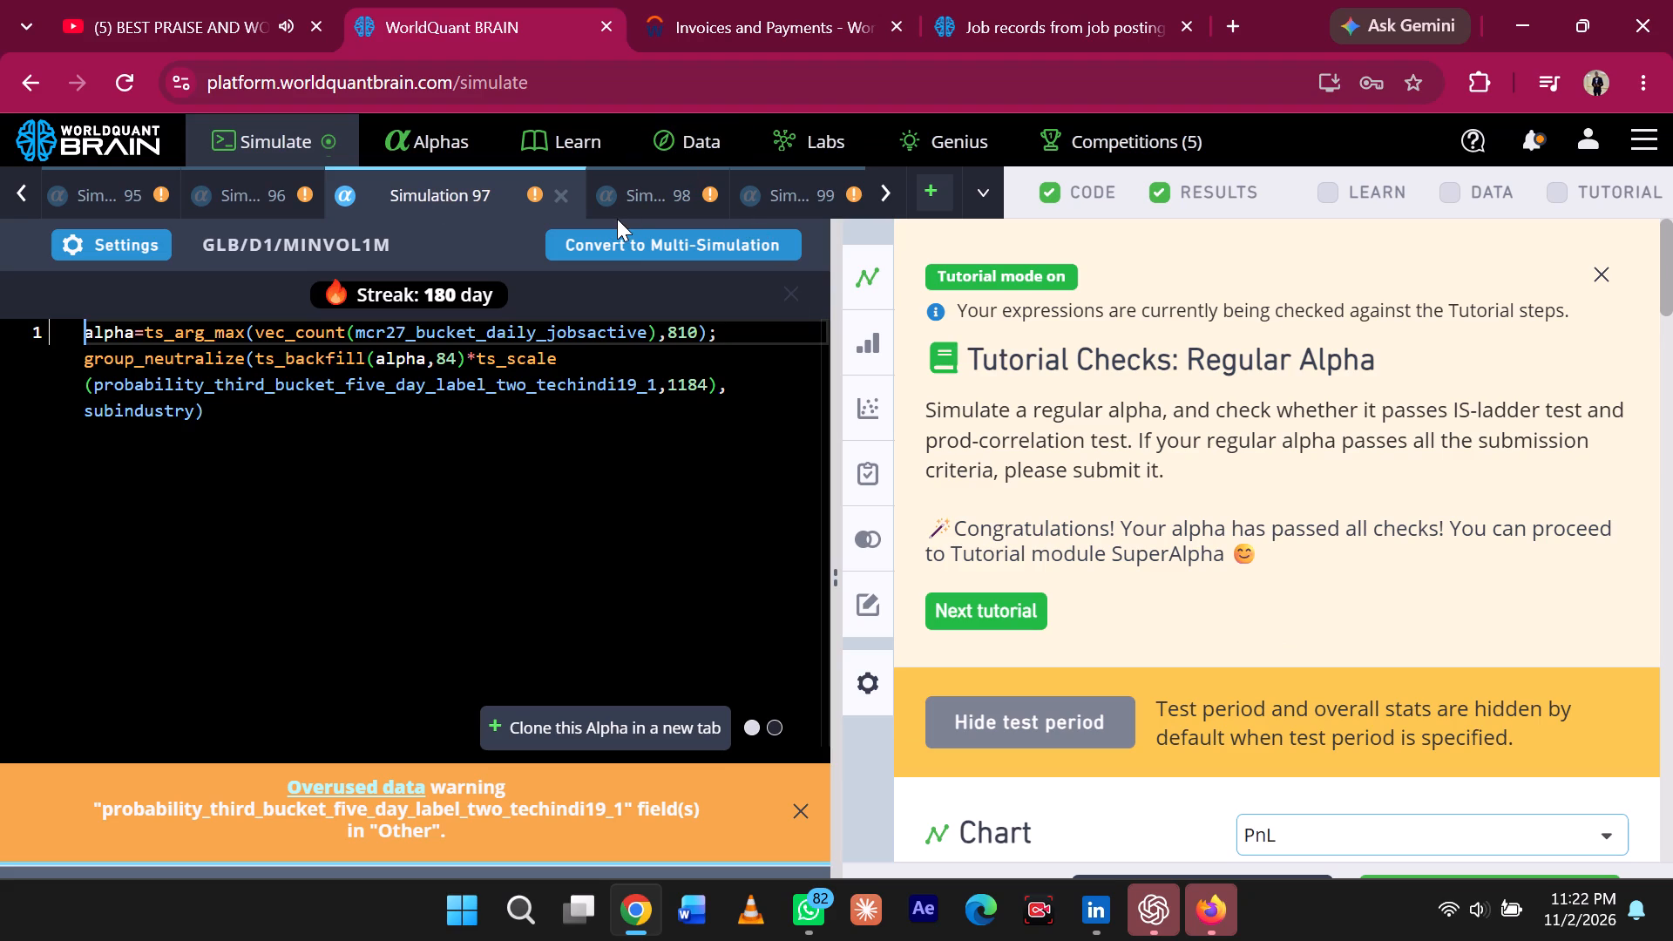
scroll(617, 219, "left", 6)
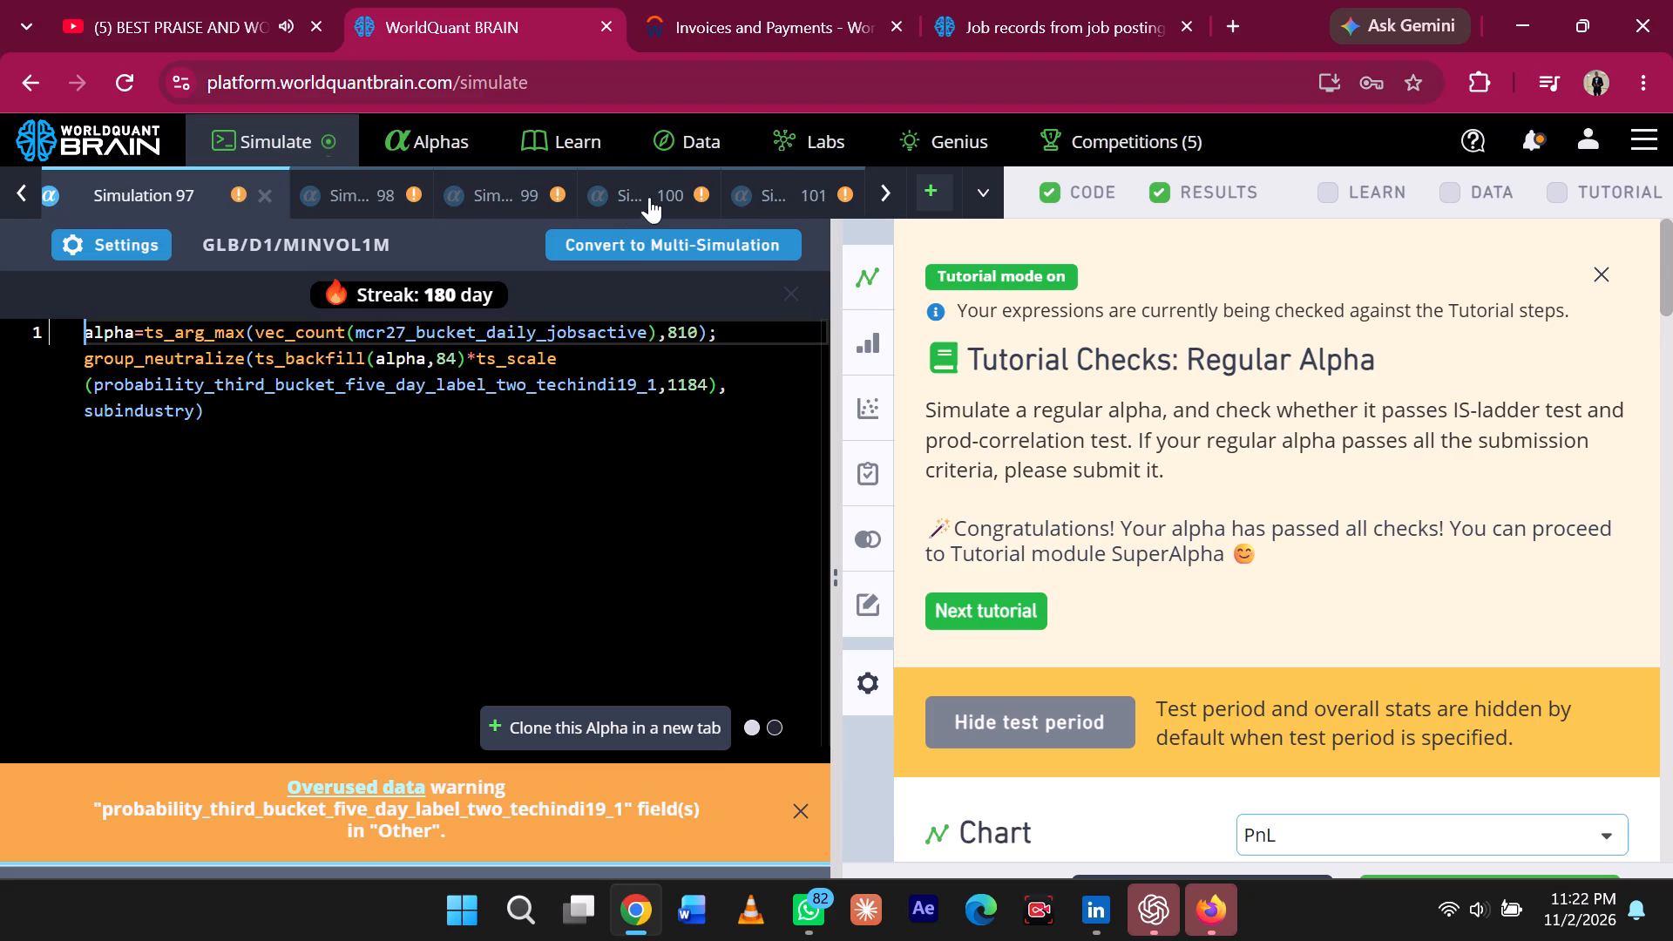
left_click(778, 173)
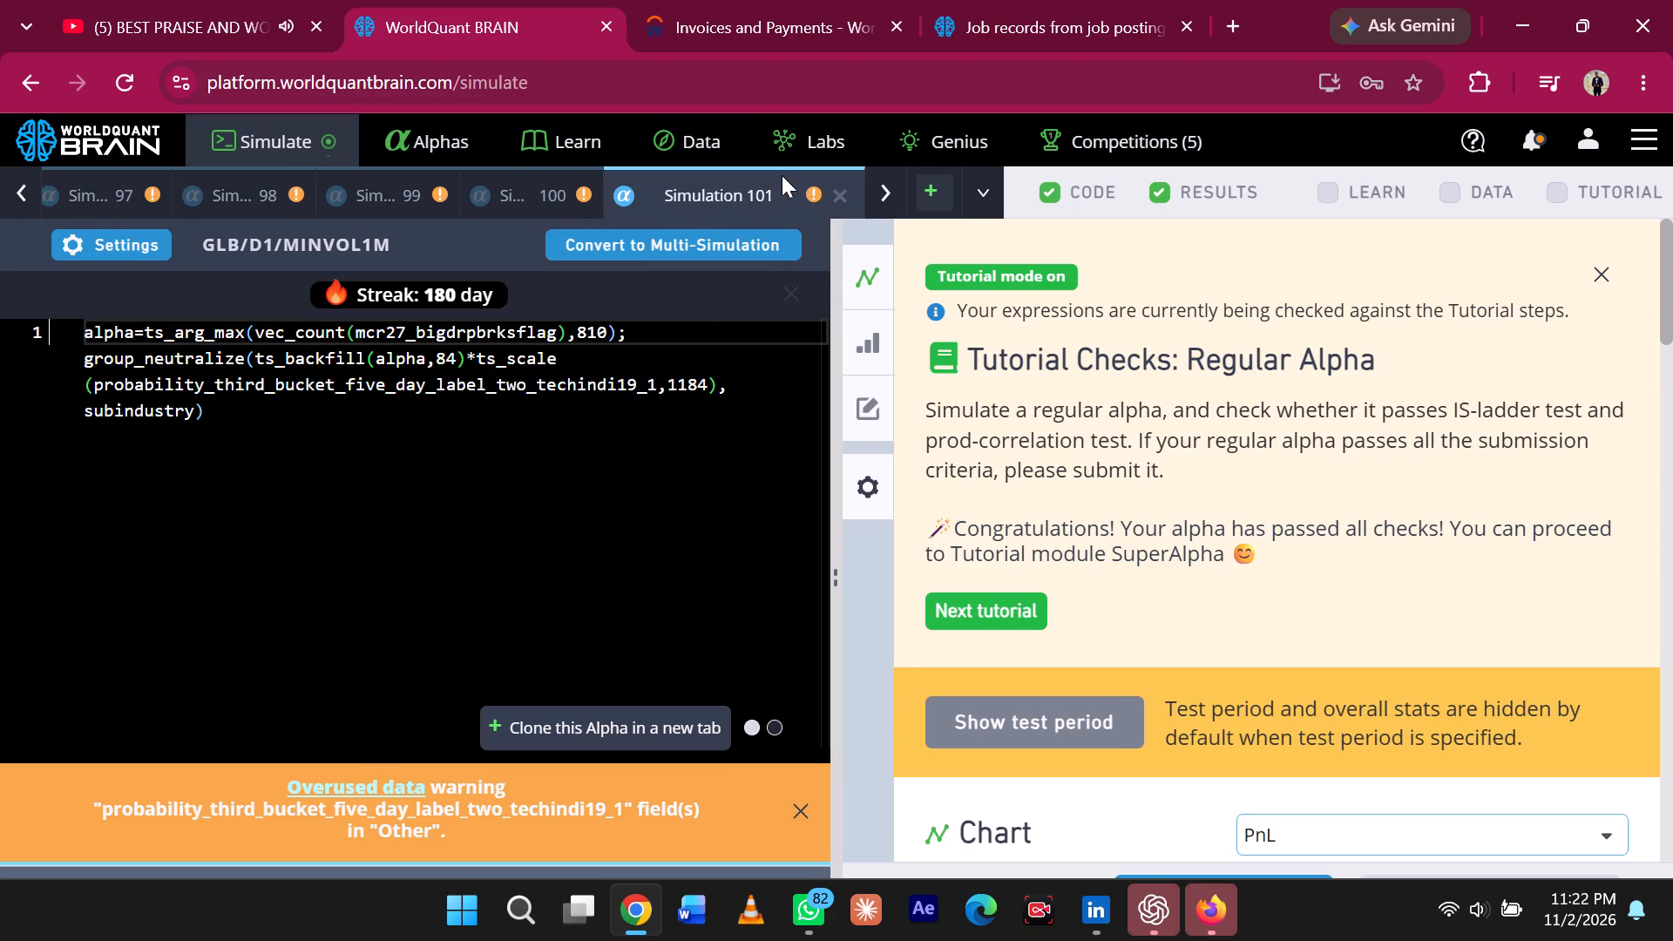
scroll(1144, 733, "down", 3)
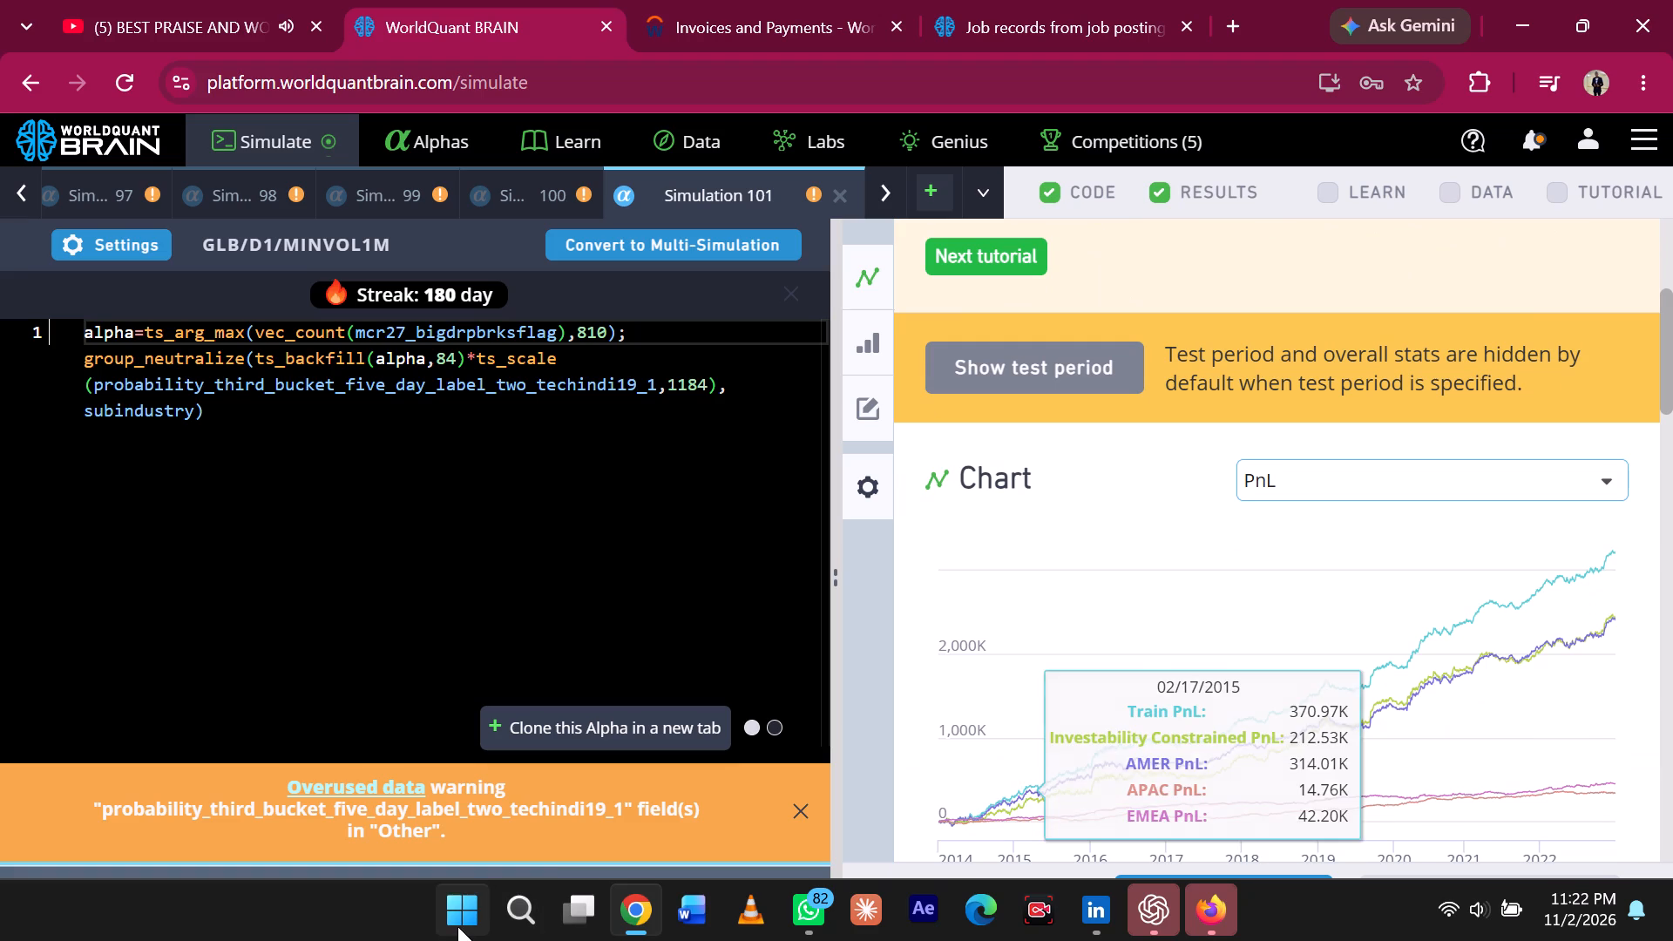
left_click(457, 926)
left_click(457, 926)
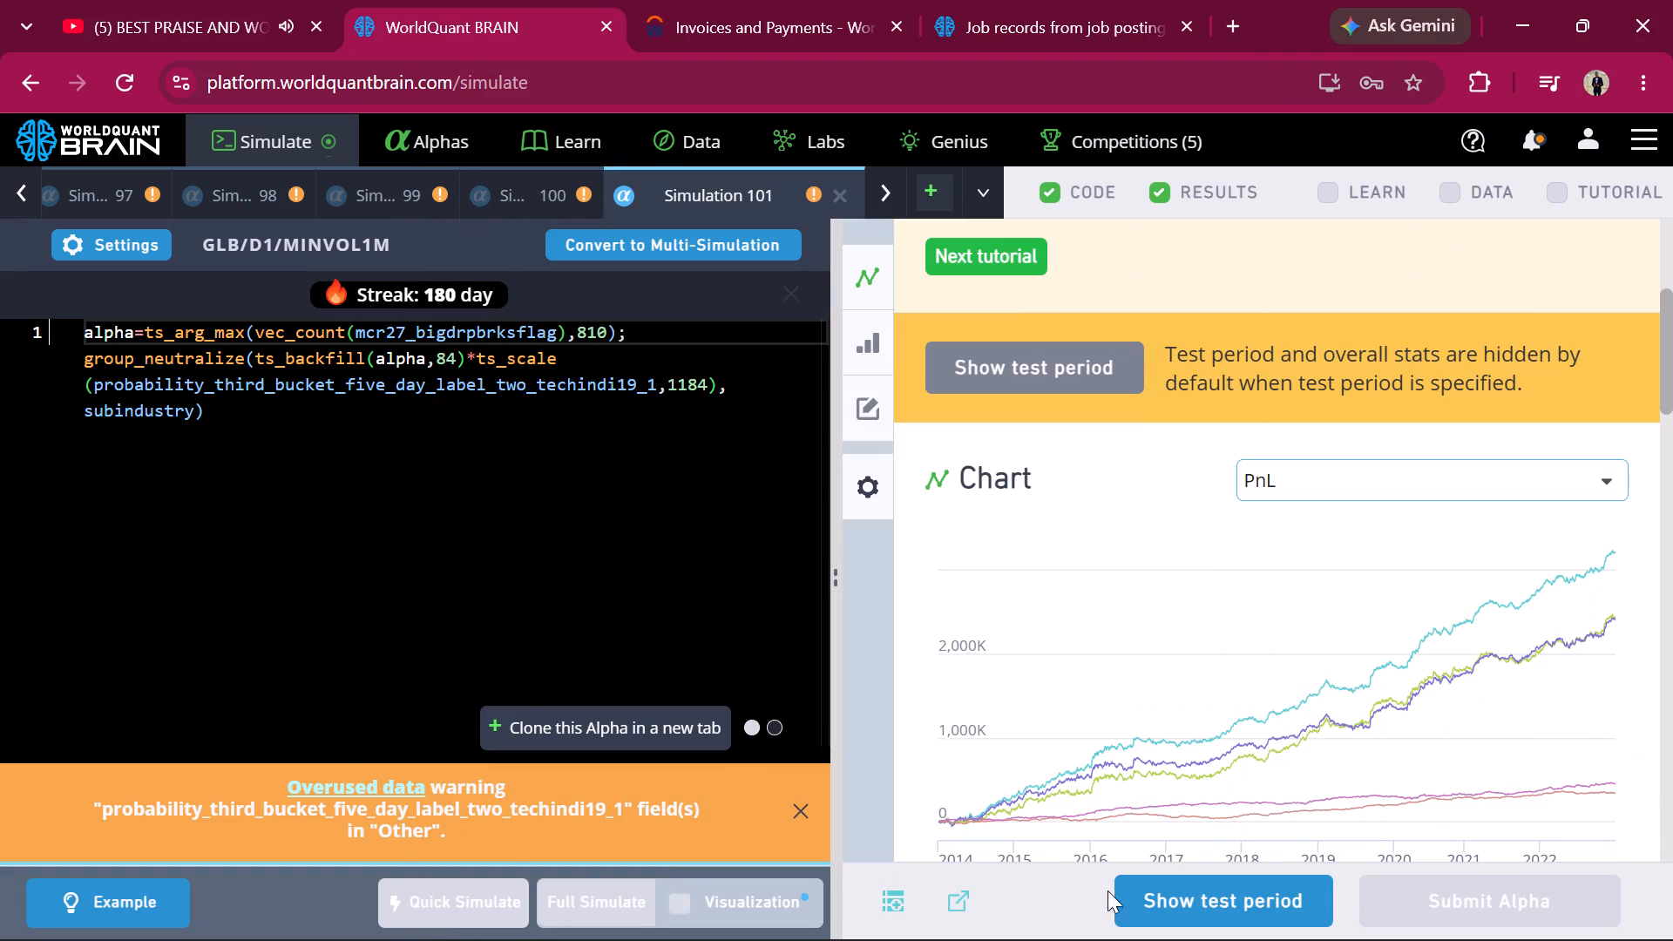
left_click(1145, 892)
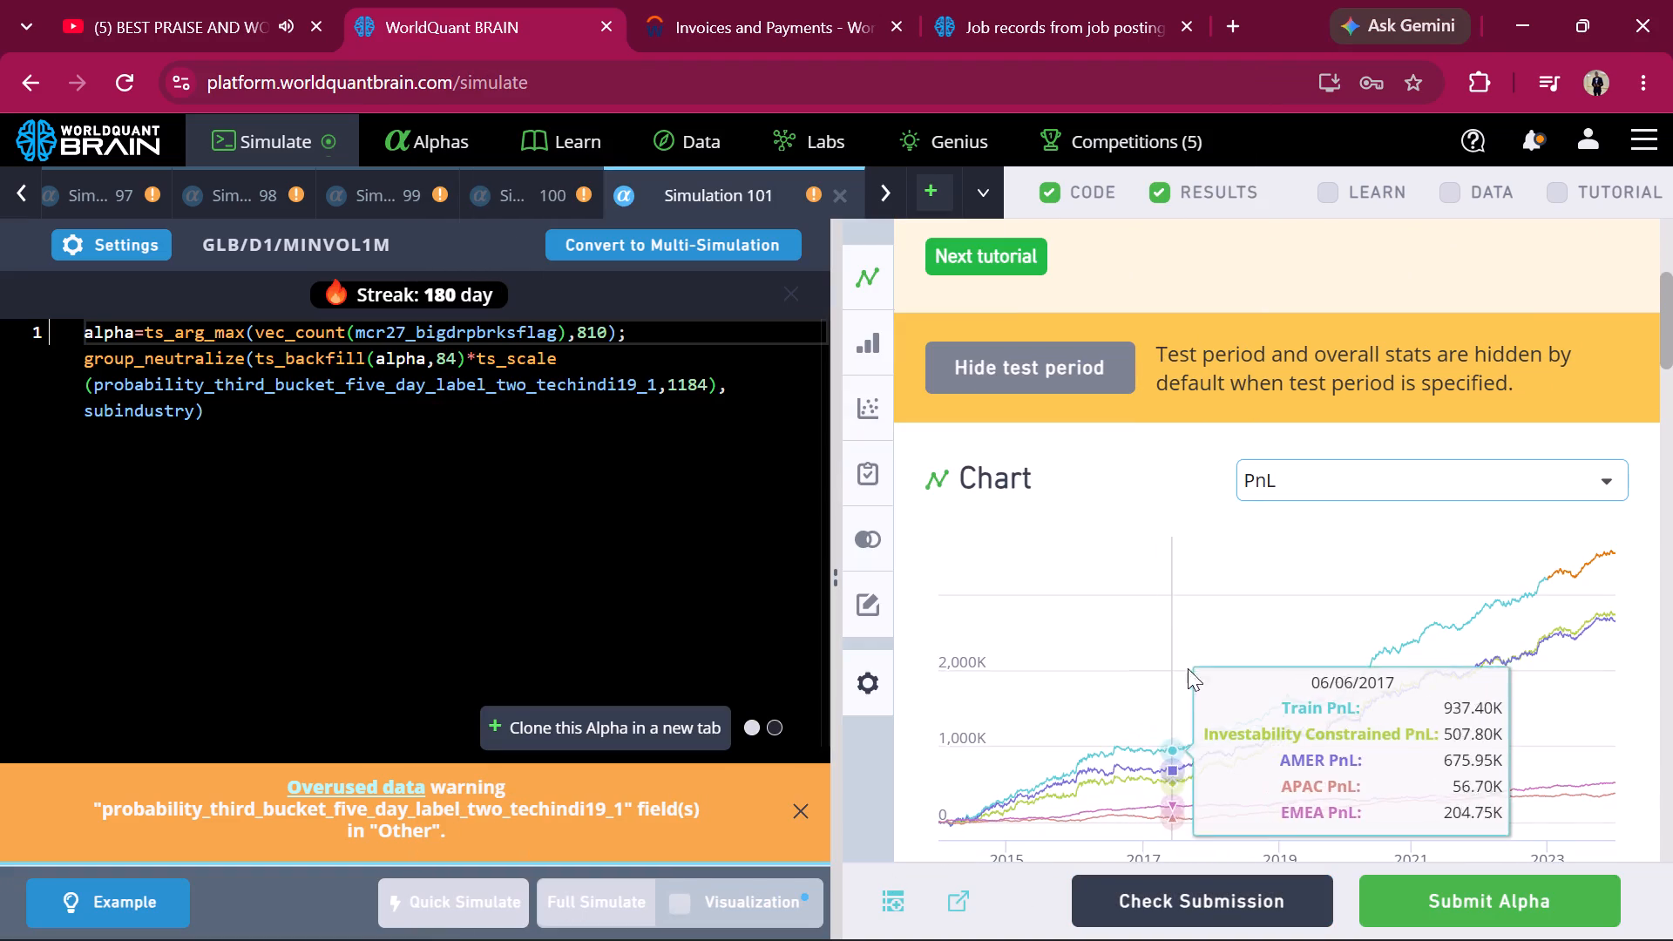
scroll(1204, 640, "down", 5)
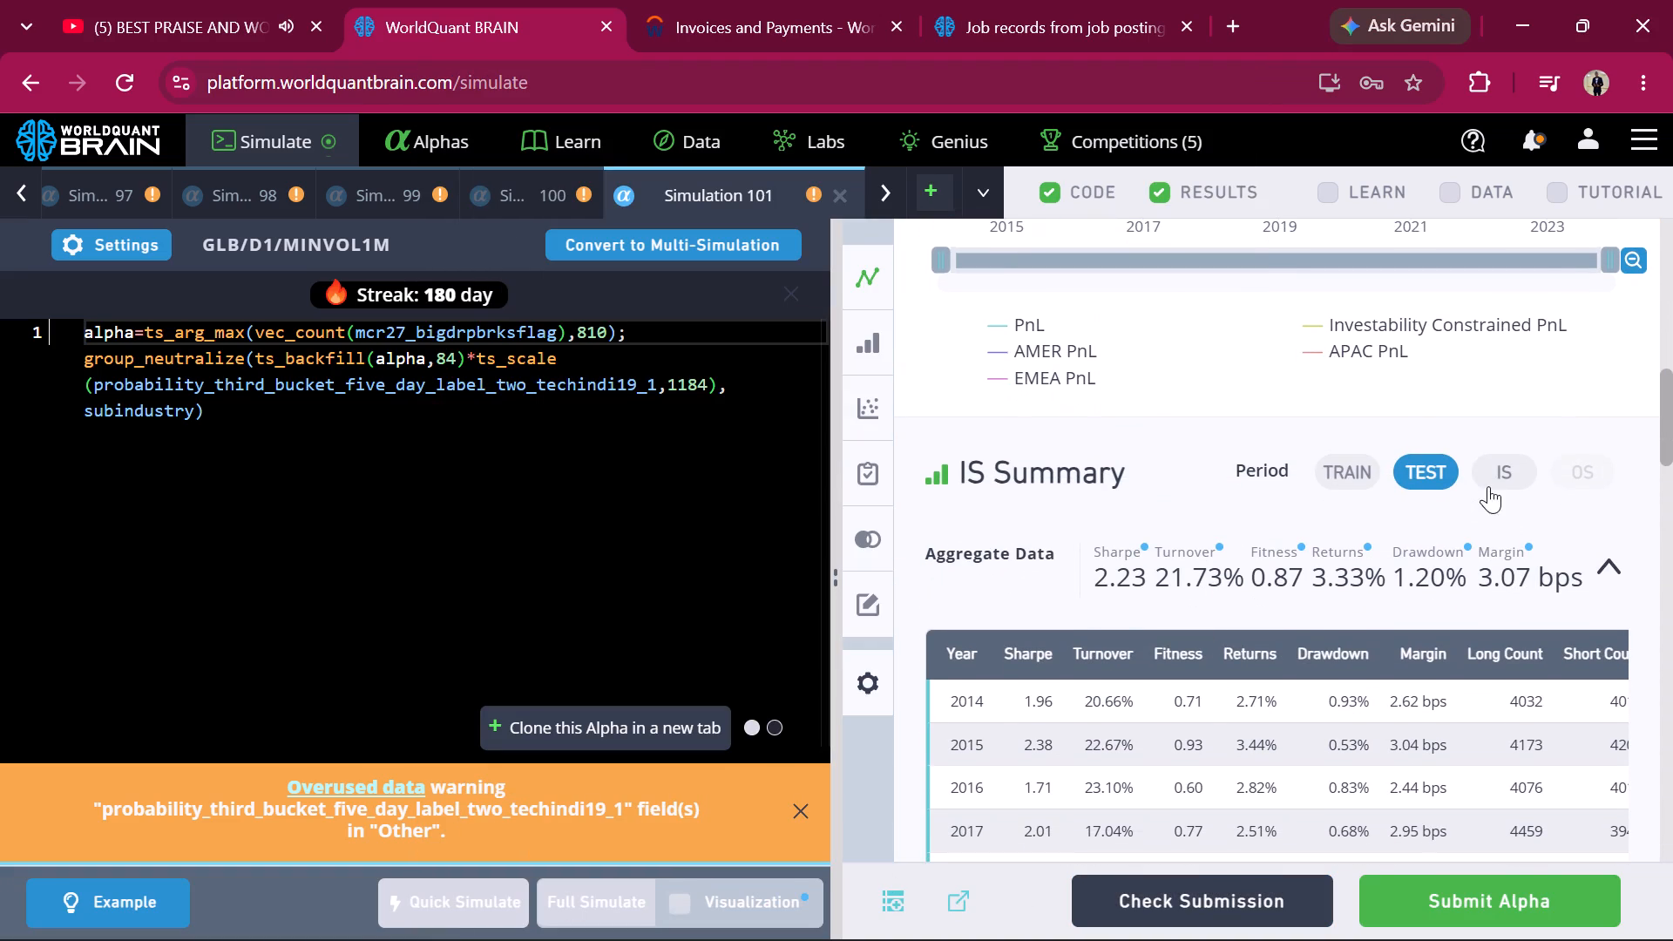
left_click(1501, 469)
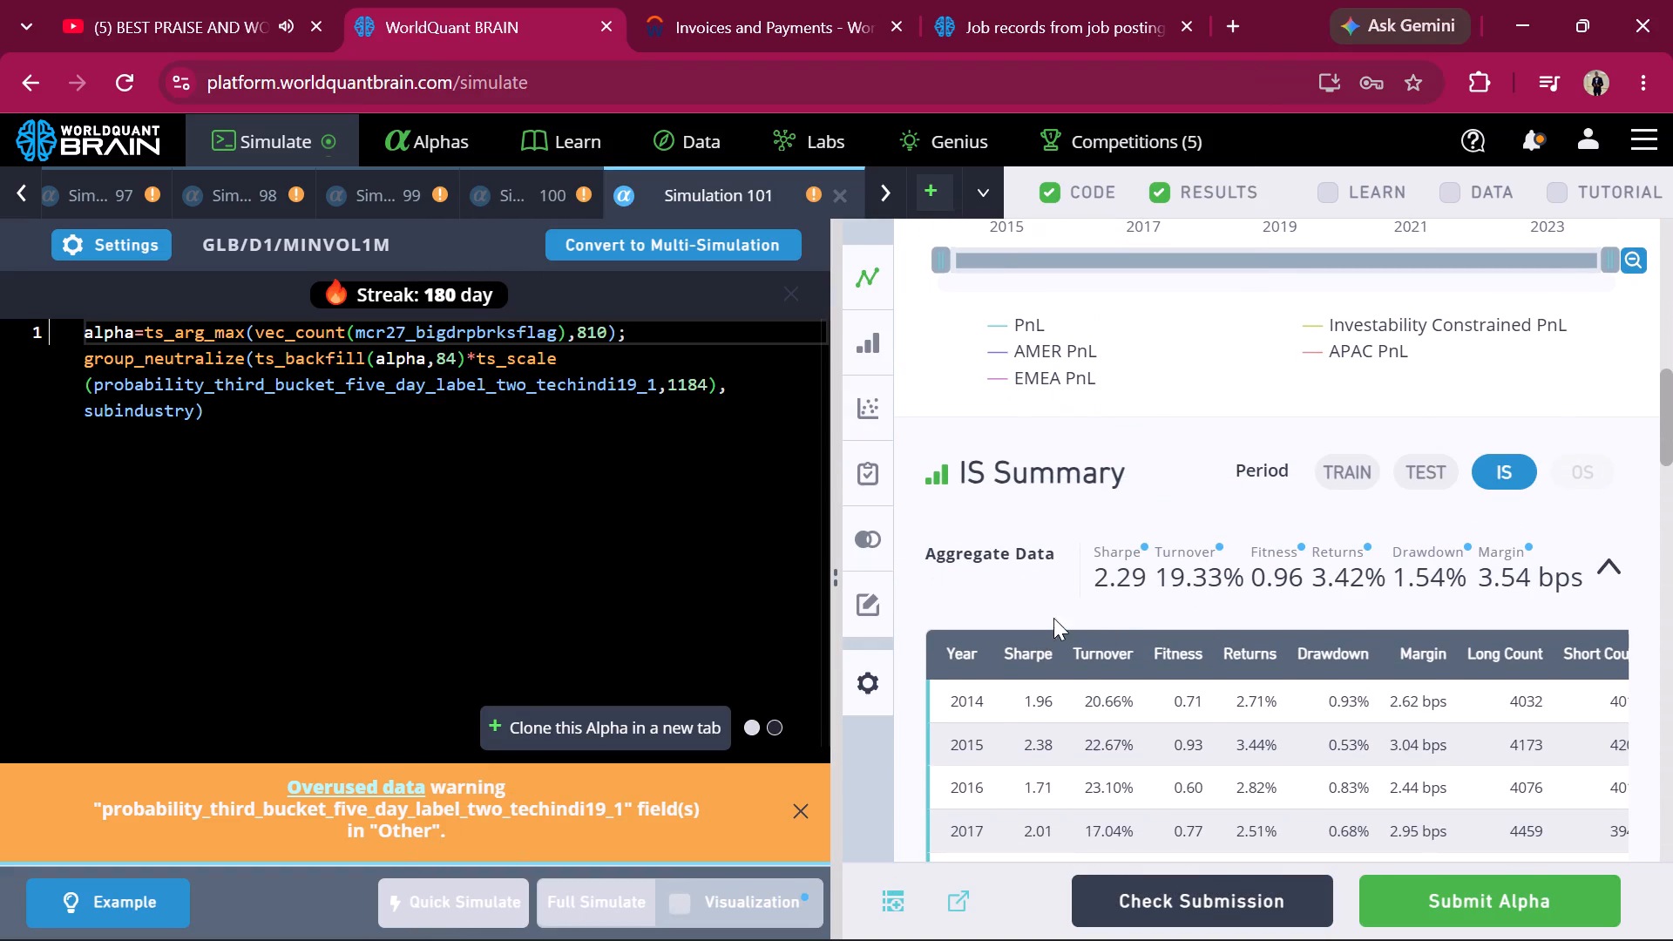
scroll(1094, 581, "down", 4)
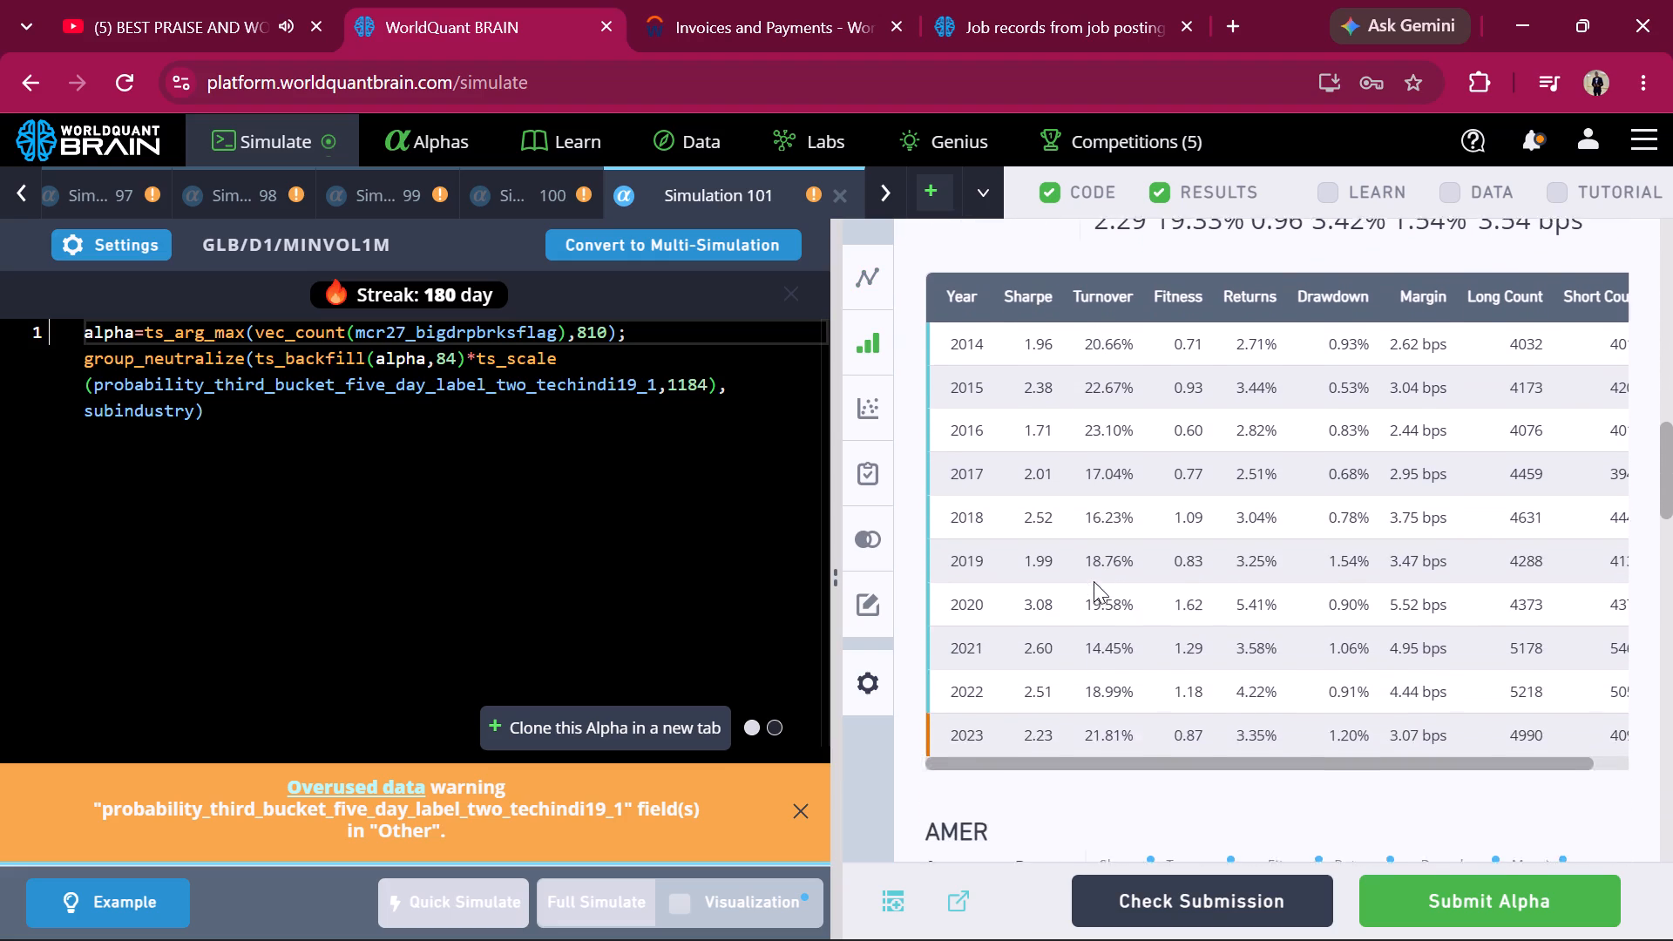
scroll(1094, 581, "up", 4)
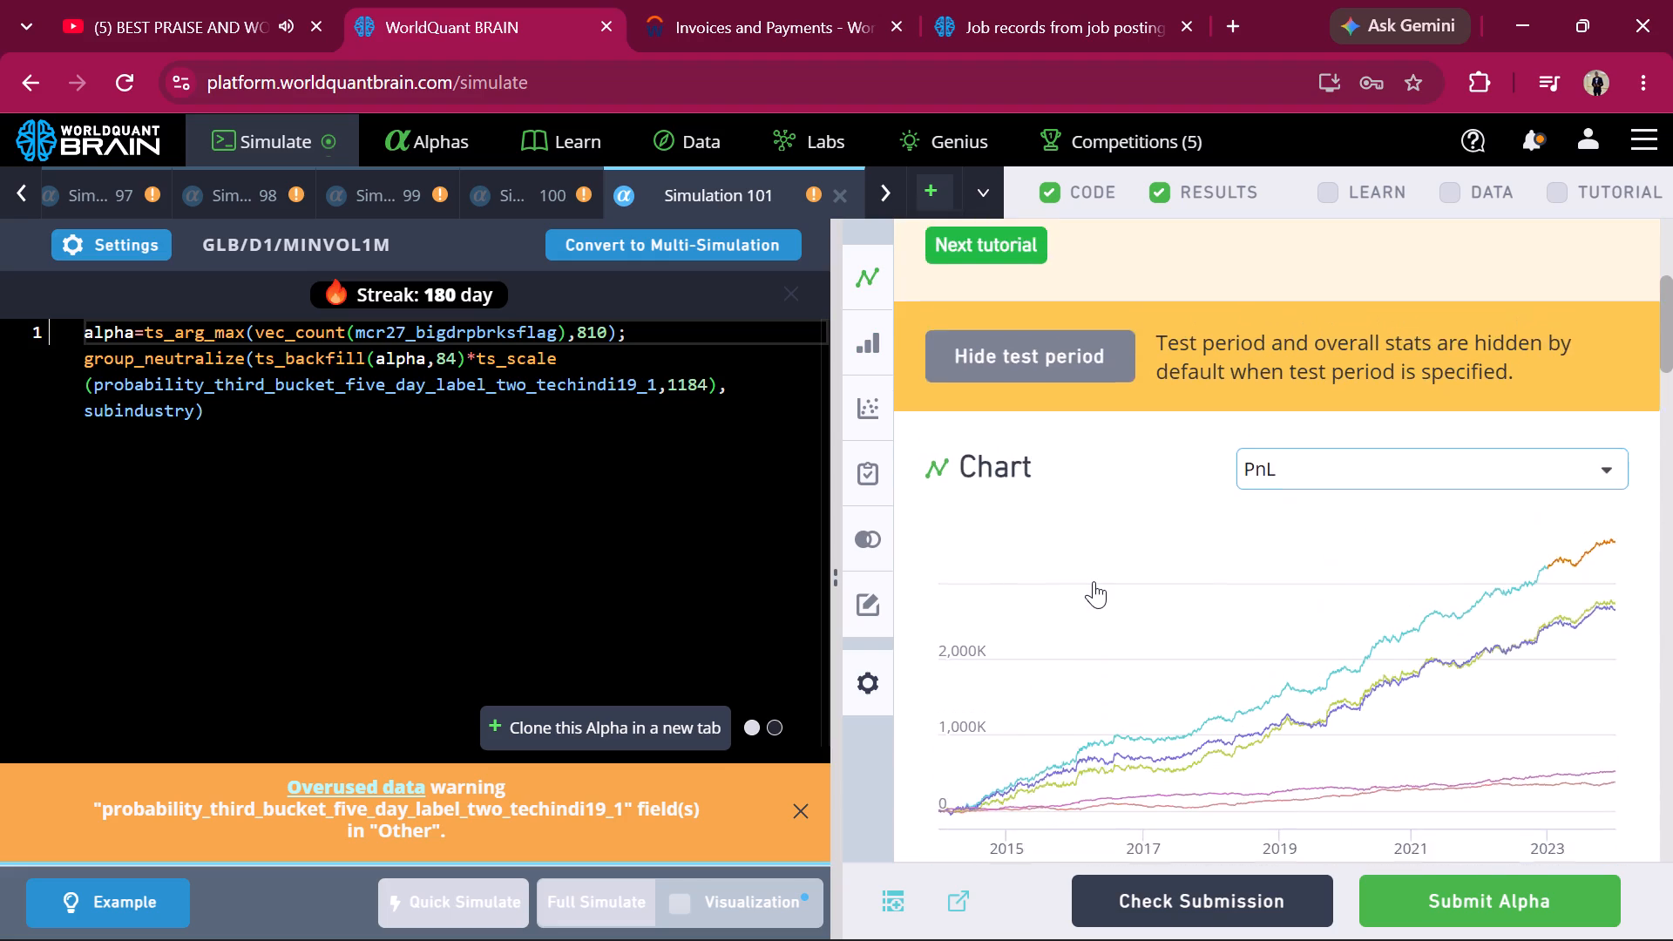
scroll(1094, 581, "down", 3)
Review Simulation 100's IS-period summary, including the yearly table and the regional and investability-constrained aggregates.
left_click(547, 198)
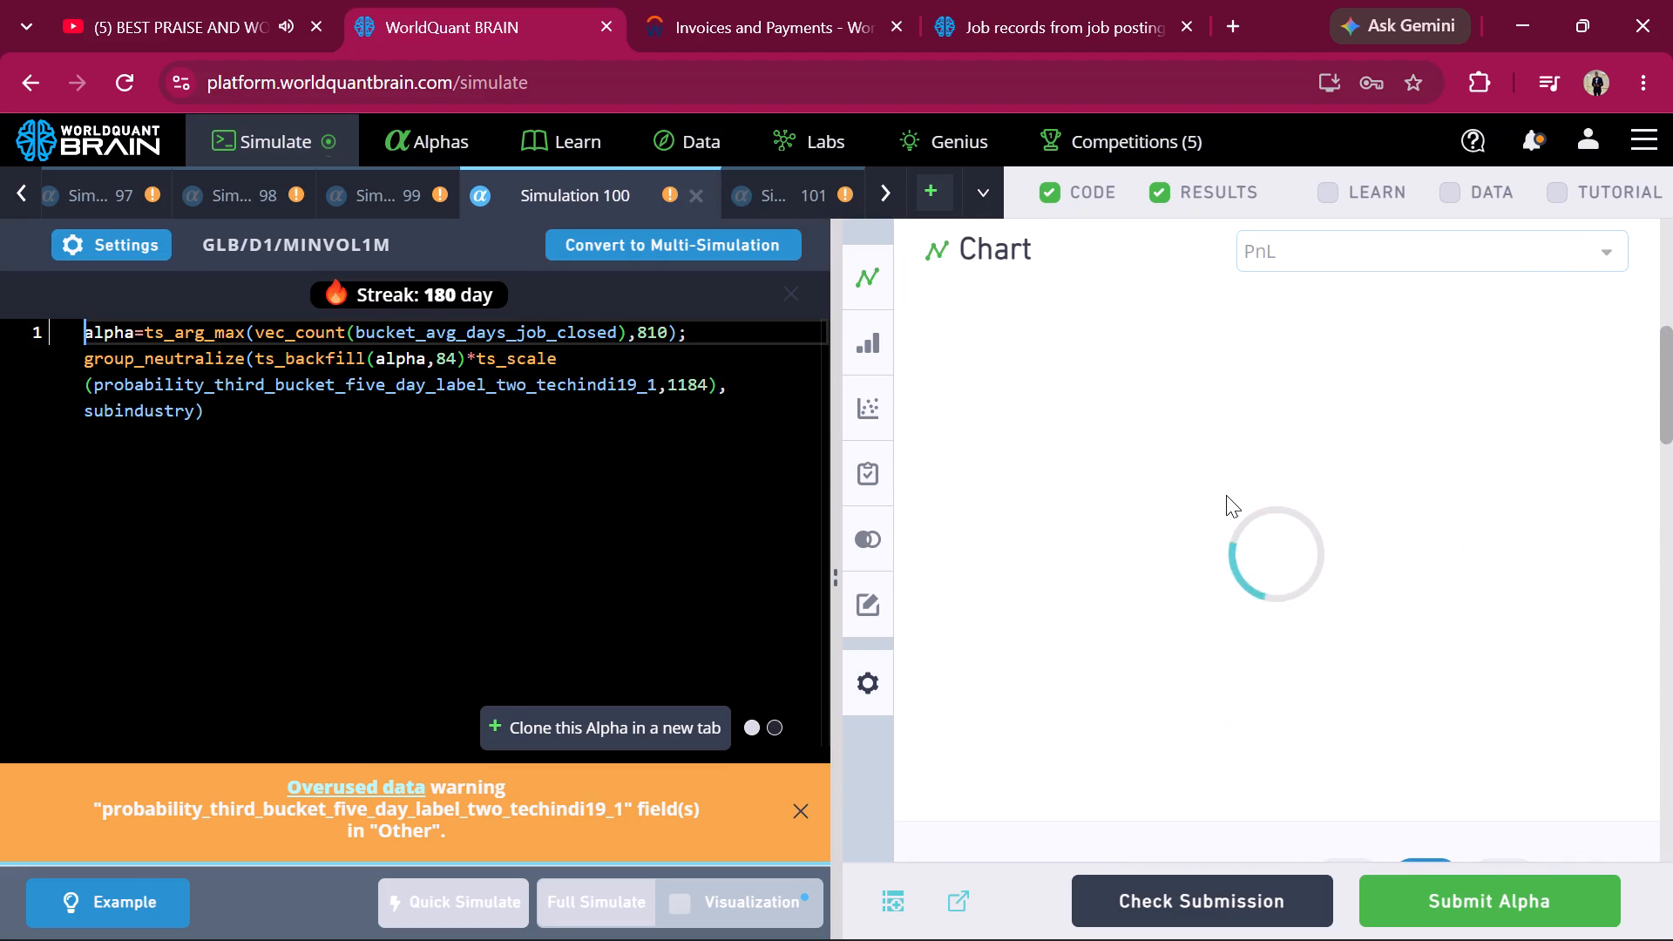
scroll(1226, 495, "down", 3)
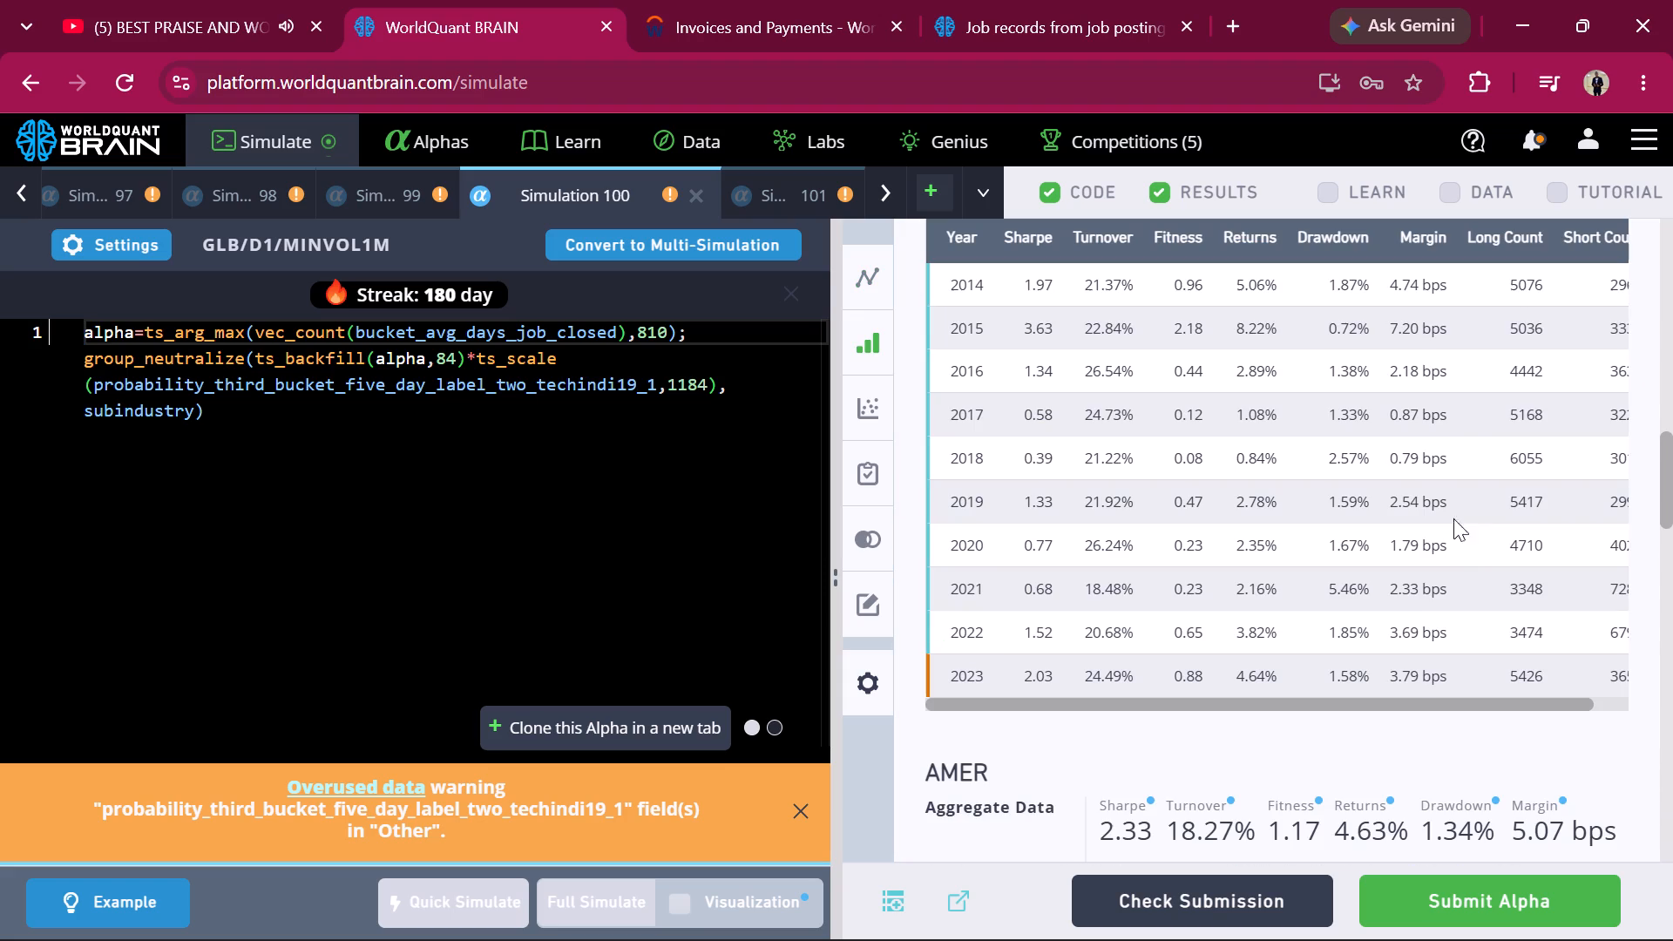
scroll(1252, 617, "up", 3)
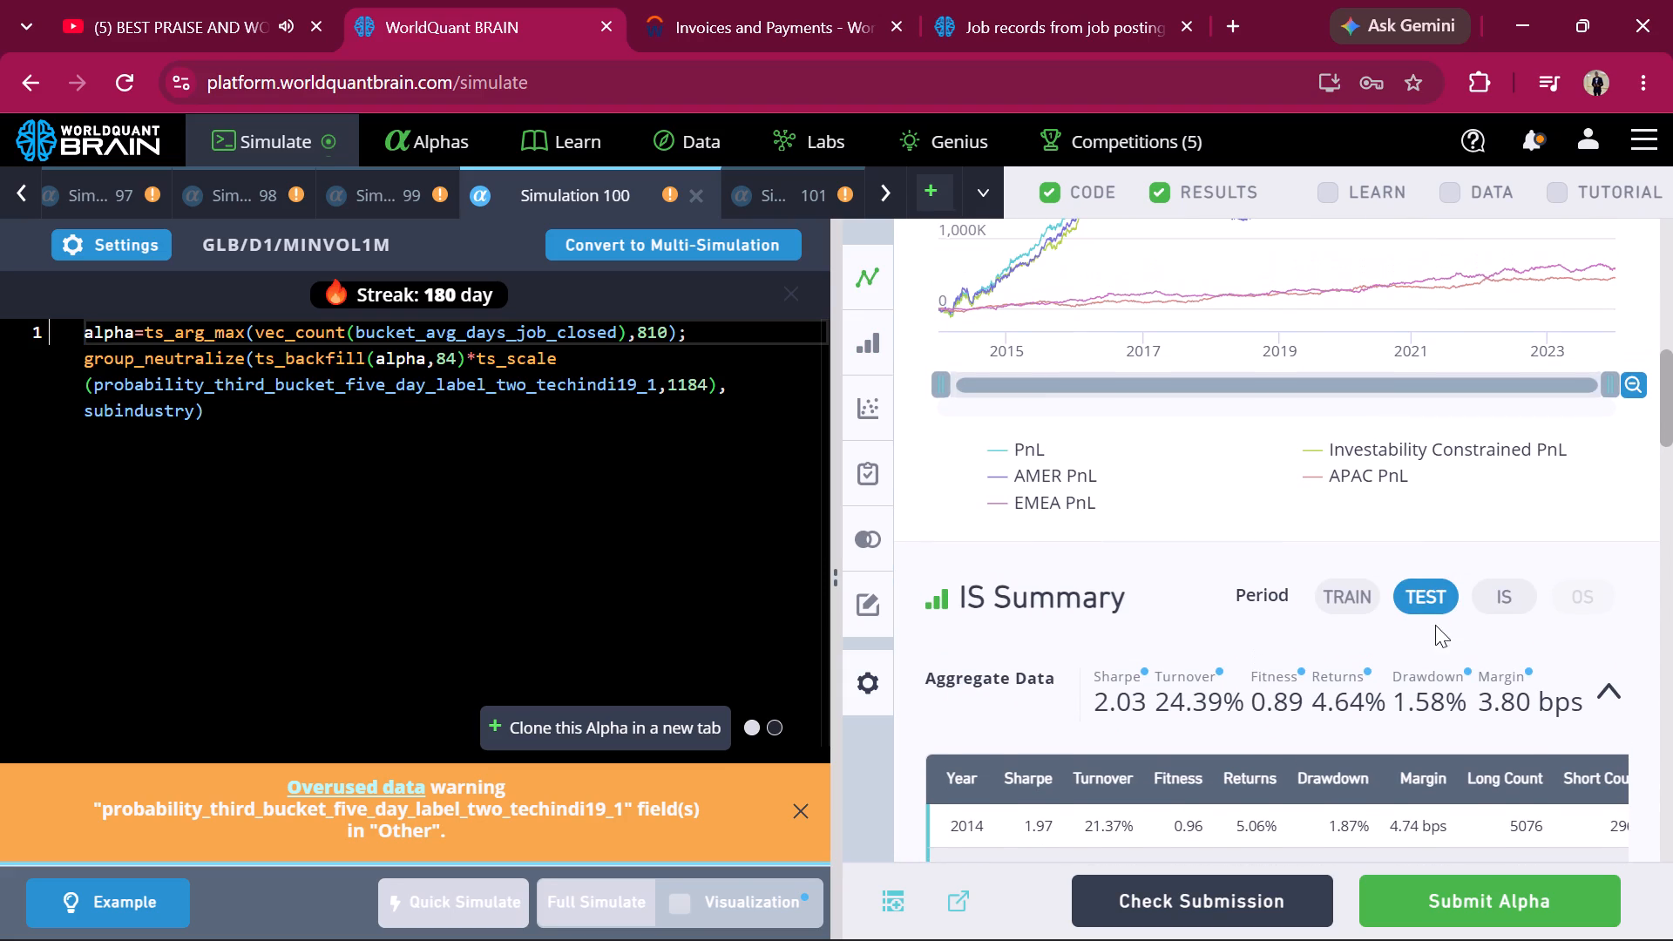
left_click(1500, 599)
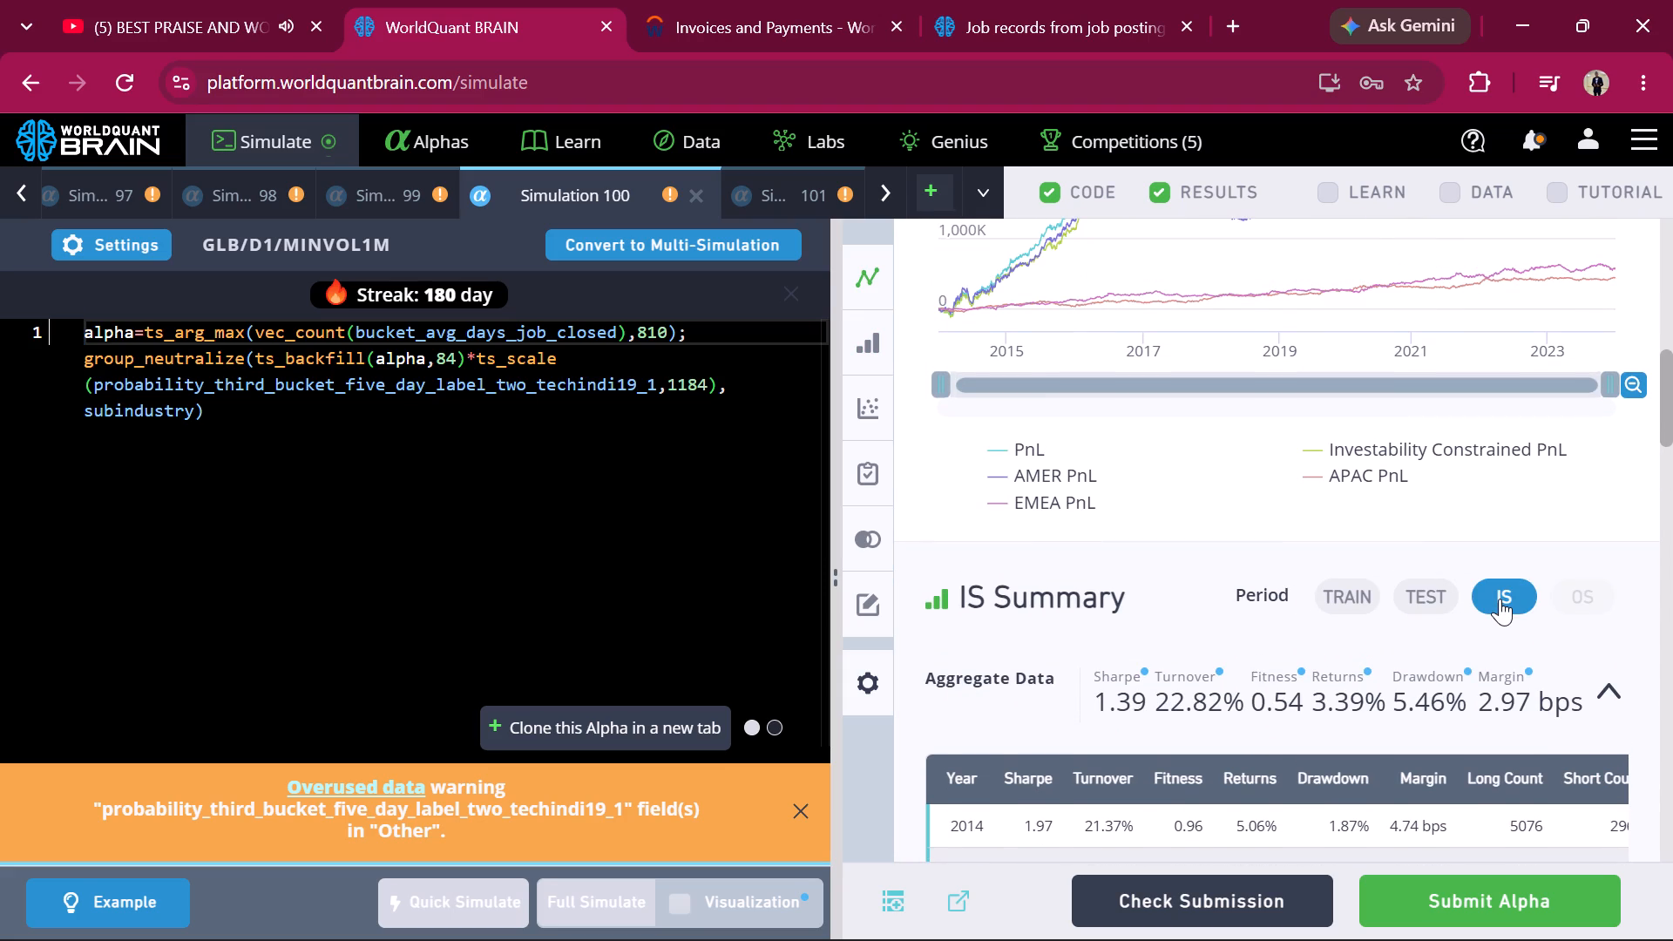
scroll(1187, 564, "down", 4)
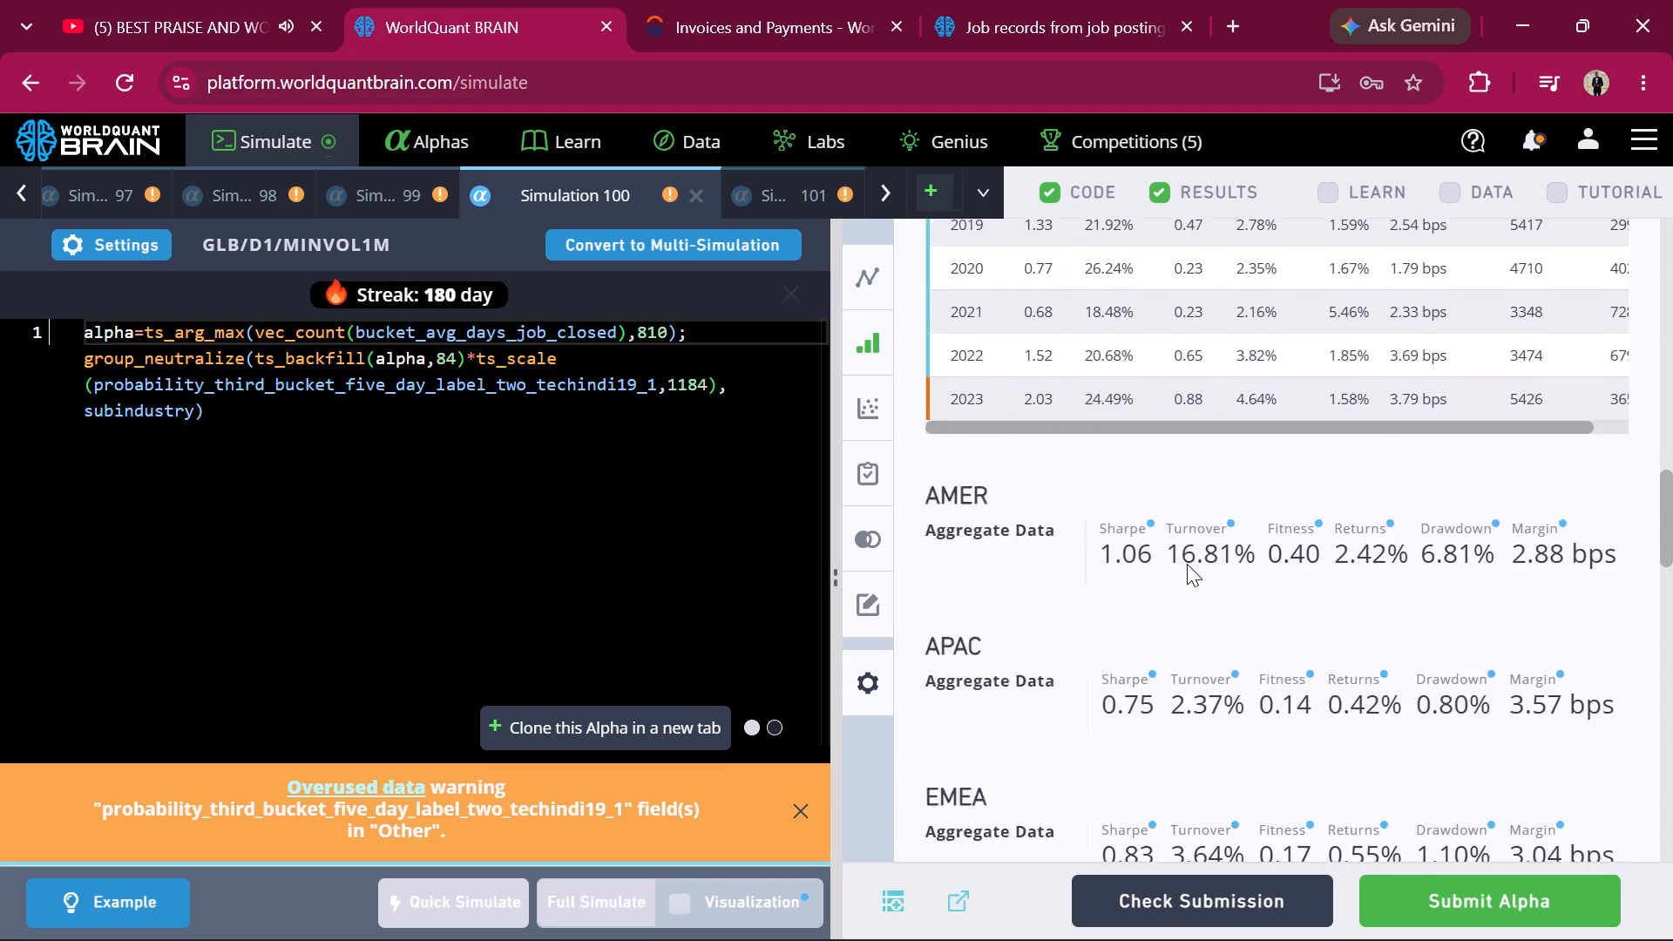
Review Simulation 99's correlations, IS-period summary and yearly figures, testing status and alpha properties.
left_click(413, 183)
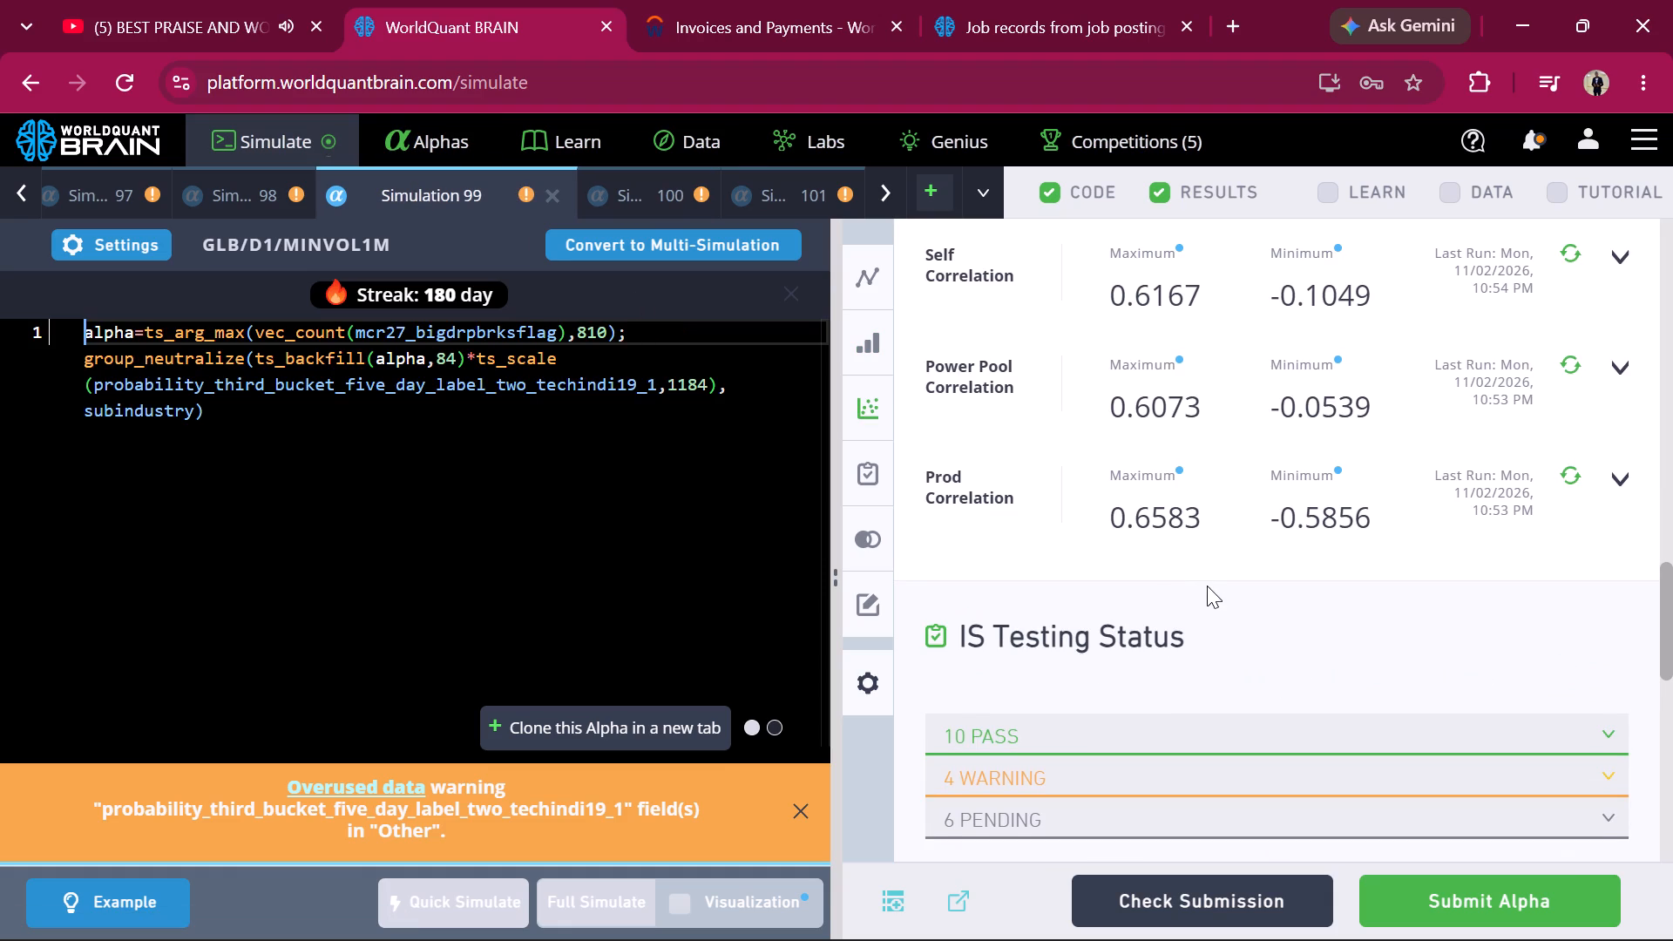
scroll(1207, 585, "up", 3)
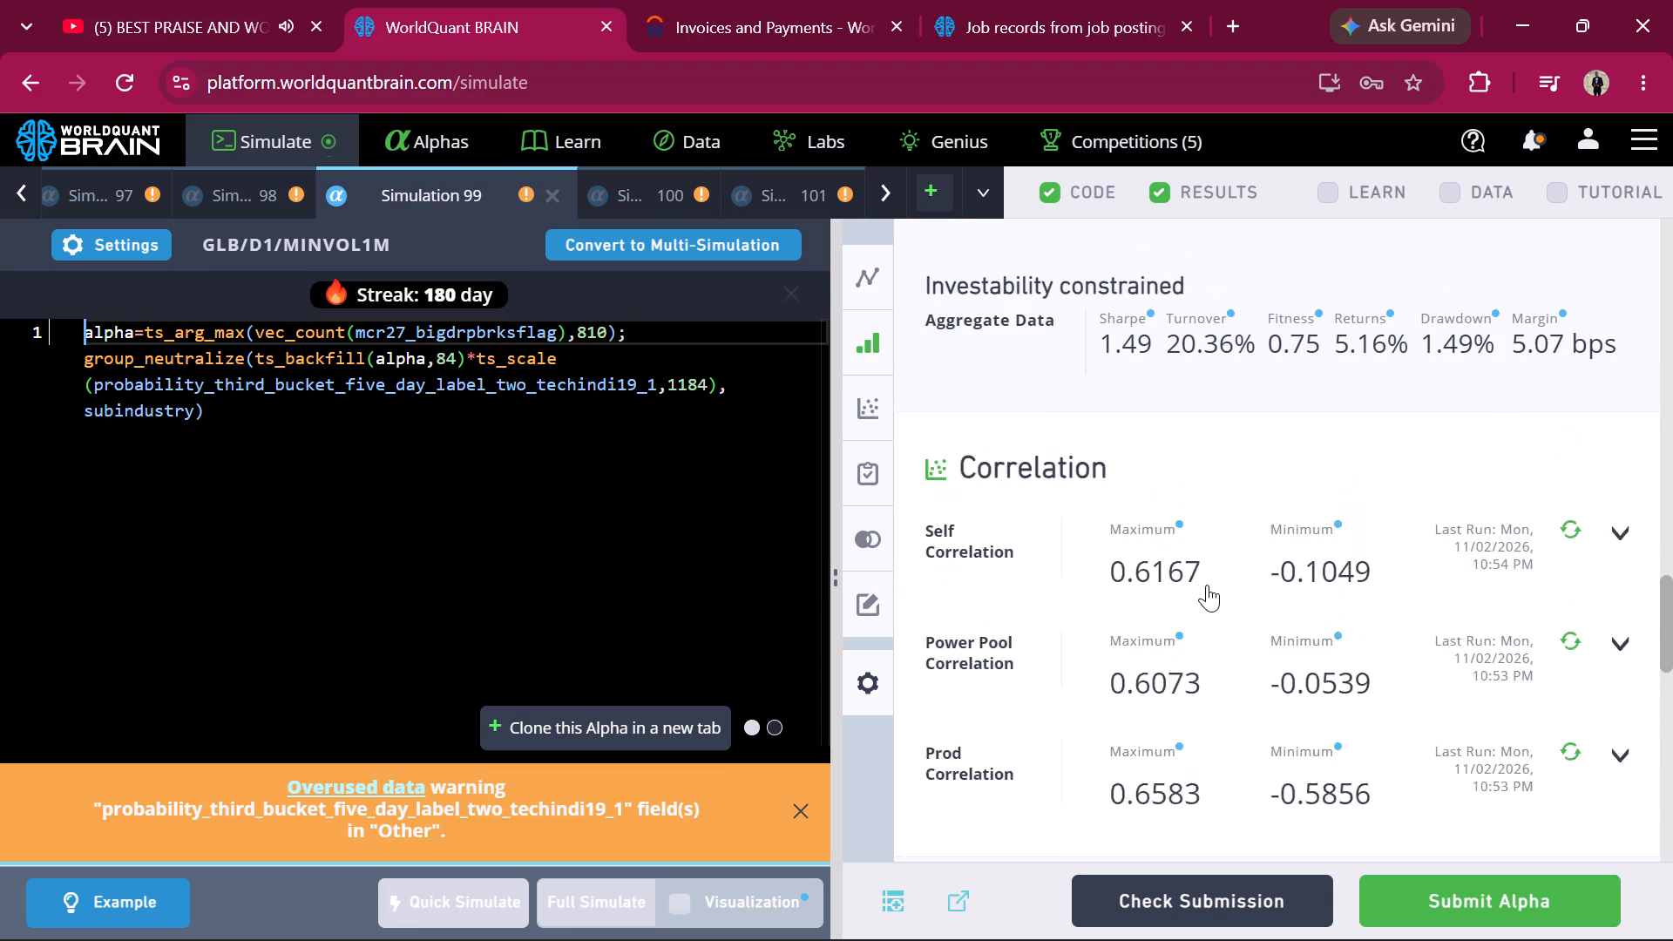
scroll(1207, 585, "up", 6)
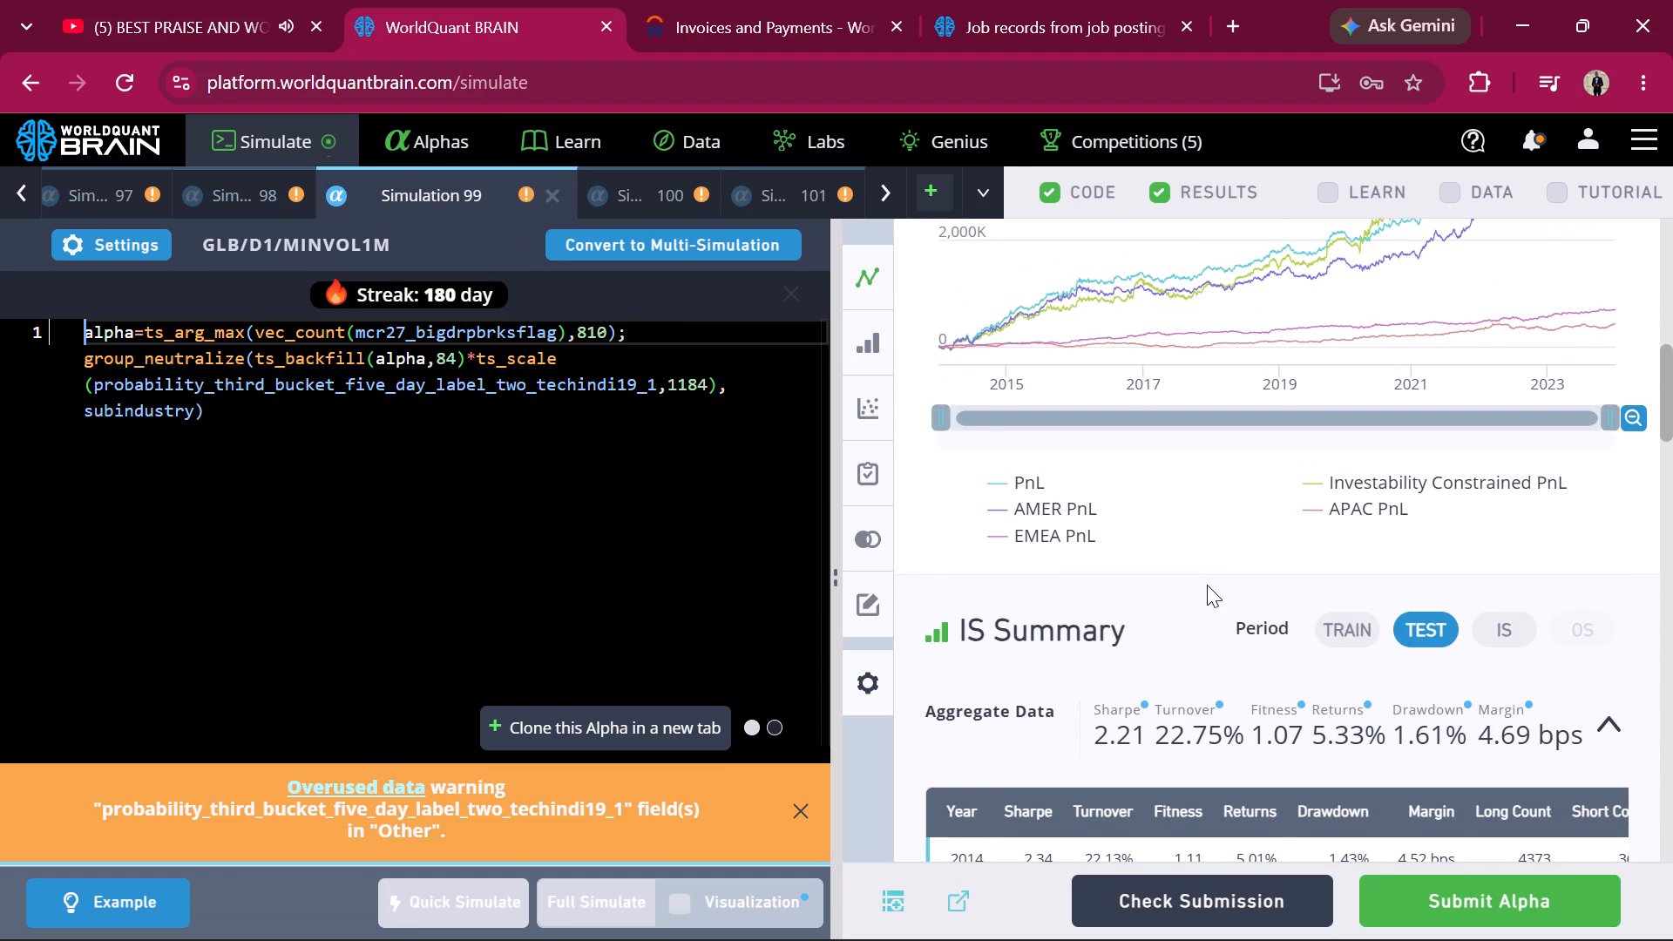
left_click(1512, 633)
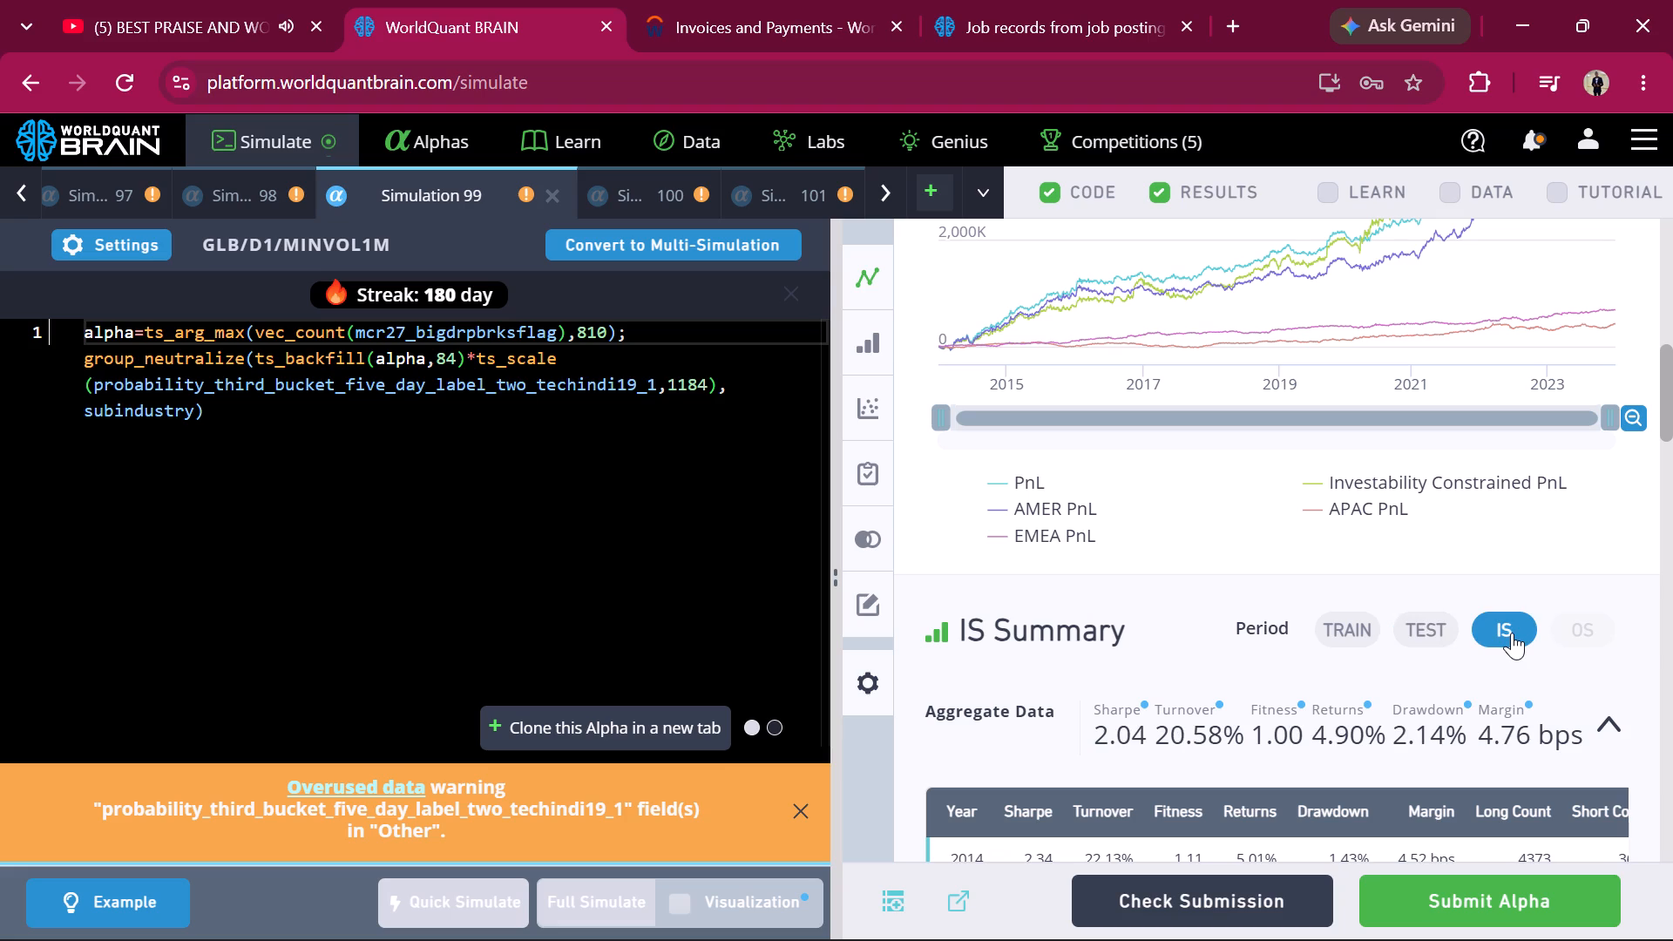
scroll(1135, 760, "down", 5)
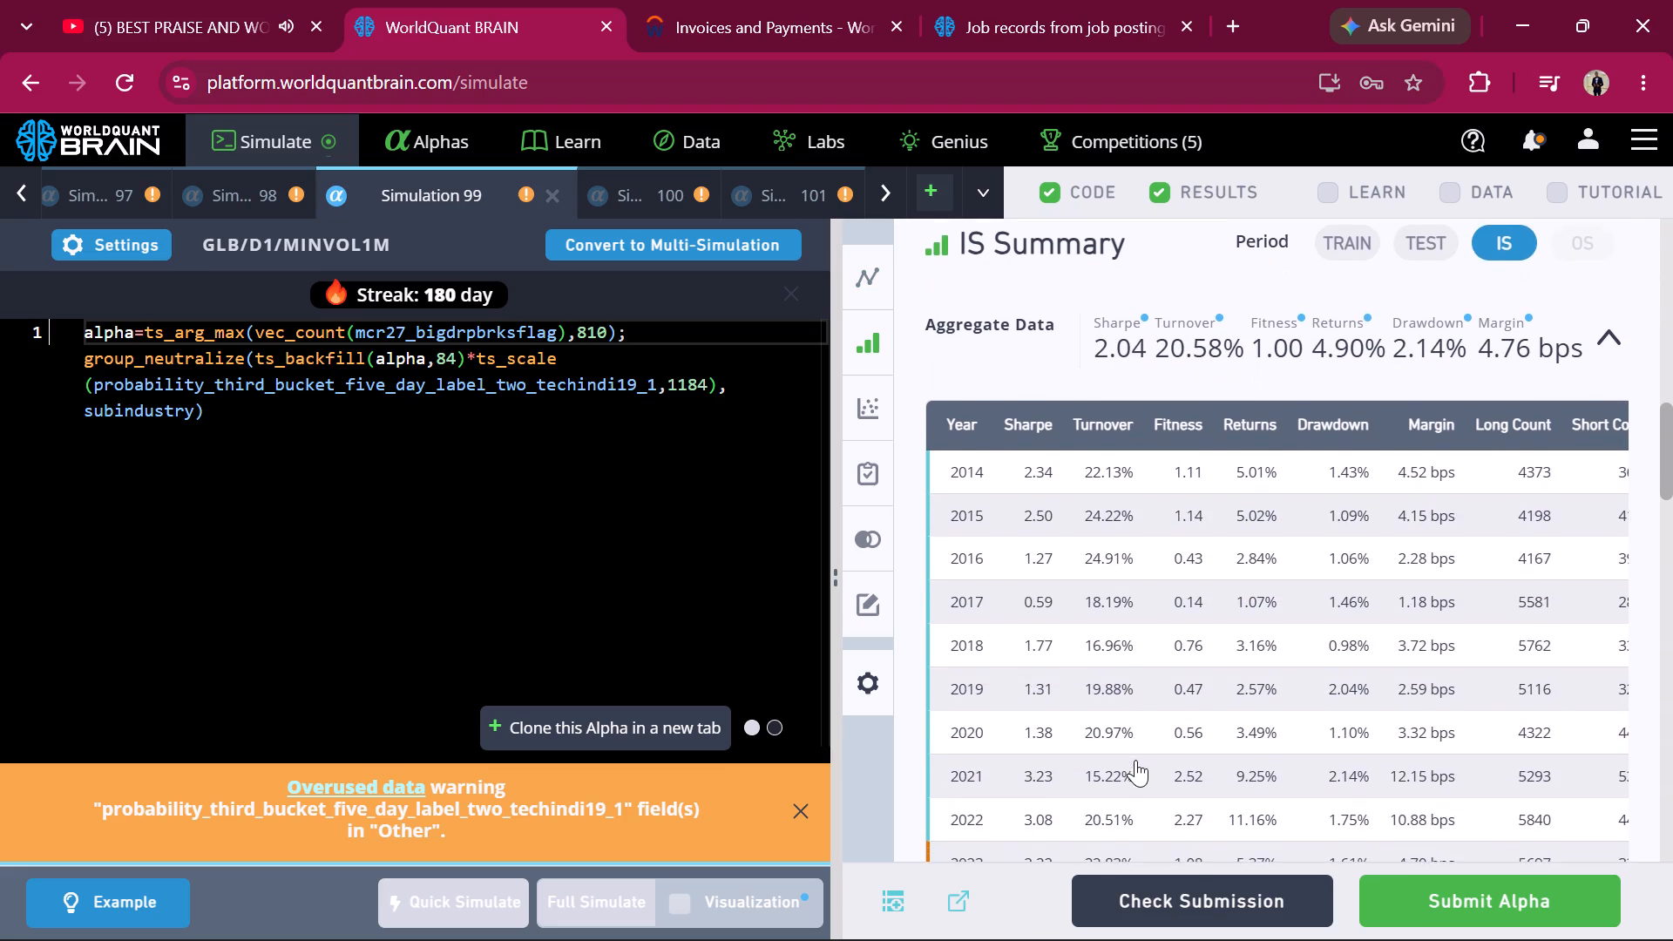
scroll(1135, 760, "down", 15)
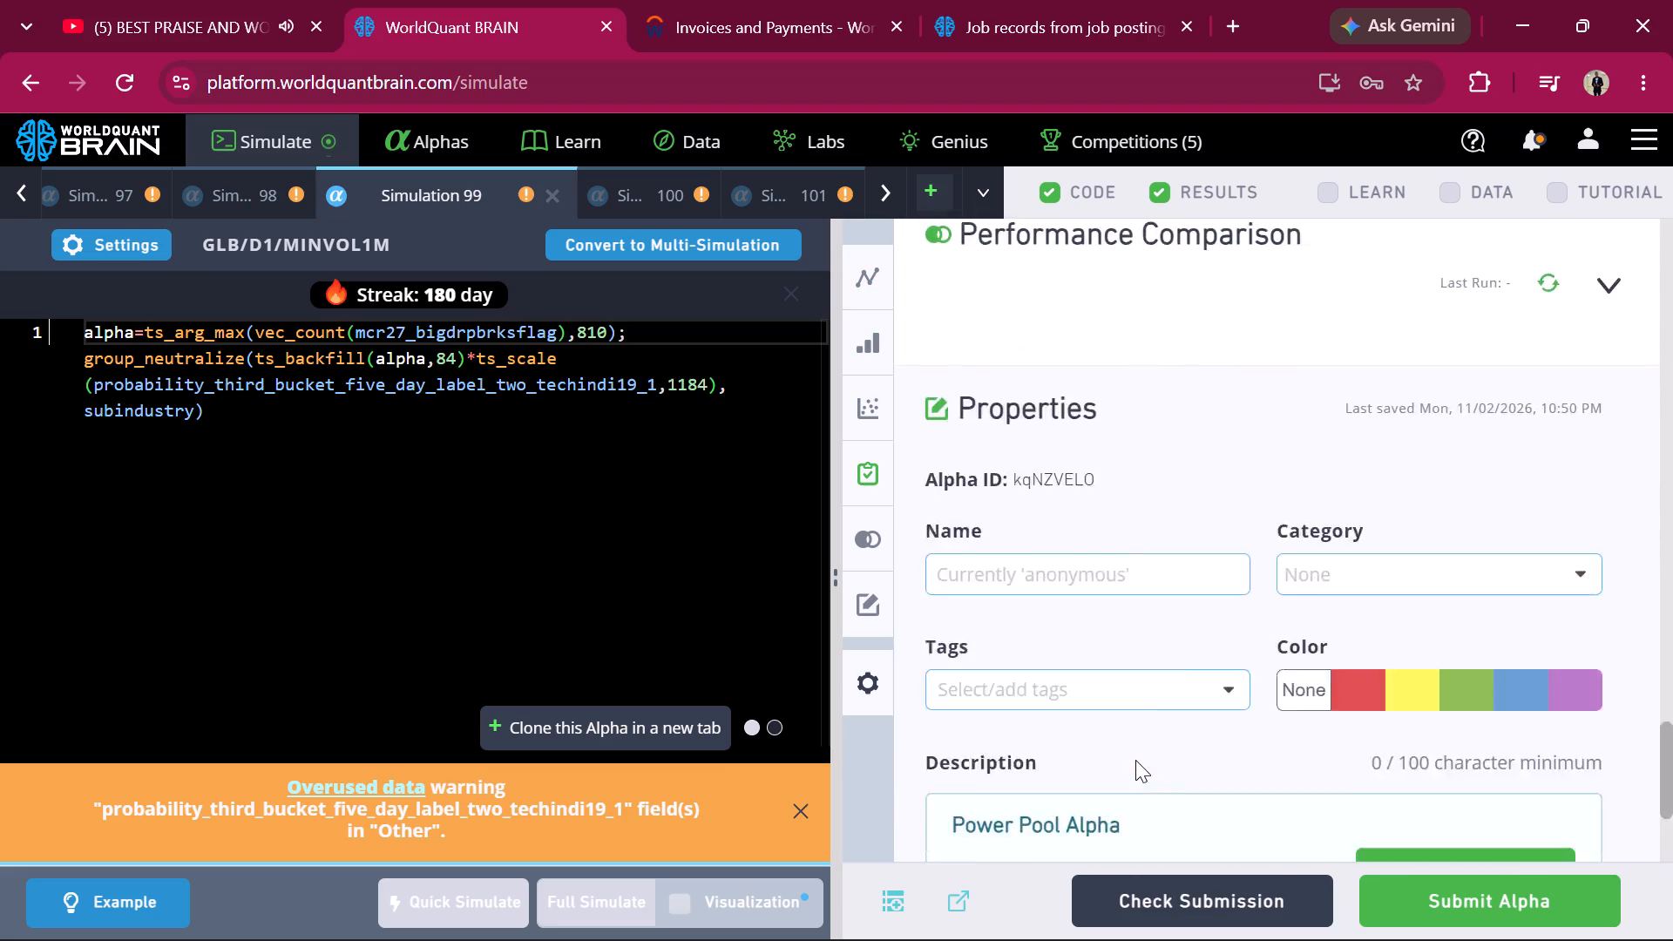
scroll(1135, 760, "down", 3)
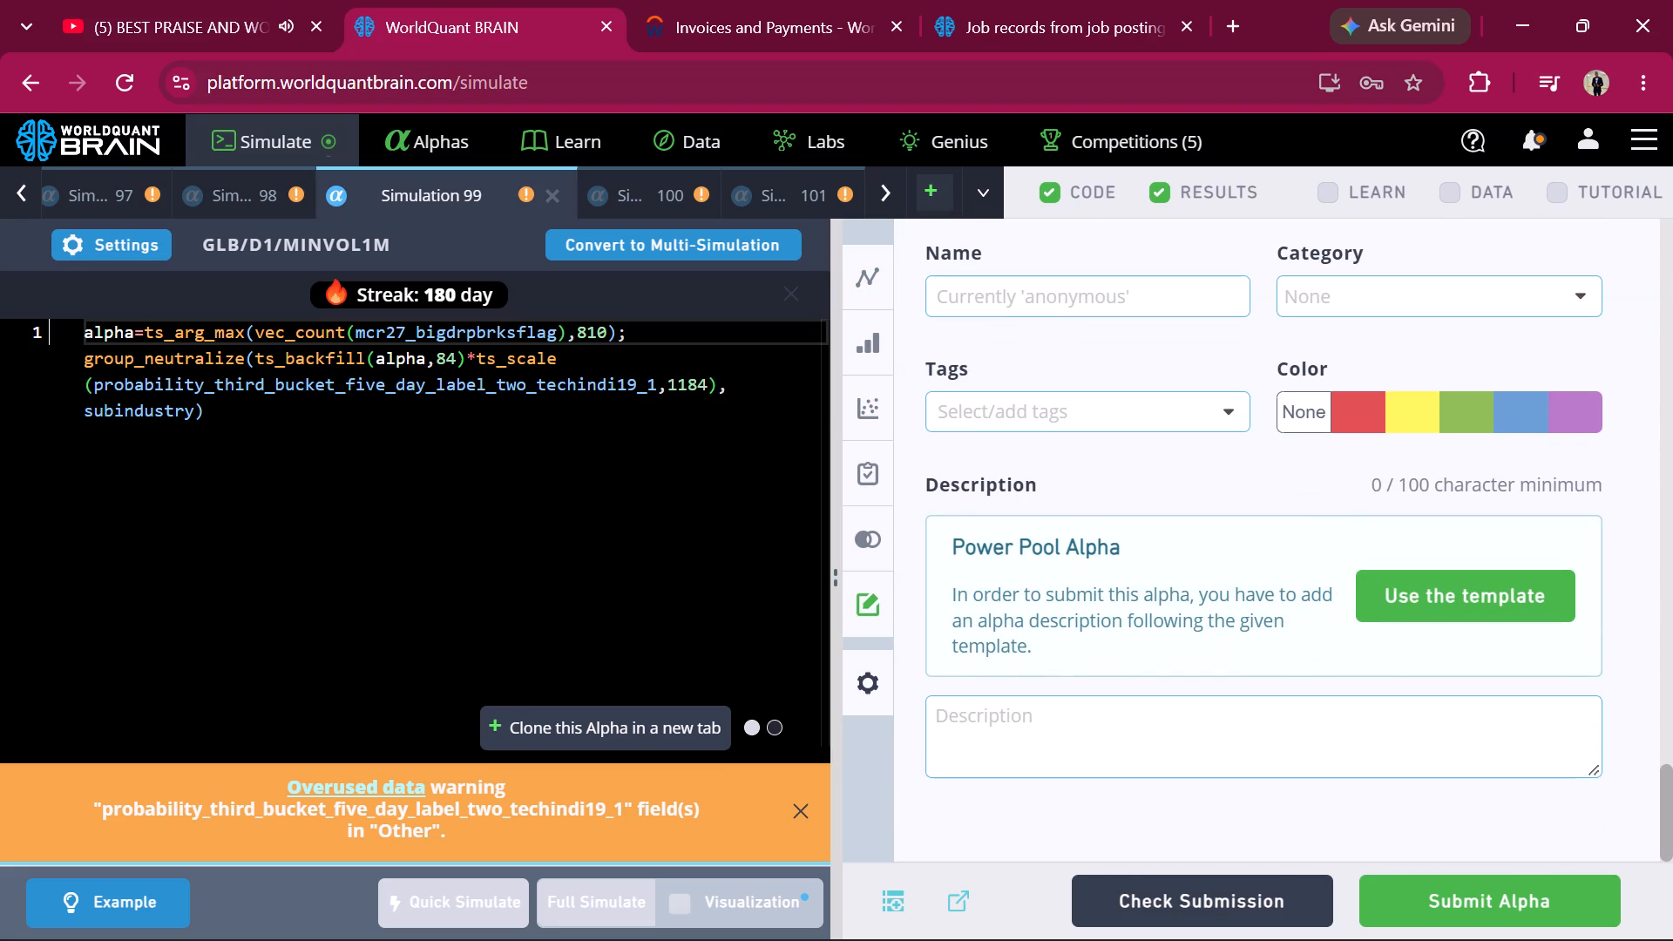
triple_click(212, 413)
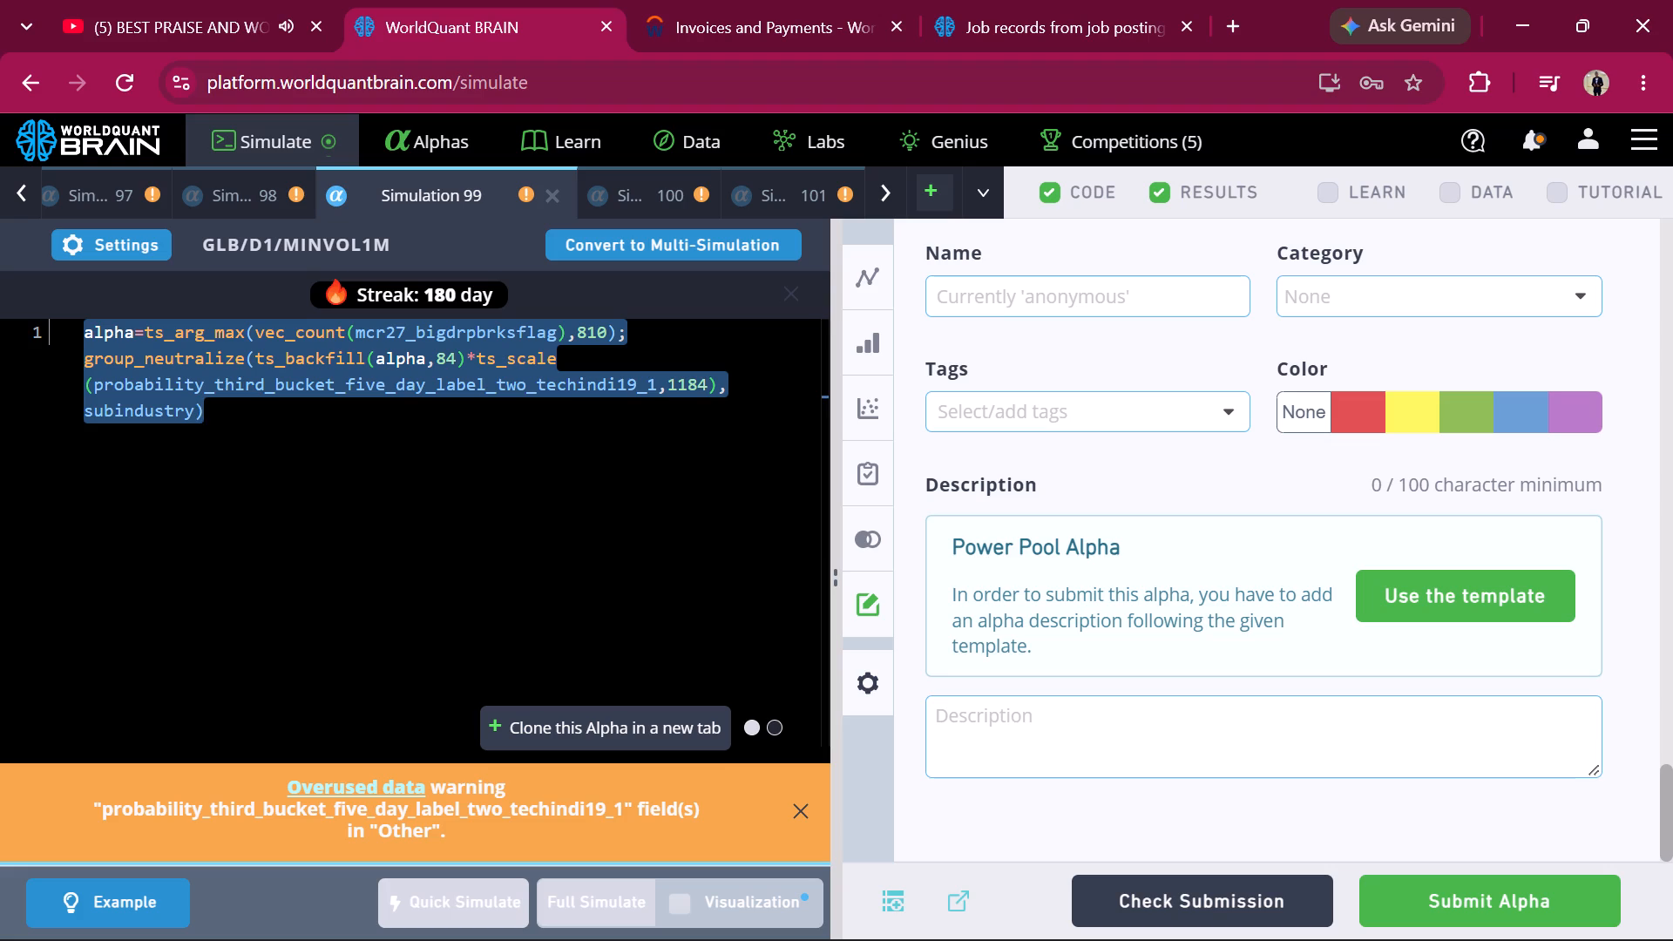
key("ctrl+c")
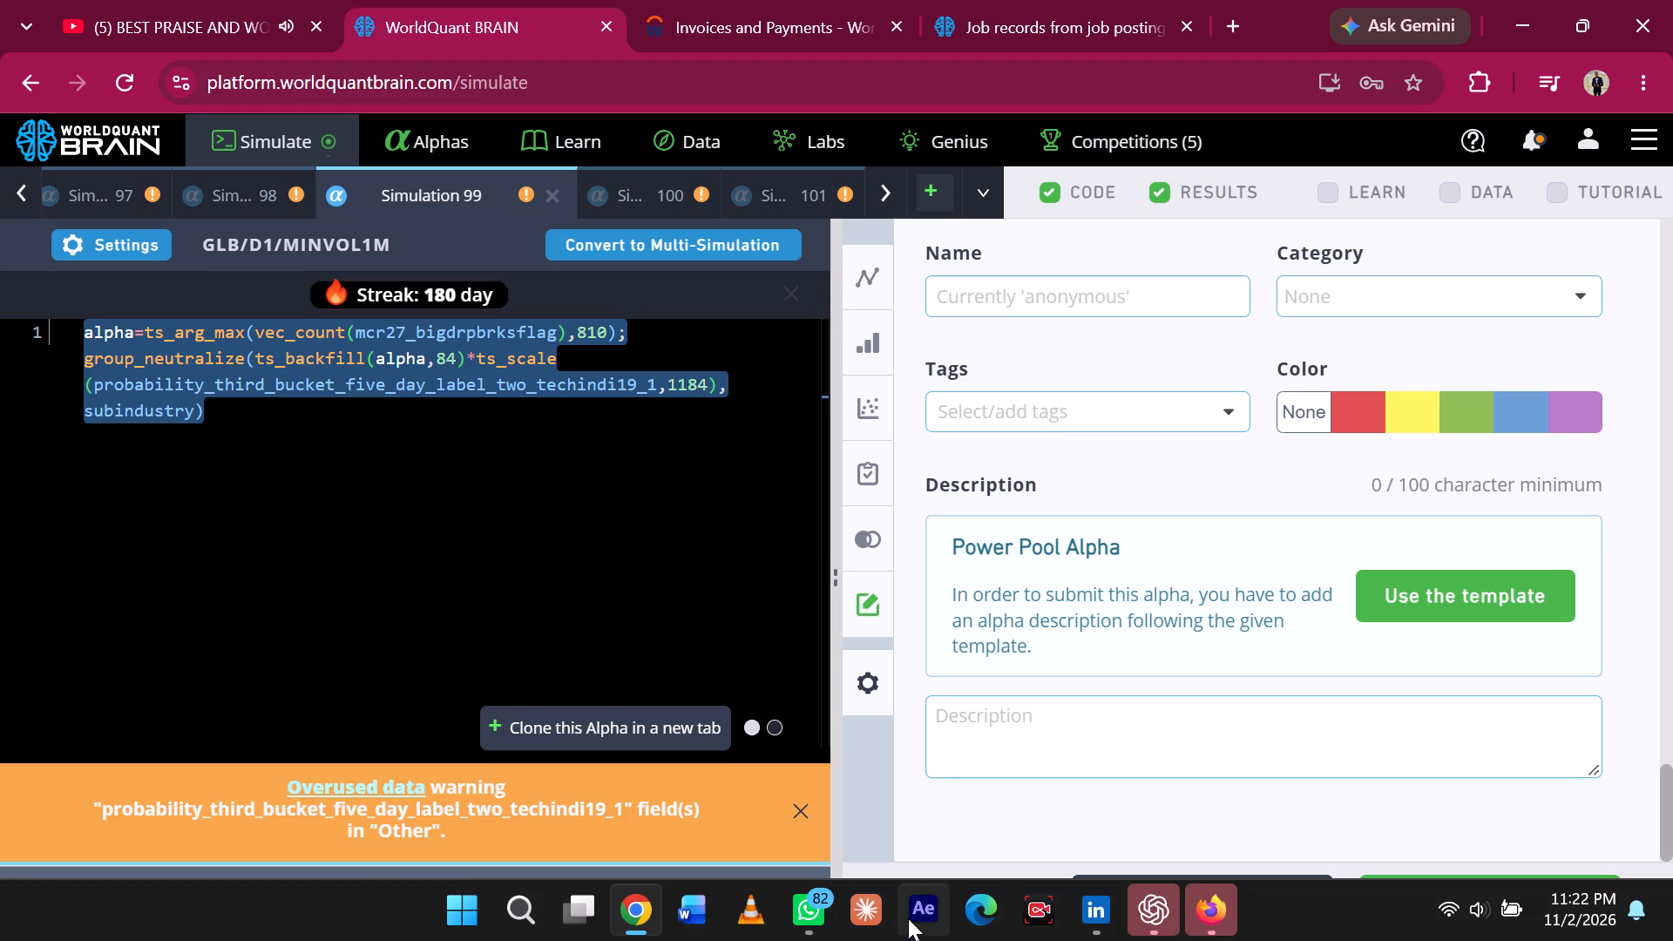
left_click(1172, 908)
left_click(843, 544)
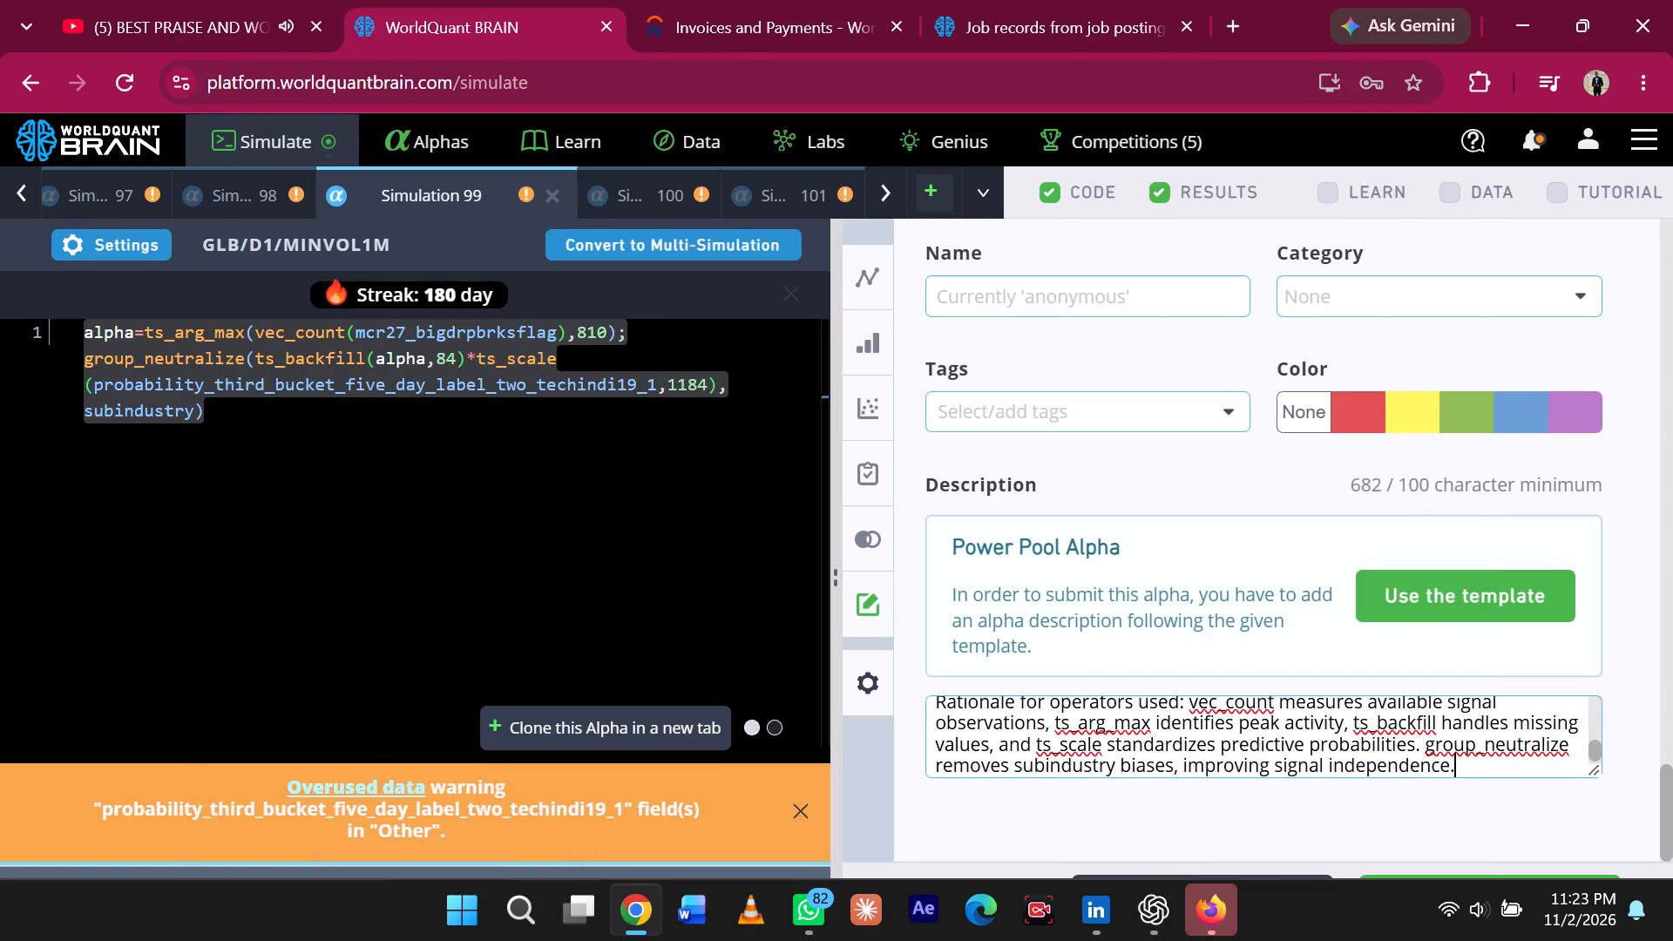
Remove the blank lines before the Rationale for operators used and Rationale for data used sections in the description.
scroll(1066, 731, "up", 1)
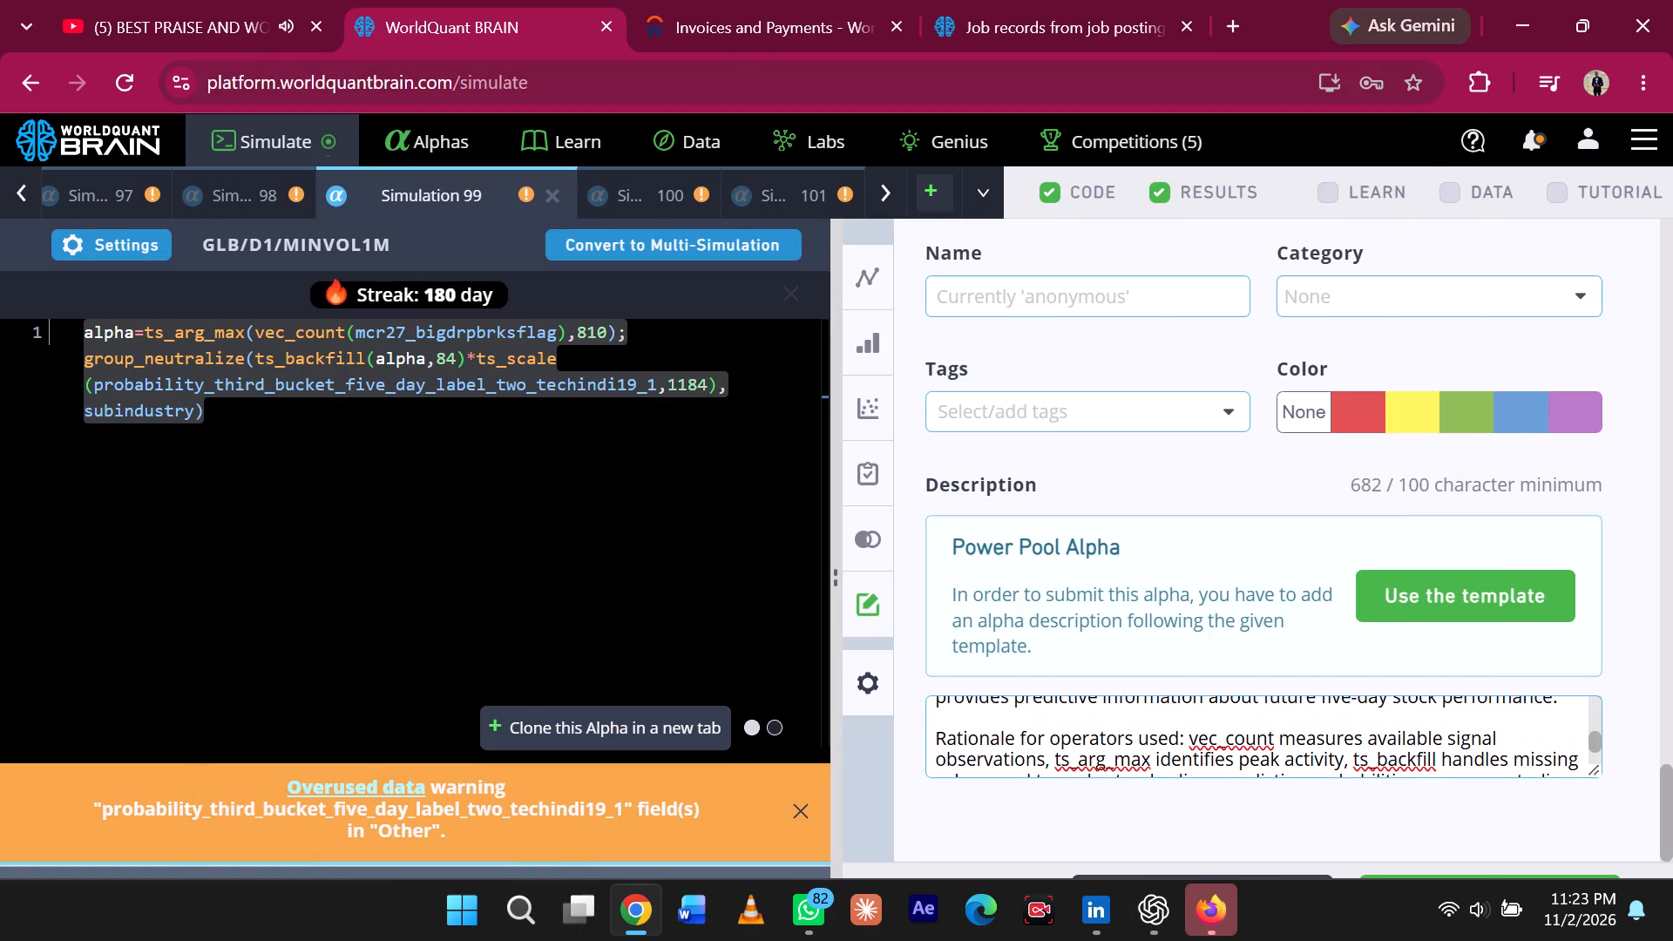
left_click(936, 735)
key("BackSpace")
scroll(936, 735, "up", 1)
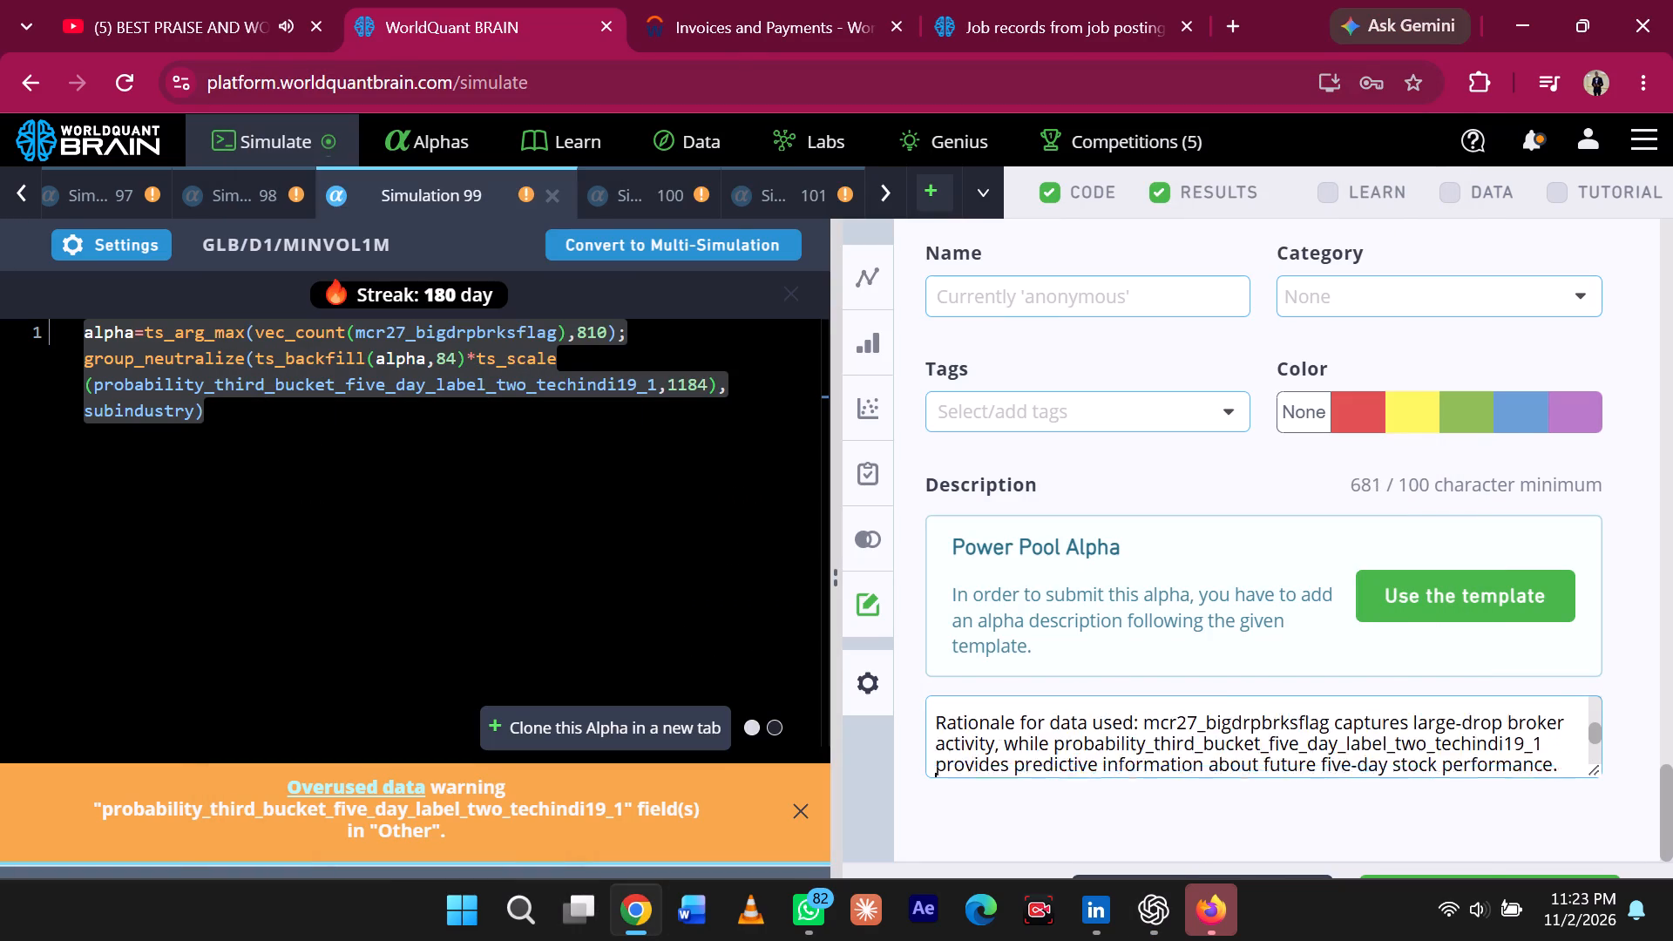
scroll(936, 735, "up", 1)
left_click(936, 770)
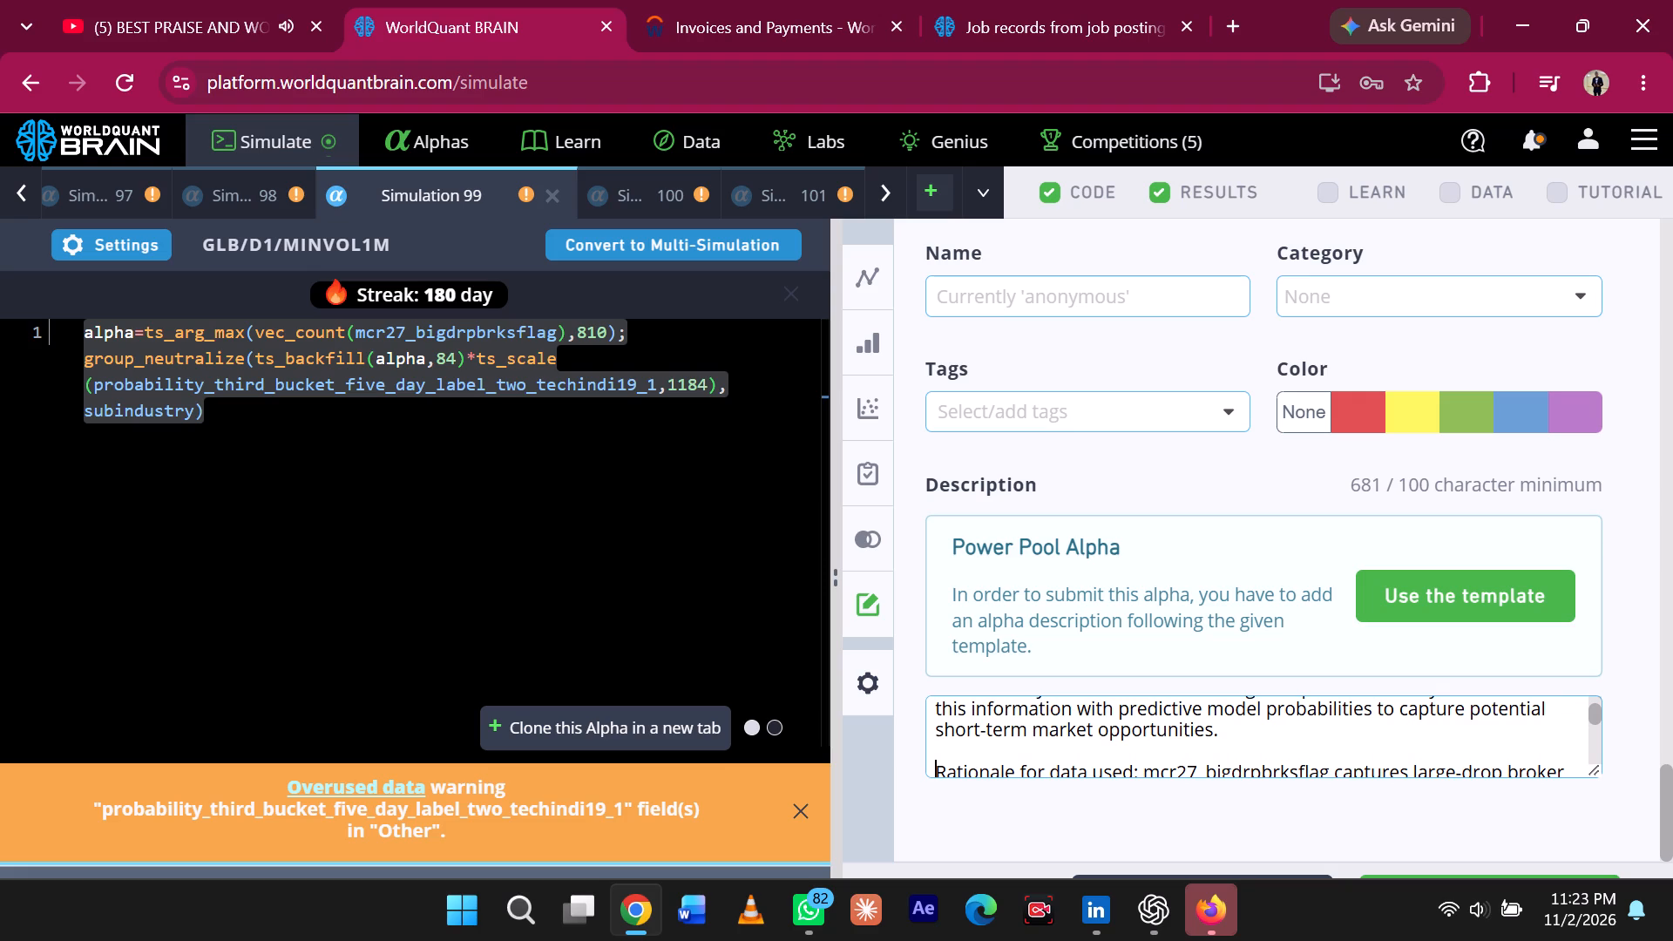
key("BackSpace")
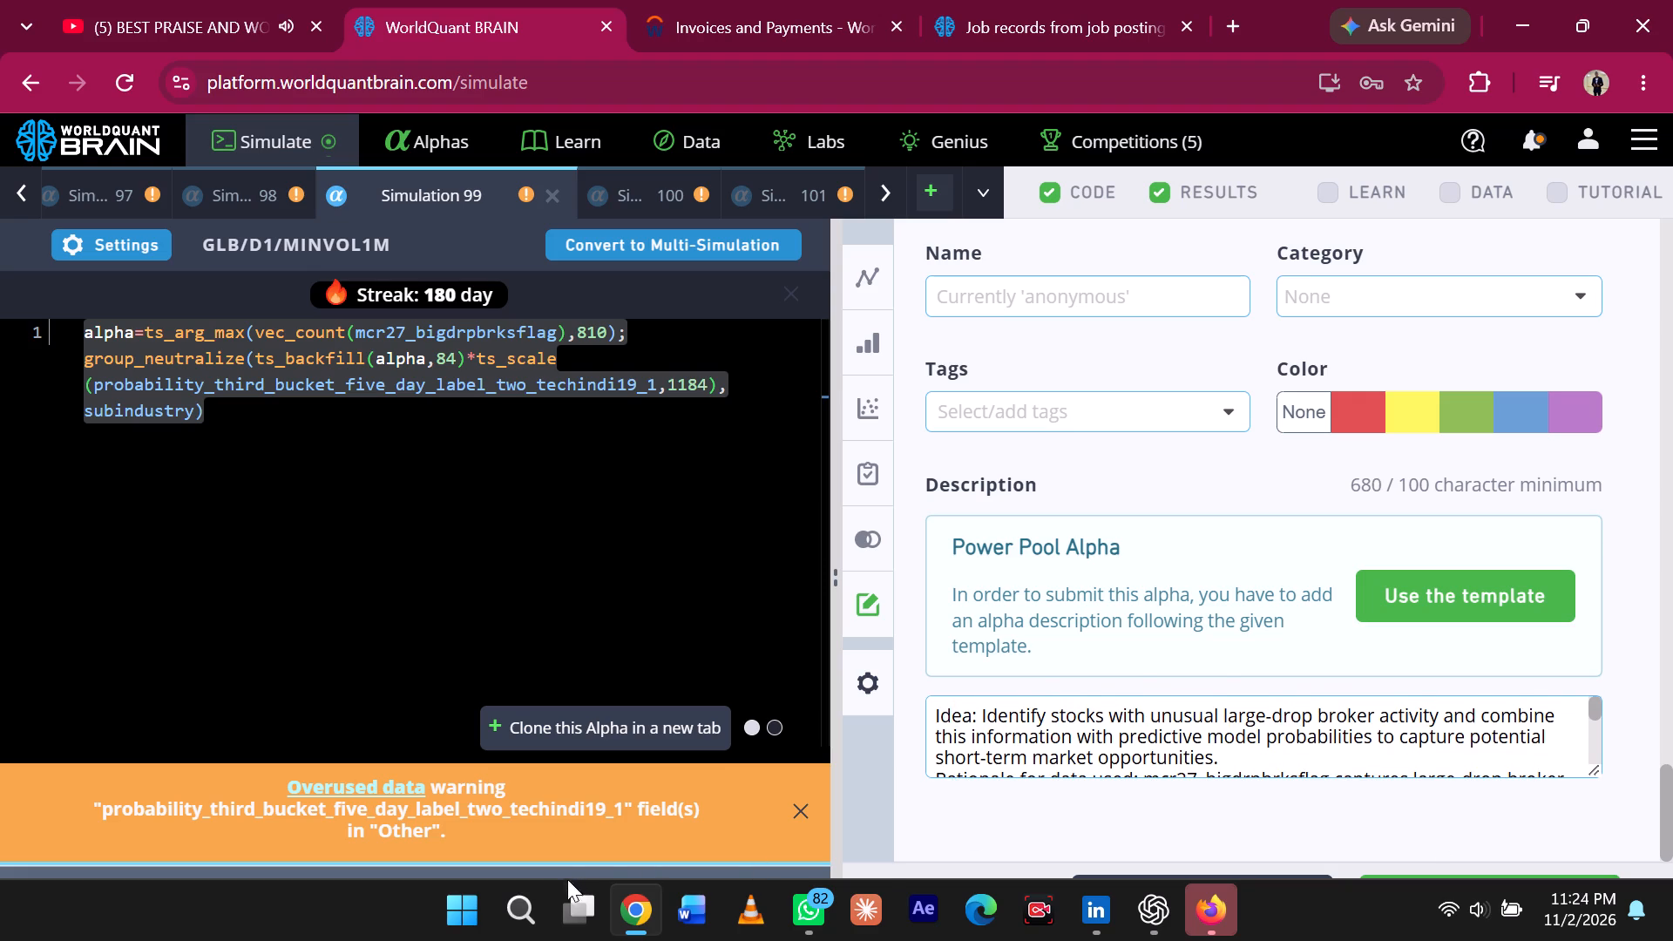
Run the submission check on Simulation 99 and expand the FAIL group in its IS Testing Status.
left_click(453, 923)
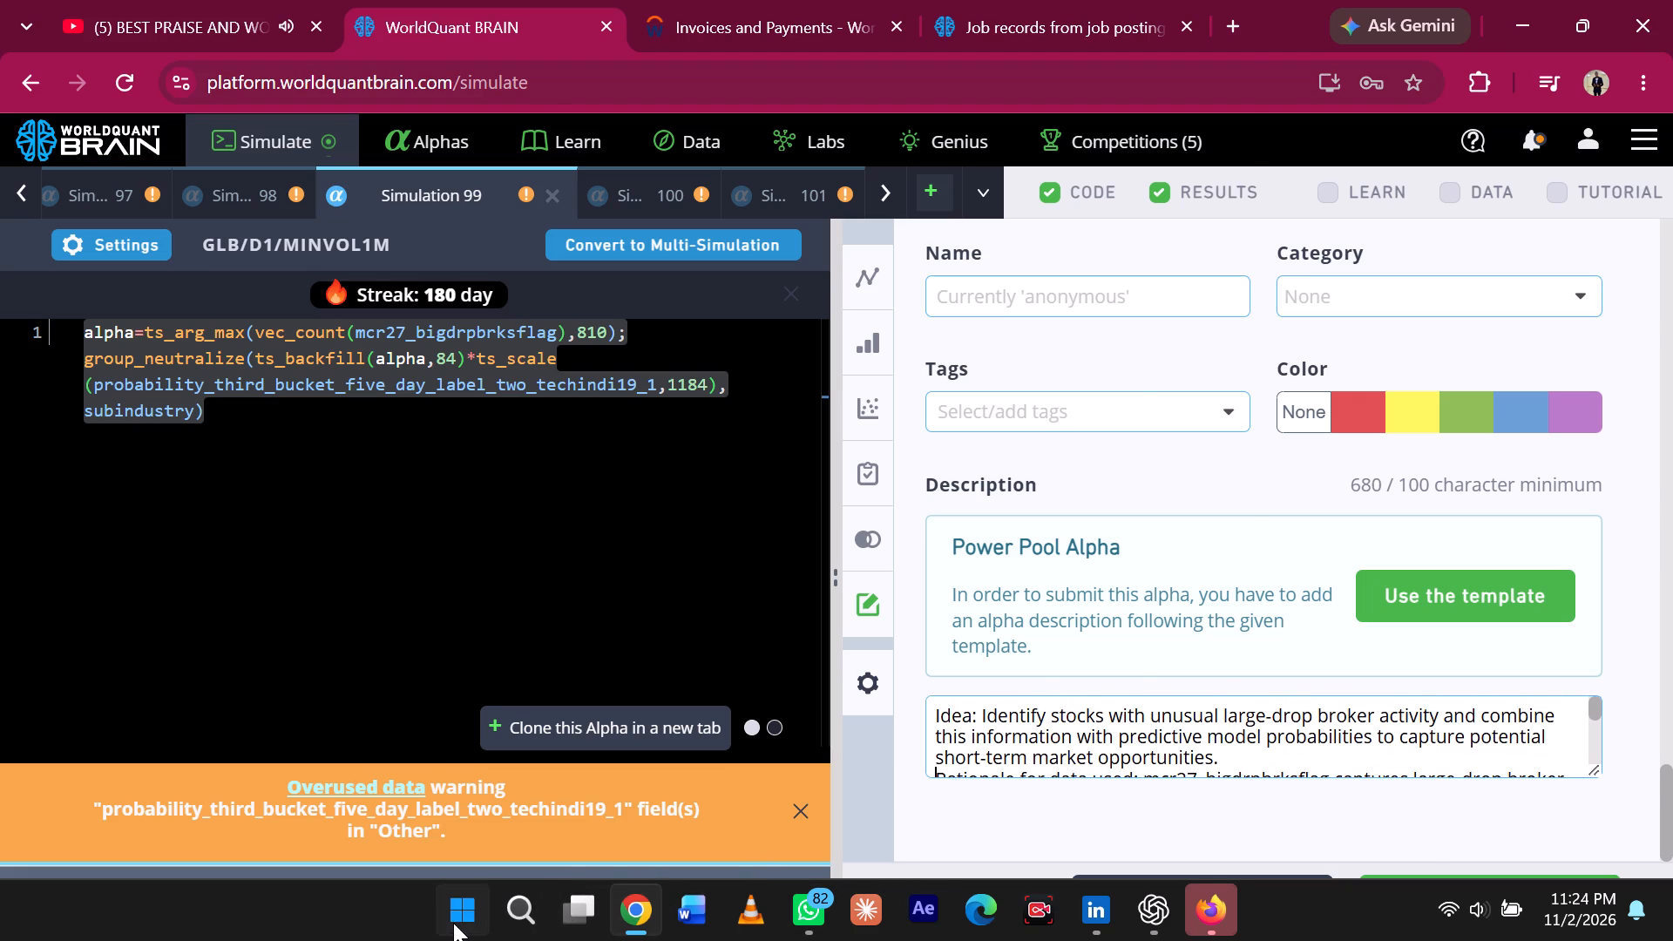
left_click(453, 923)
left_click(1139, 895)
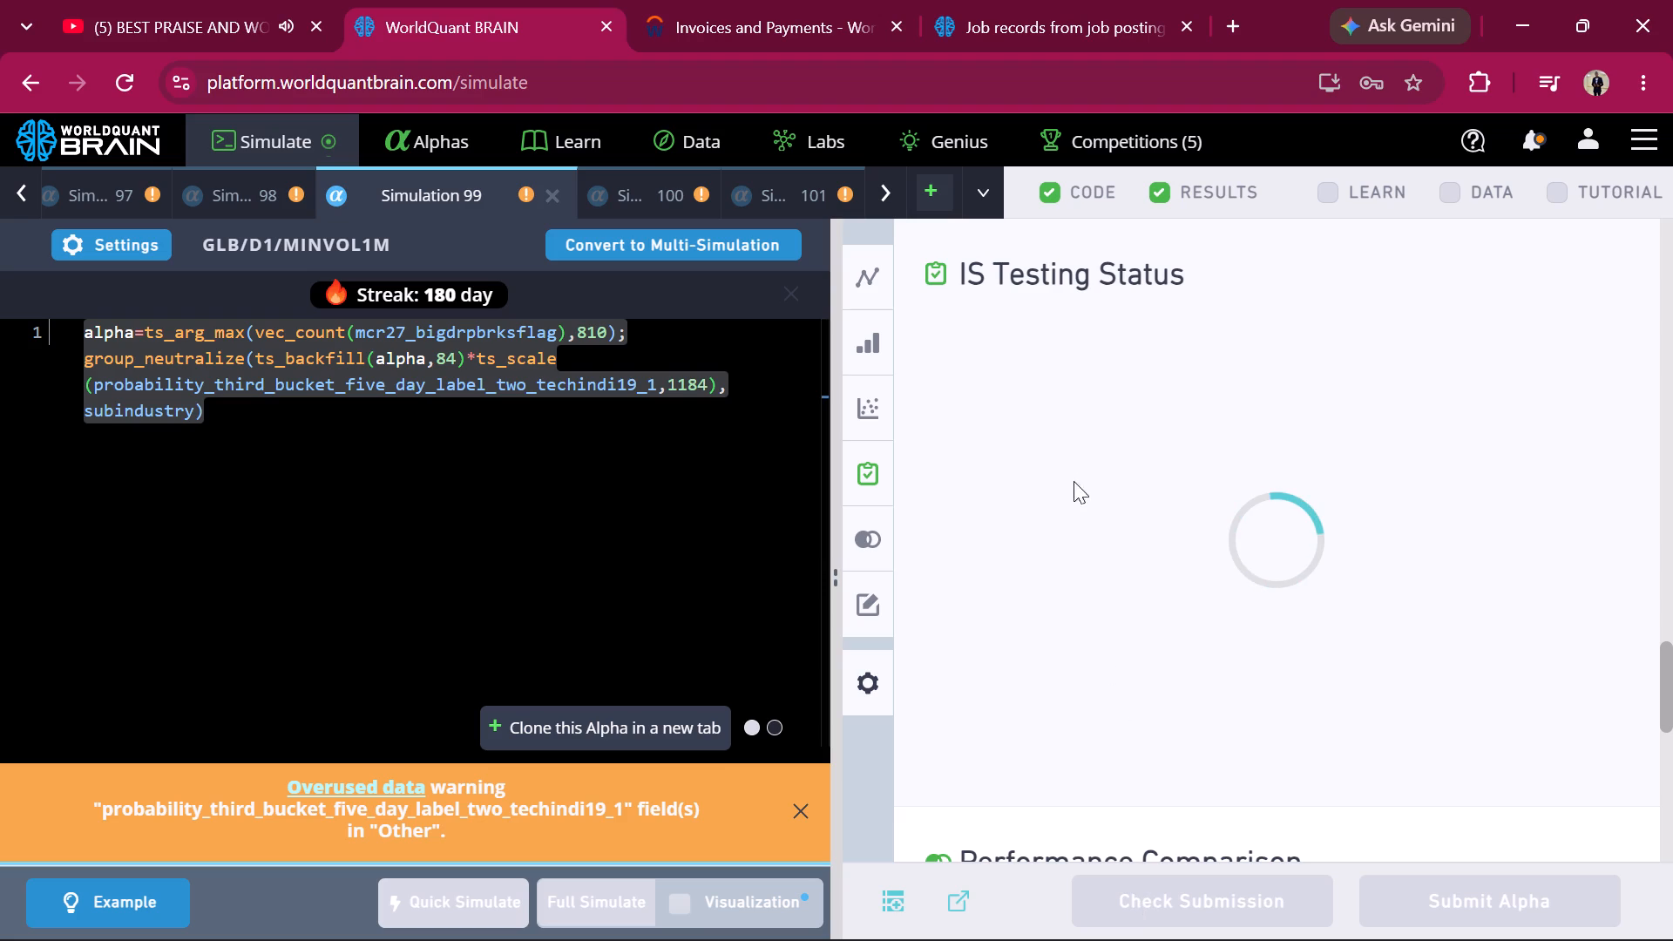
left_click(1054, 413)
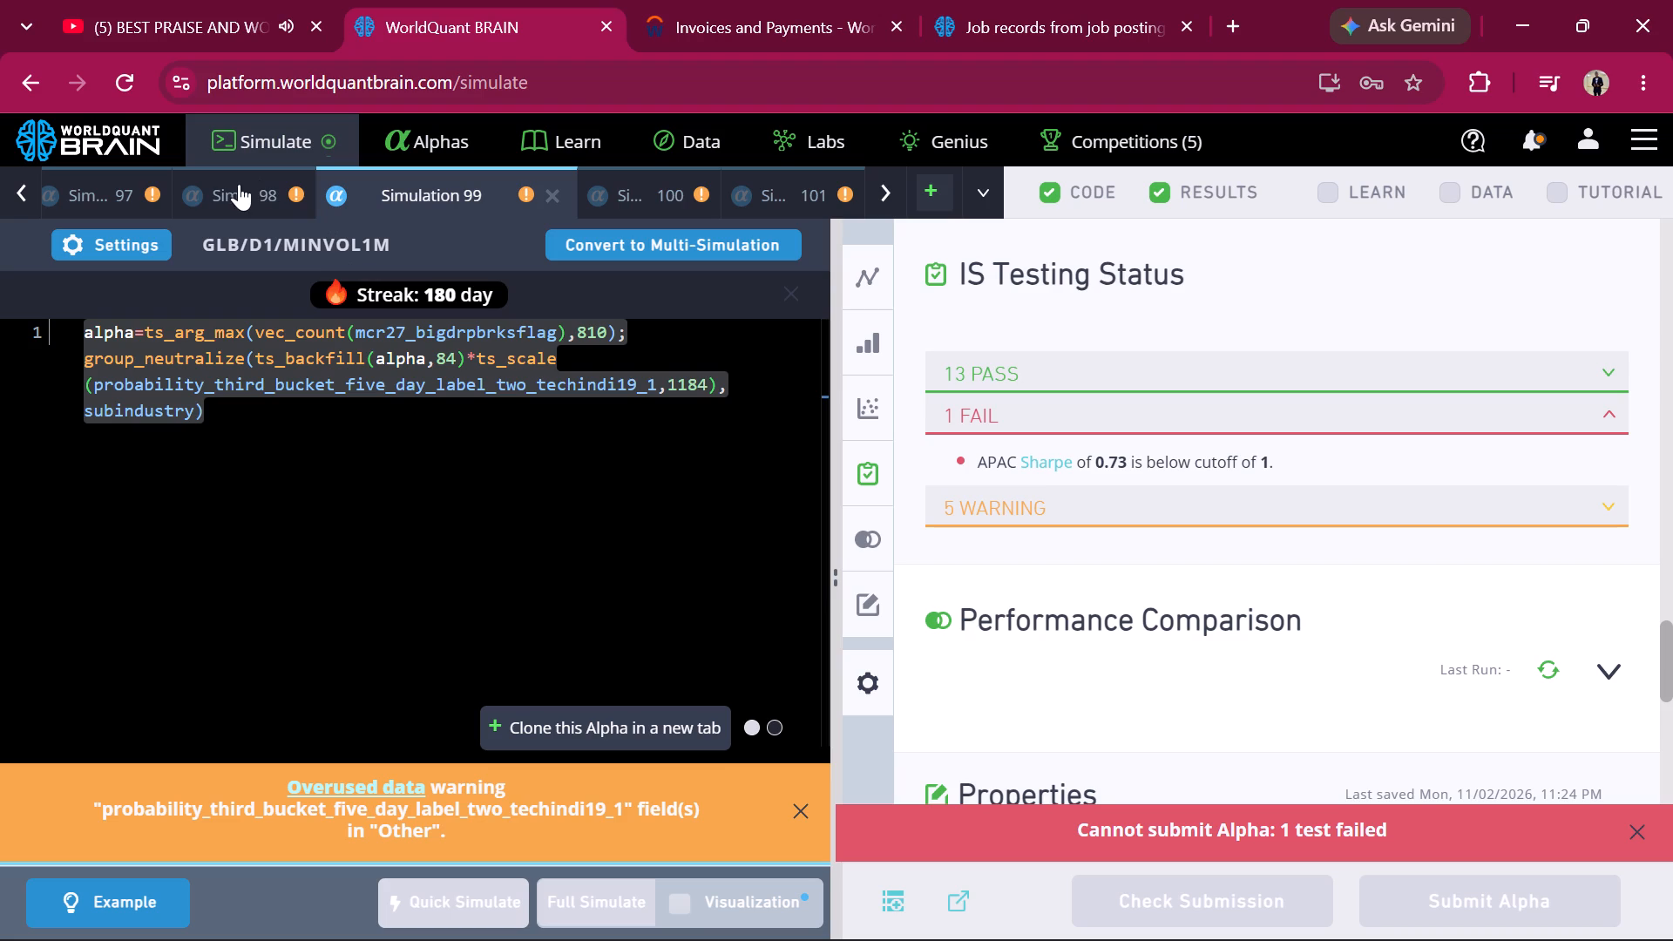
Review Simulation 97's correlations, testing status, regional aggregates and IS-period summary with its yearly table.
left_click(121, 184)
scroll(1304, 371, "up", 2)
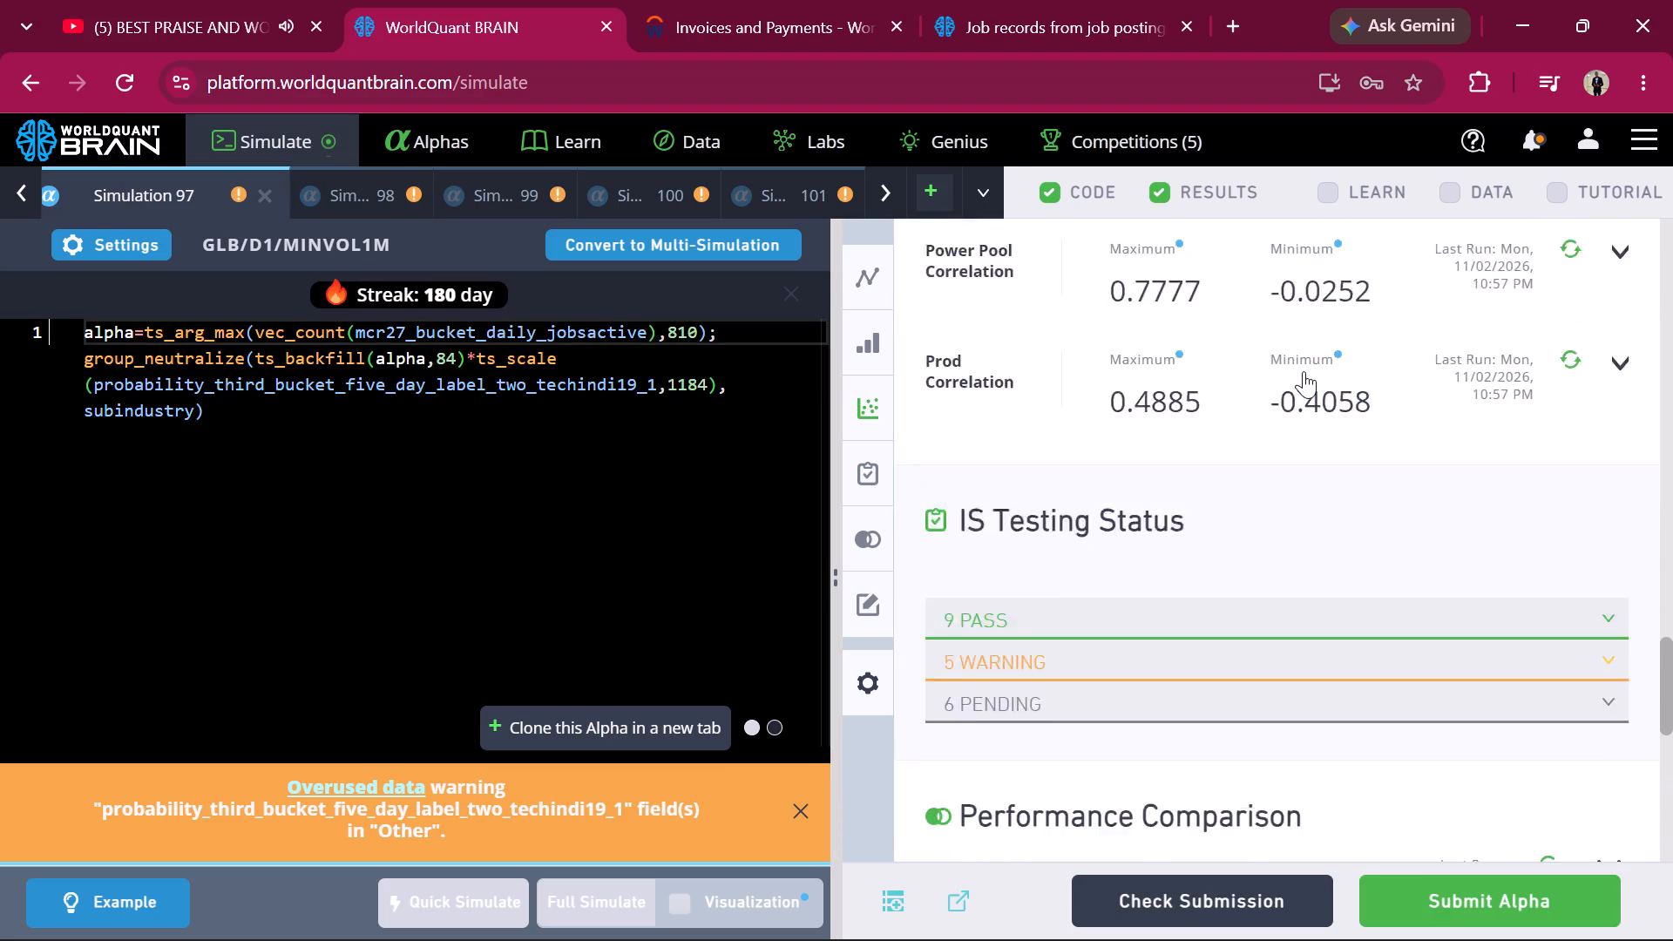
scroll(1304, 371, "up", 5)
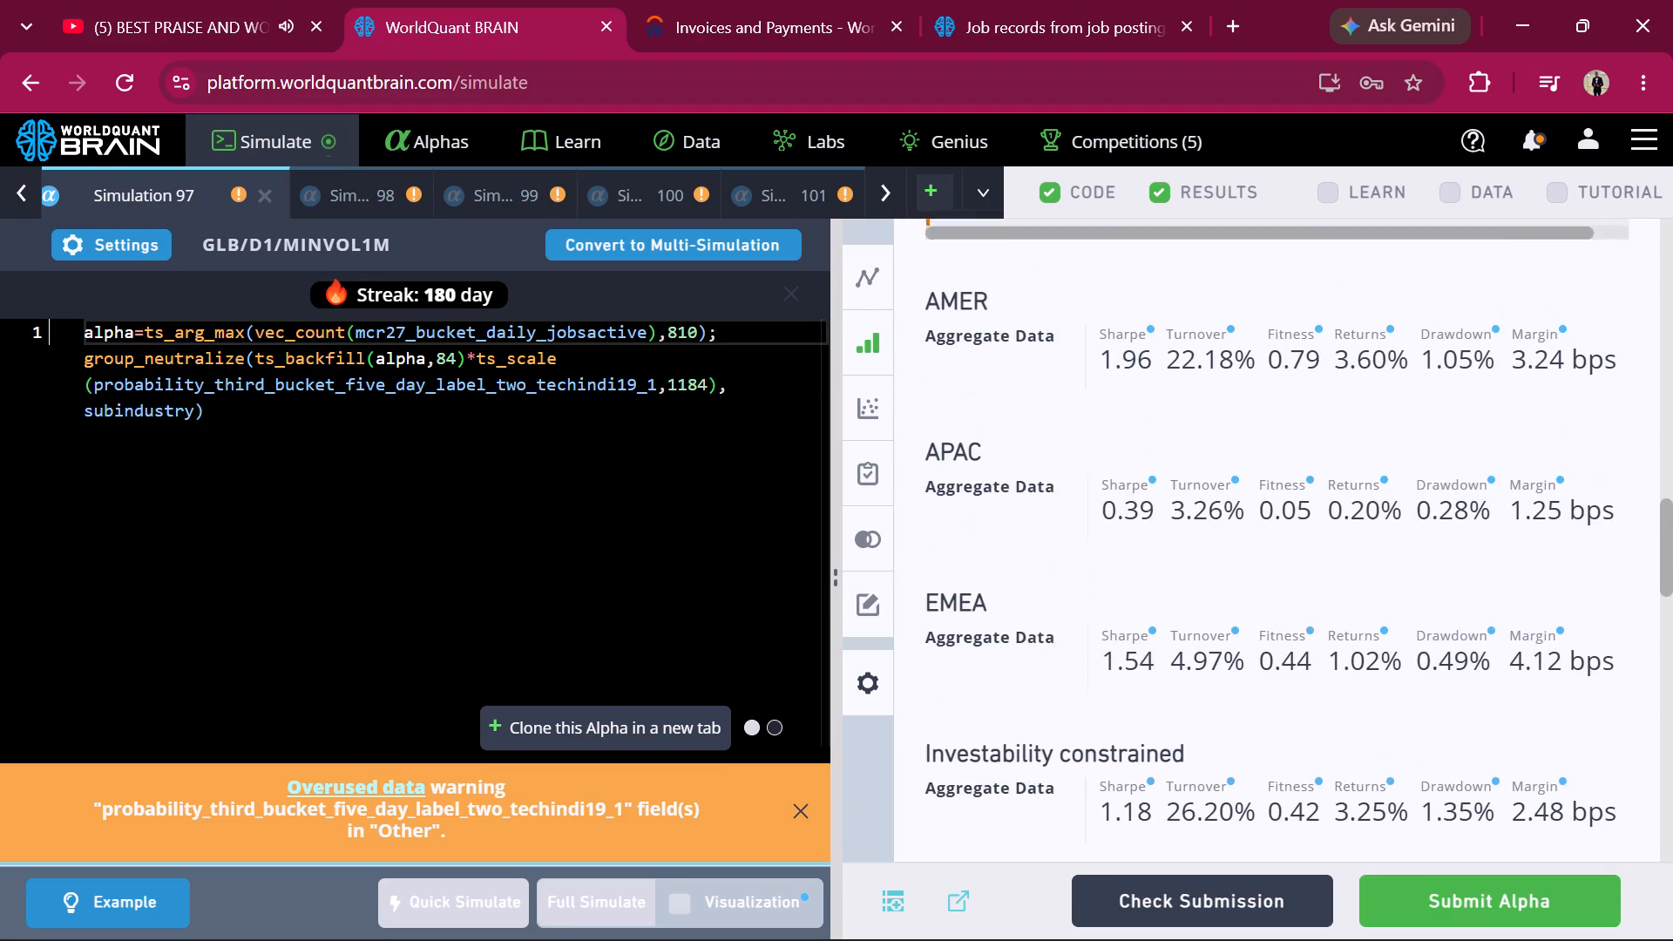
scroll(1304, 371, "up", 5)
scroll(1304, 371, "down", 3)
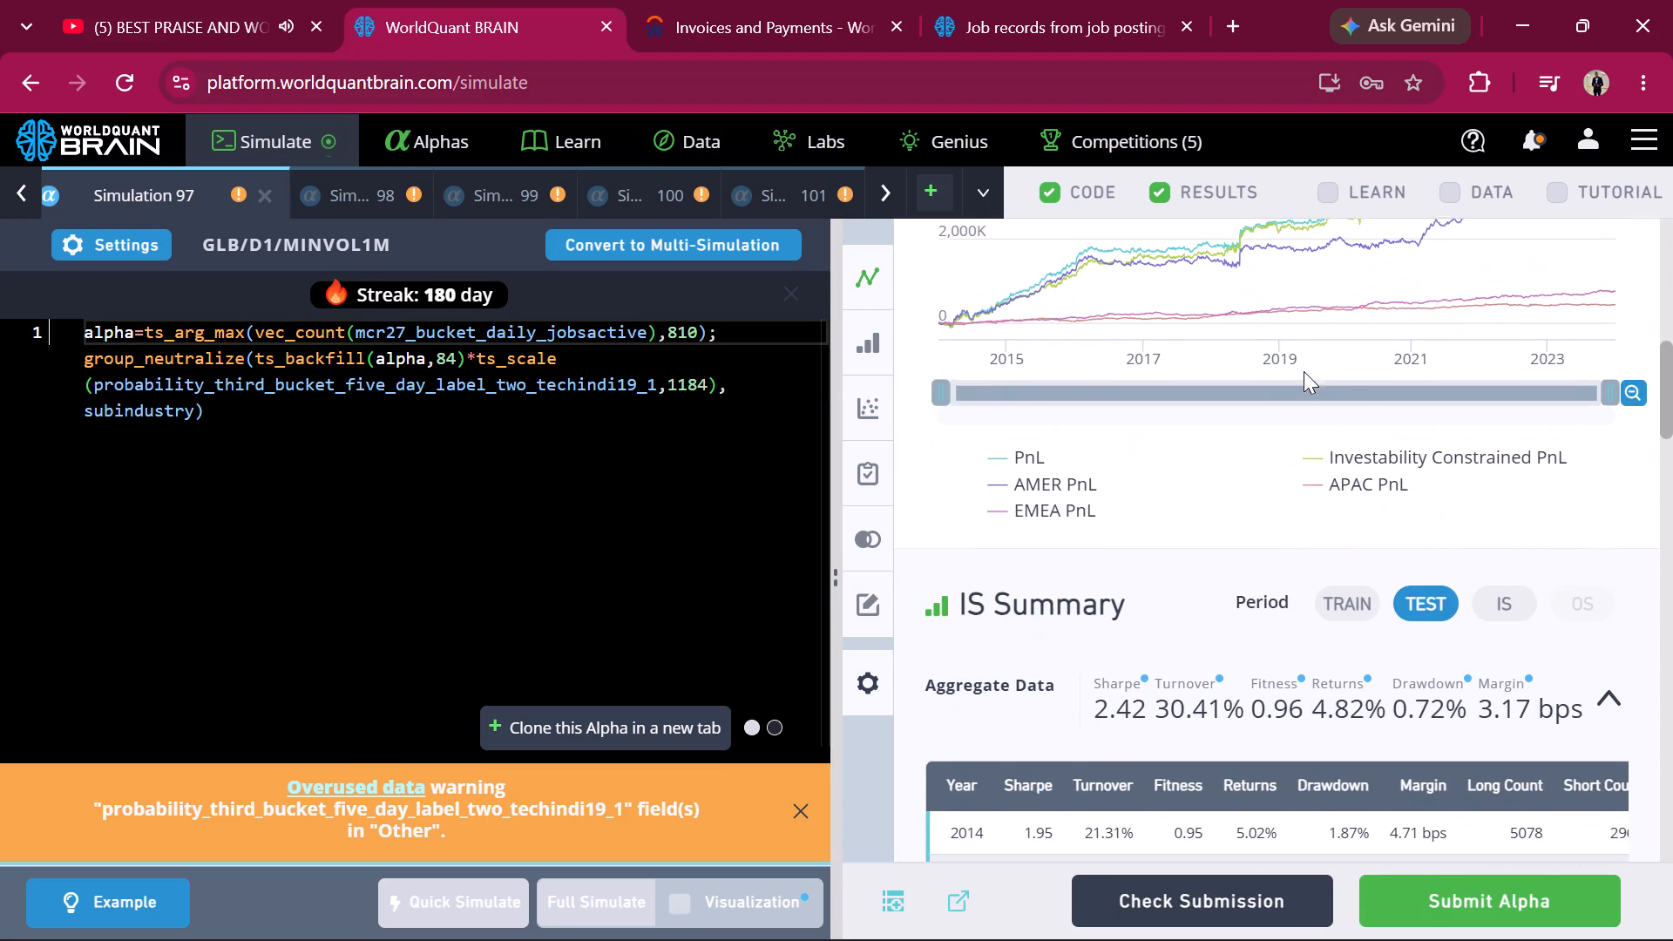
left_click(1492, 592)
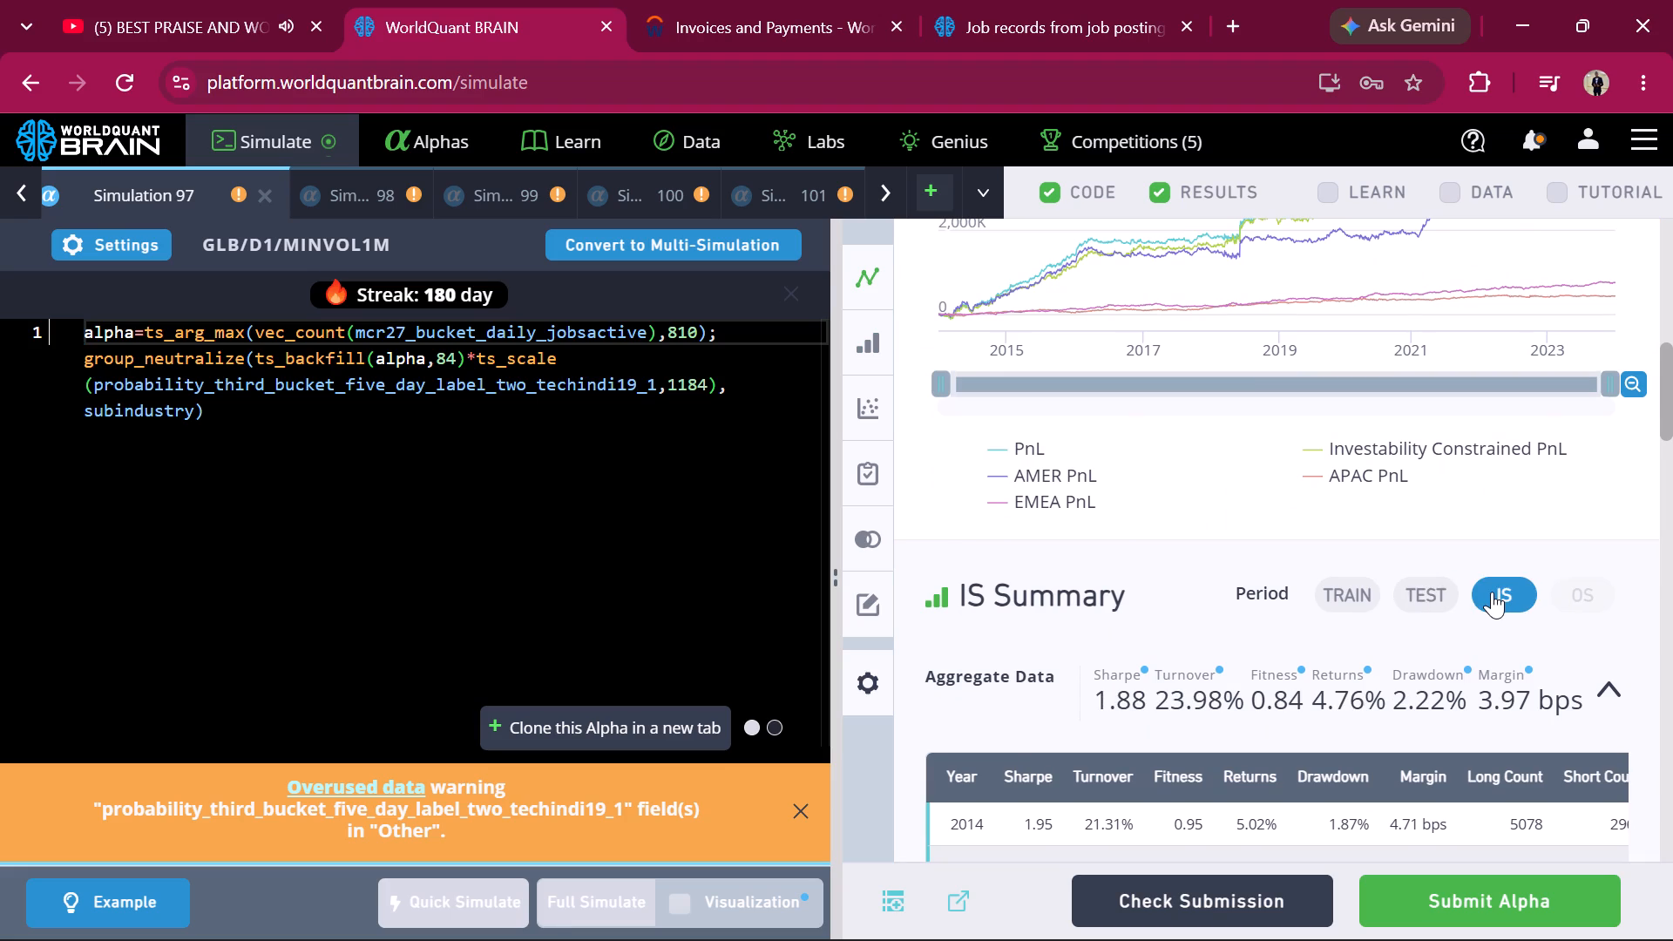
scroll(1492, 592, "down", 4)
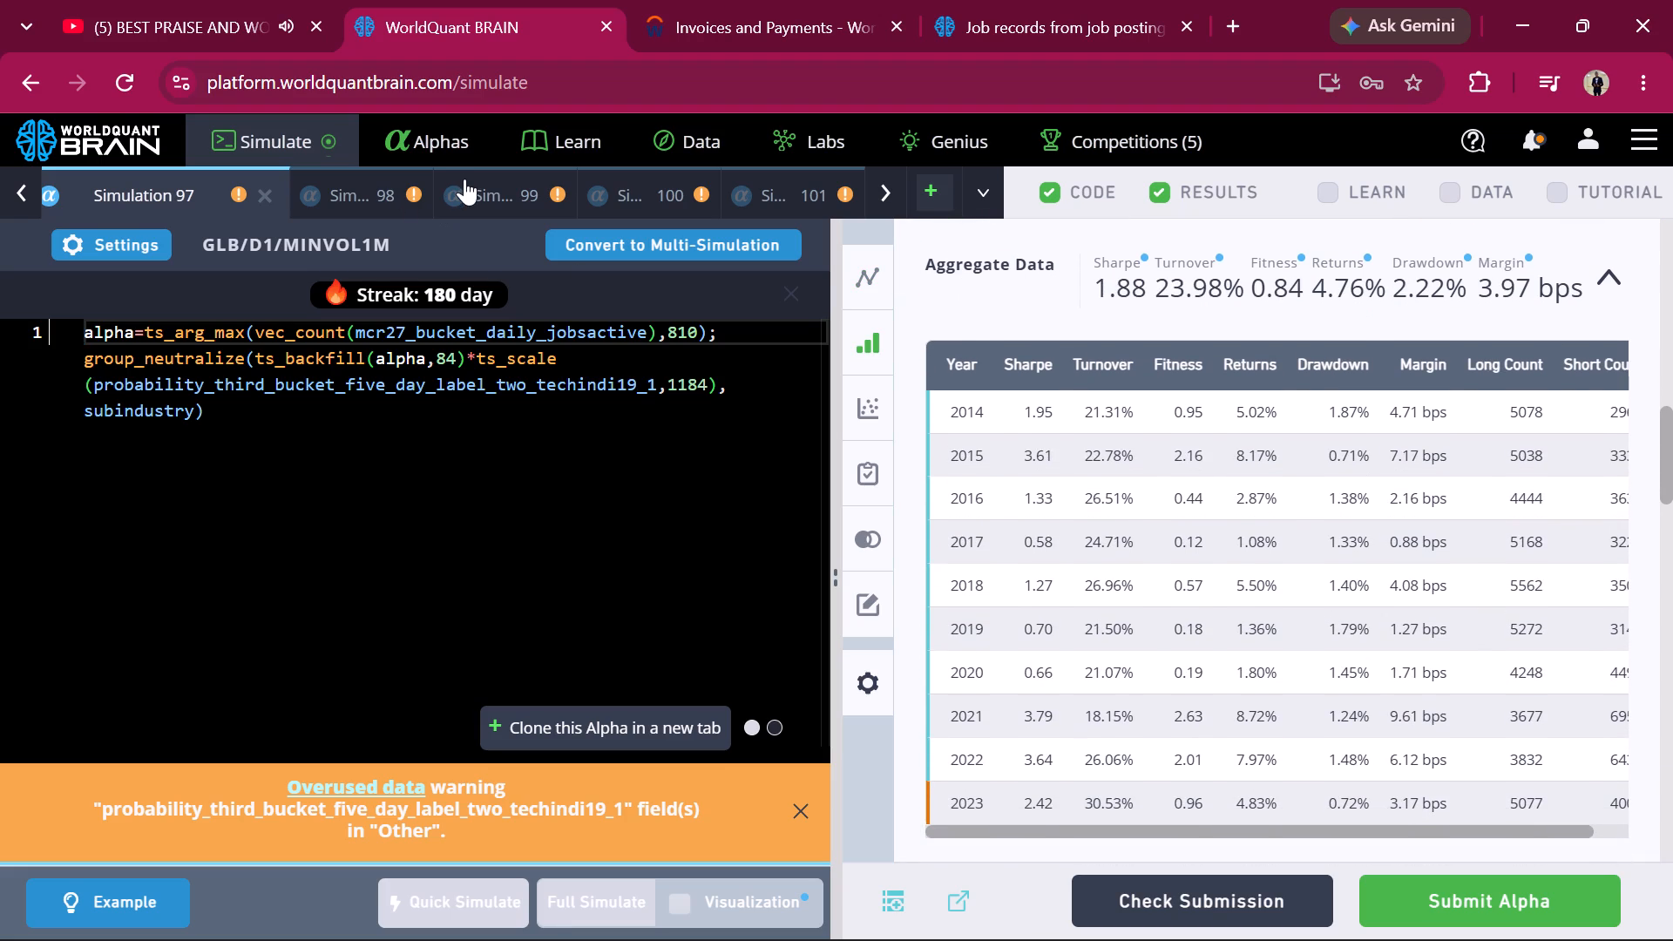
scroll(464, 179, "left", 3)
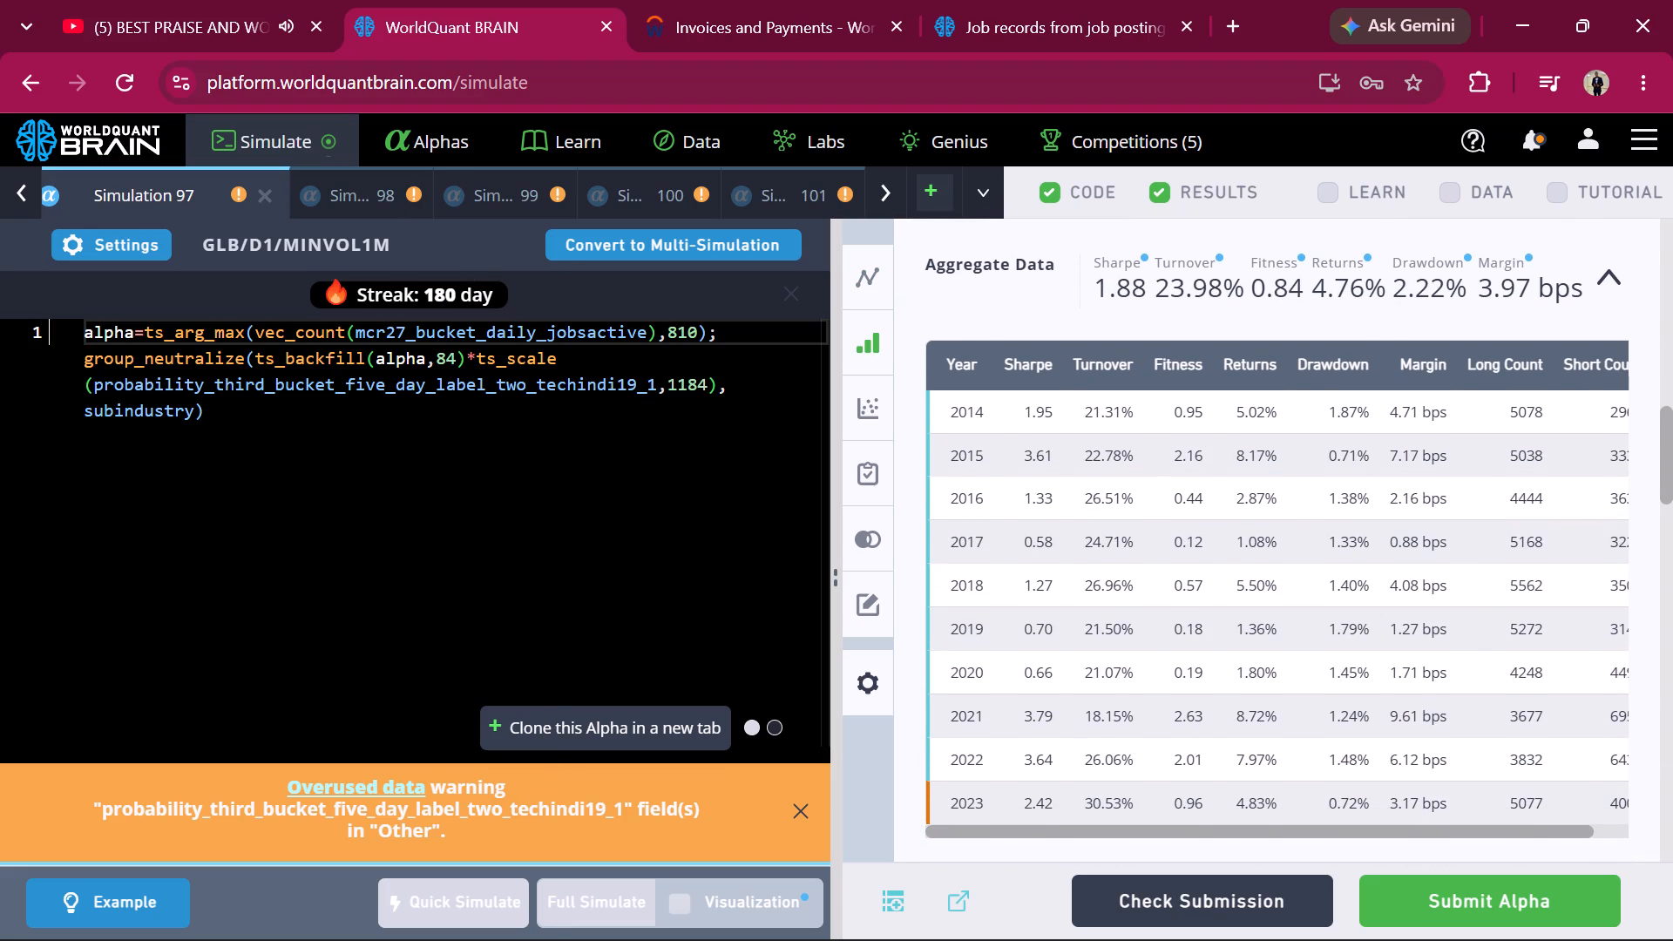
Clone Simulation 97's alpha in a new tab, set its neutralization to Crowding Factors and run a full simulation.
left_click(547, 728)
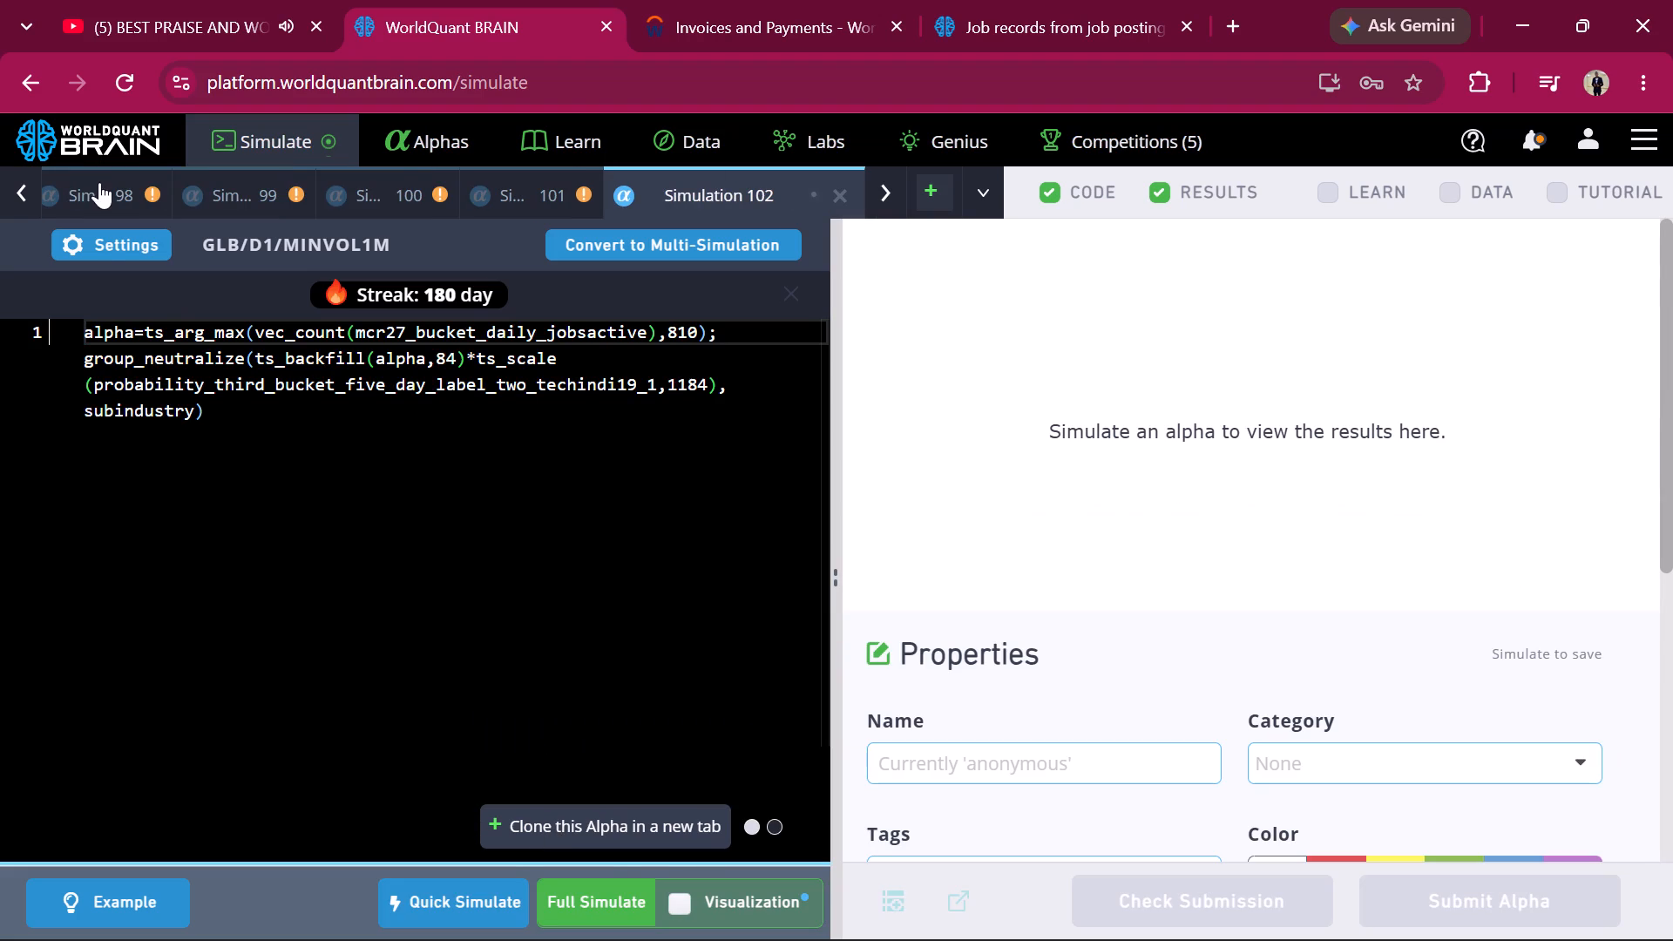
left_click(100, 242)
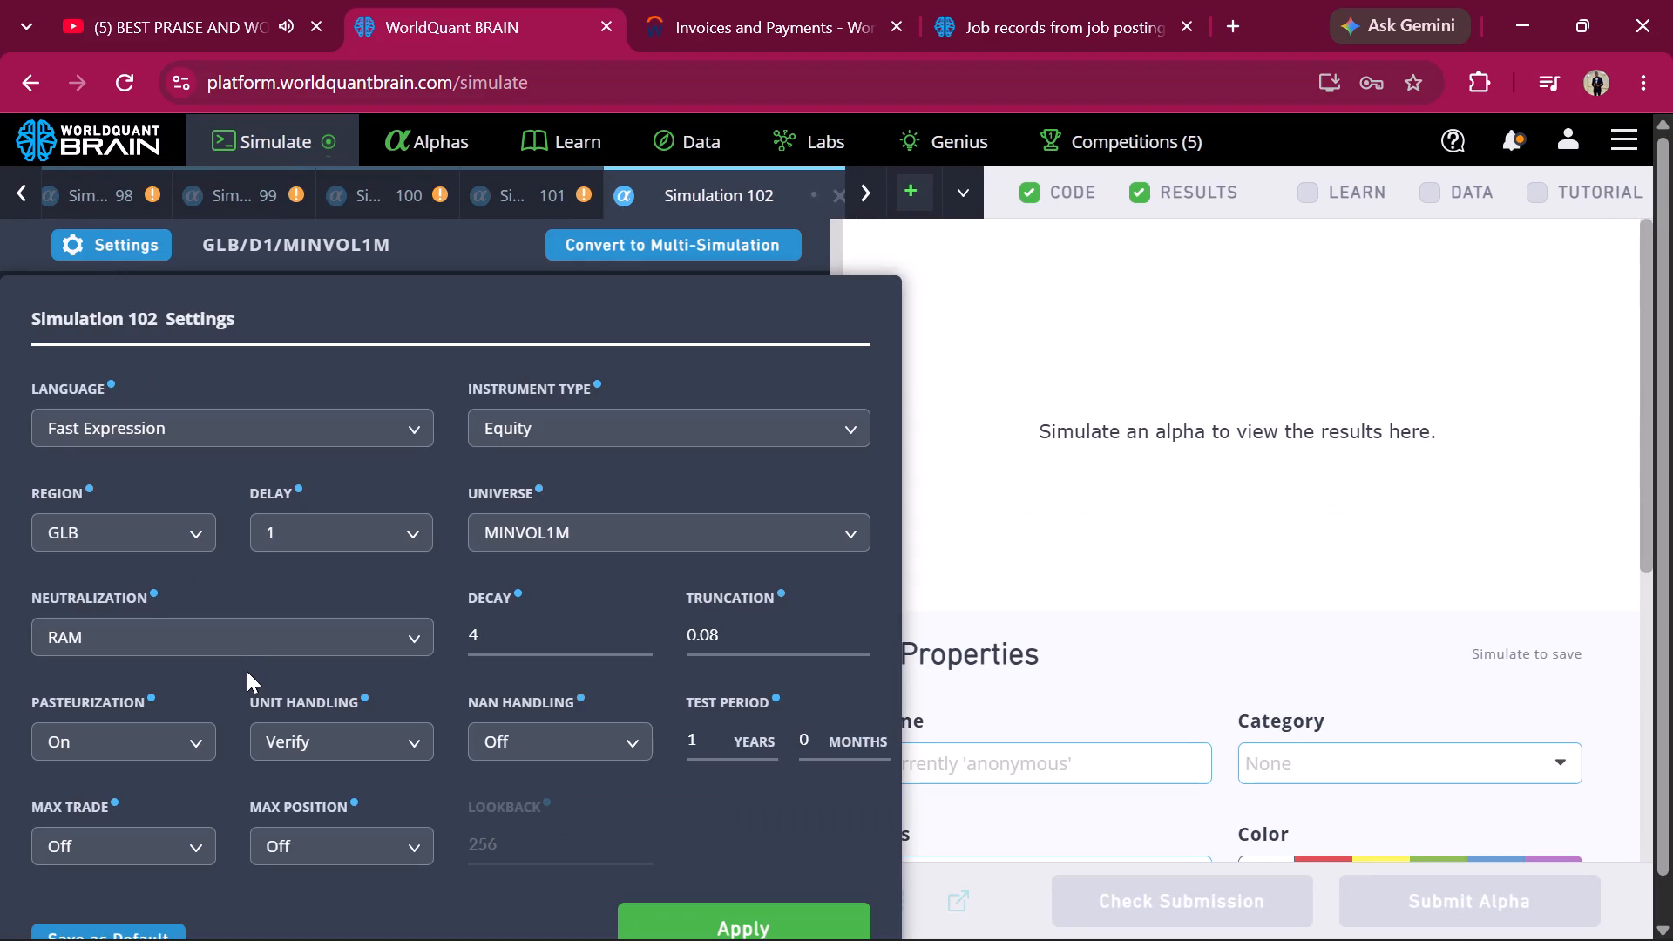
left_click(133, 626)
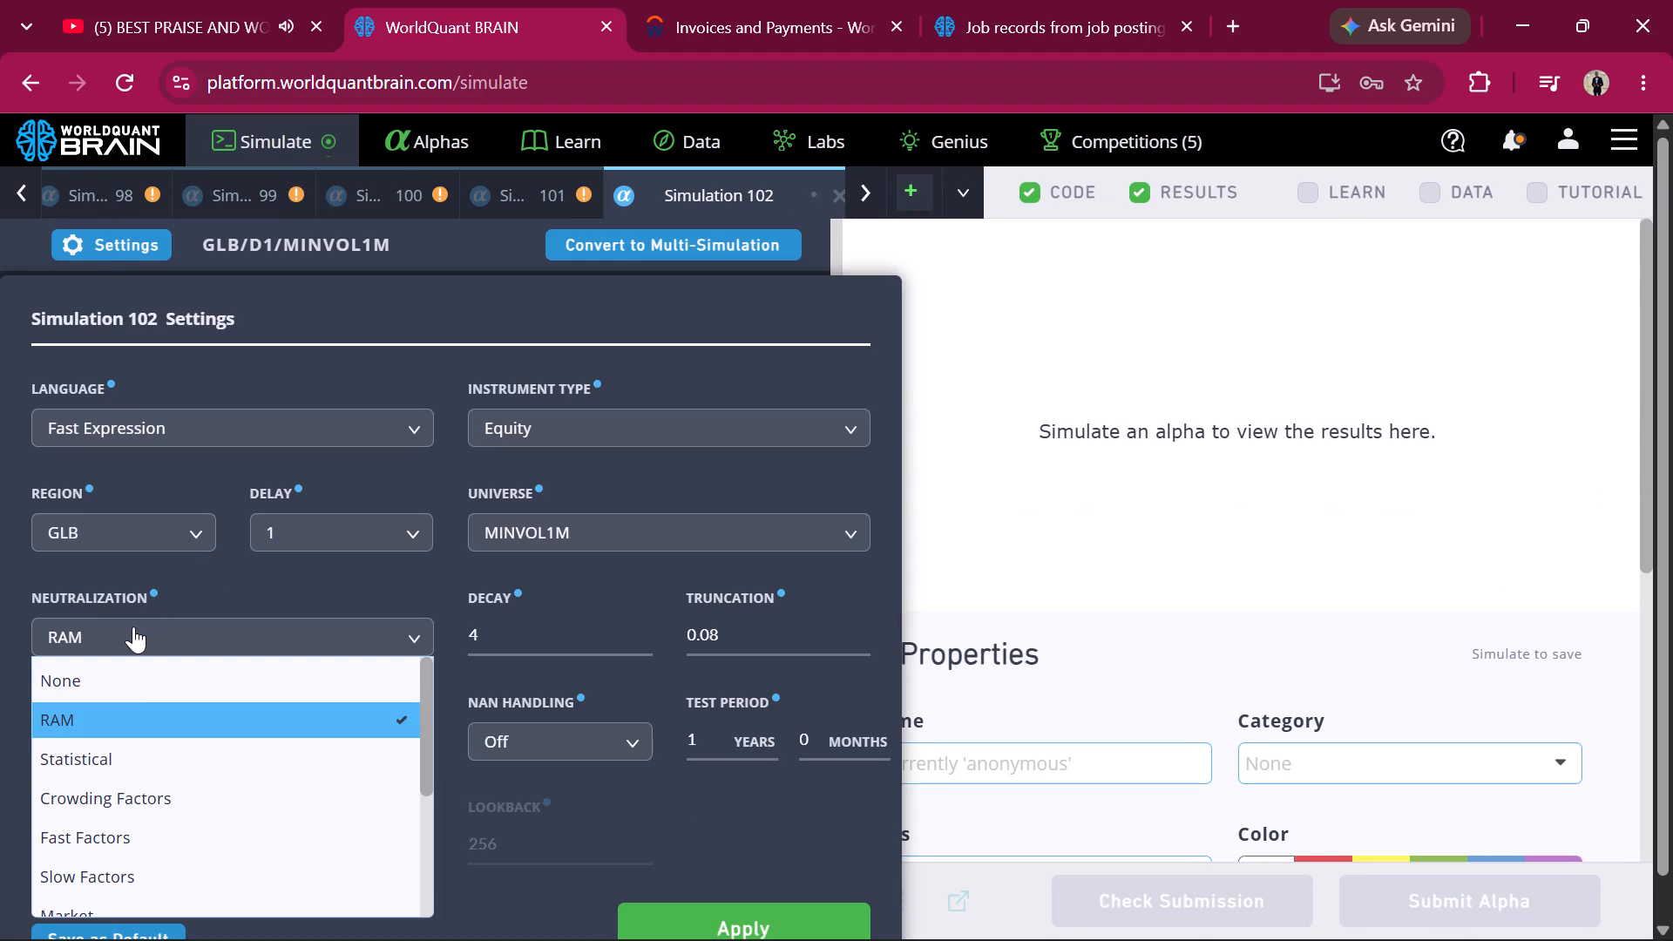
left_click(165, 789)
left_click(676, 924)
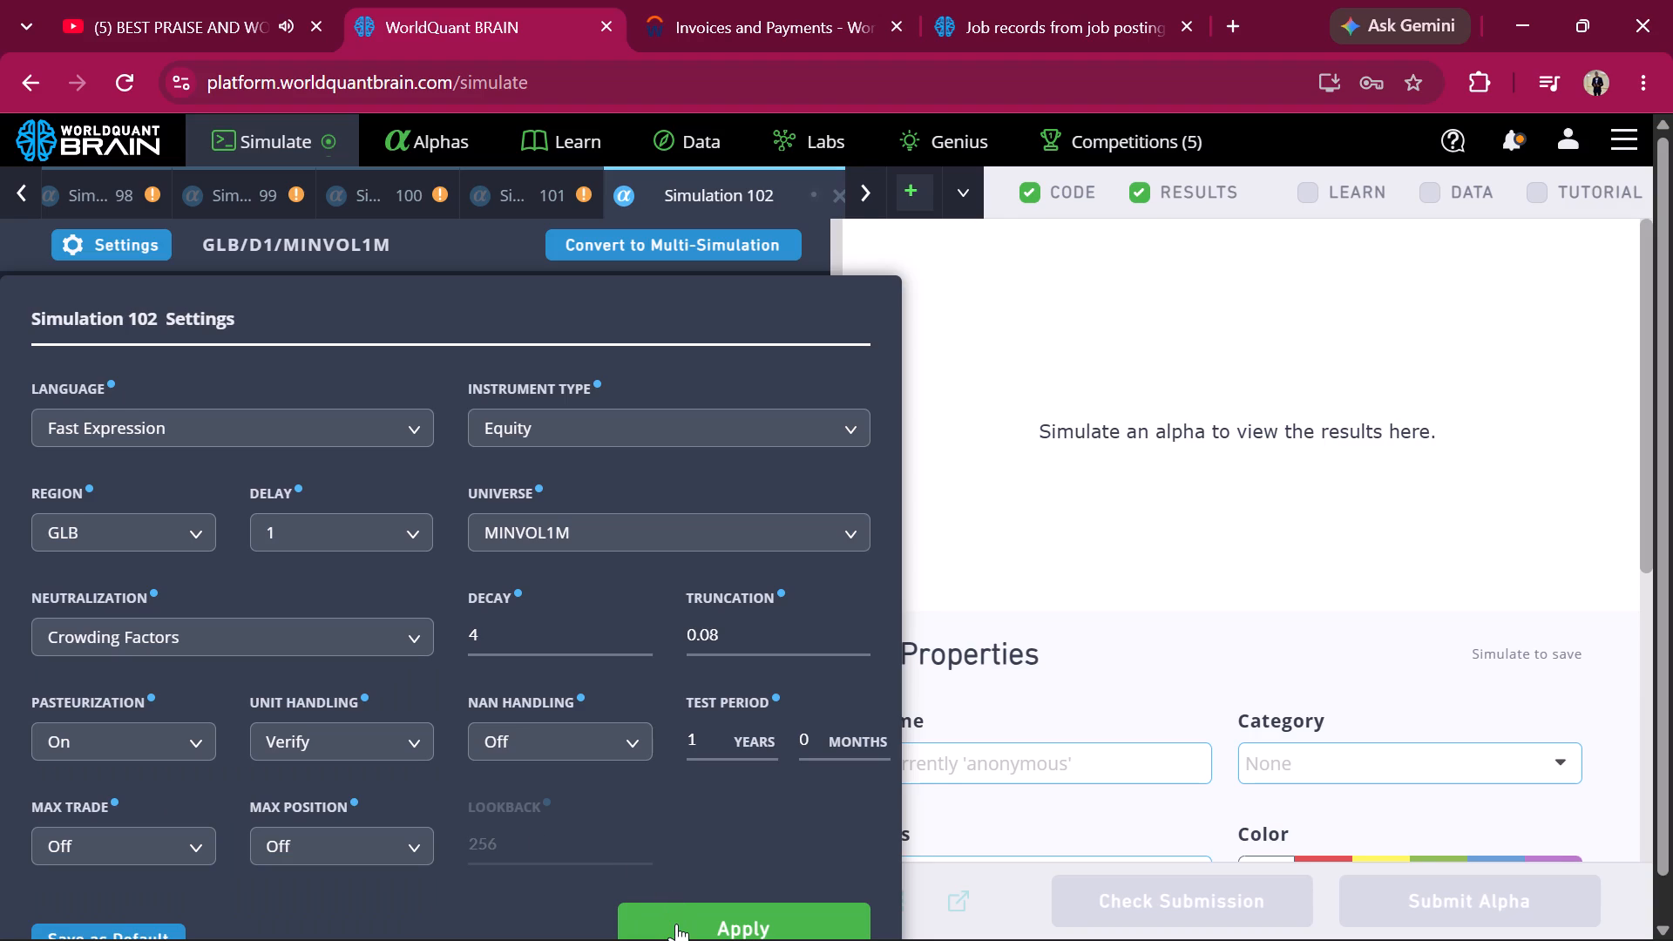
left_click(625, 898)
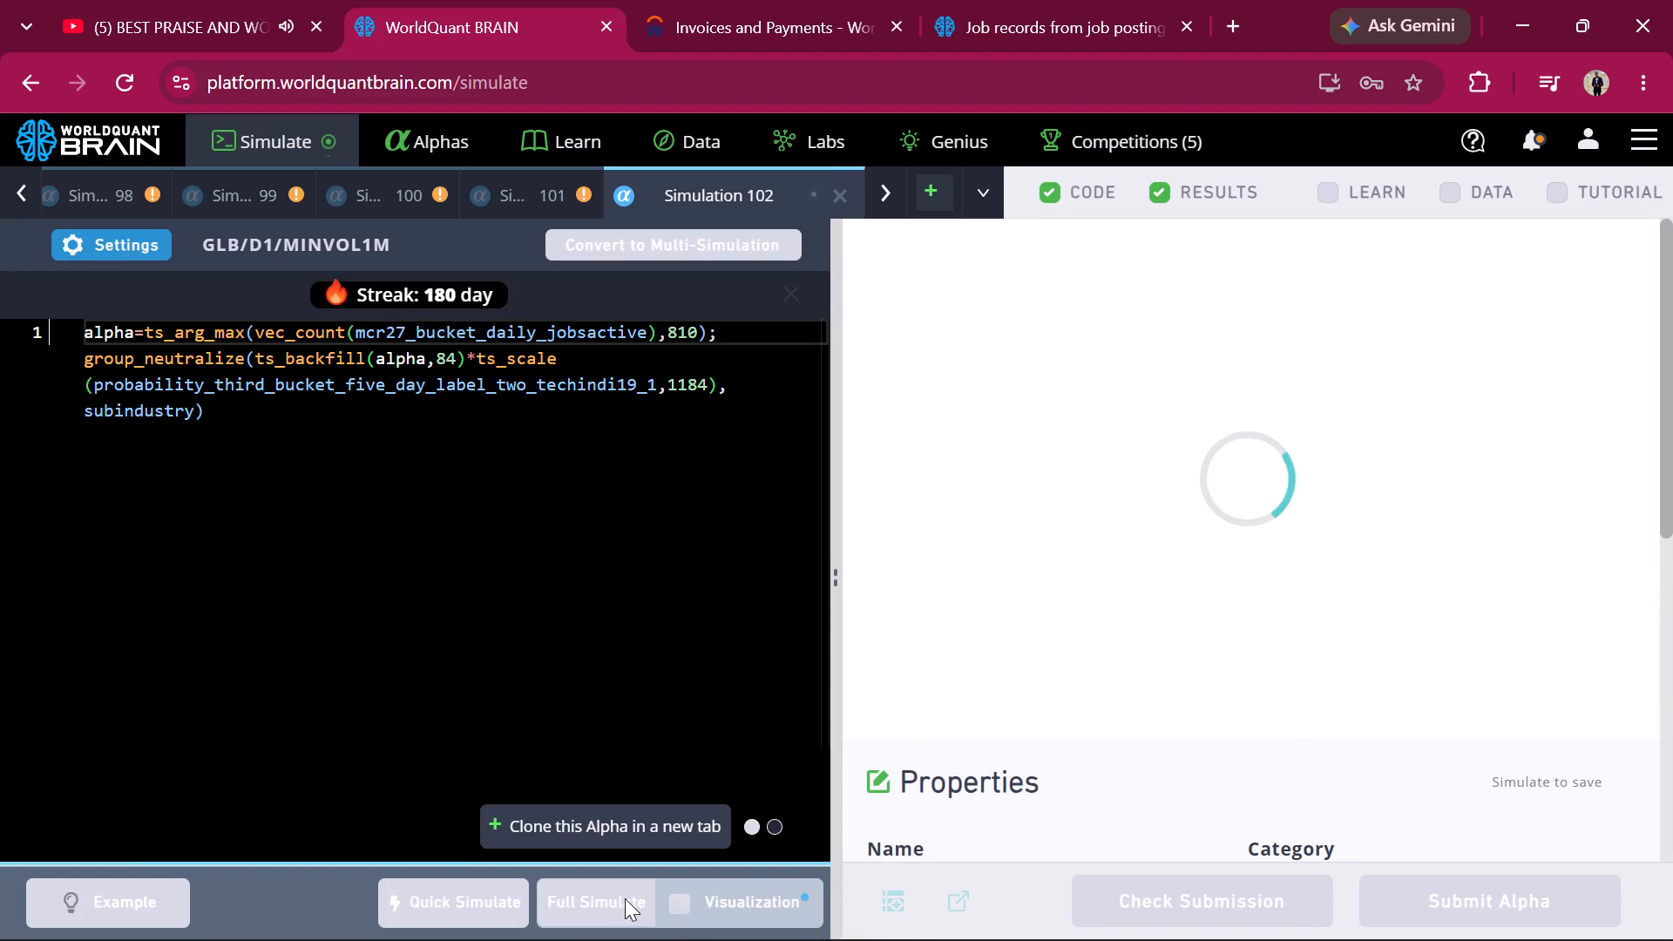
Clone the Simulation 102 alpha in a new tab and apply Fast Factors as its neutralization.
left_click(647, 812)
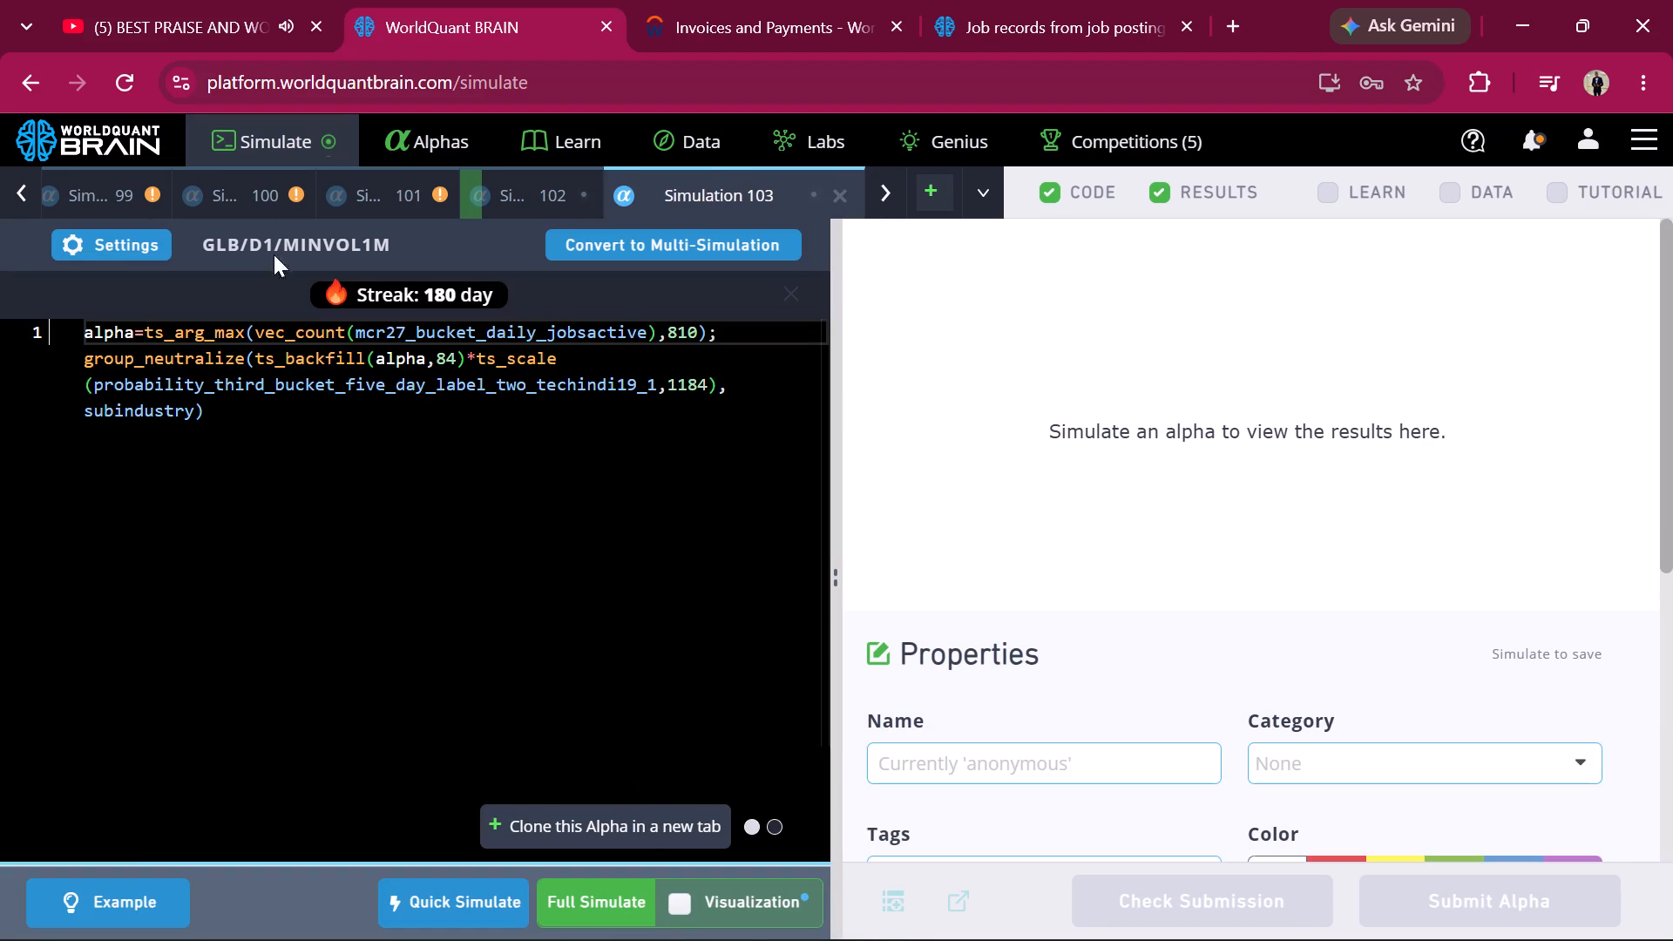
left_click(118, 245)
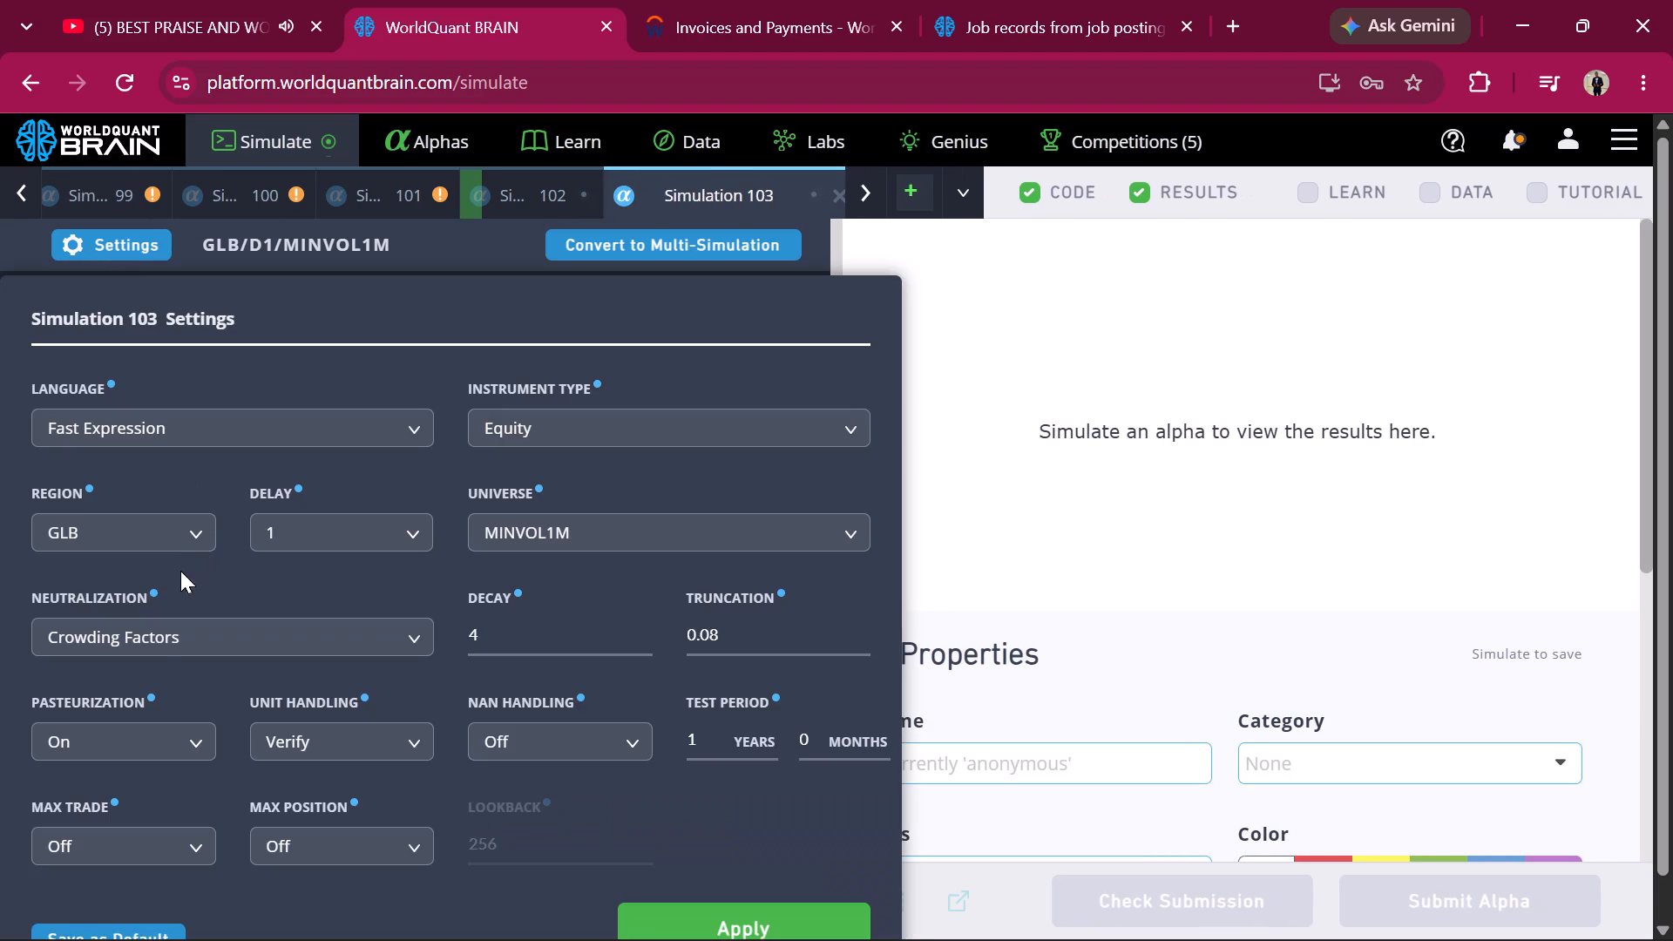
left_click(166, 638)
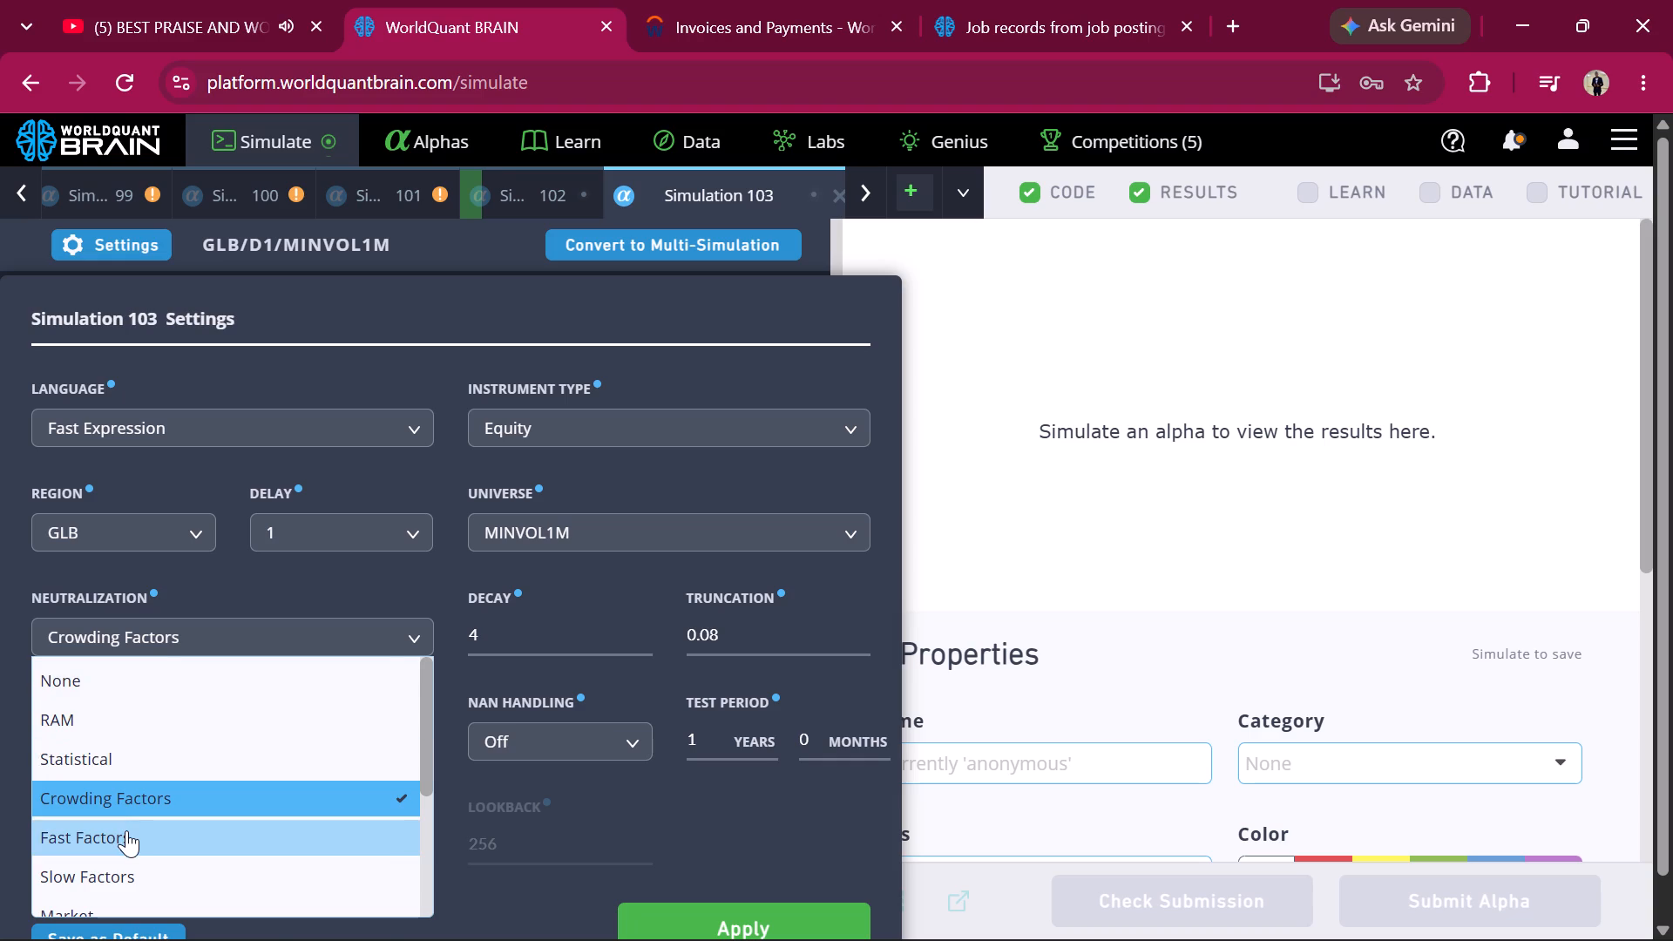
left_click(126, 830)
left_click(646, 918)
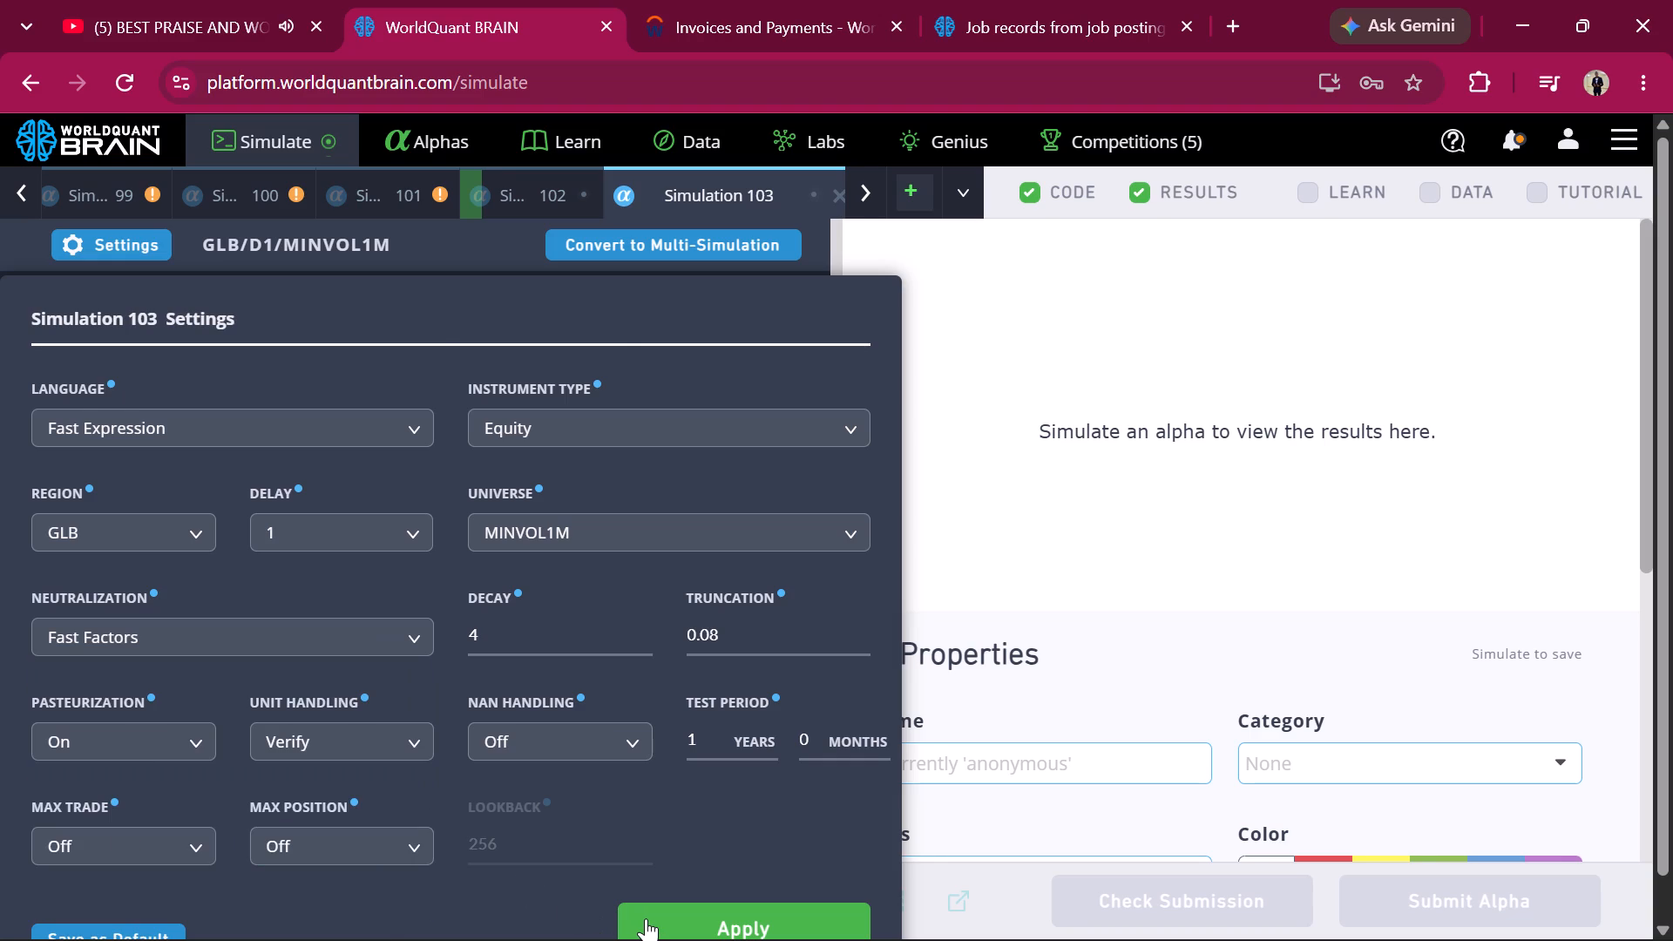
Run a full simulation of the Simulation 103 alpha.
left_click(615, 903)
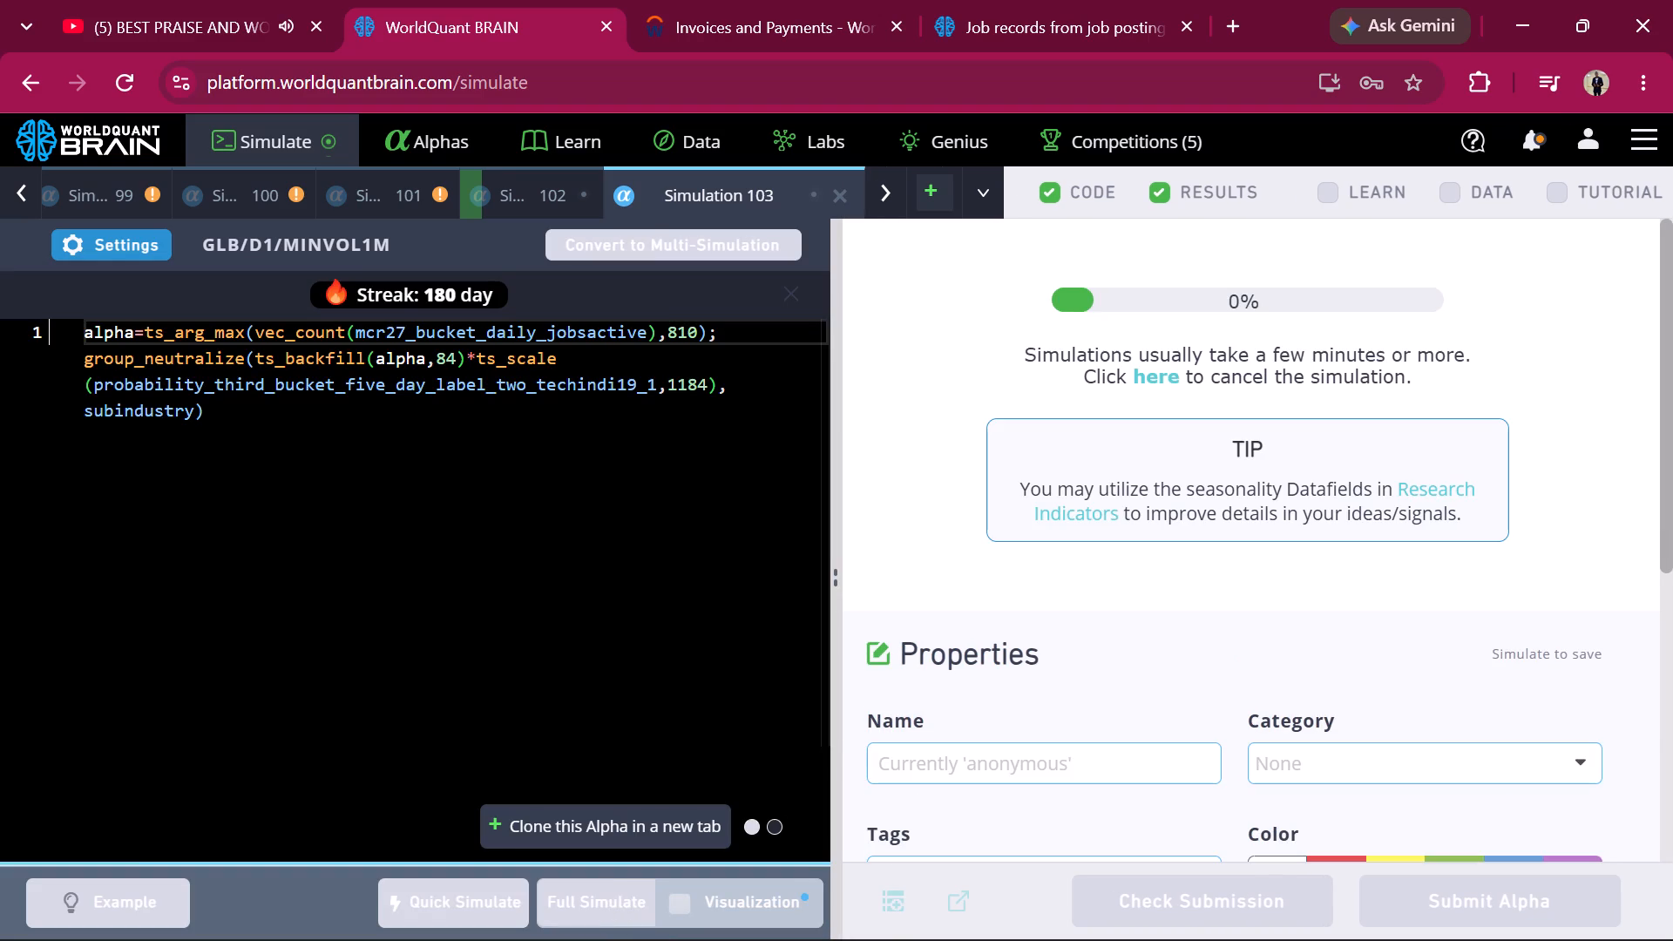
Run a full simulation of a new-tab clone of the Simulation 103 alpha with neutralization set to Slow + Fast Factors.
left_click(615, 816)
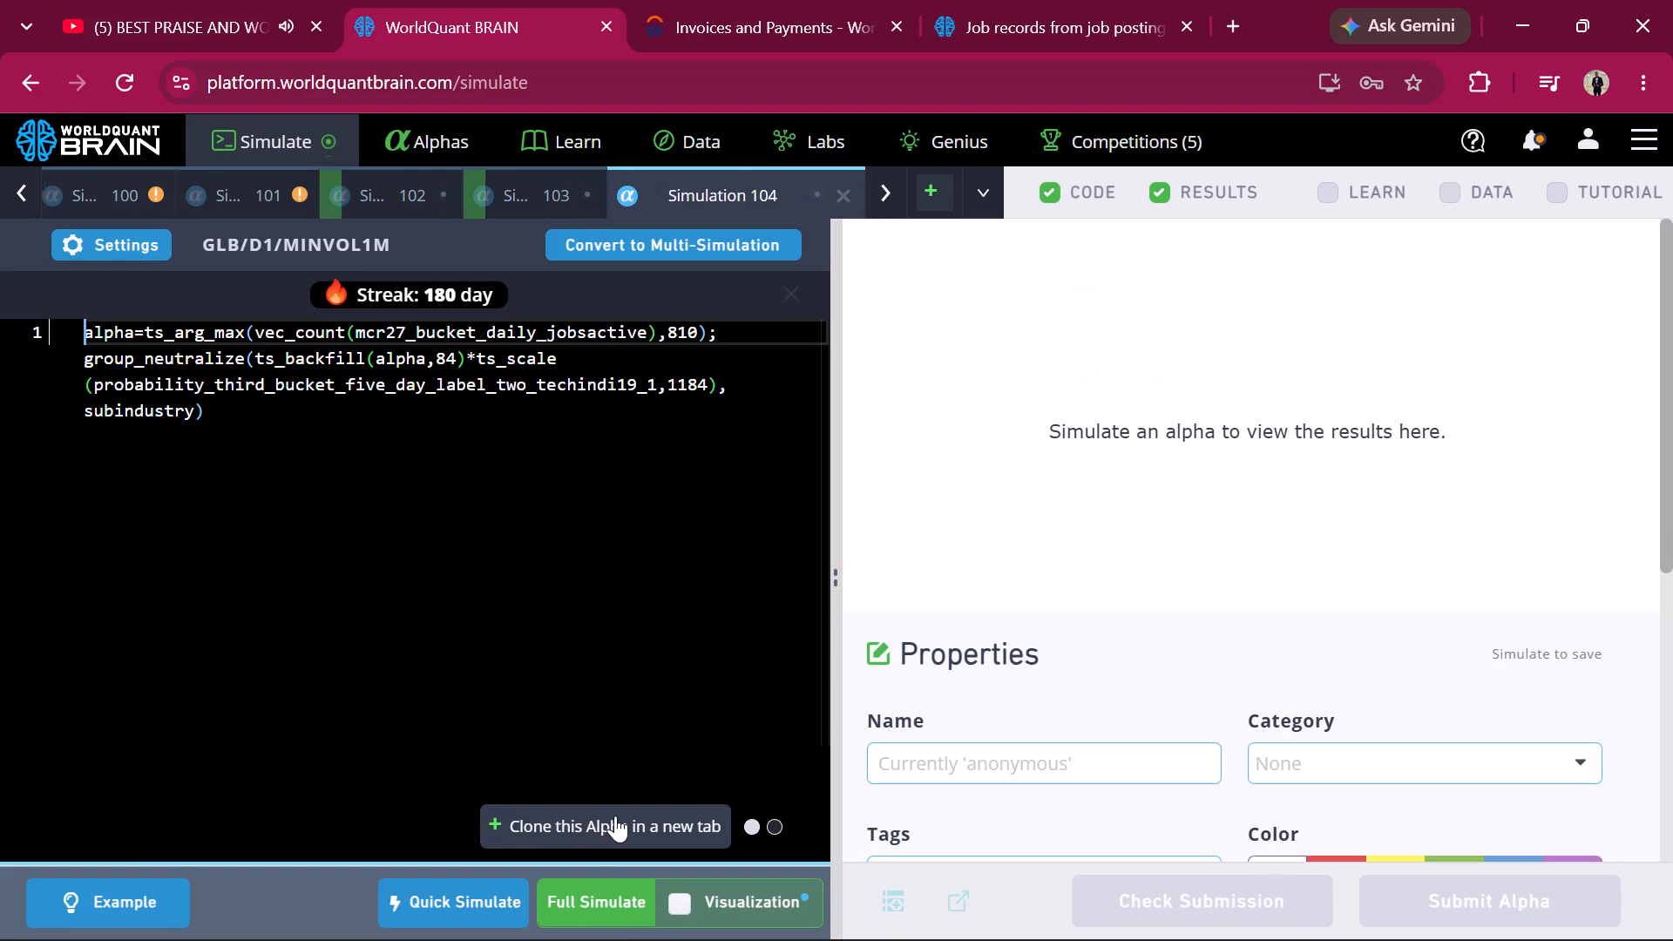
left_click(162, 250)
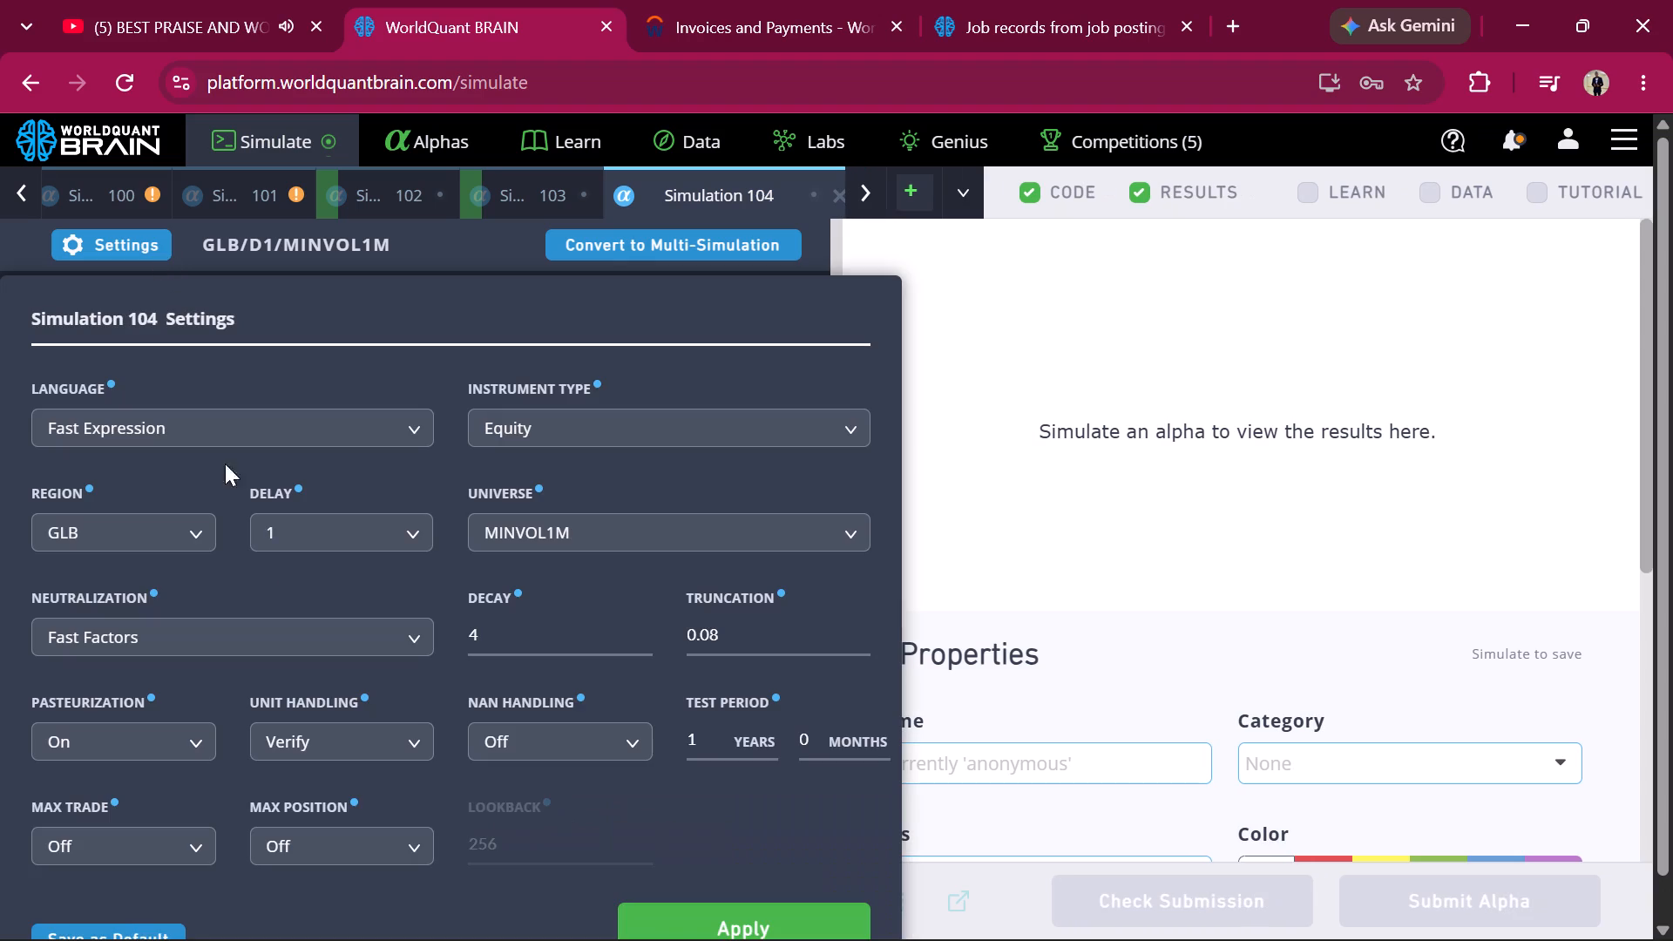
left_click(274, 632)
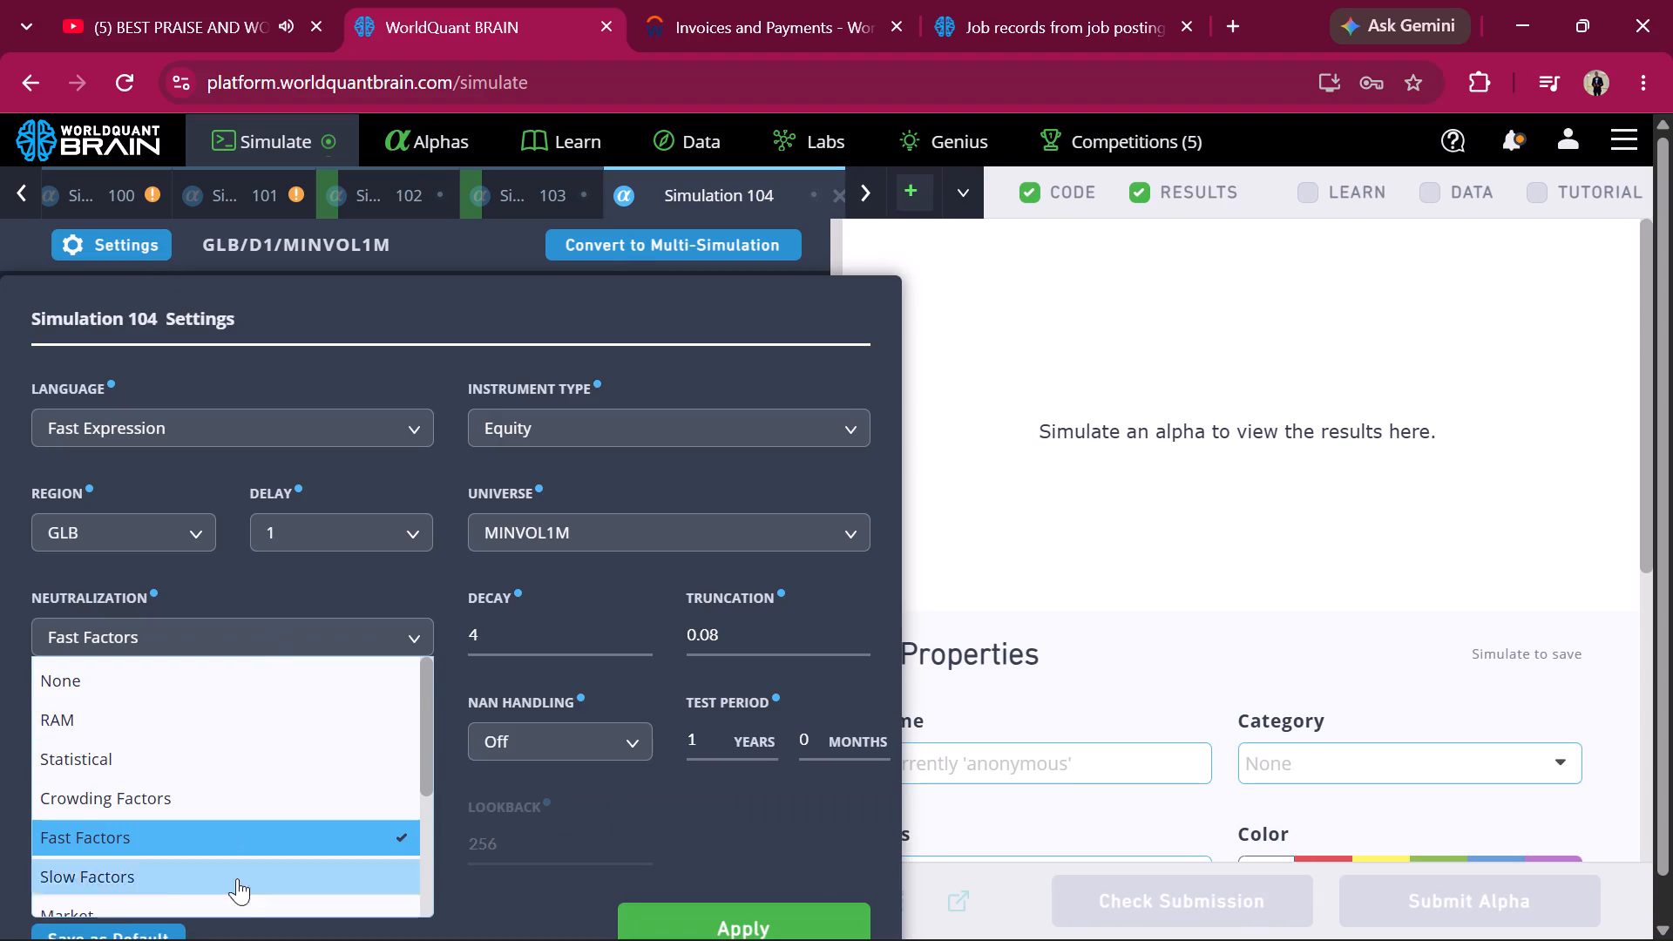
scroll(230, 904, "down", 5)
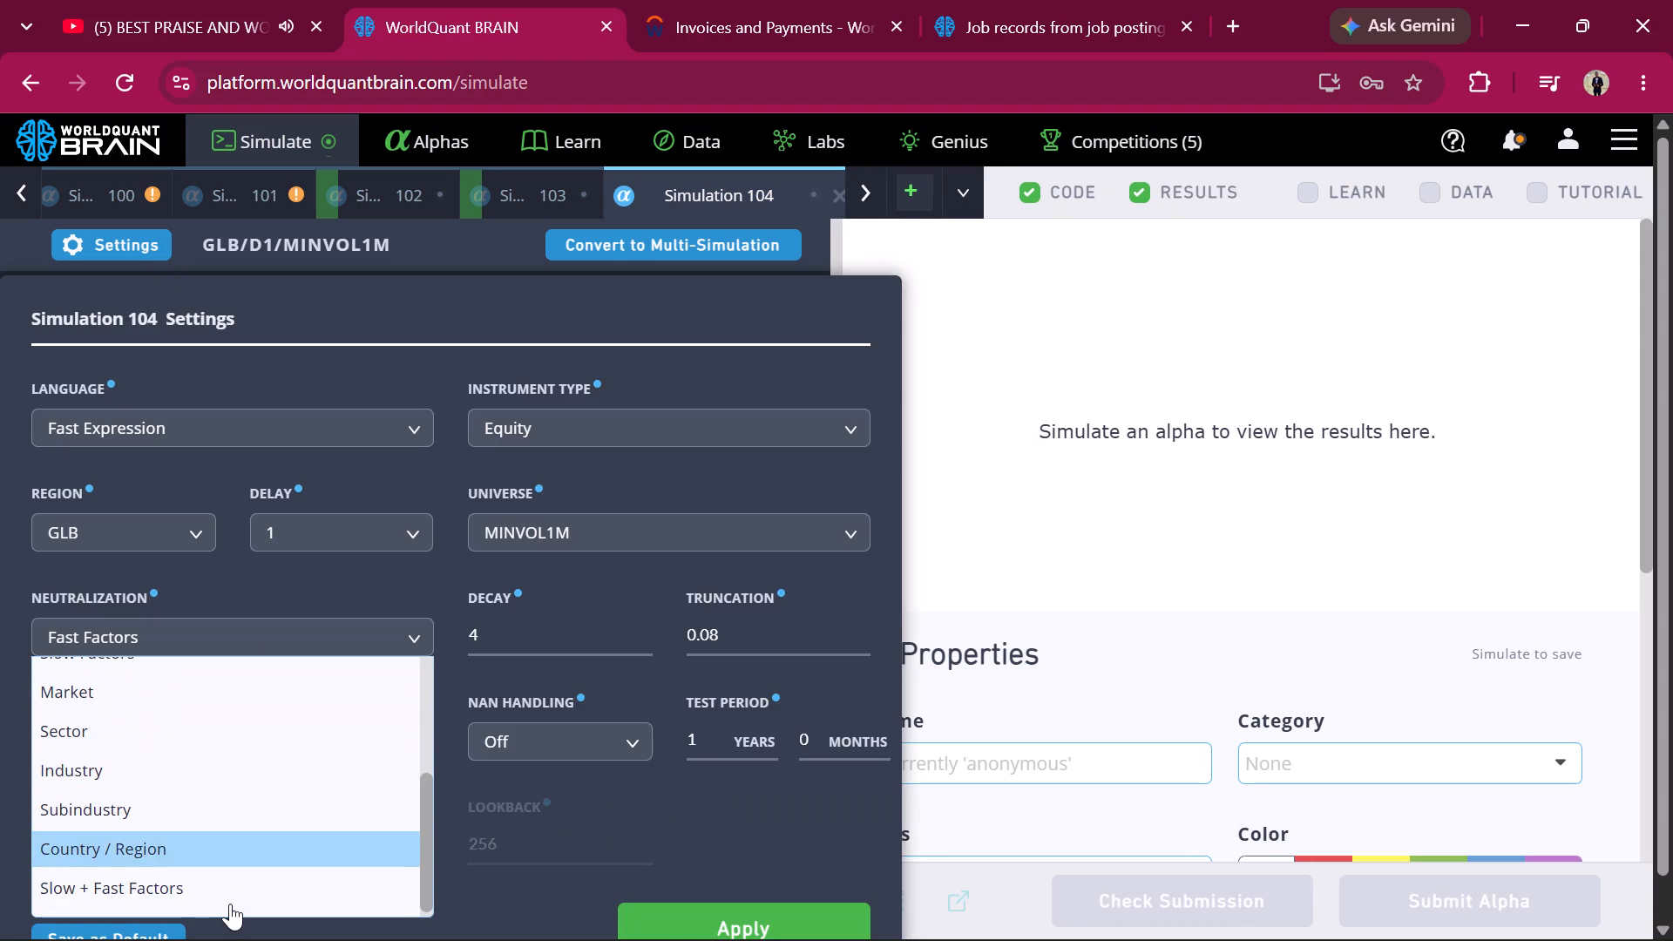
left_click(230, 904)
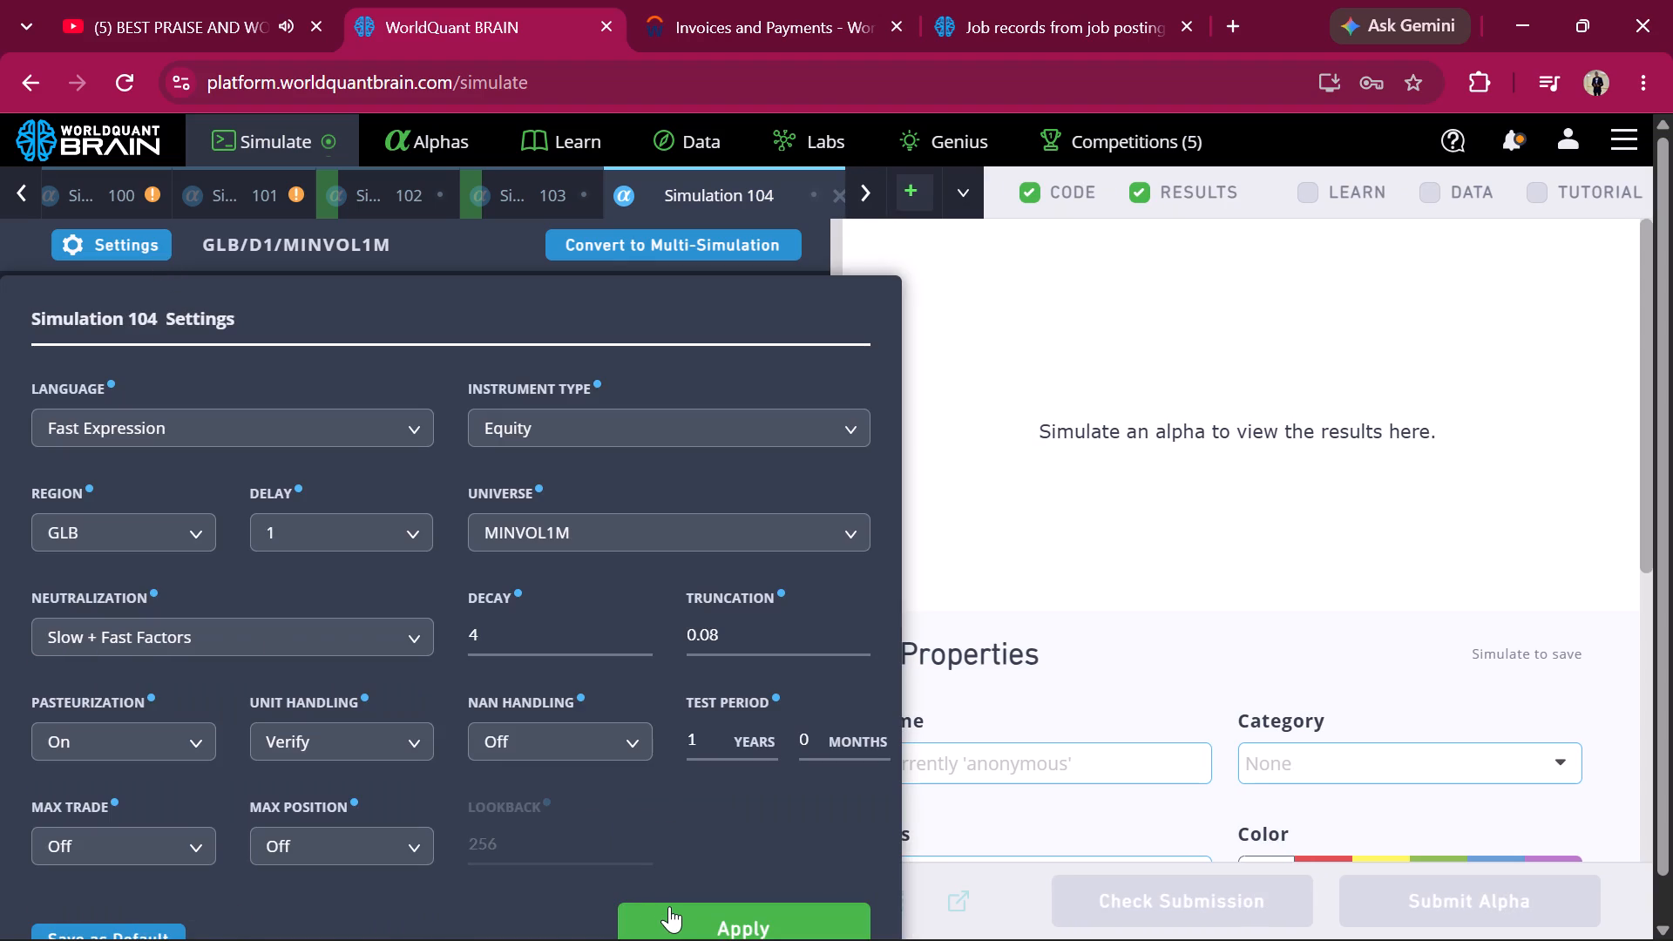
left_click(669, 906)
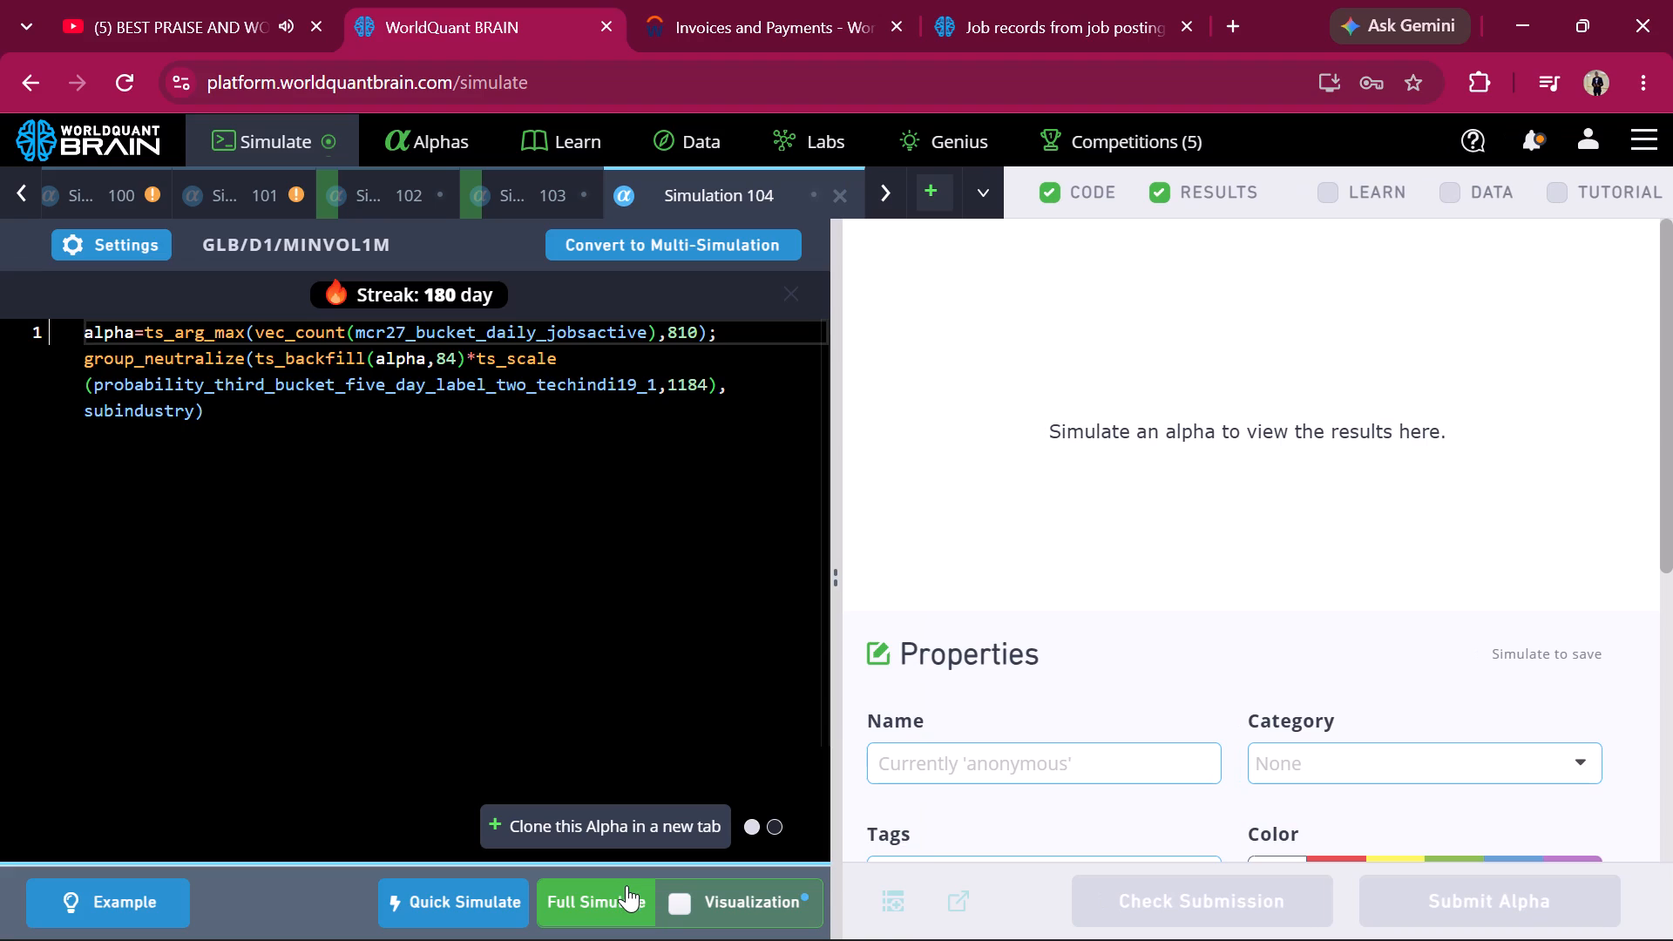
left_click(627, 885)
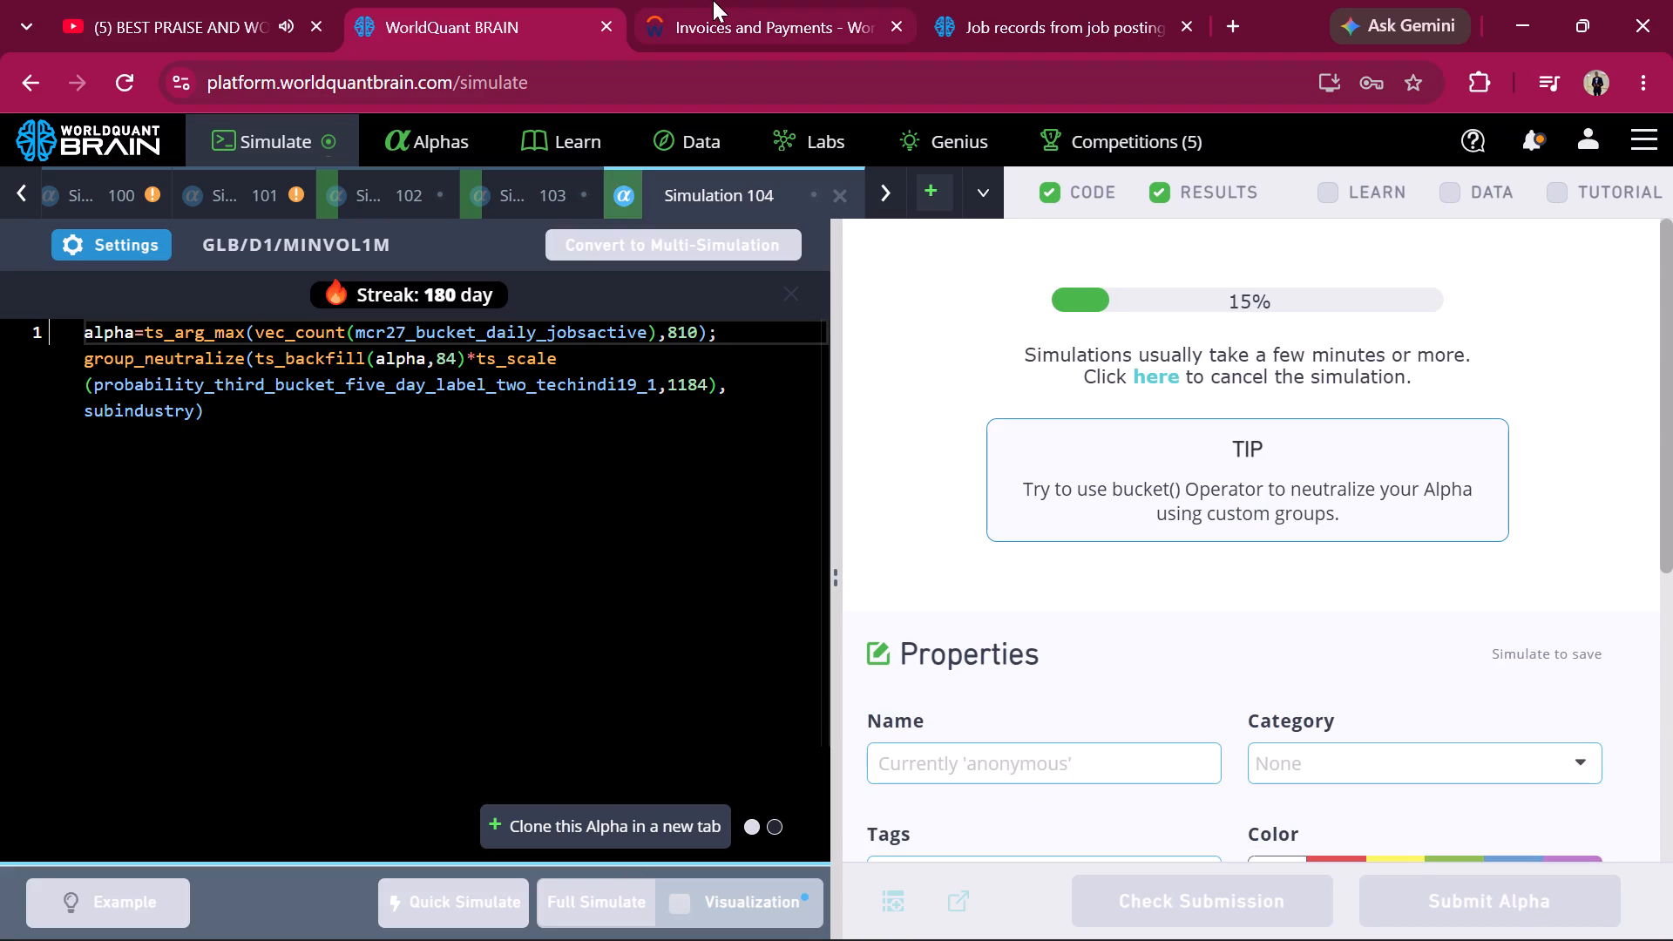
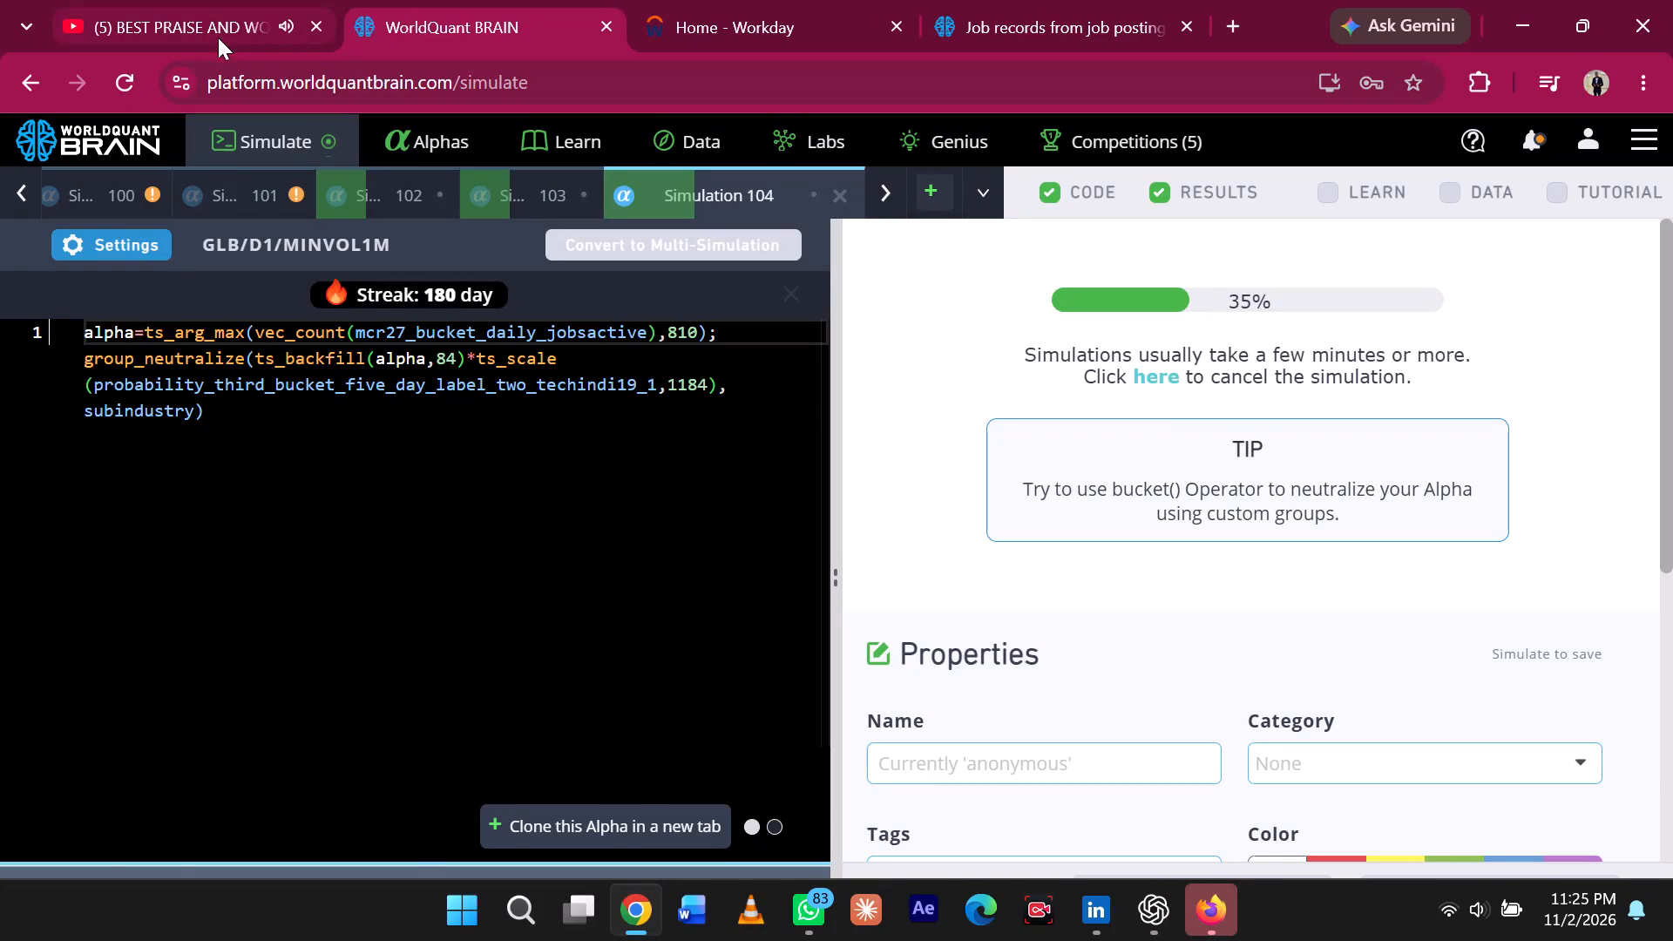
Switch to the YouTube page with the praise and worship gospel mix.
left_click(200, 37)
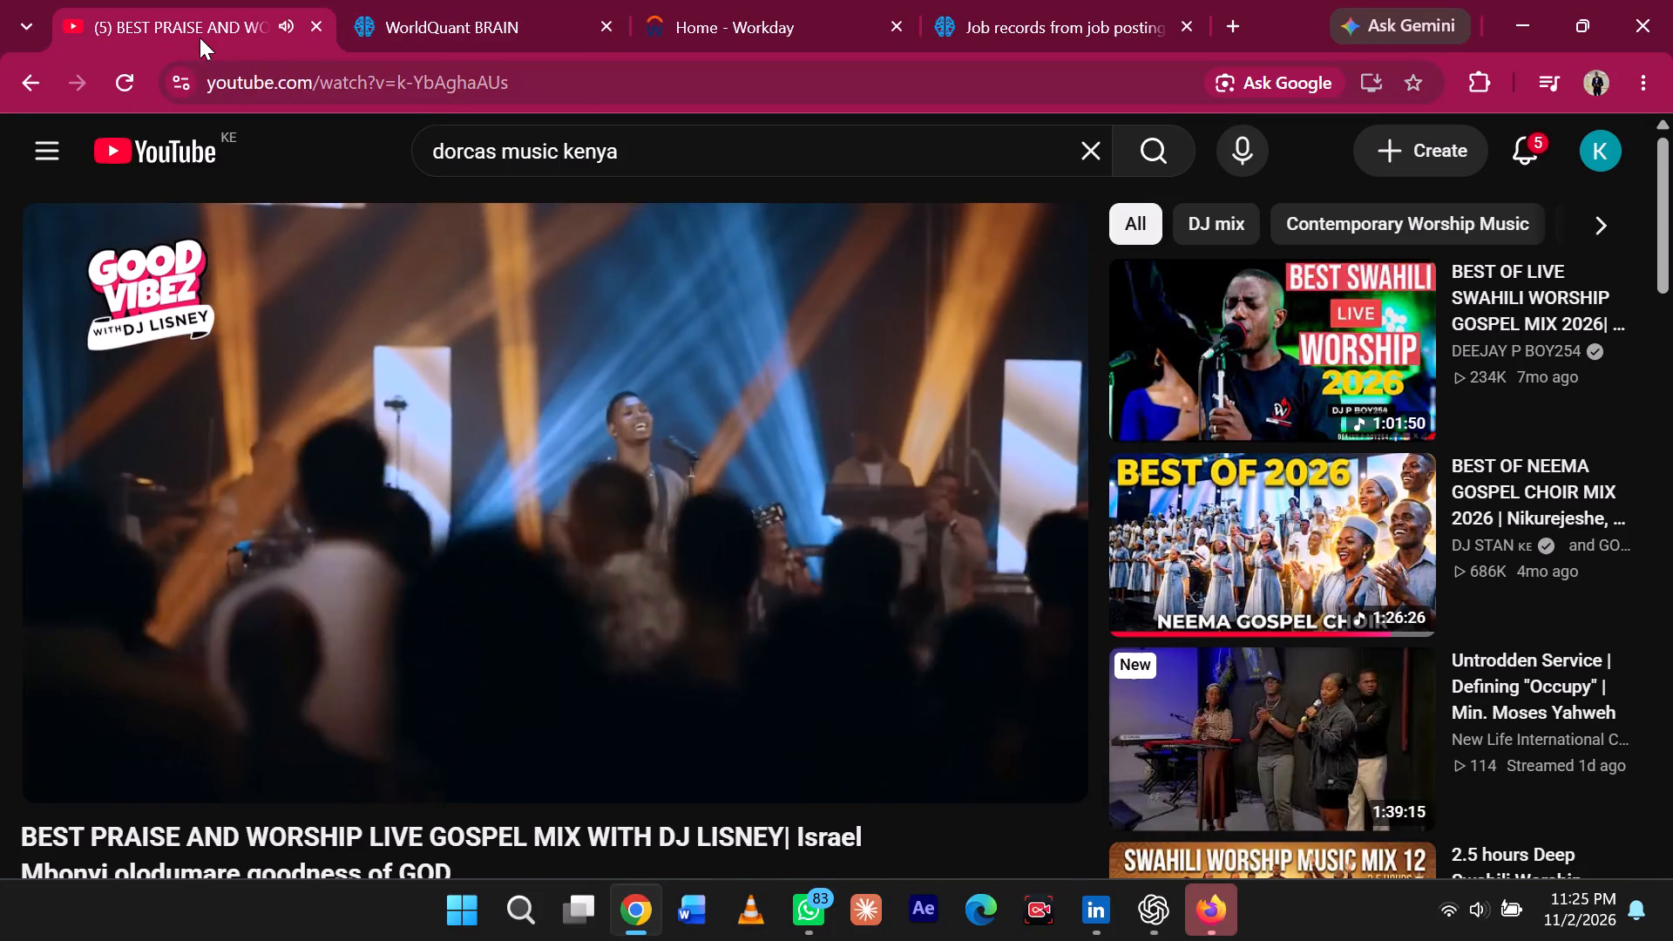
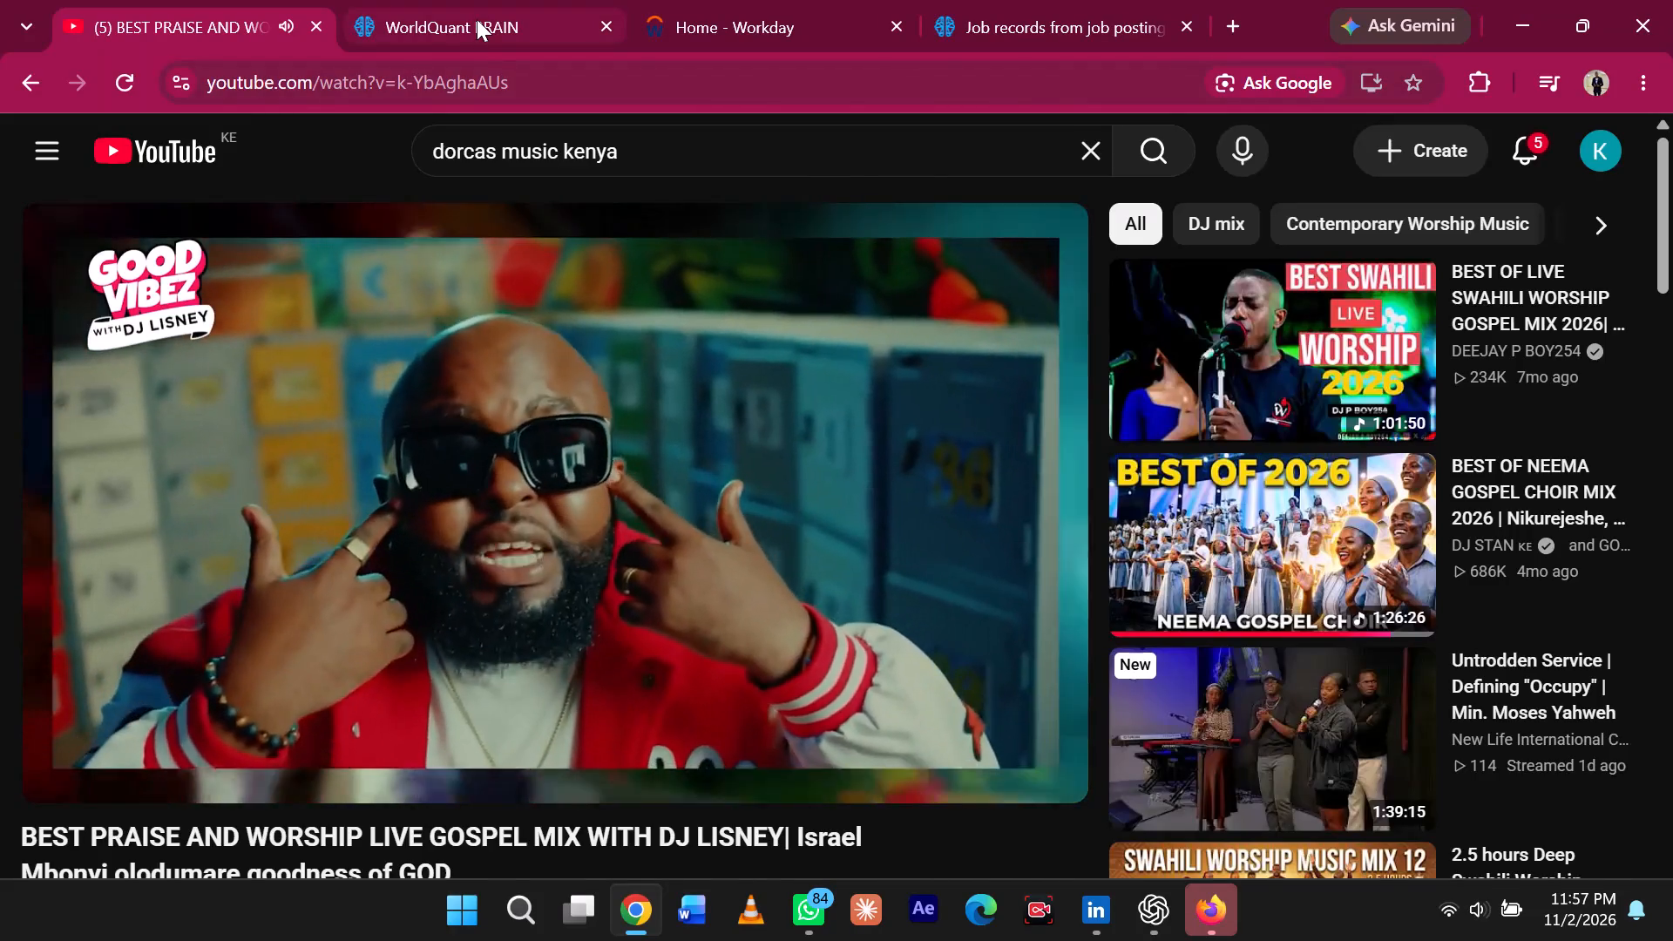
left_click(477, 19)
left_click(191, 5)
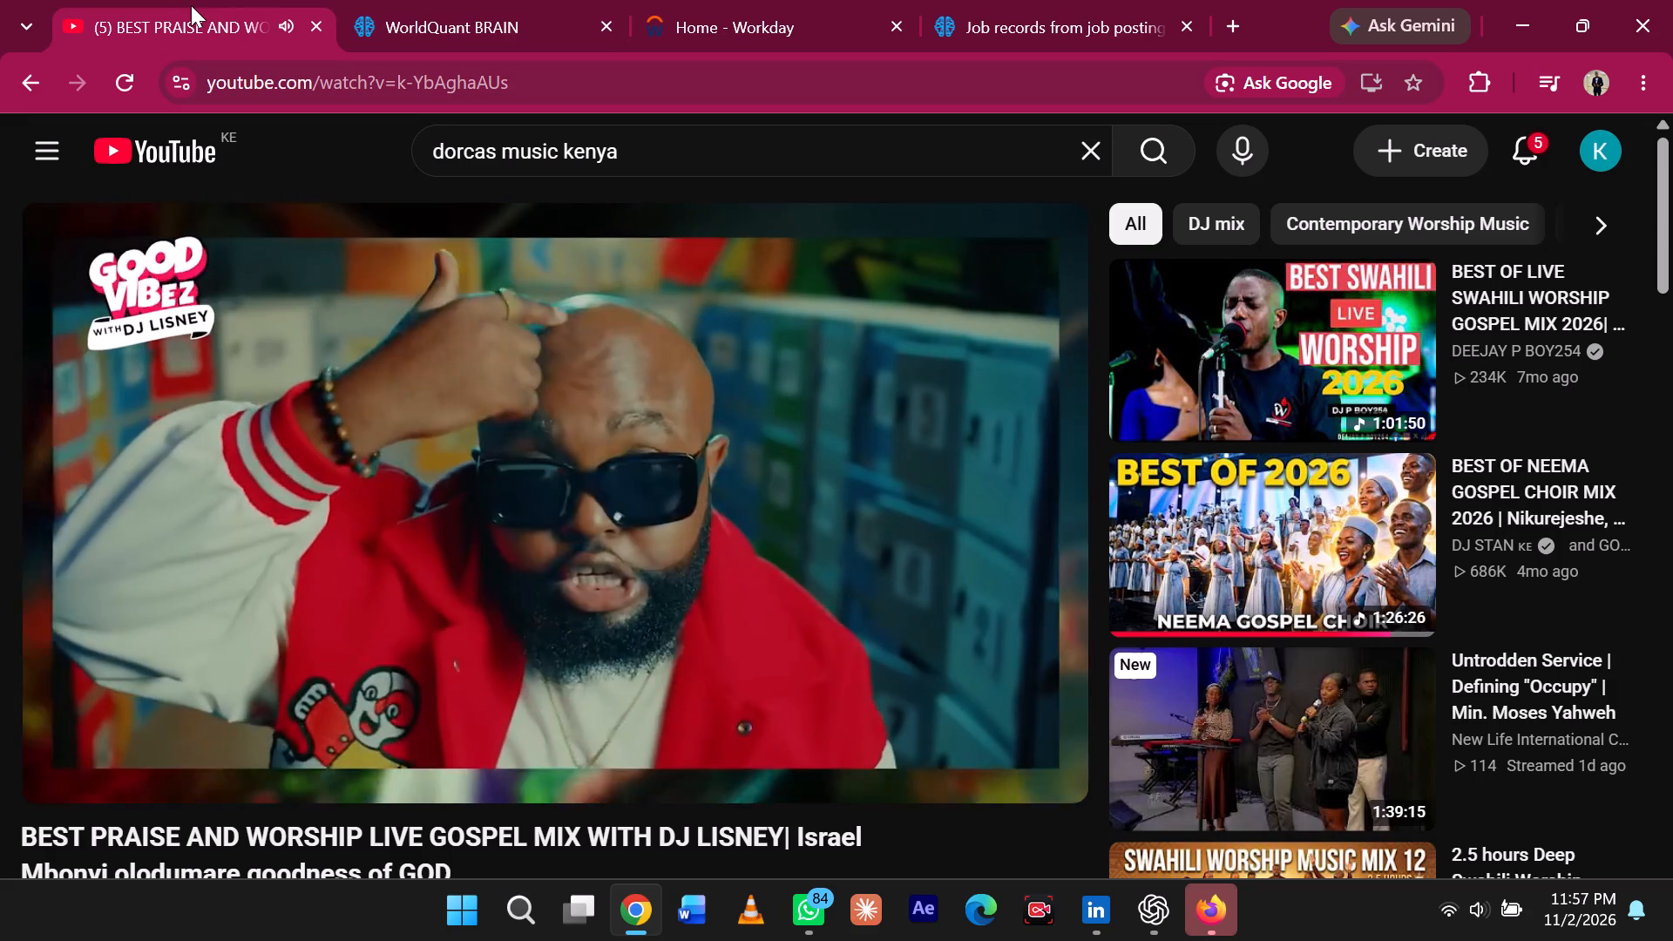
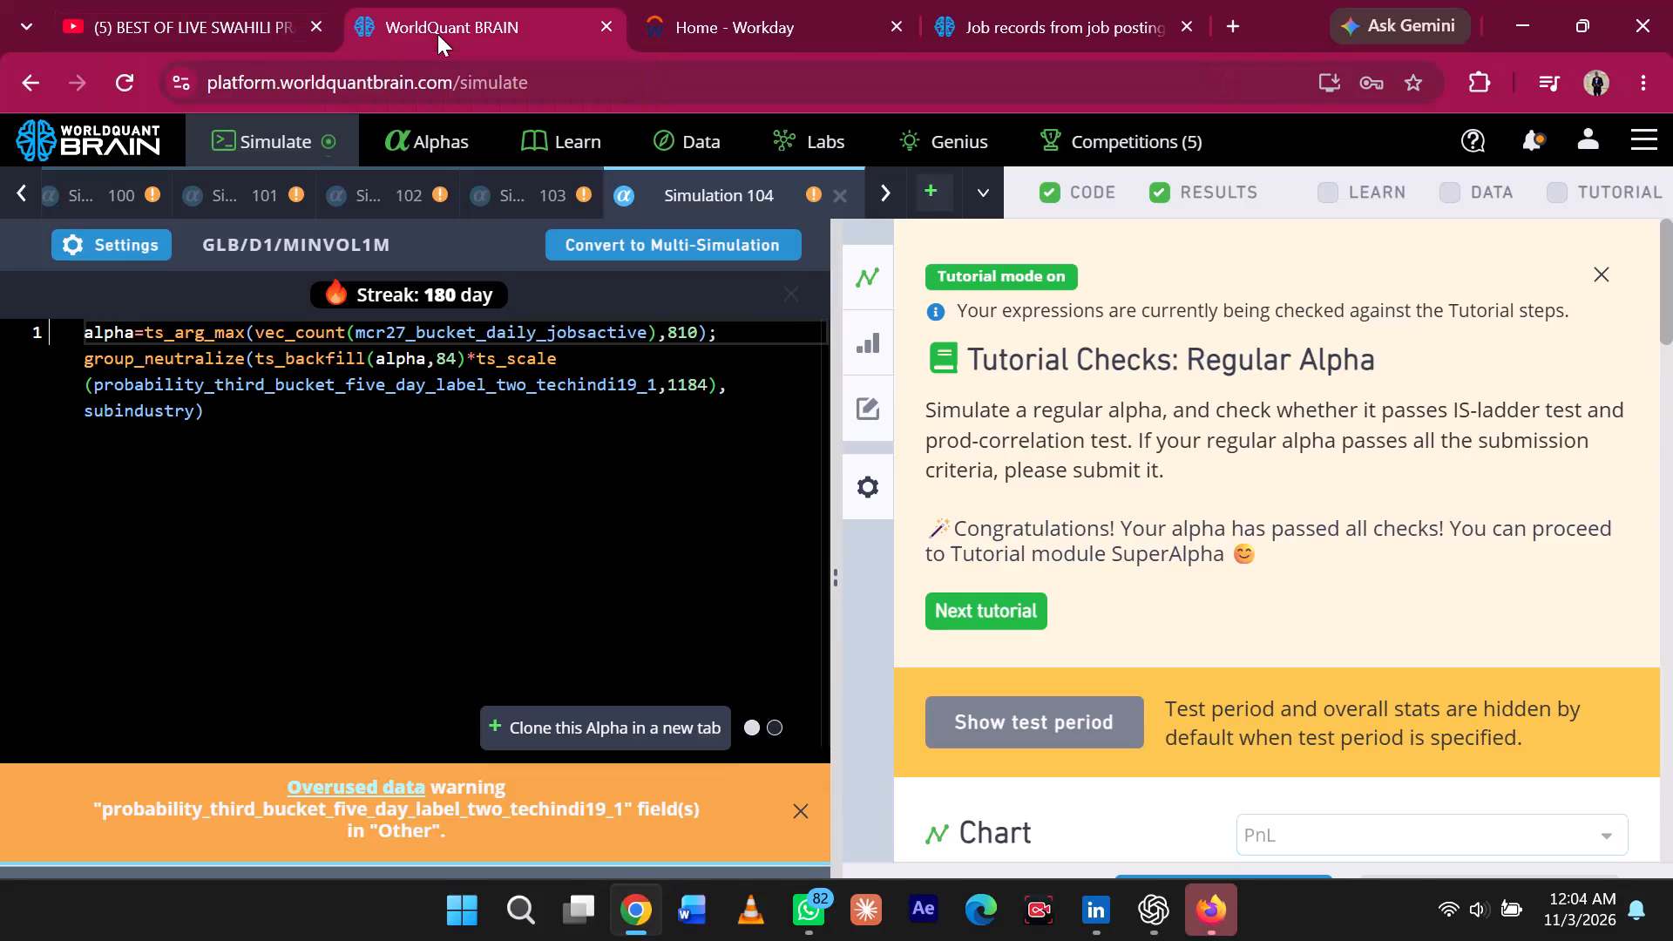
Show Simulation 104's test period and review its PnL chart, IS-period summary, regional aggregates and IS Testing Status.
scroll(979, 538, "down", 3)
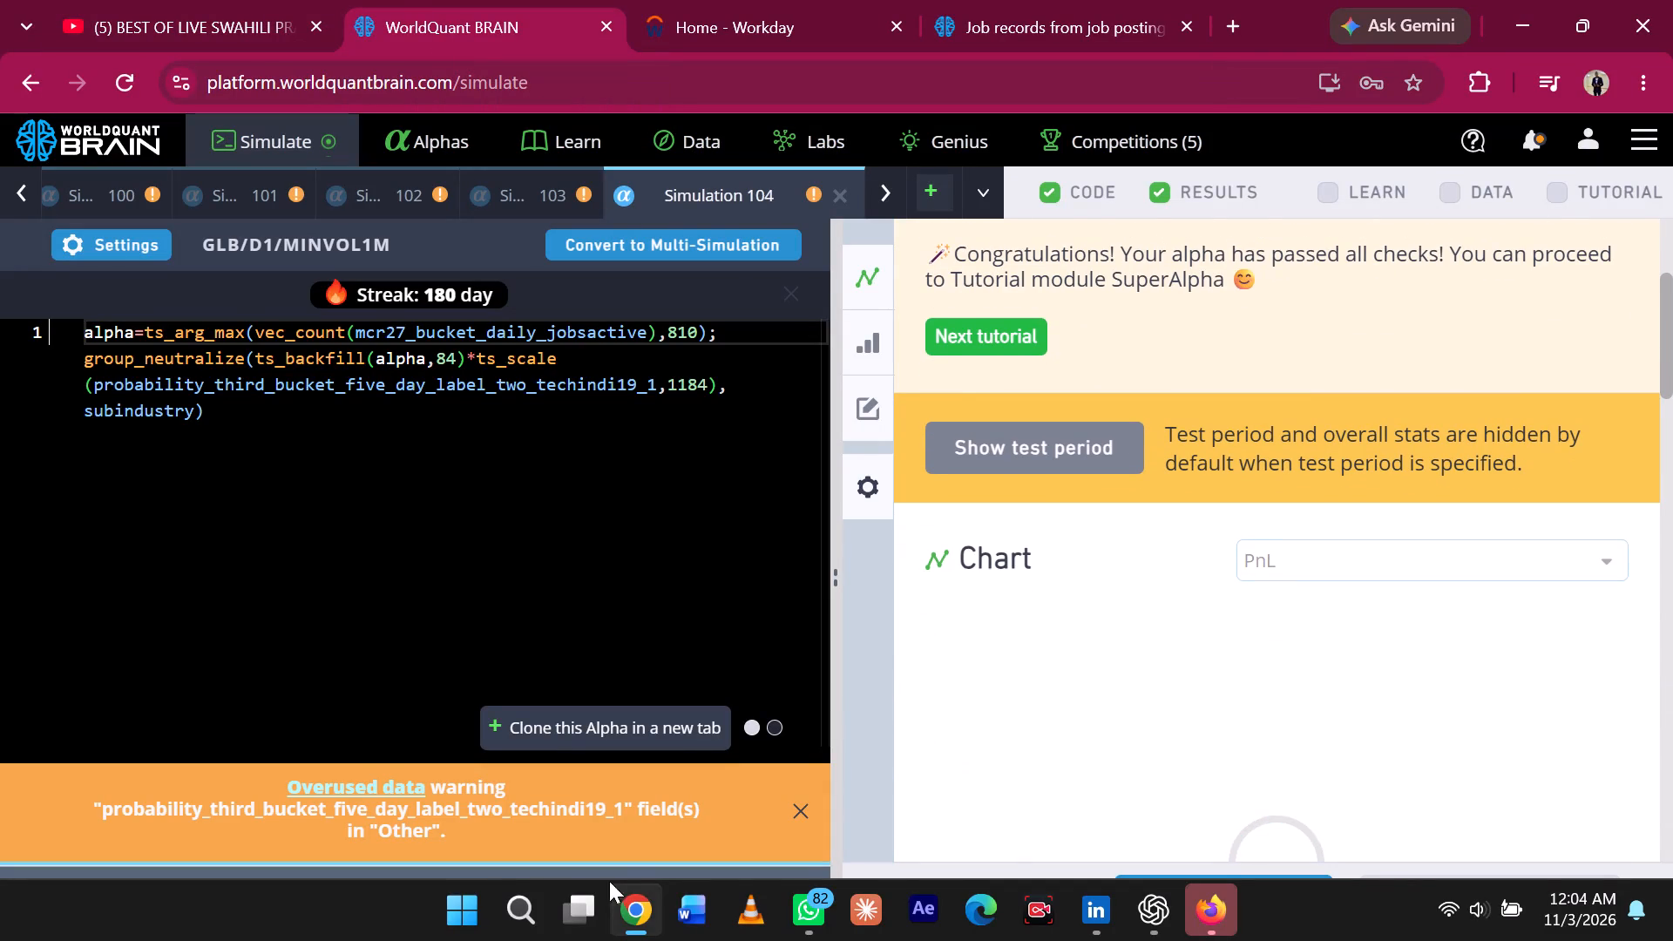
left_click(474, 911)
left_click(474, 911)
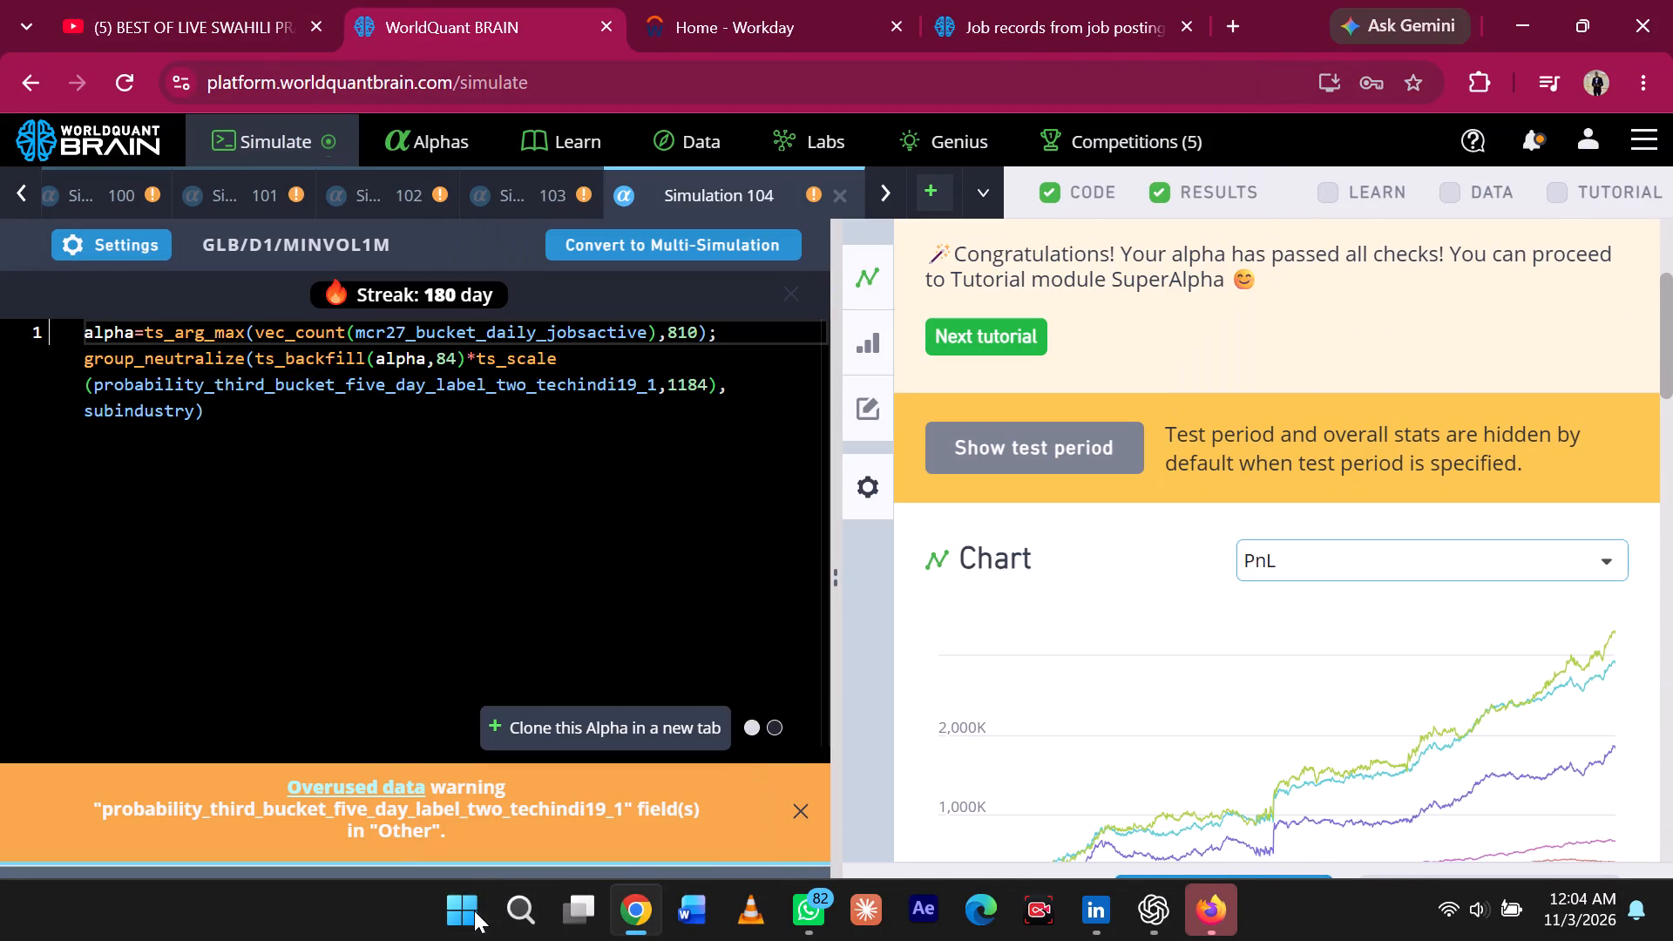
scroll(1236, 663, "down", 2)
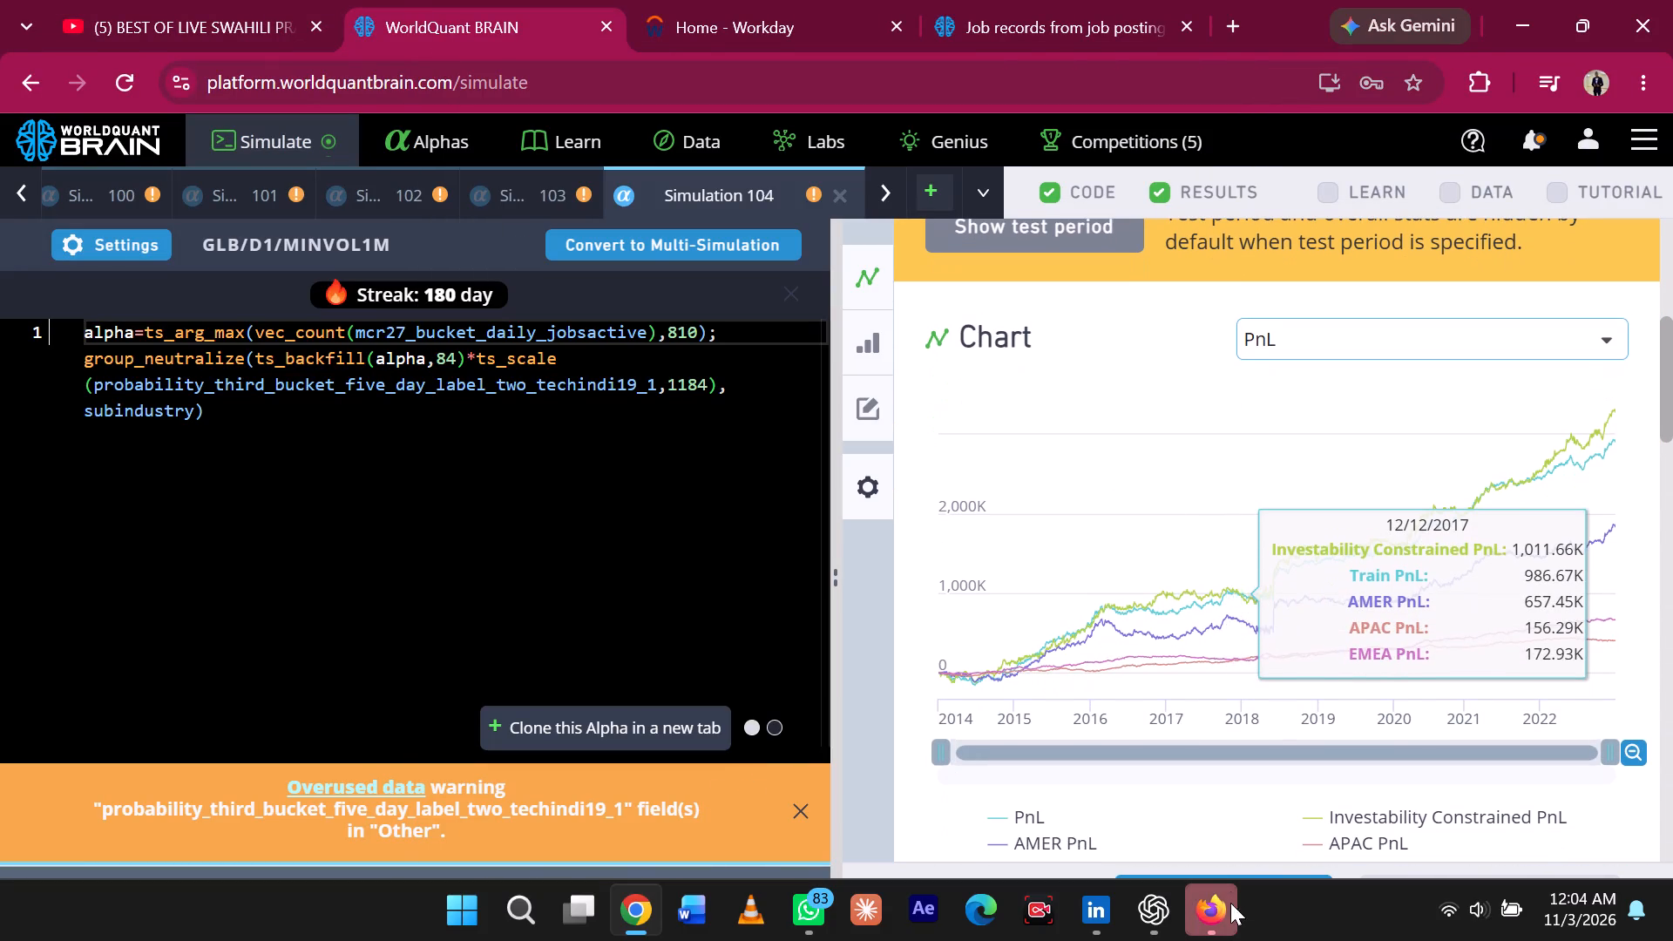
left_click(476, 907)
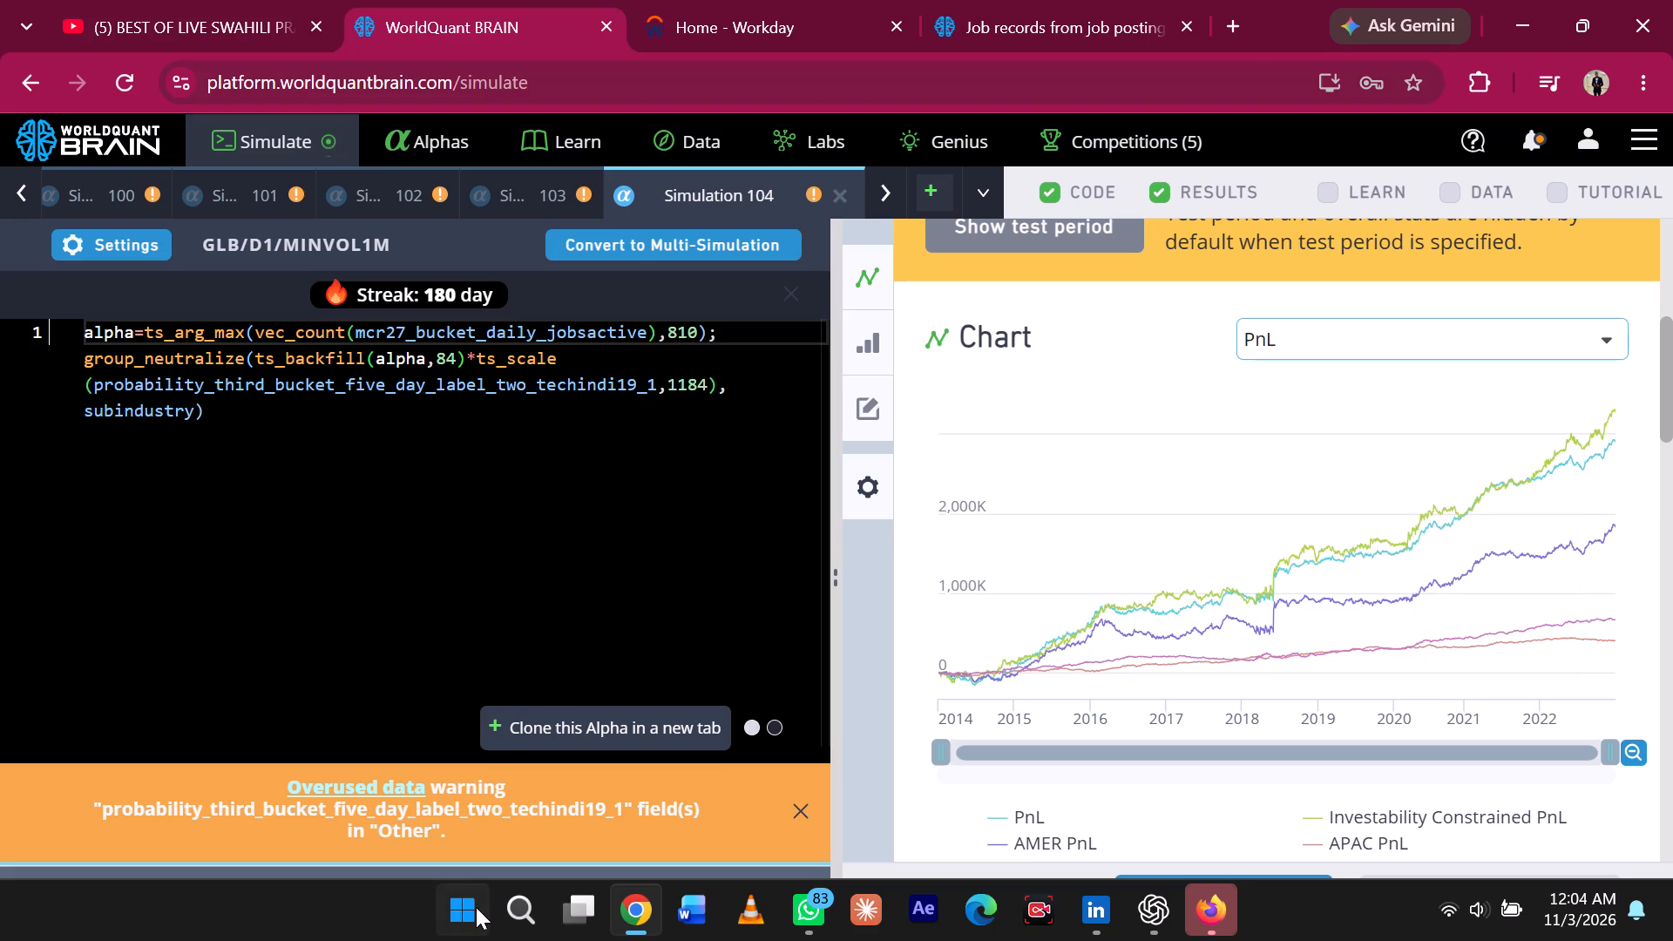
left_click(476, 907)
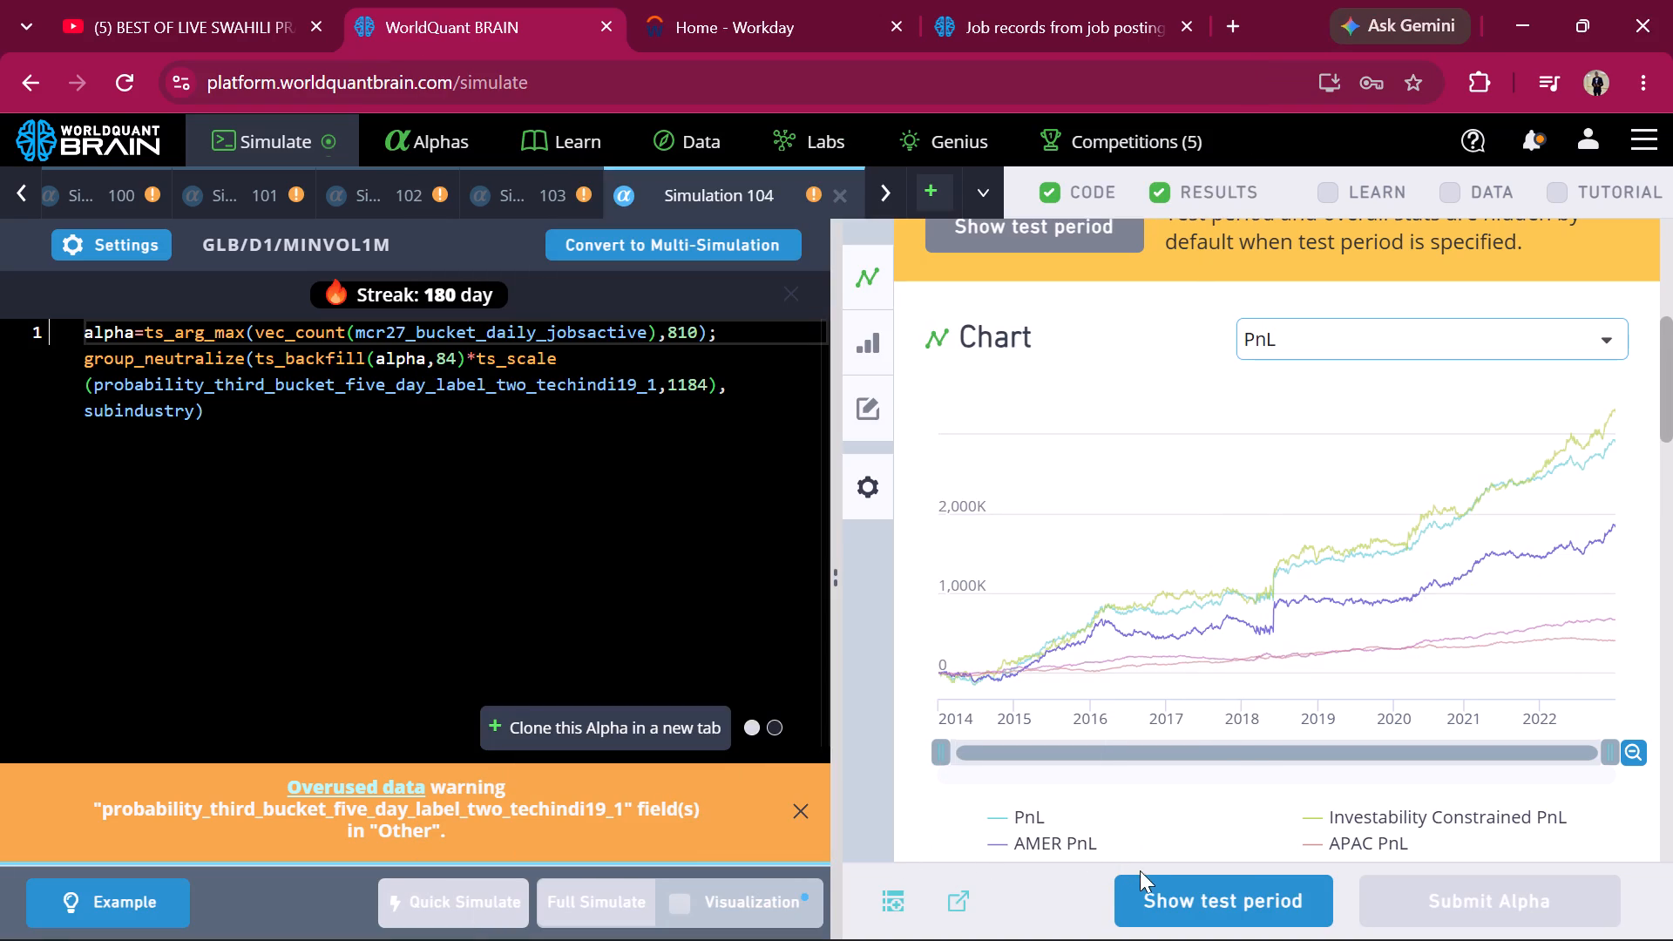
left_click(1148, 889)
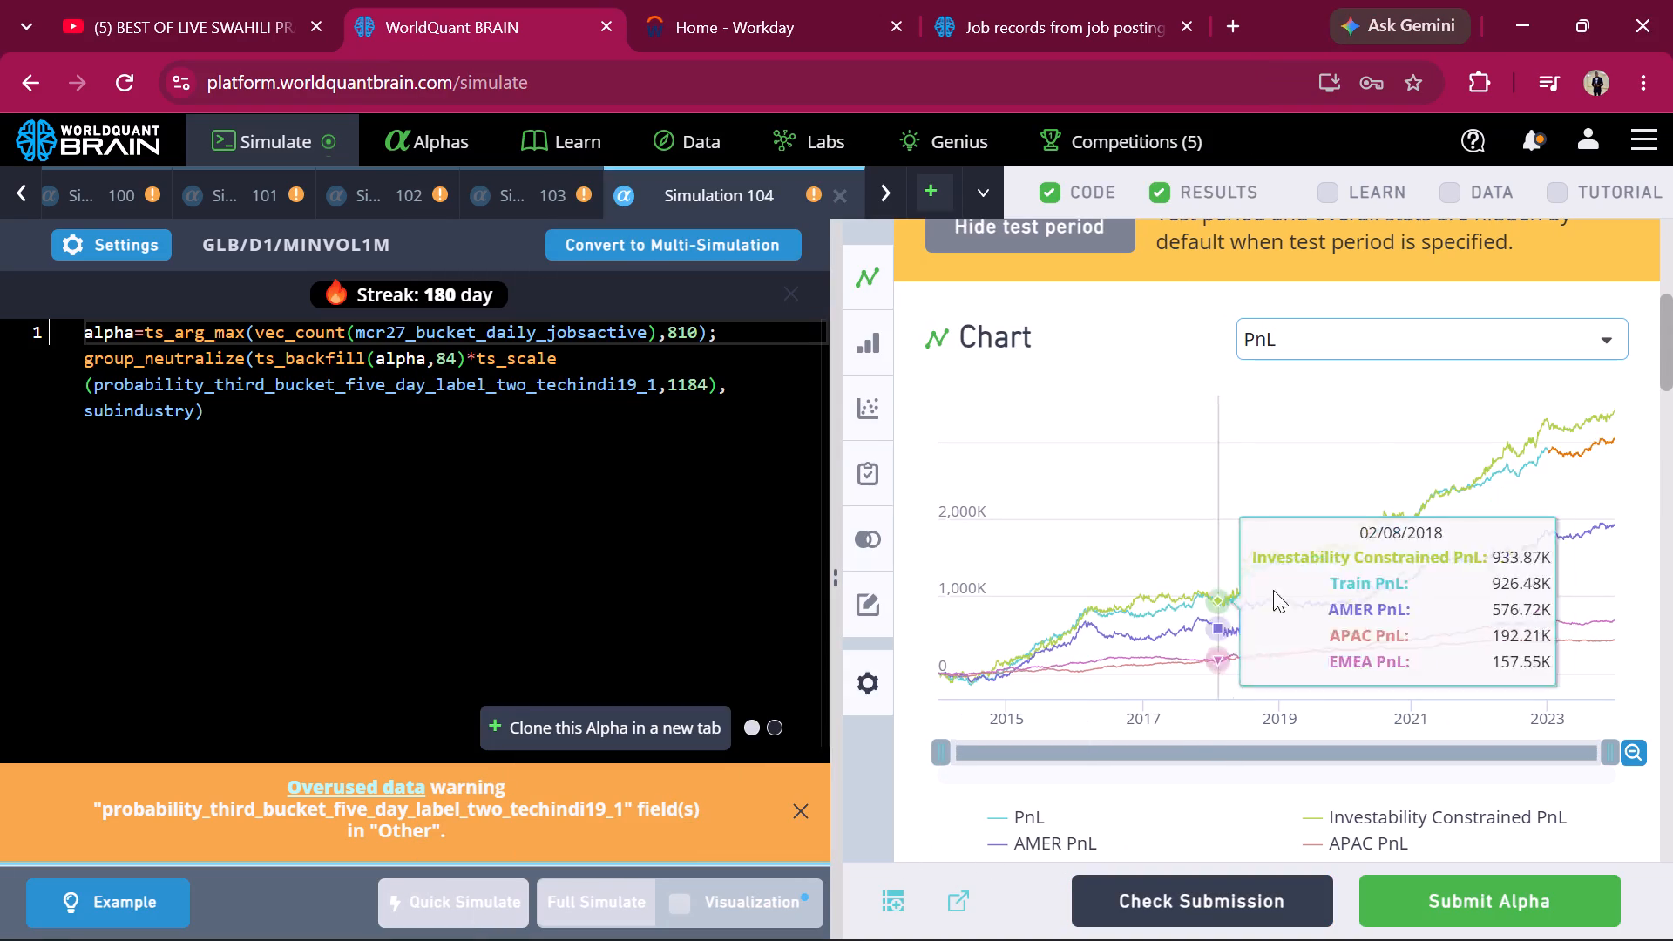
scroll(1341, 531, "down", 4)
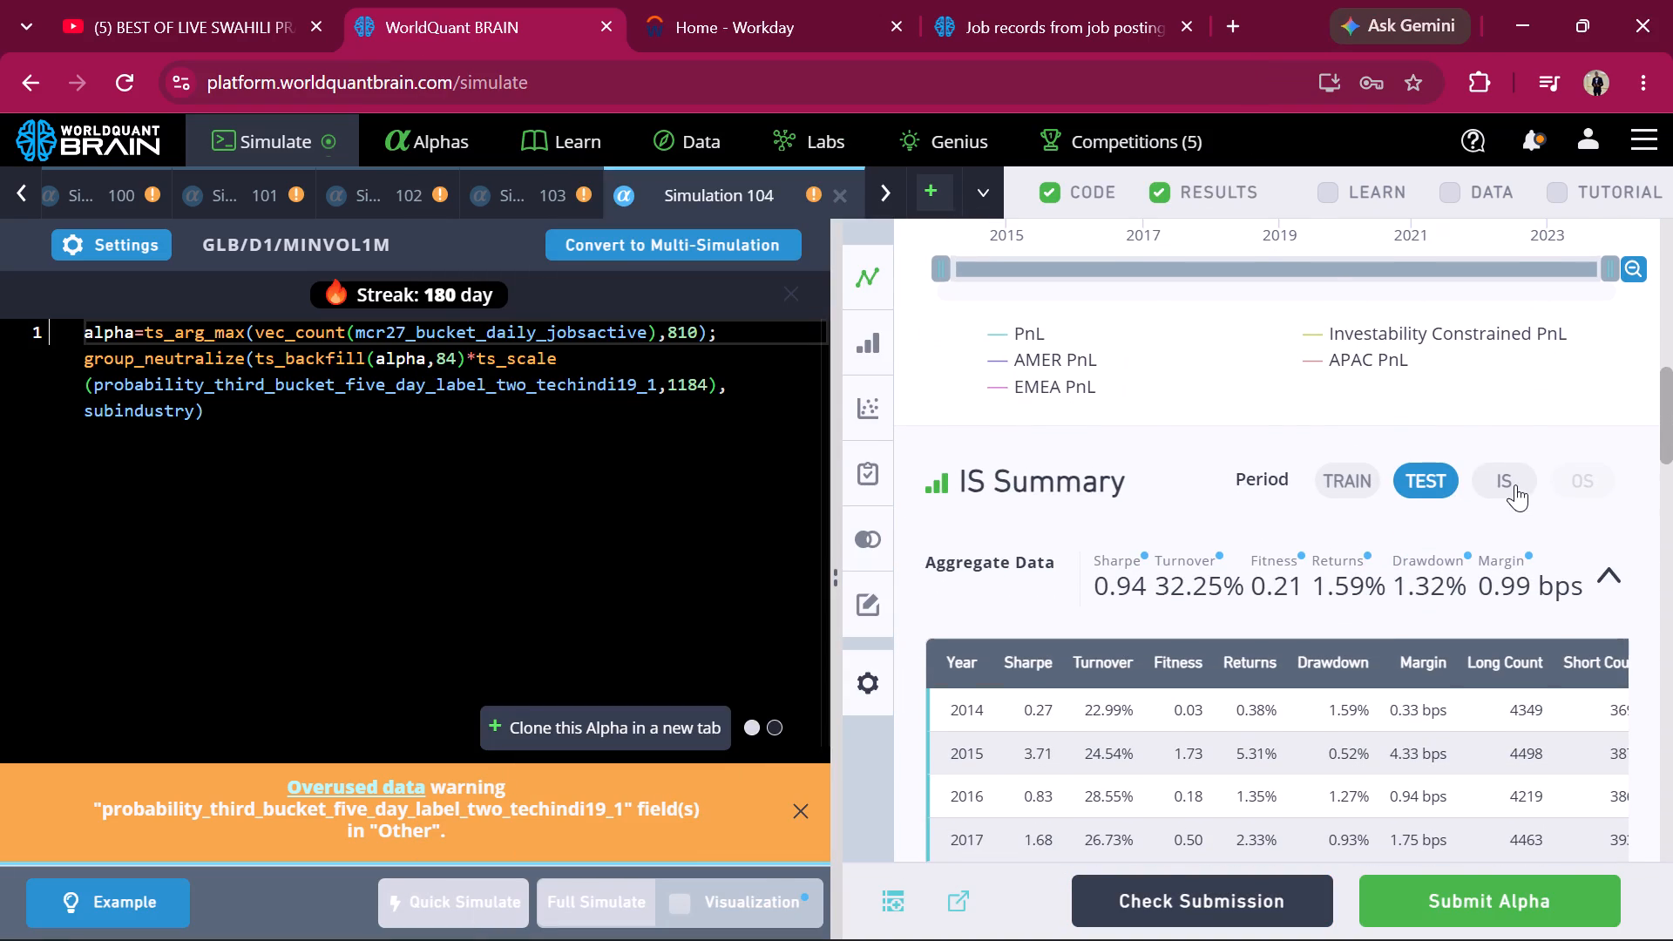
left_click(1515, 482)
scroll(1515, 482, "down", 3)
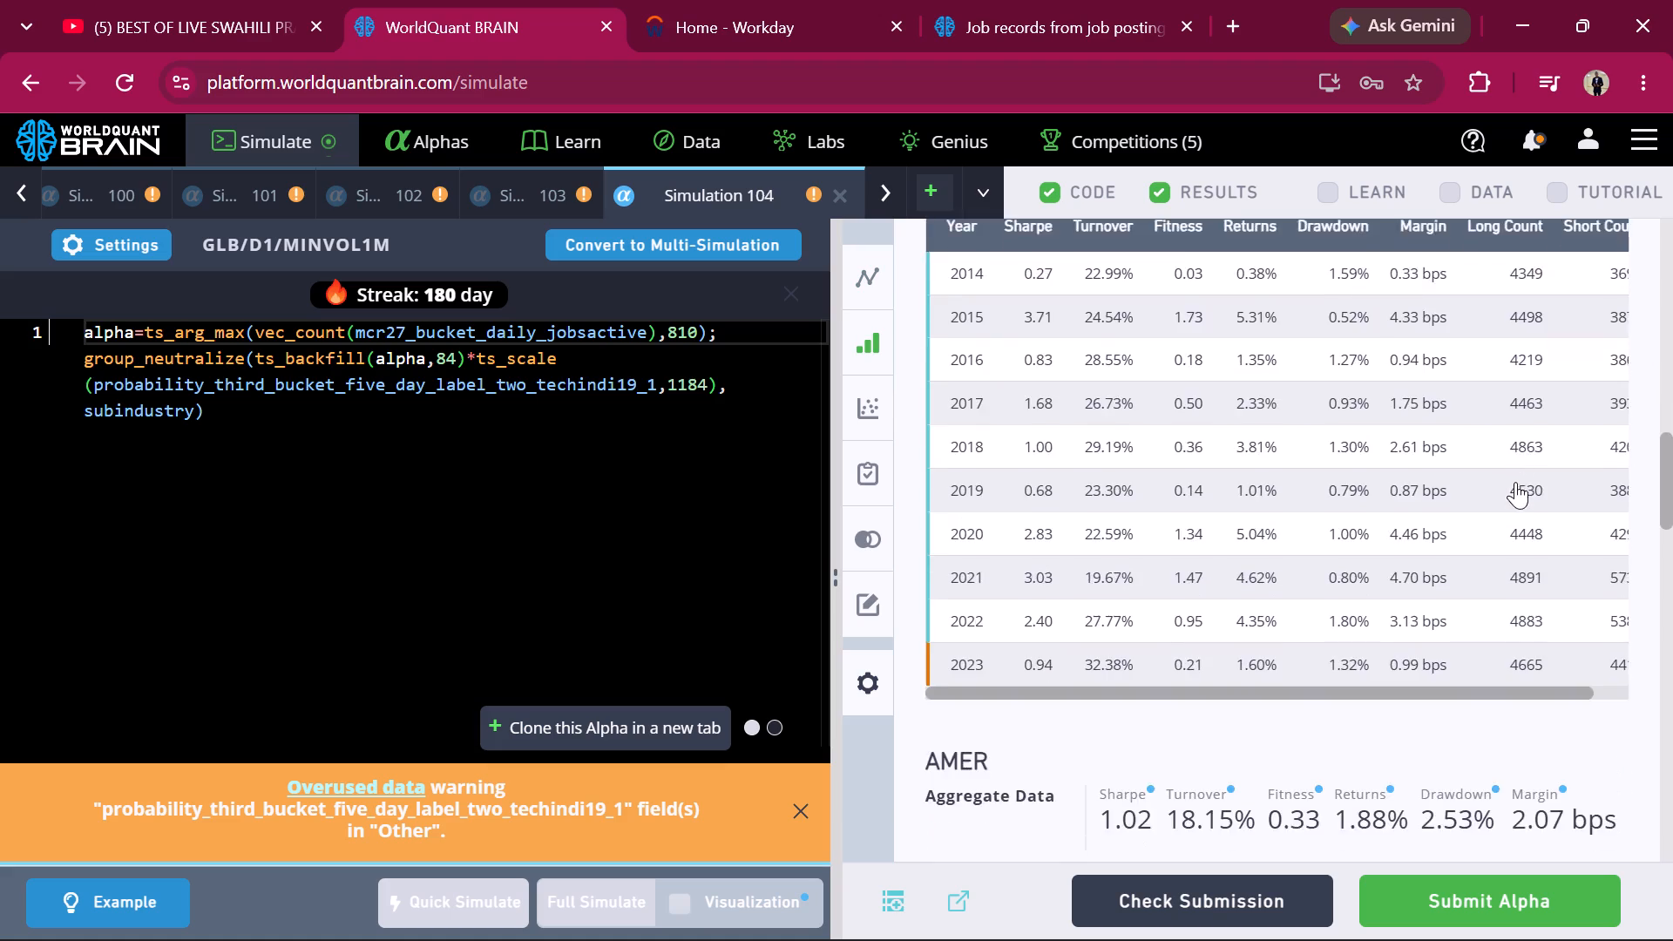
scroll(1515, 482, "down", 10)
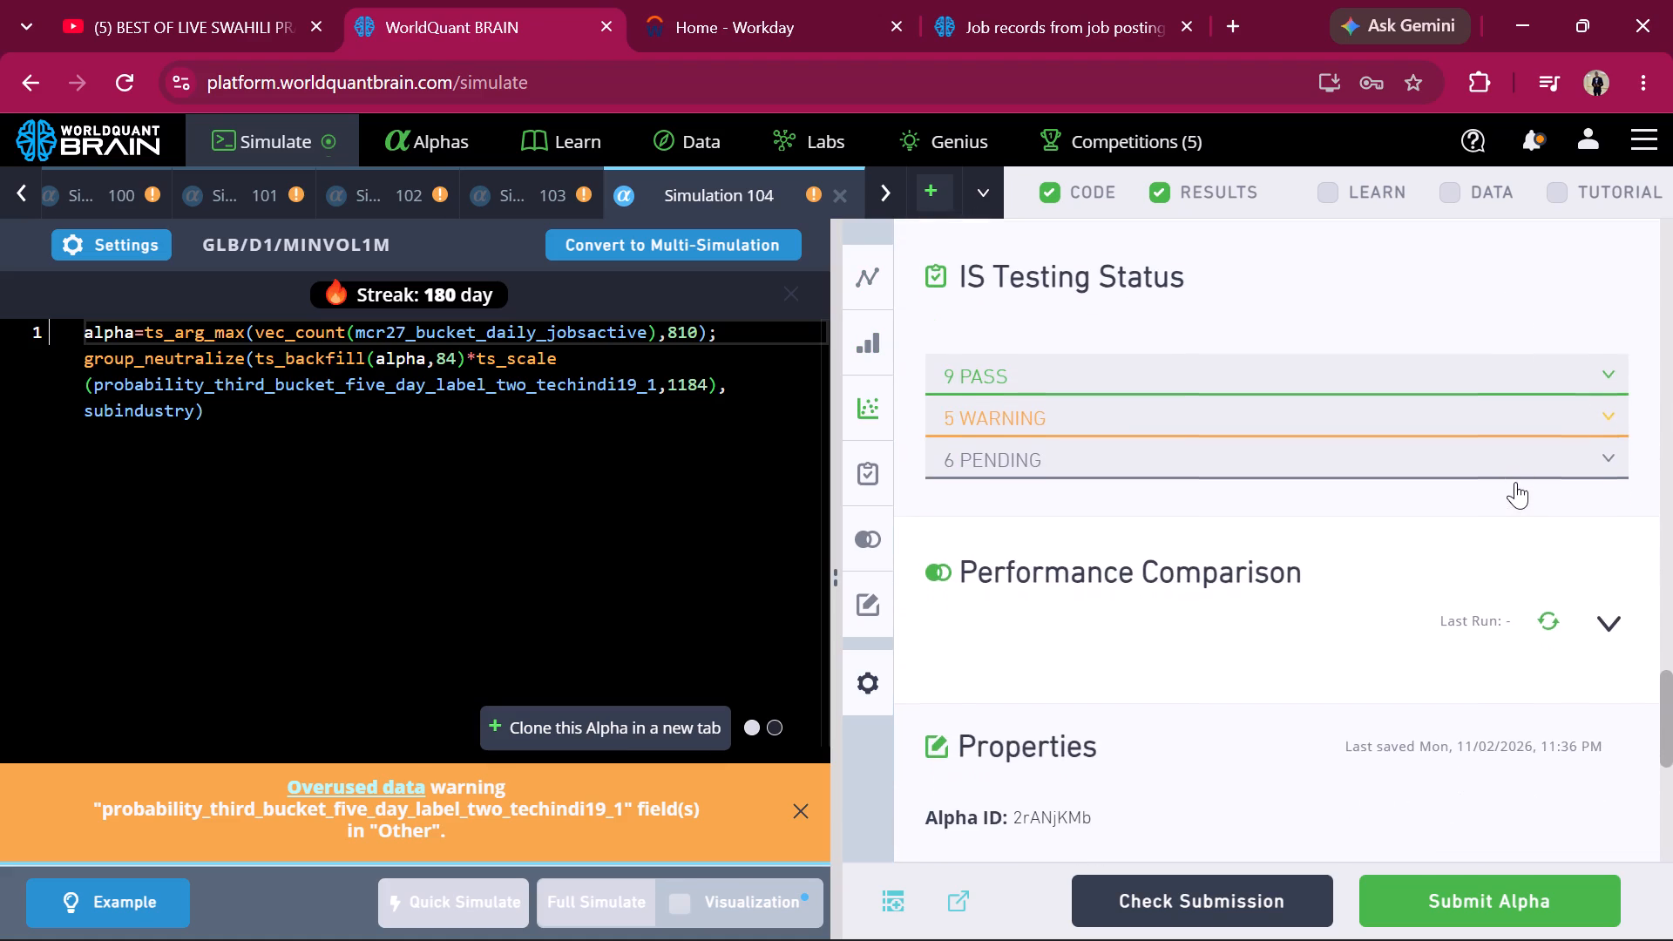
scroll(1515, 482, "down", 2)
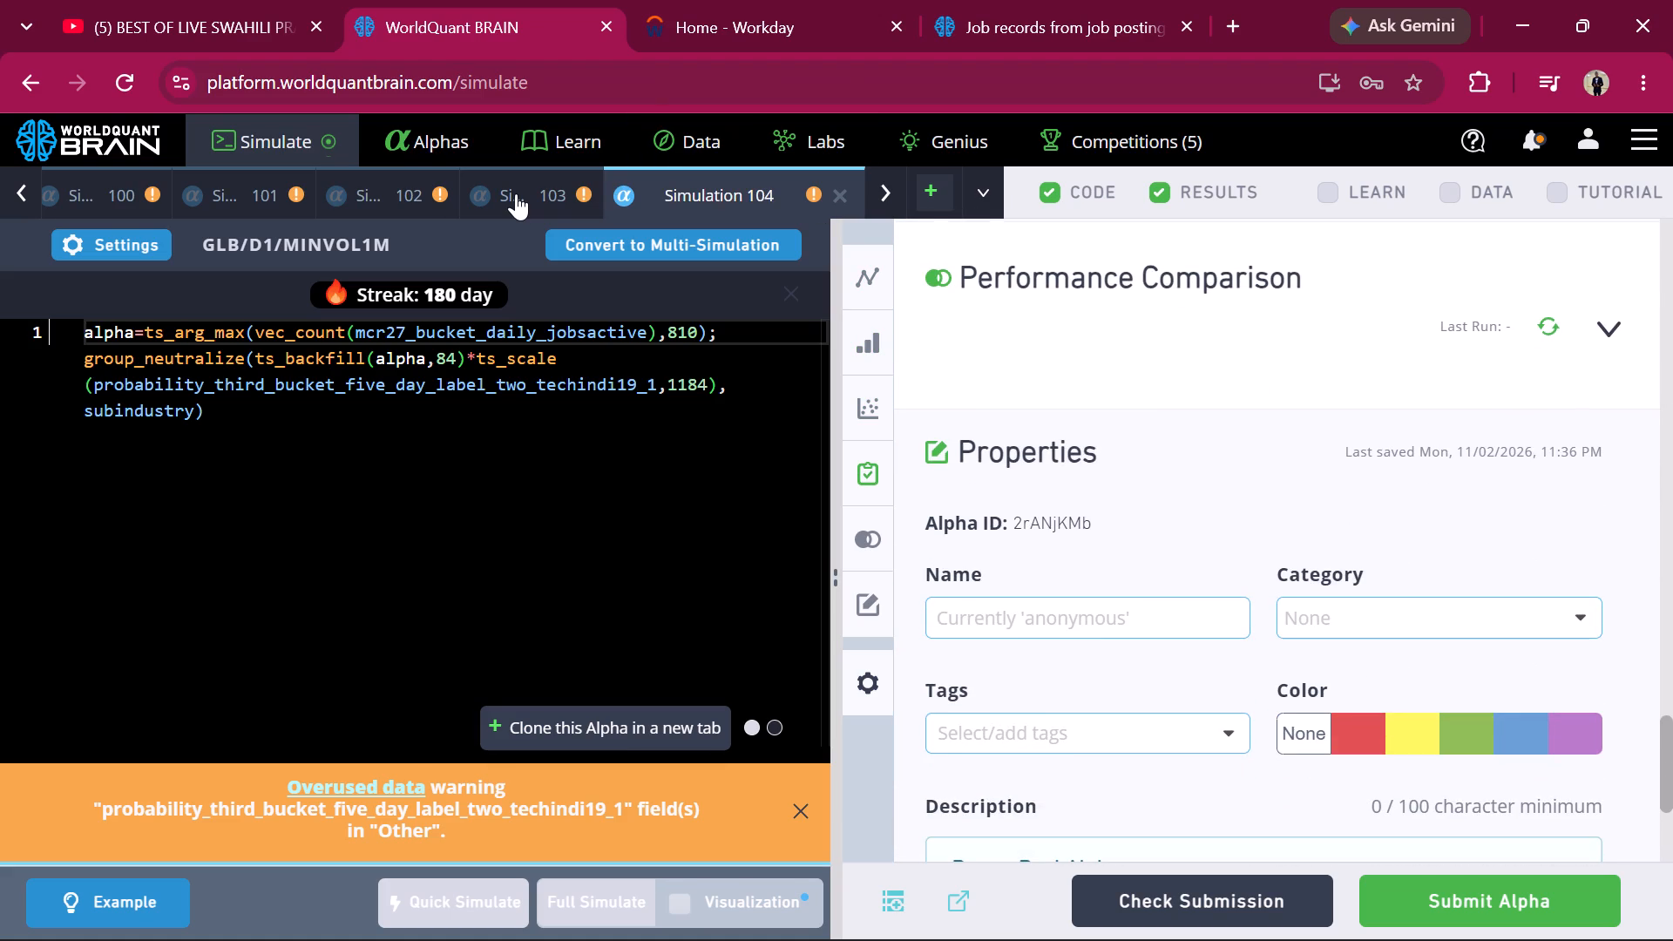
Show the test period of Simulation 103 and view its IS Summary for the IS period.
scroll(516, 193, "left", 3)
left_click(564, 193)
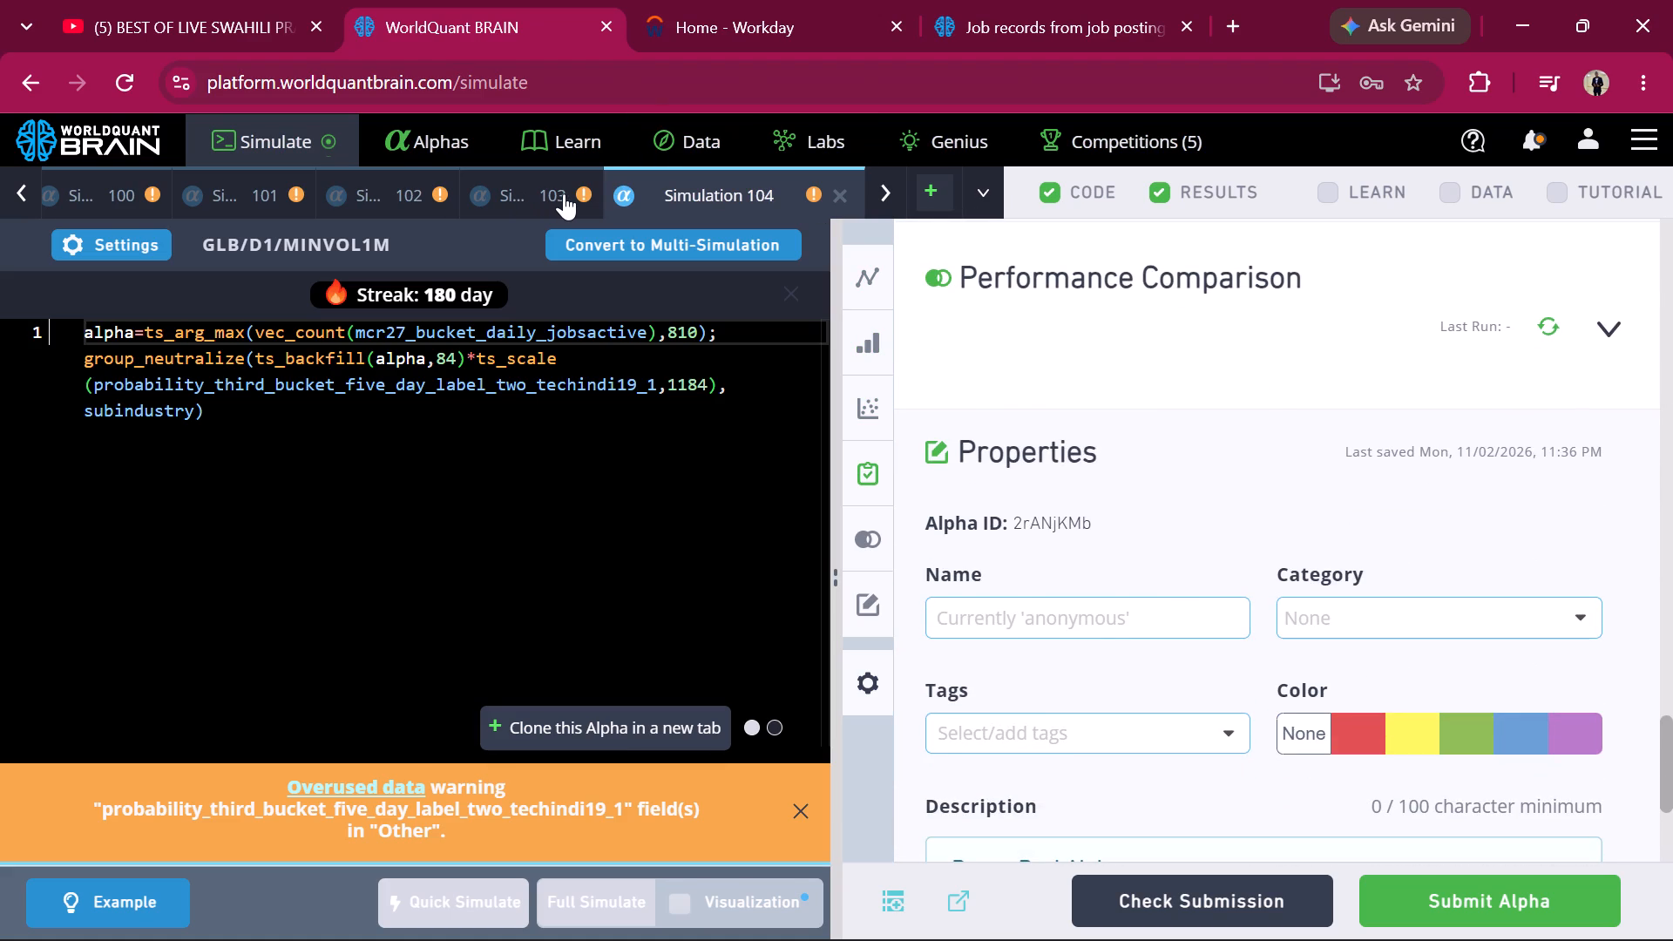
left_click(1231, 903)
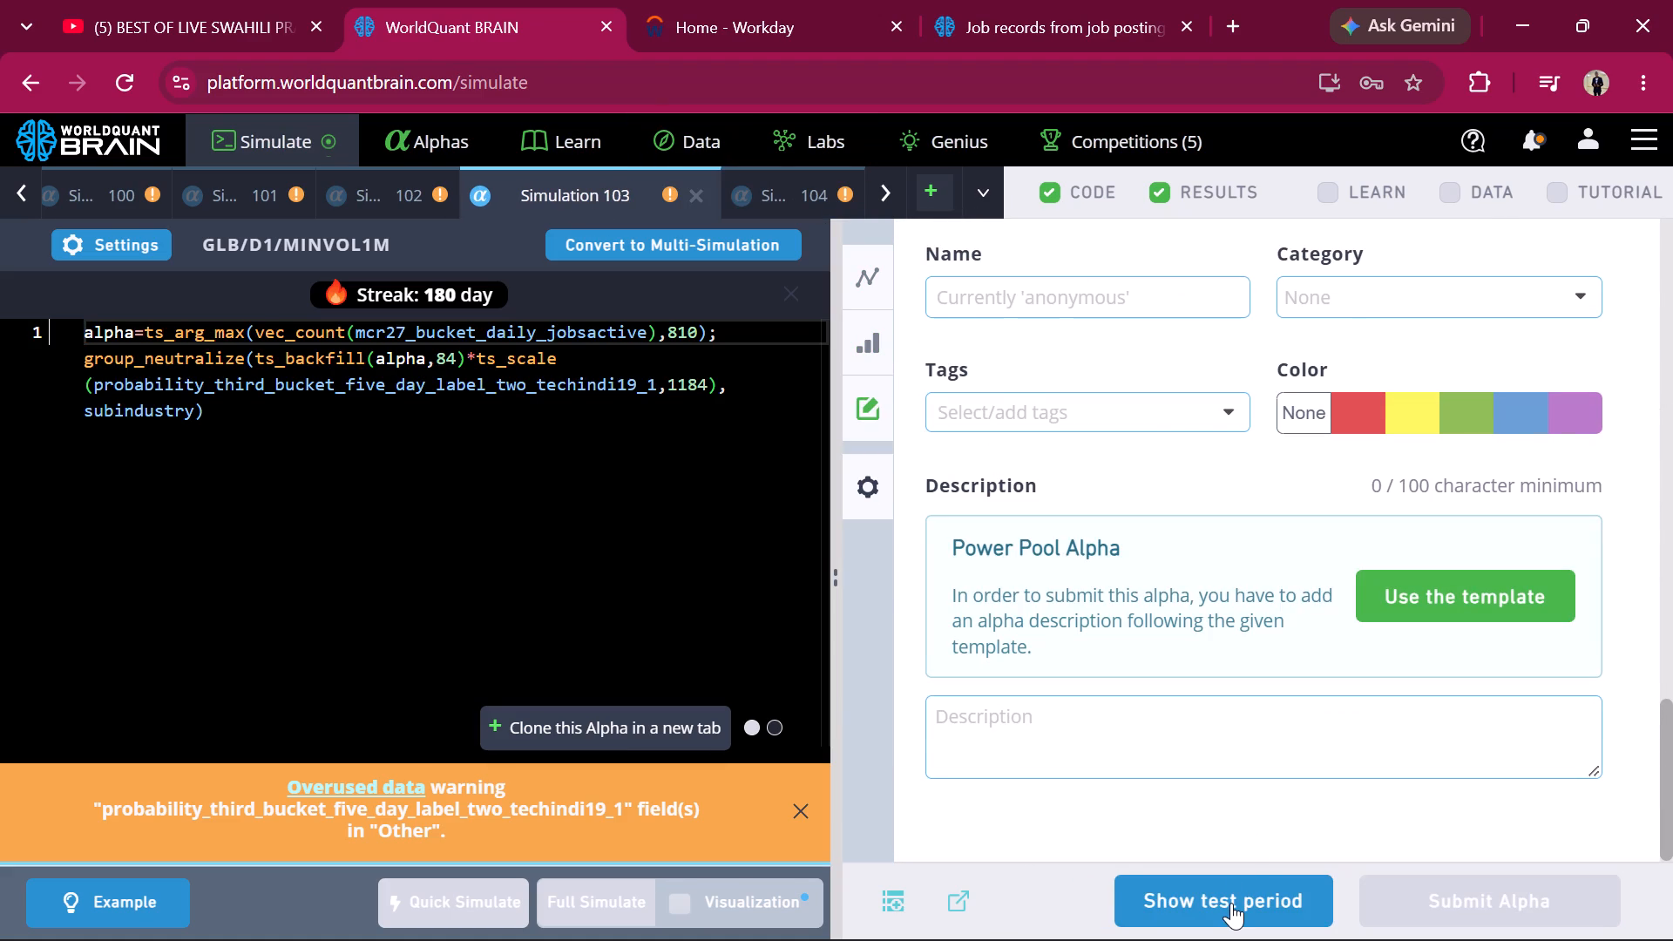
scroll(1355, 528, "up", 3)
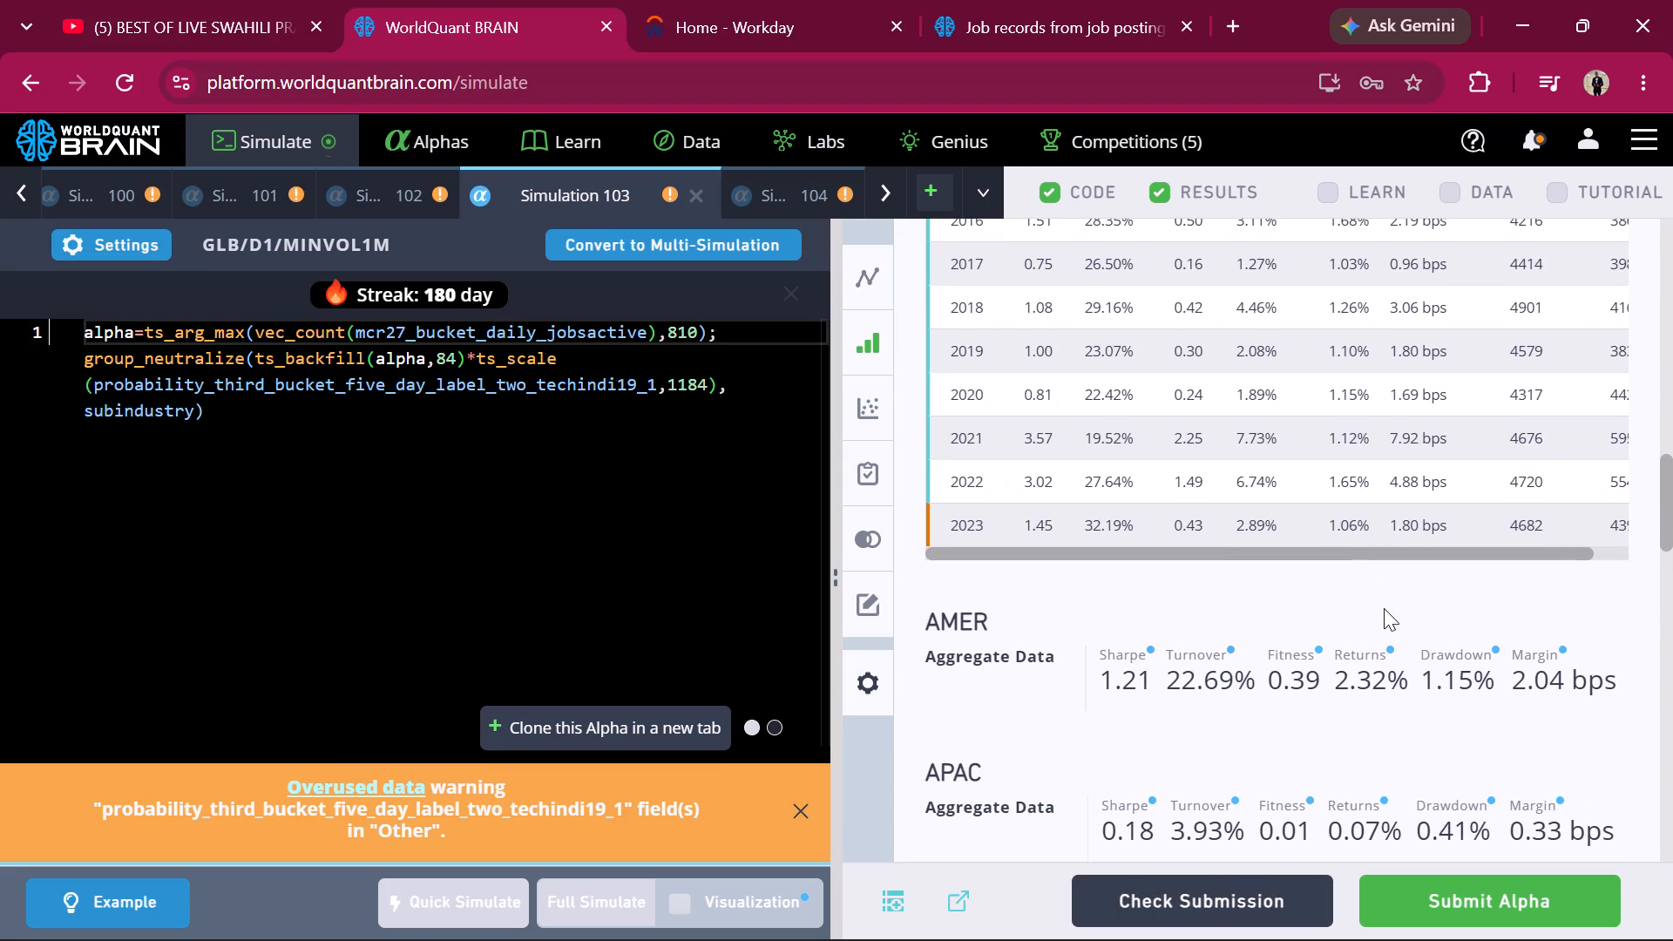
scroll(1424, 482, "up", 3)
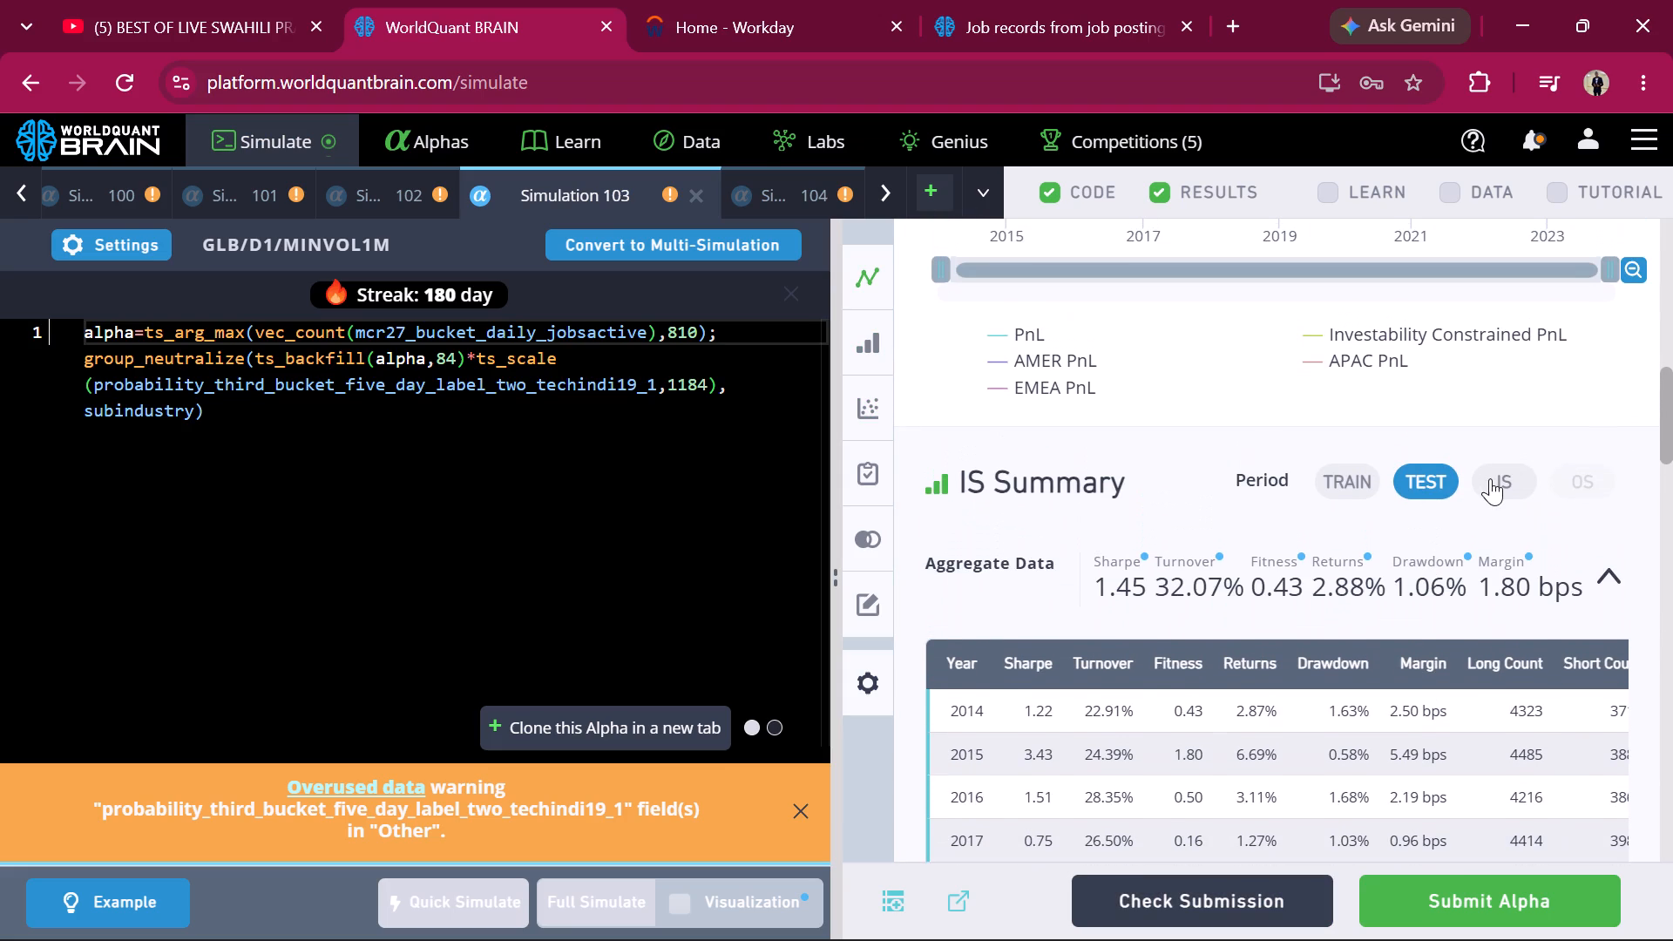
left_click(1490, 478)
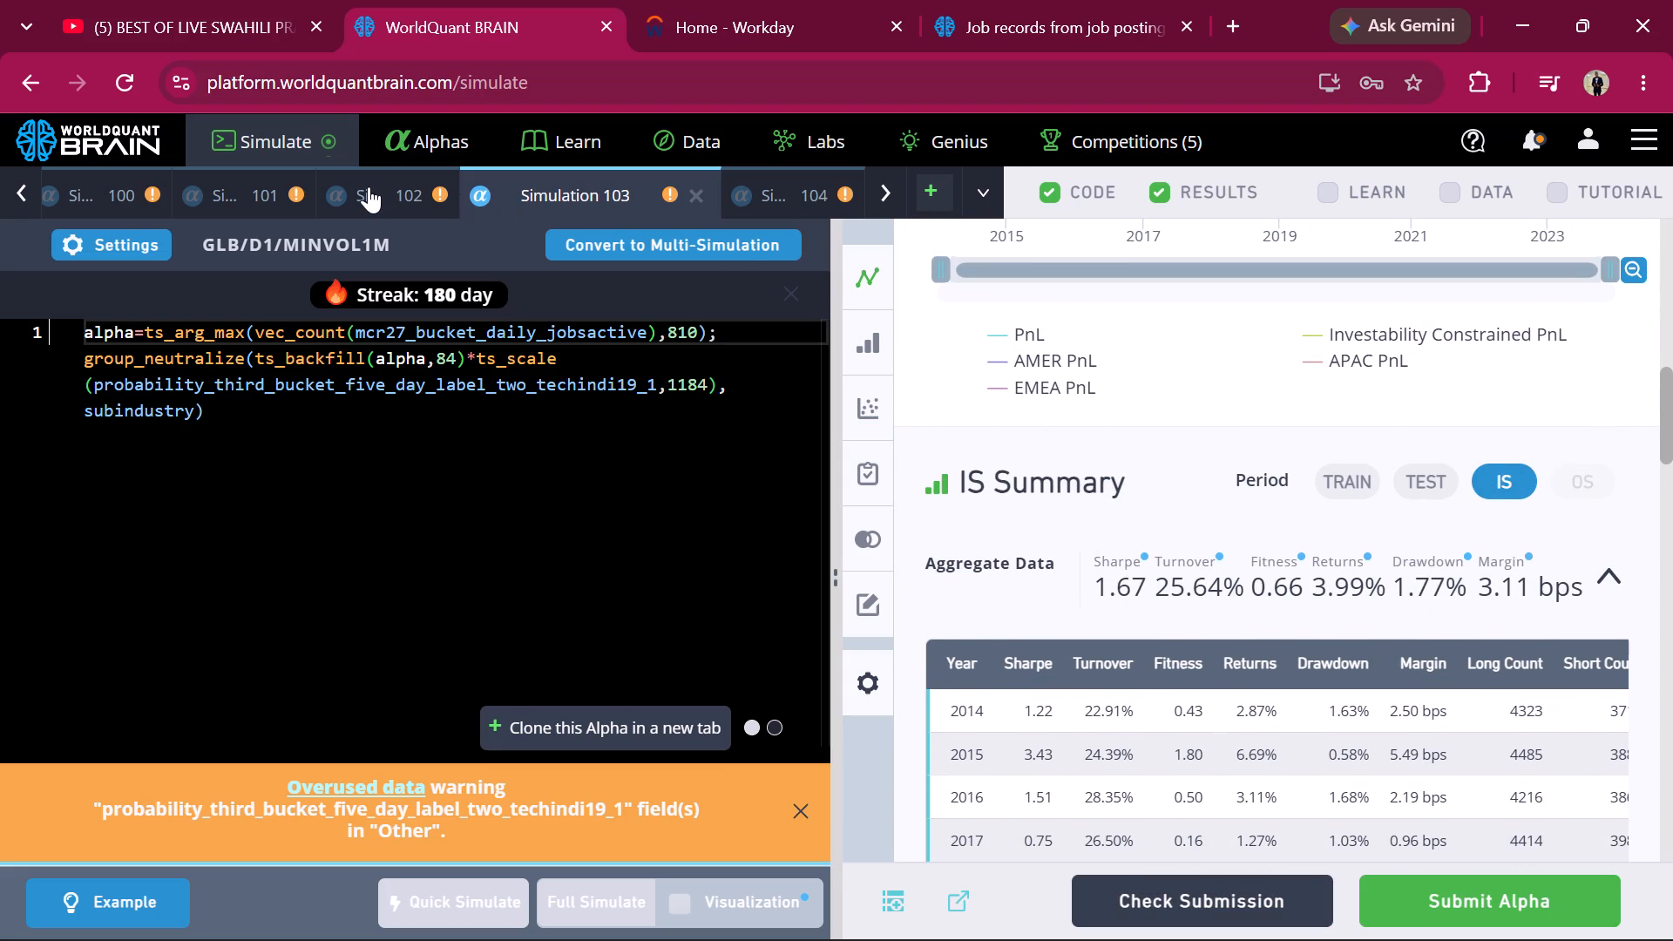
Show Simulation 102's test period and run its Prod, Power Pool and Self Correlation calculations.
left_click(369, 186)
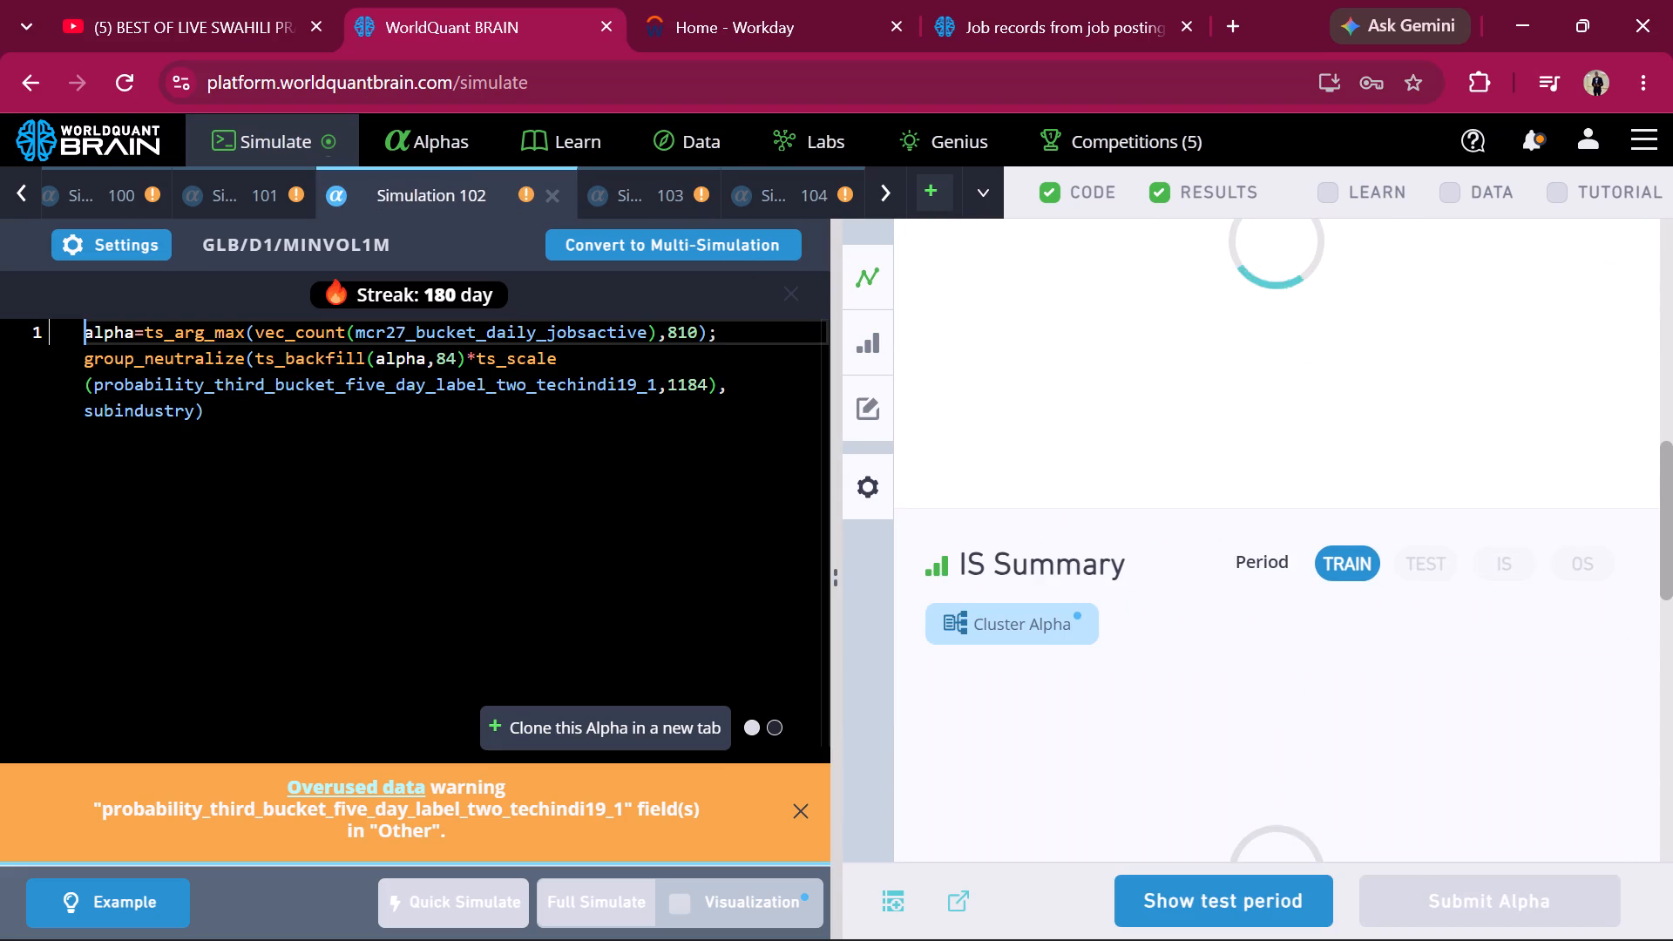
left_click(1163, 901)
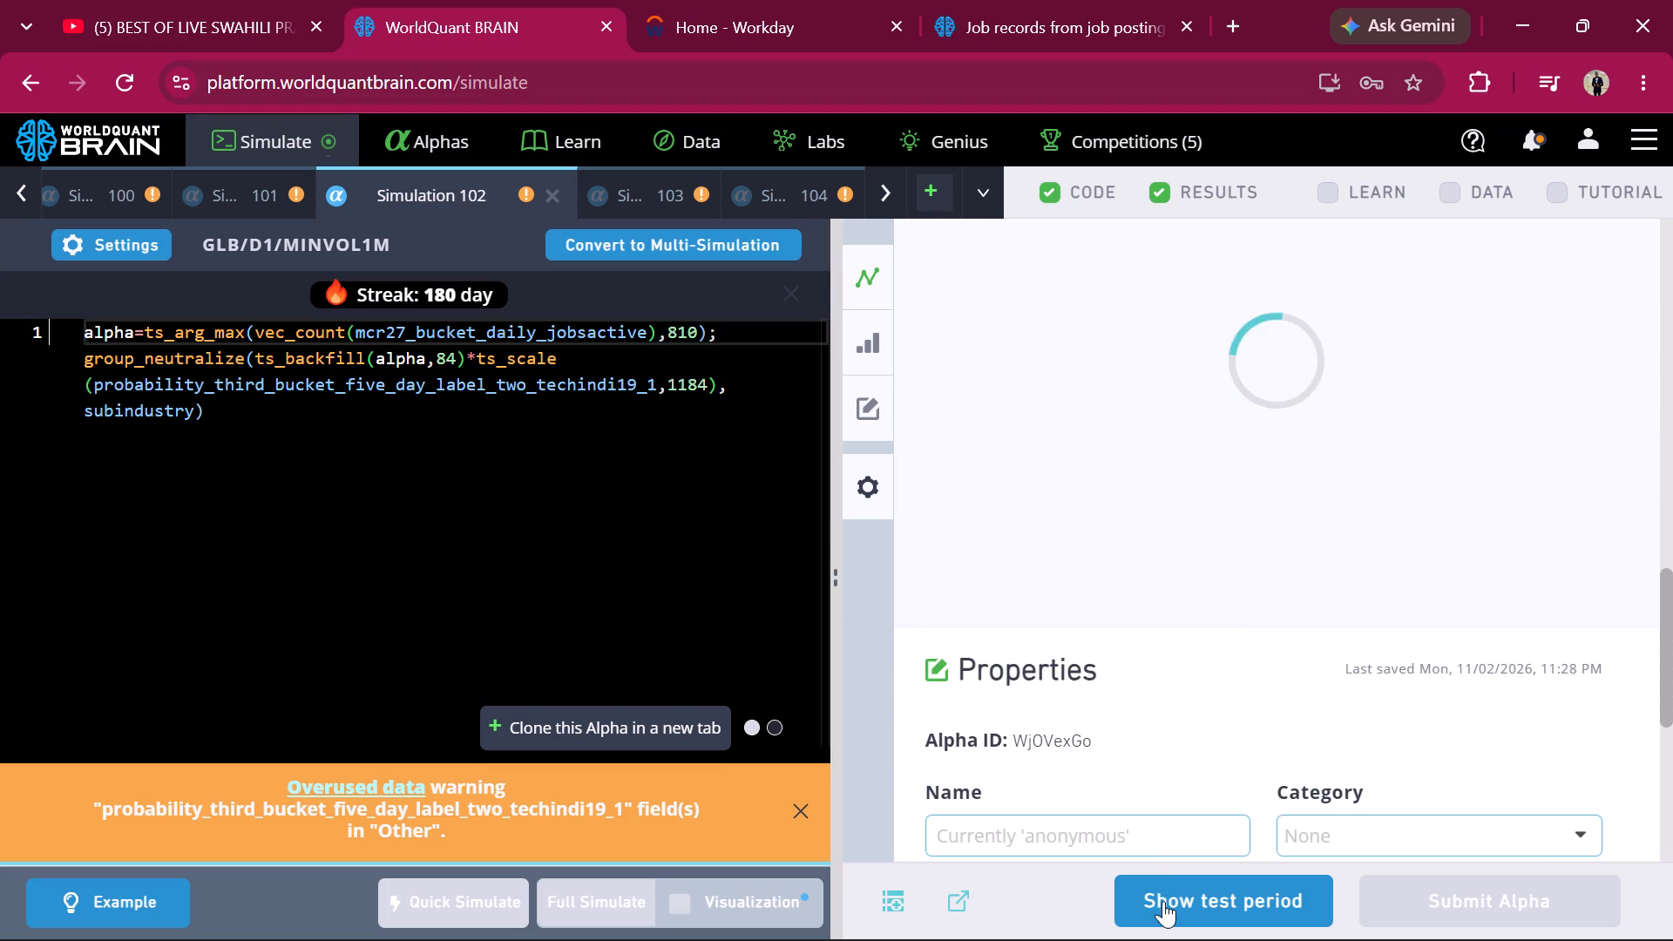
scroll(1307, 491, "down", 9)
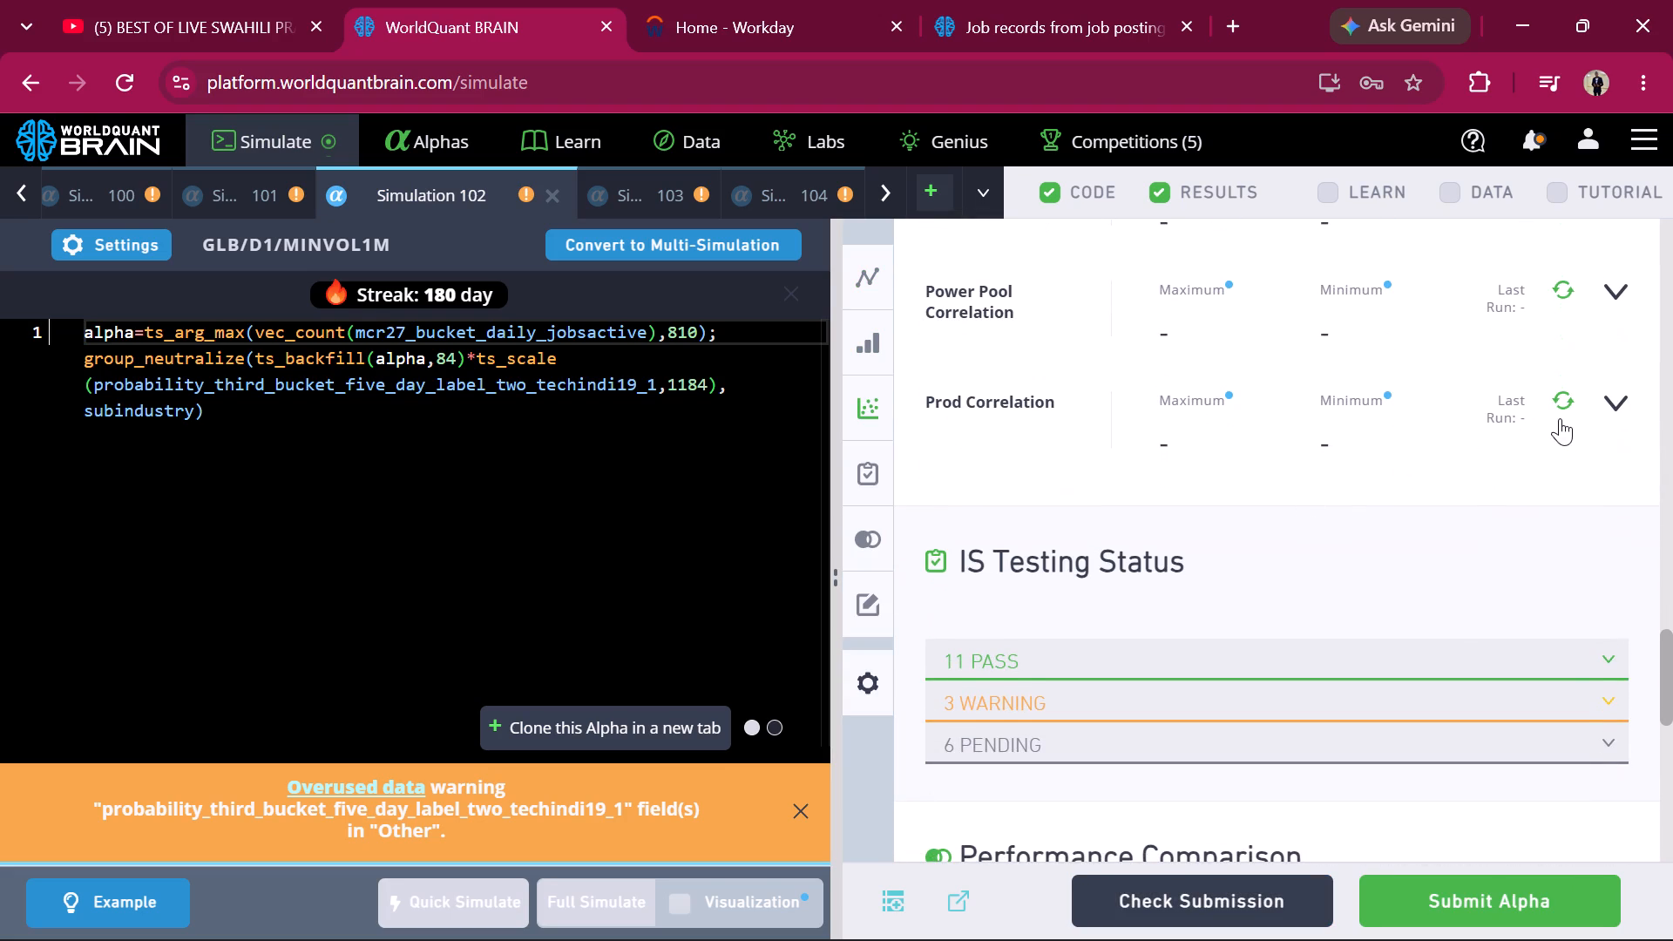
left_click(1562, 403)
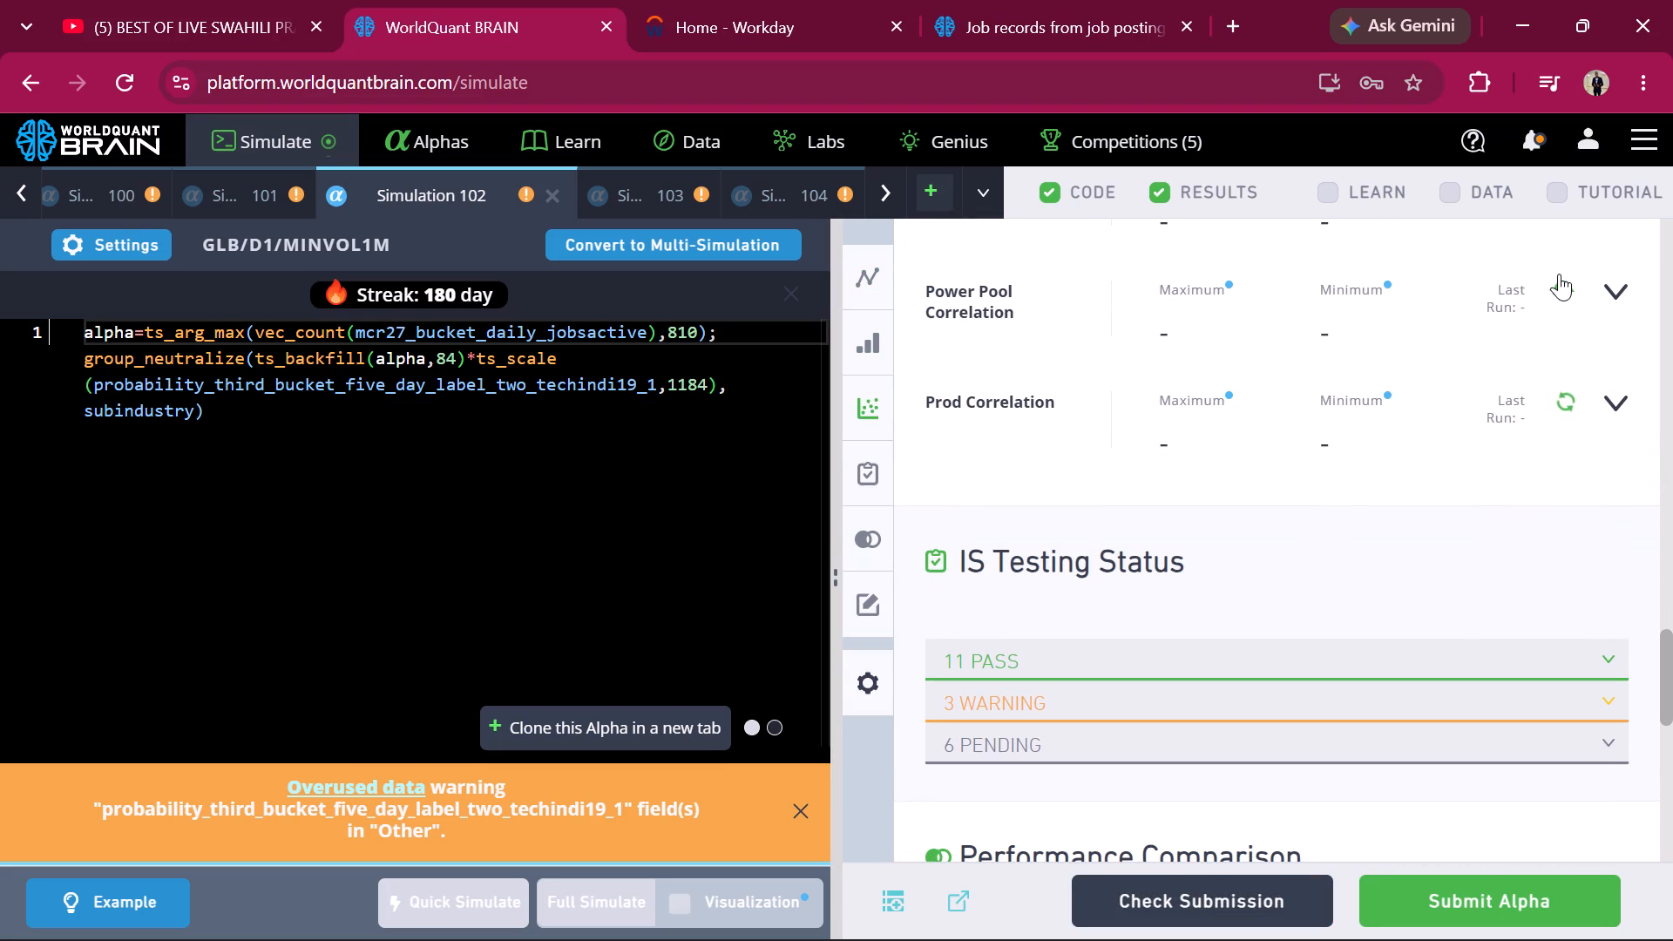
left_click(1565, 288)
scroll(1565, 288, "up", 1)
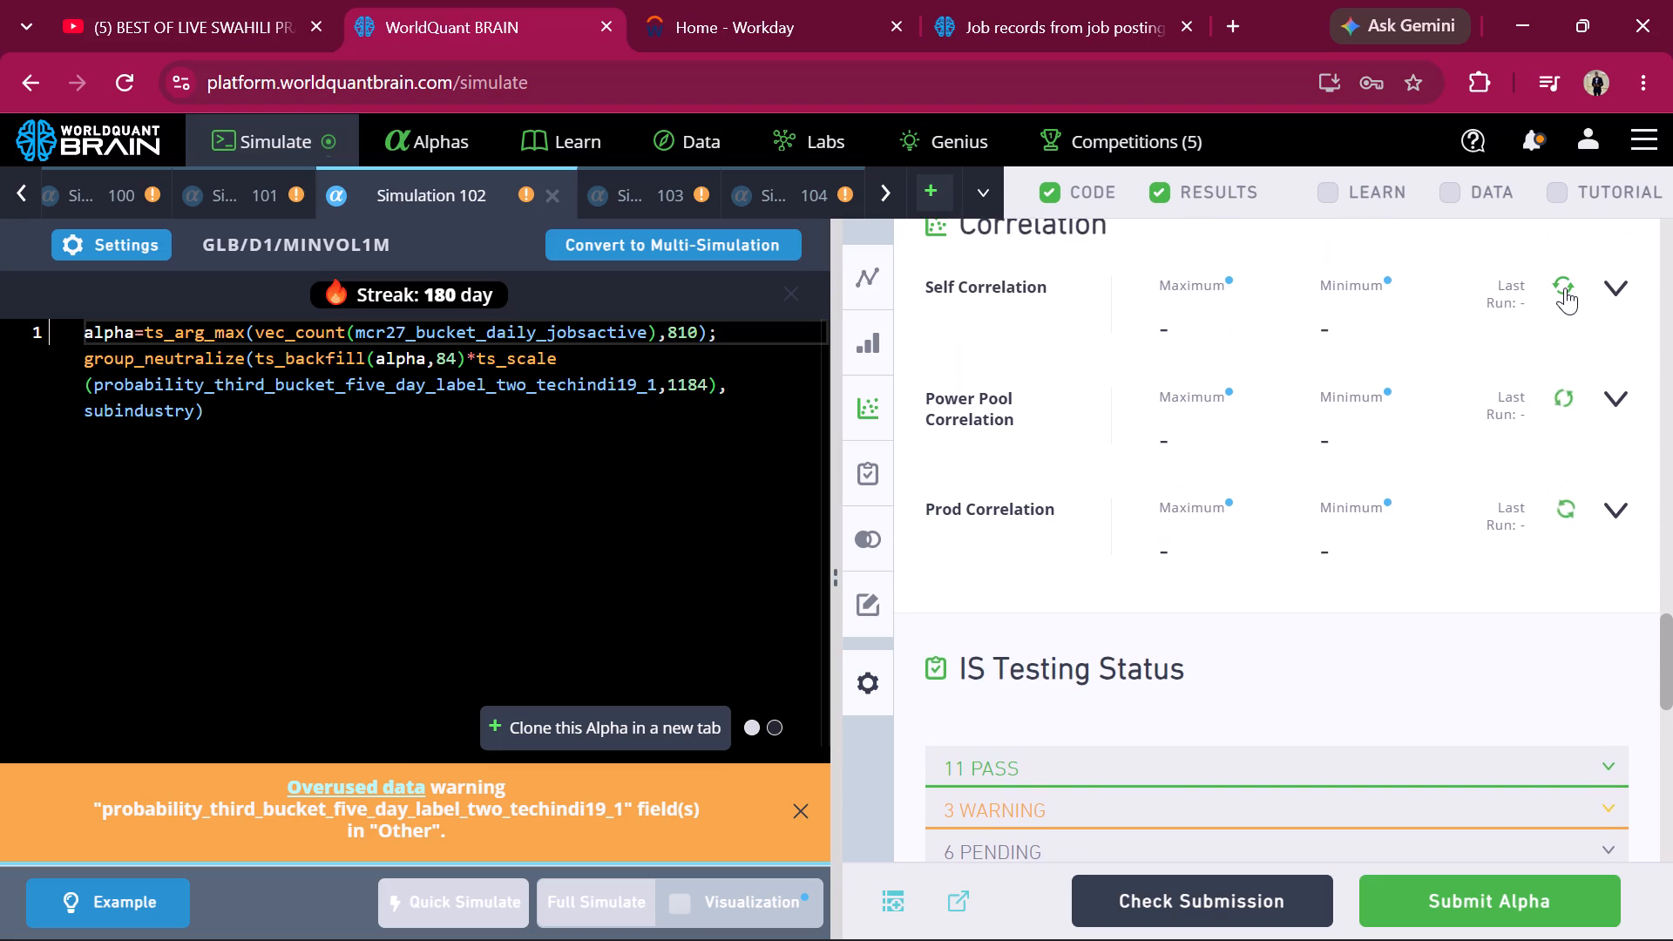
left_click(1565, 288)
left_click(1565, 288)
Examine Simulation 102's correlation results and IS Testing Status.
scroll(1257, 565, "down", 9)
scroll(1257, 565, "up", 4)
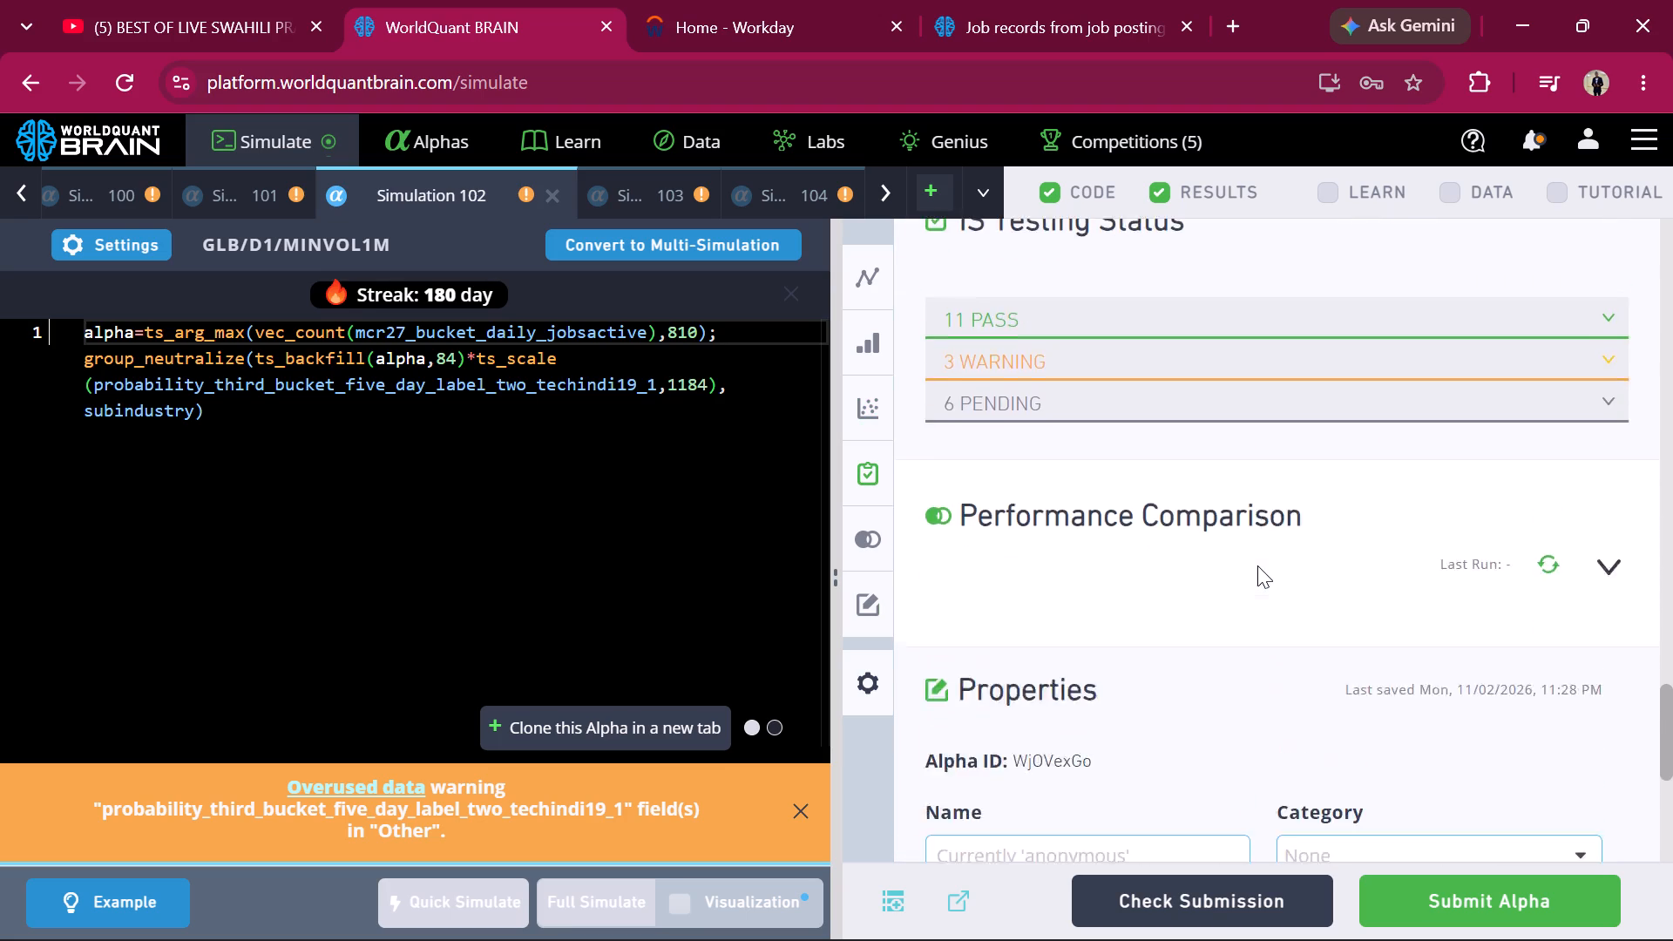
scroll(1257, 565, "up", 3)
scroll(1257, 565, "down", 1)
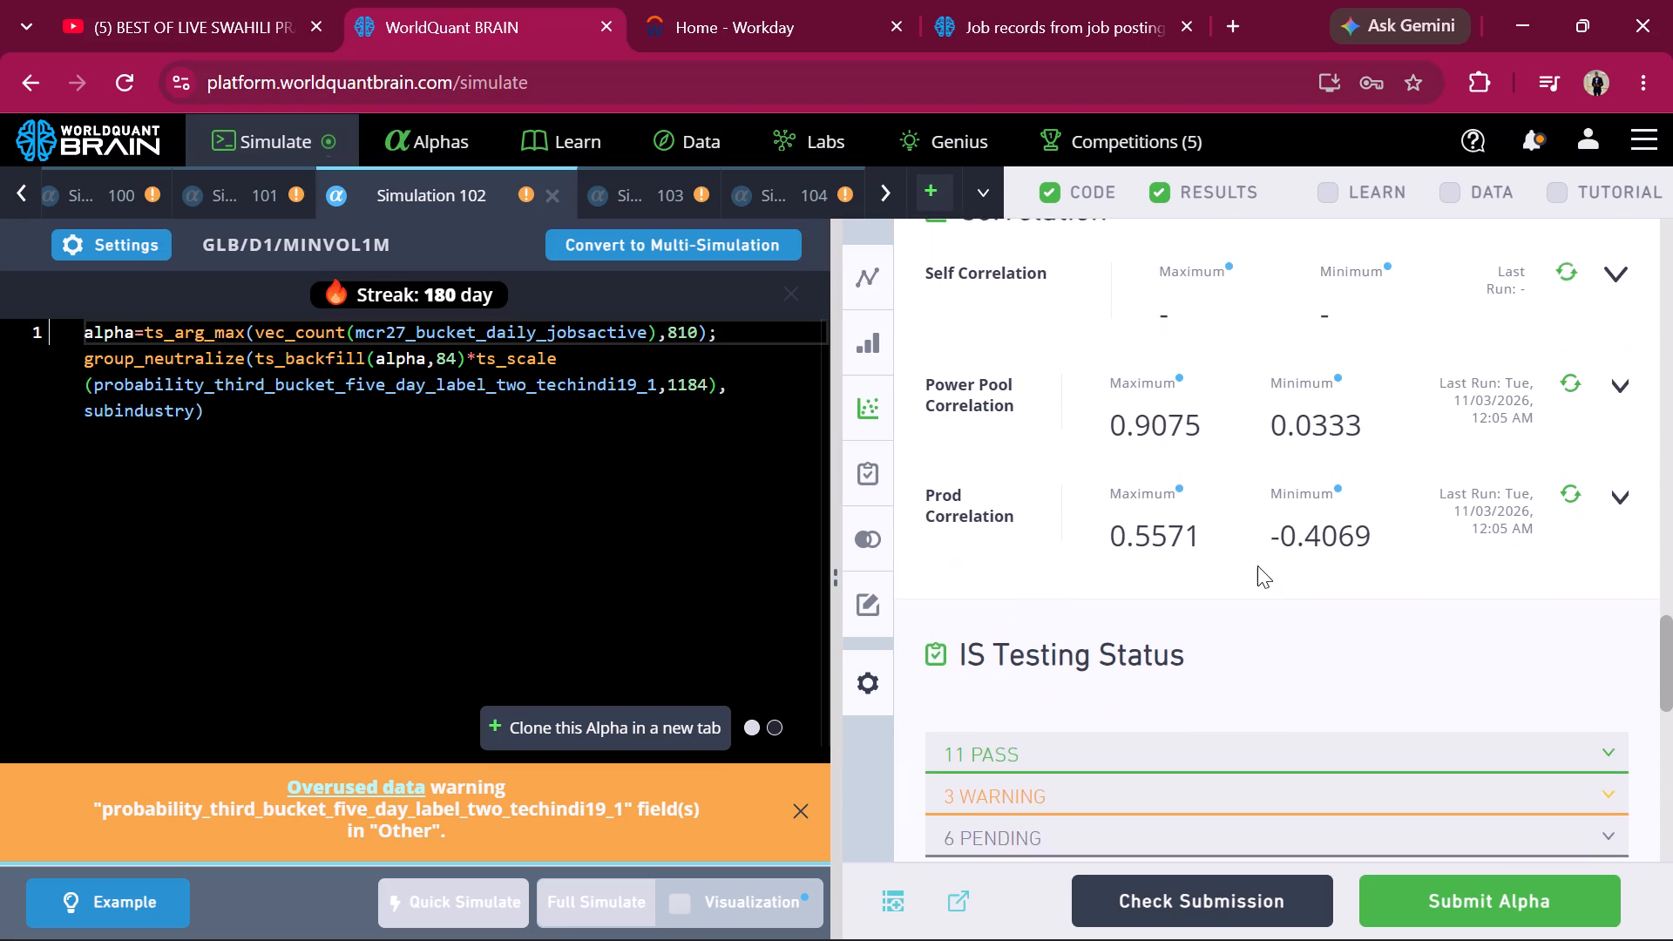
scroll(1257, 565, "down", 2)
scroll(1257, 565, "up", 2)
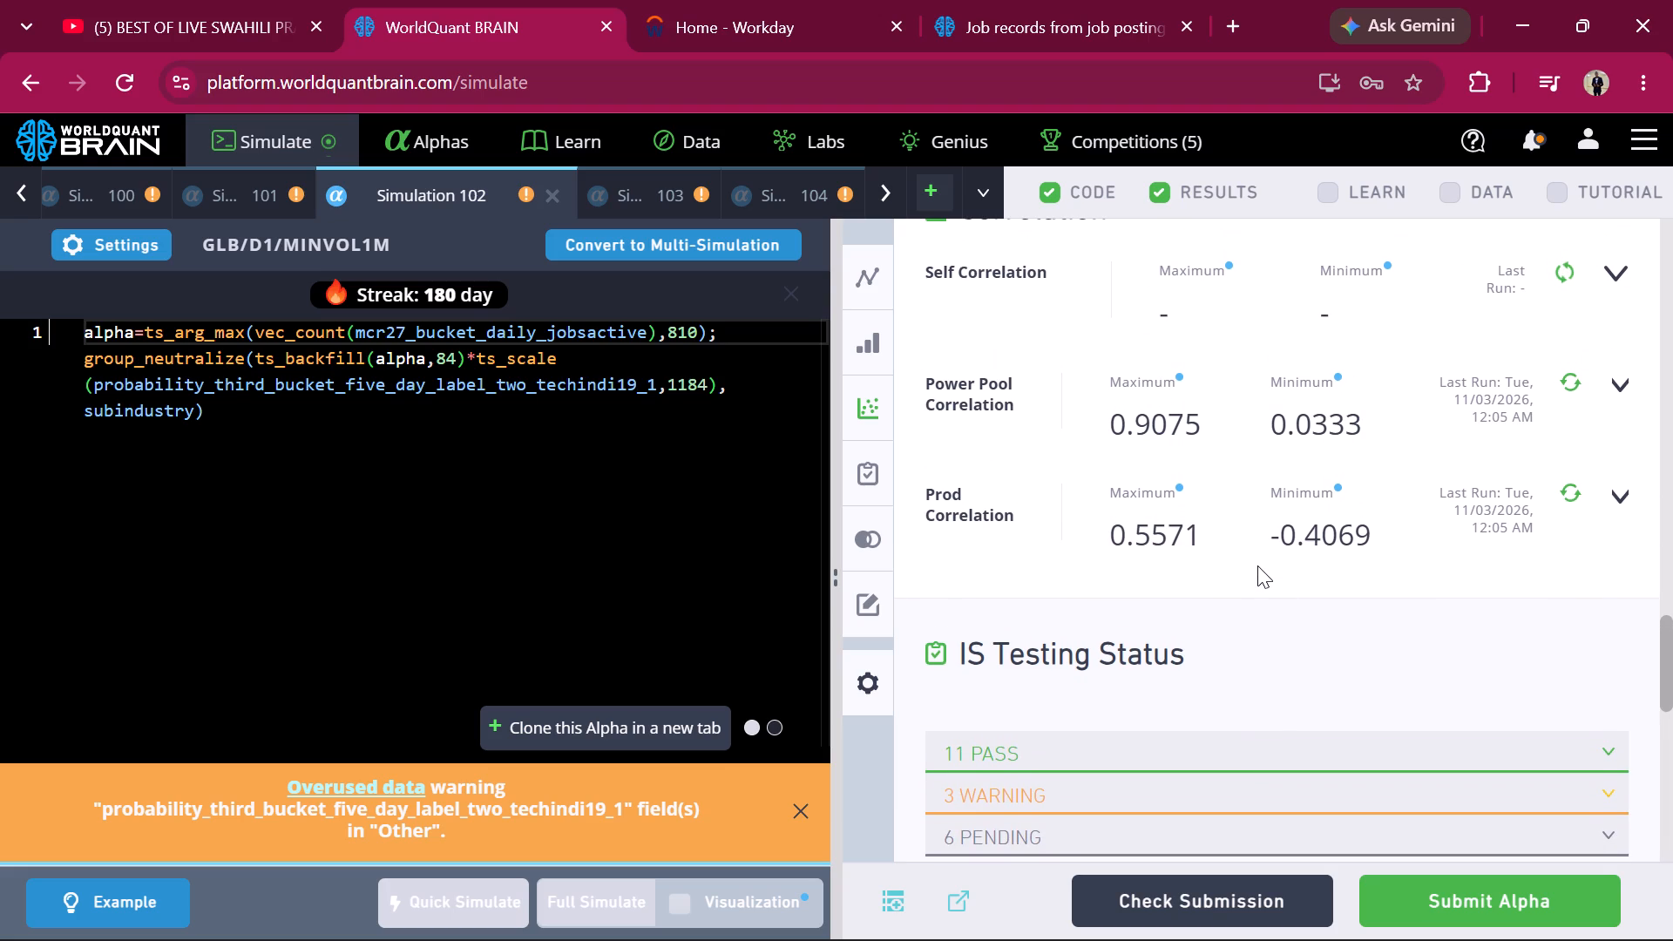
Fill Simulation 102's alpha description with the copied Idea and rationale text about unusual large-drop broker activity.
scroll(943, 586, "down", 8)
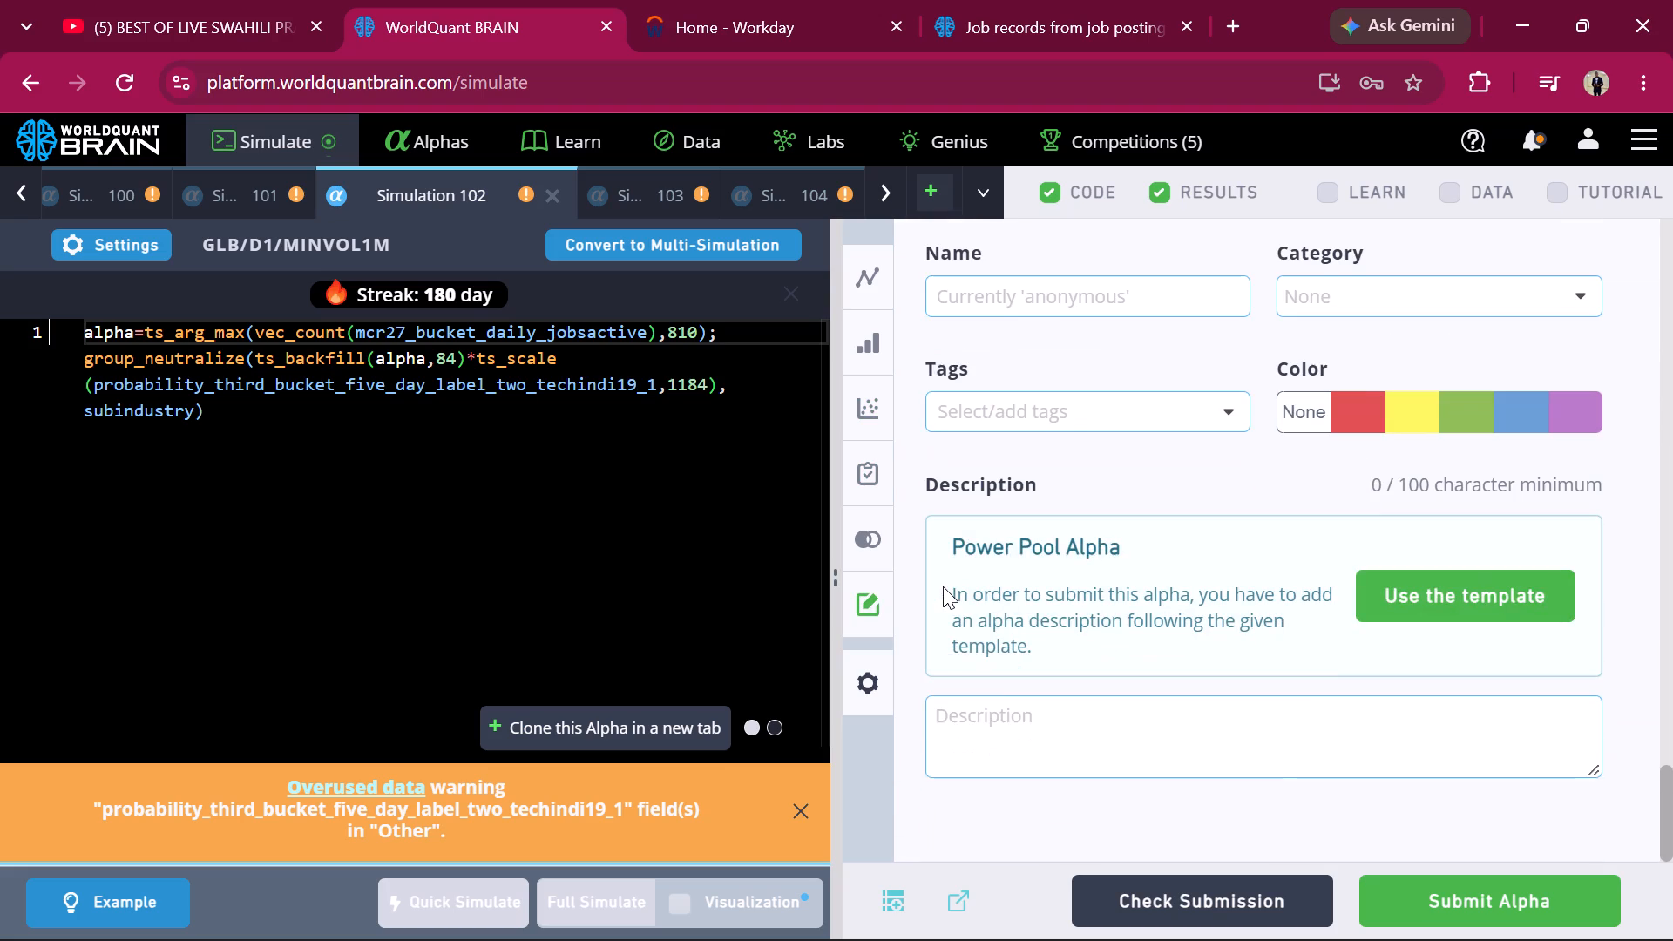
scroll(943, 586, "down", 1)
left_click(998, 717)
key("super+v")
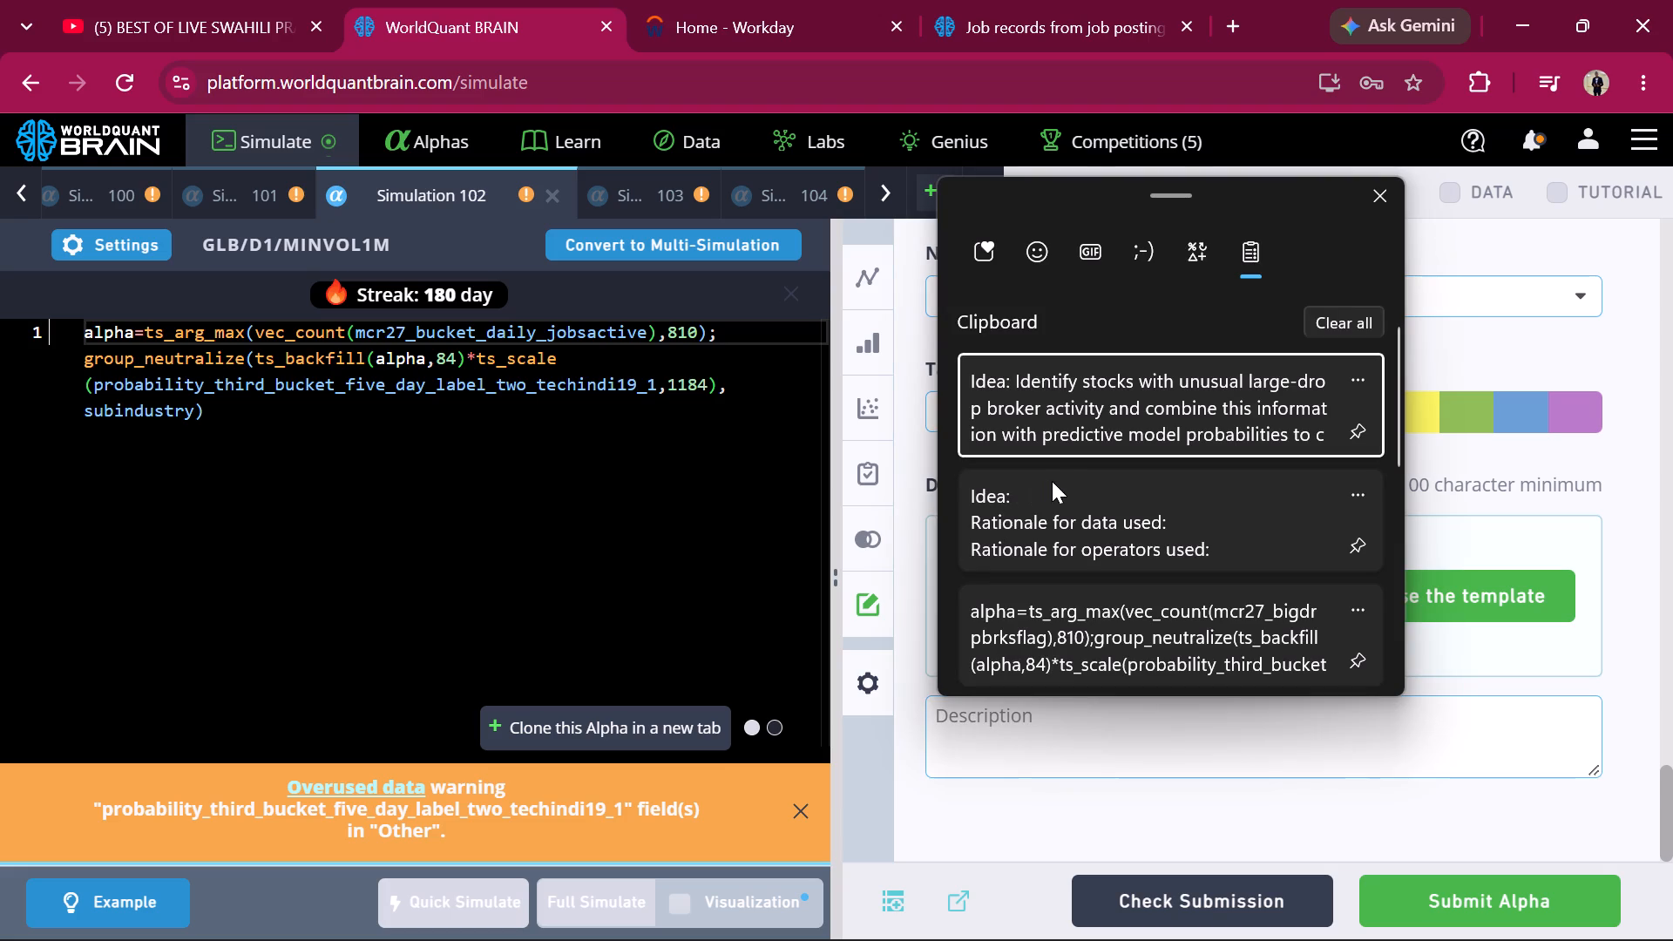
left_click(1069, 453)
key("ctrl+v")
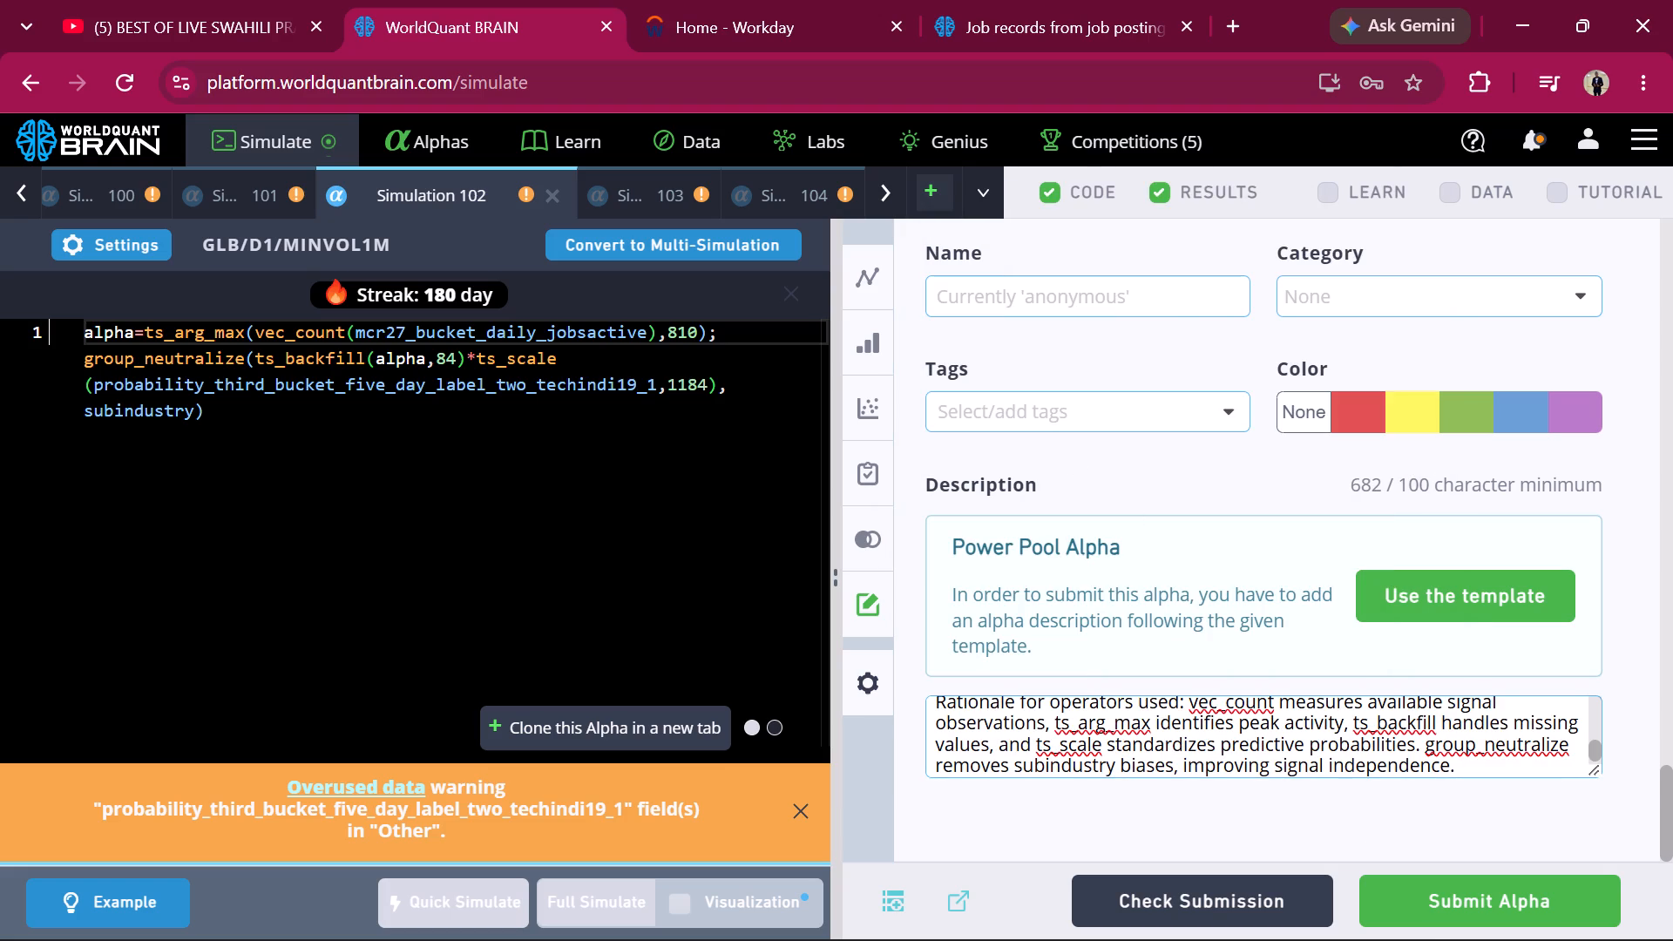
Submit the Simulation 102 alpha and expand the FAIL group in its IS Testing Status.
left_click(1434, 918)
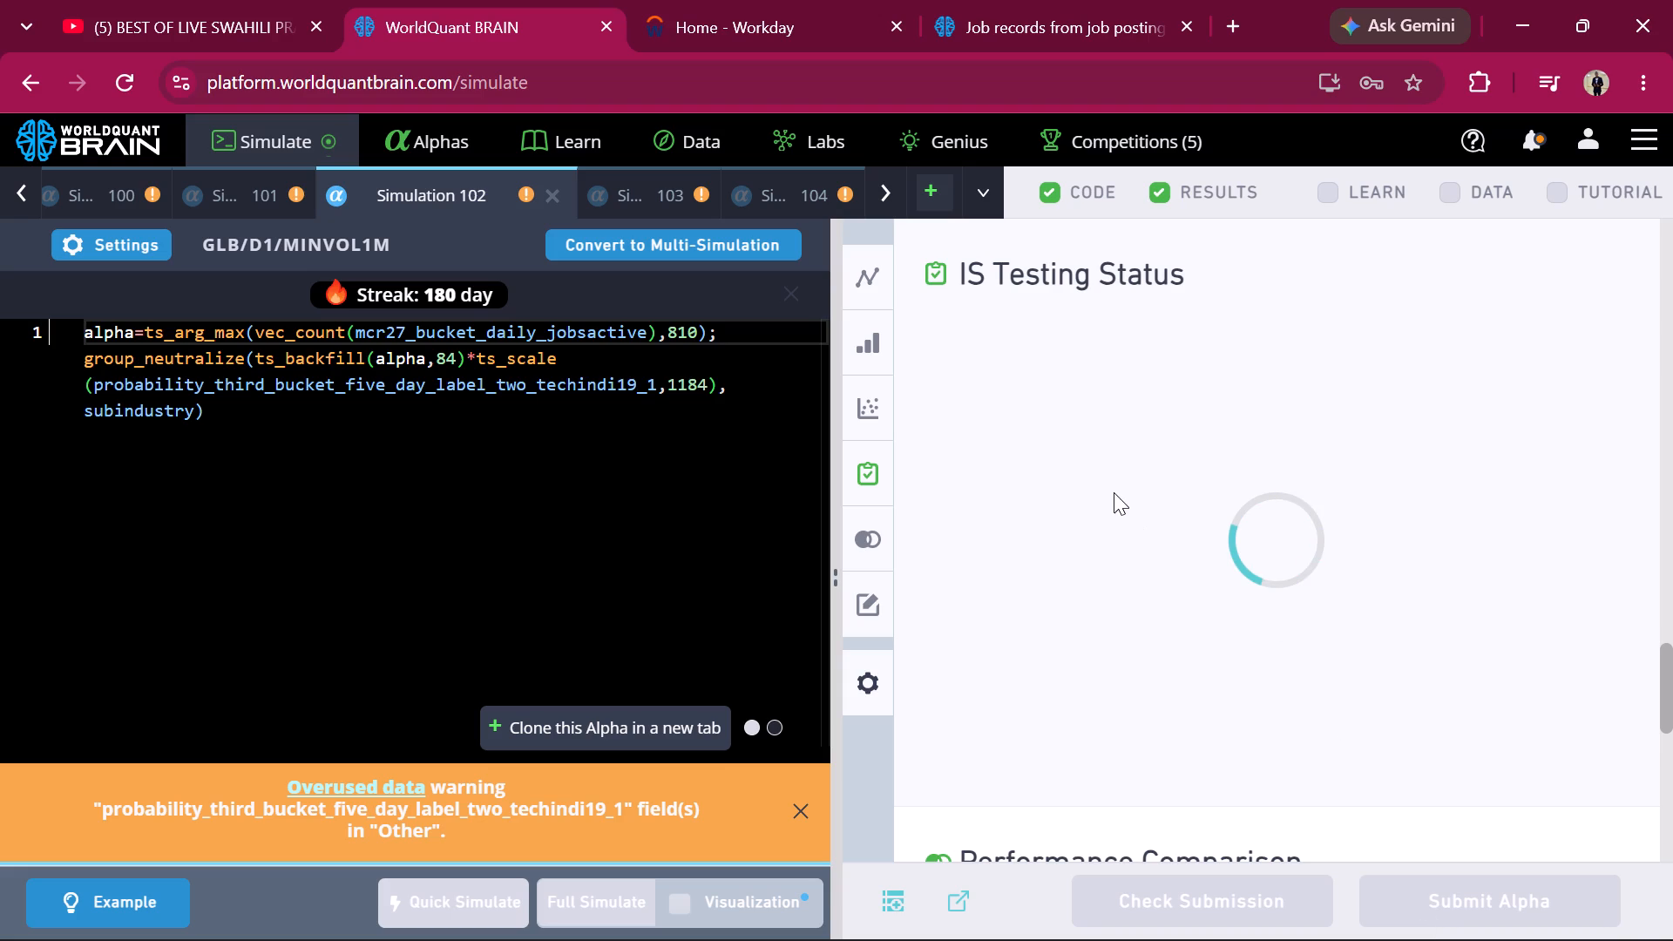
left_click(1102, 412)
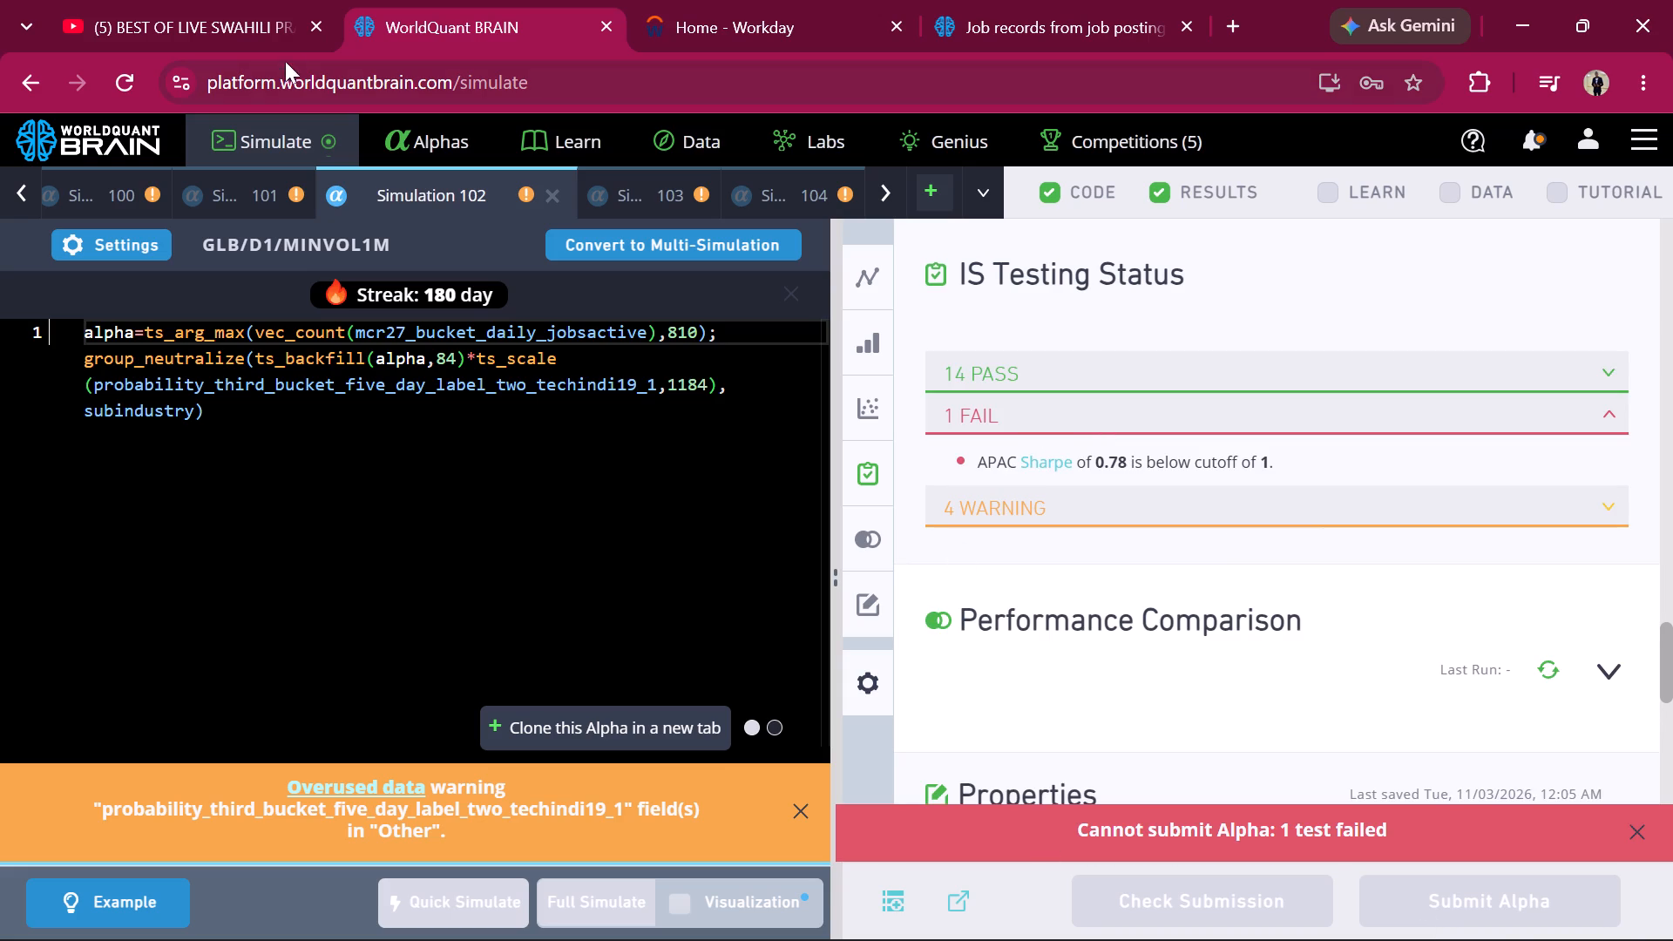
Switch to YouTube and resume the Swahili praise and worship gospel mix.
left_click(266, 13)
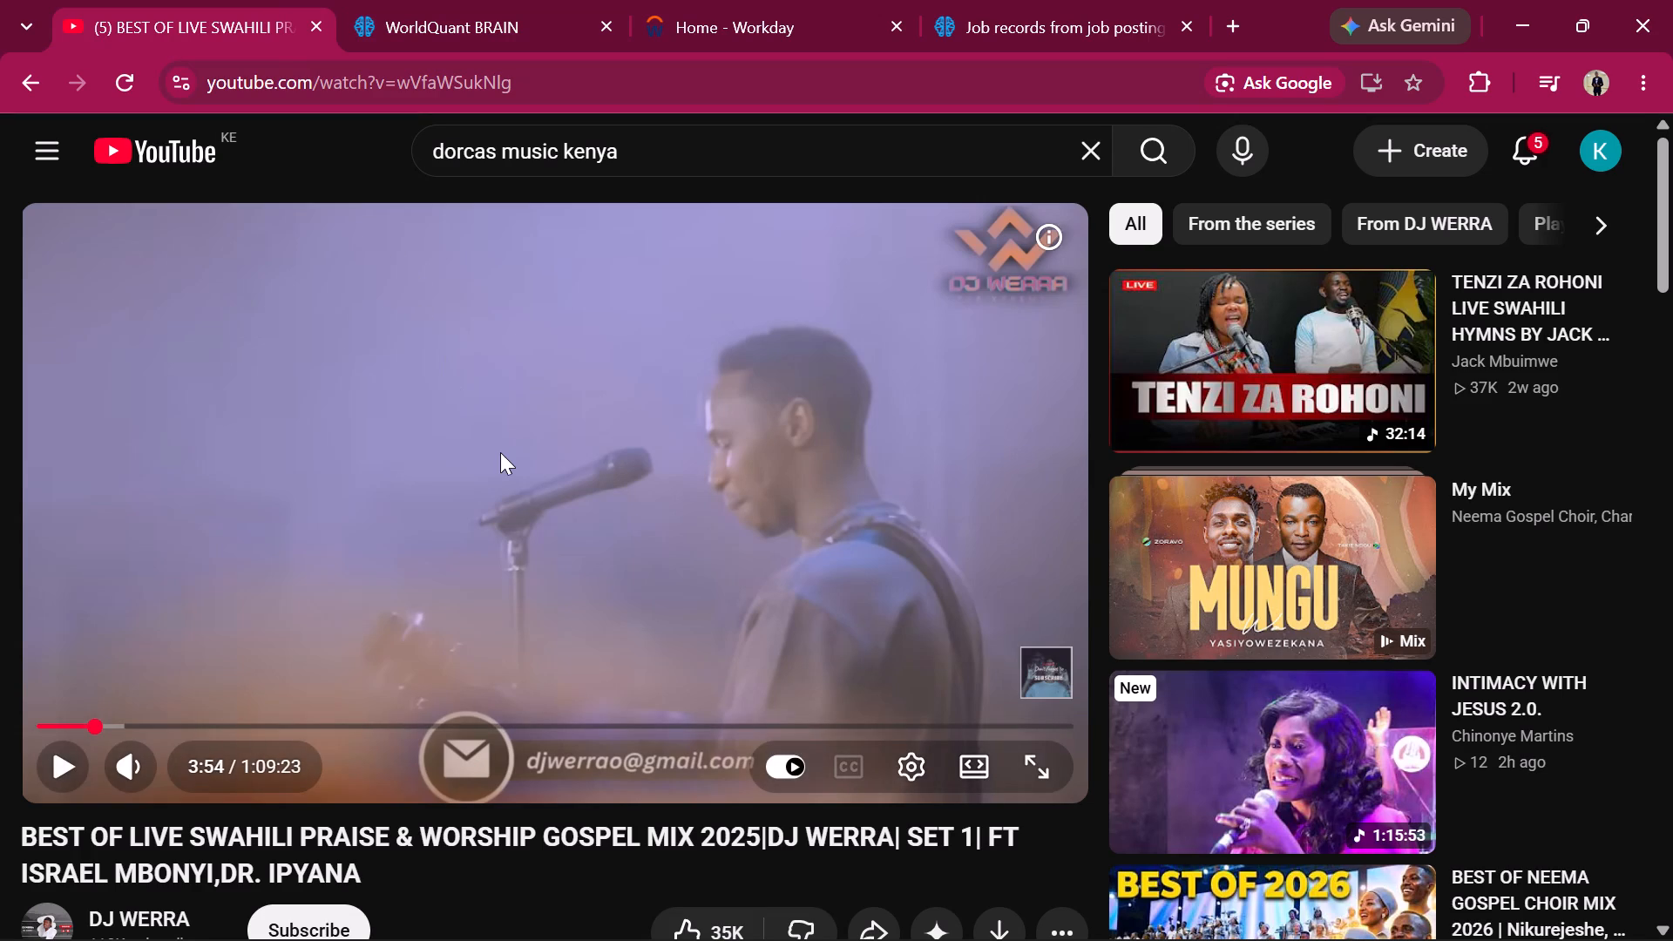
left_click(500, 452)
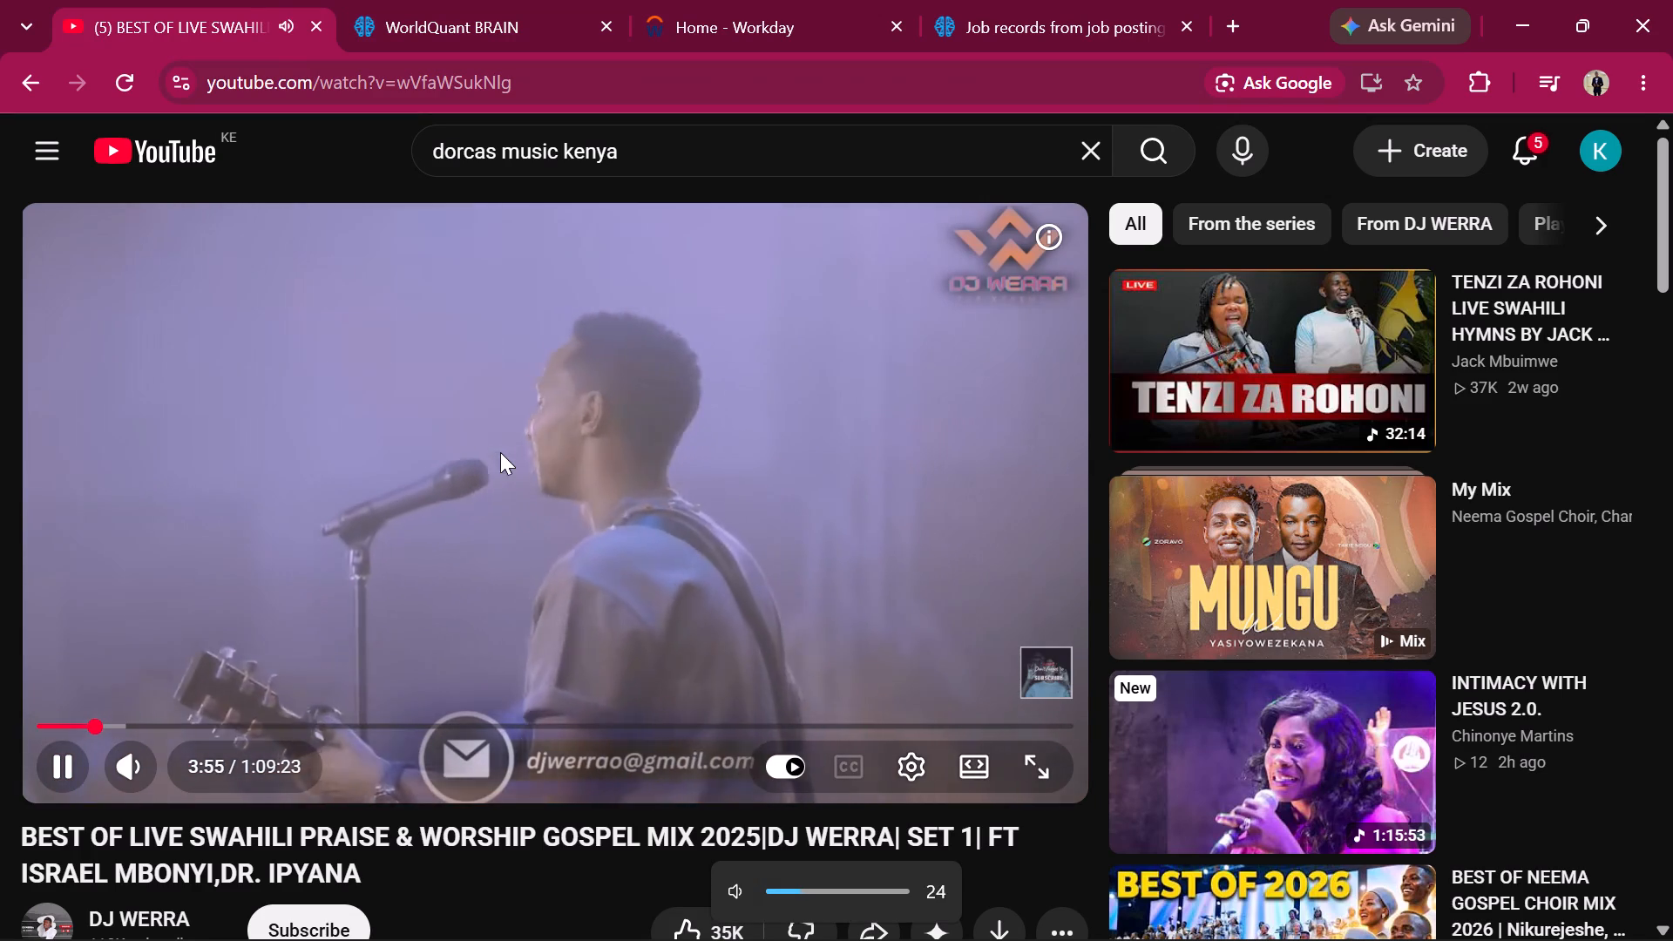
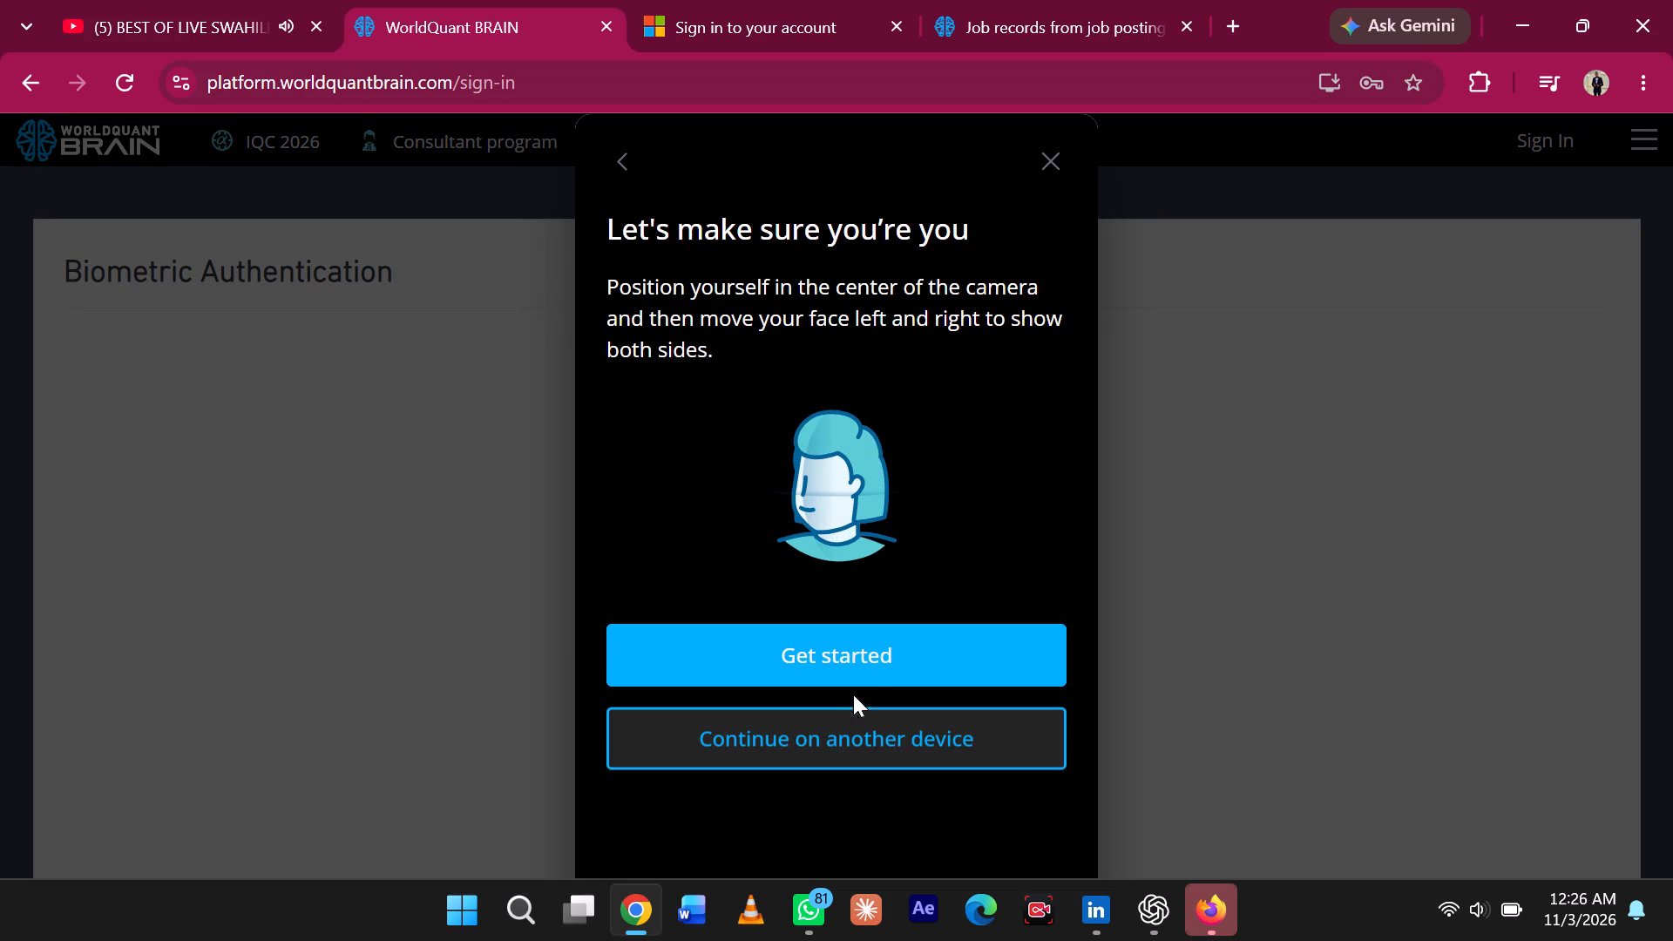
Start the camera-based face verification for the WorldQuant BRAIN biometric sign-in on this device.
left_click(891, 646)
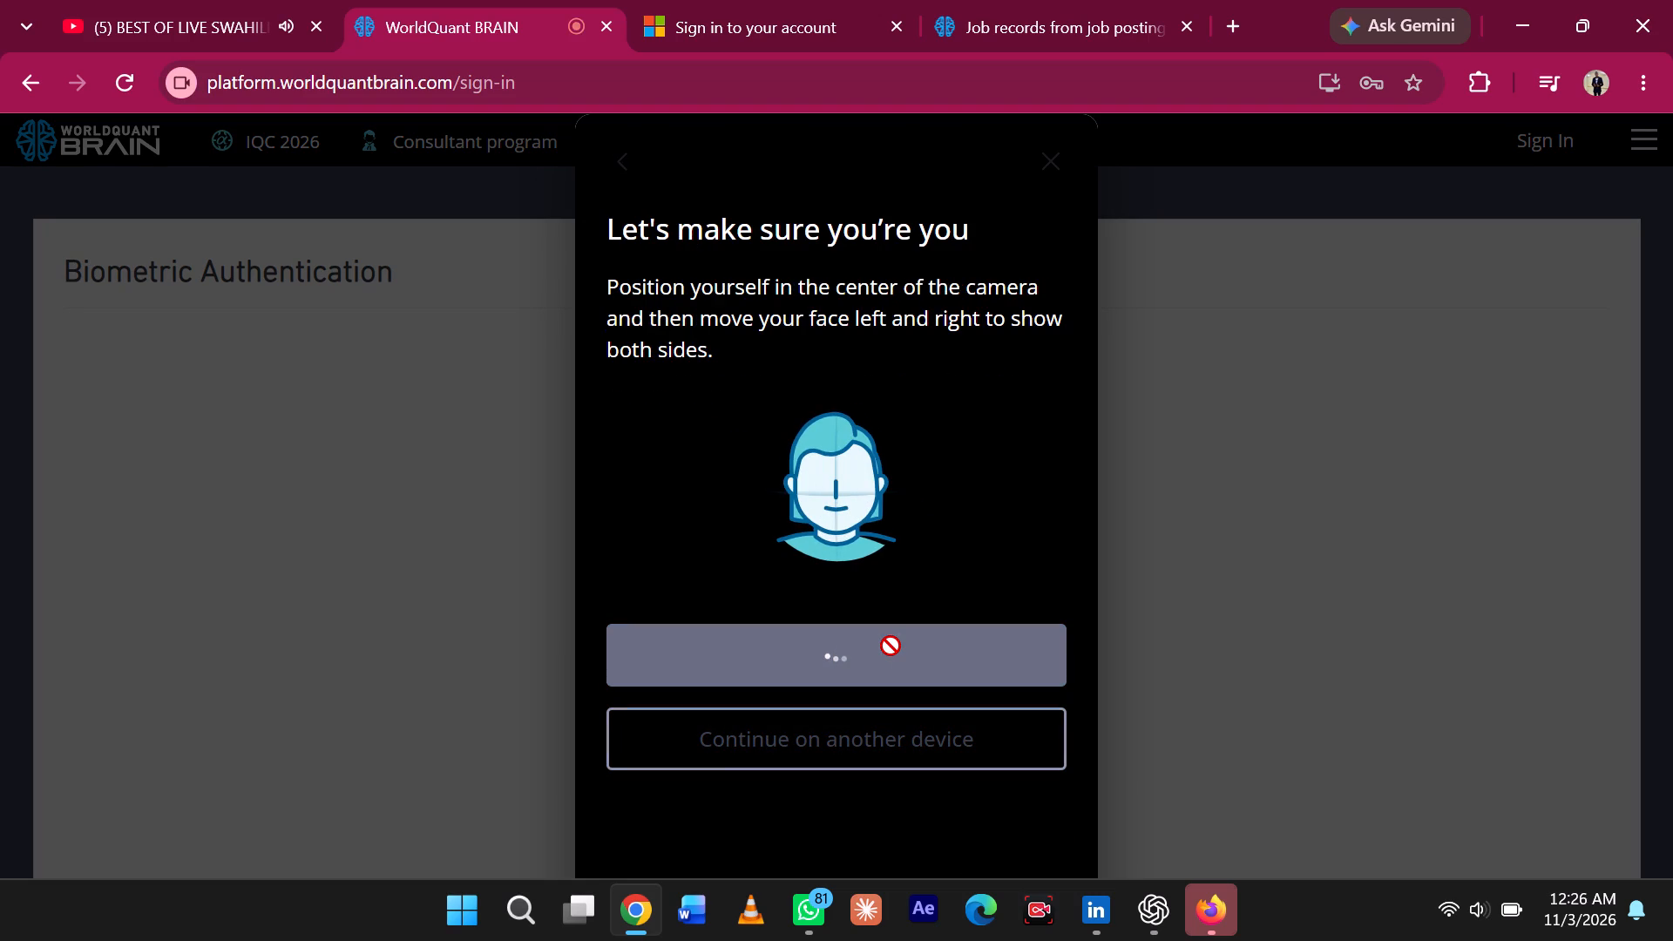
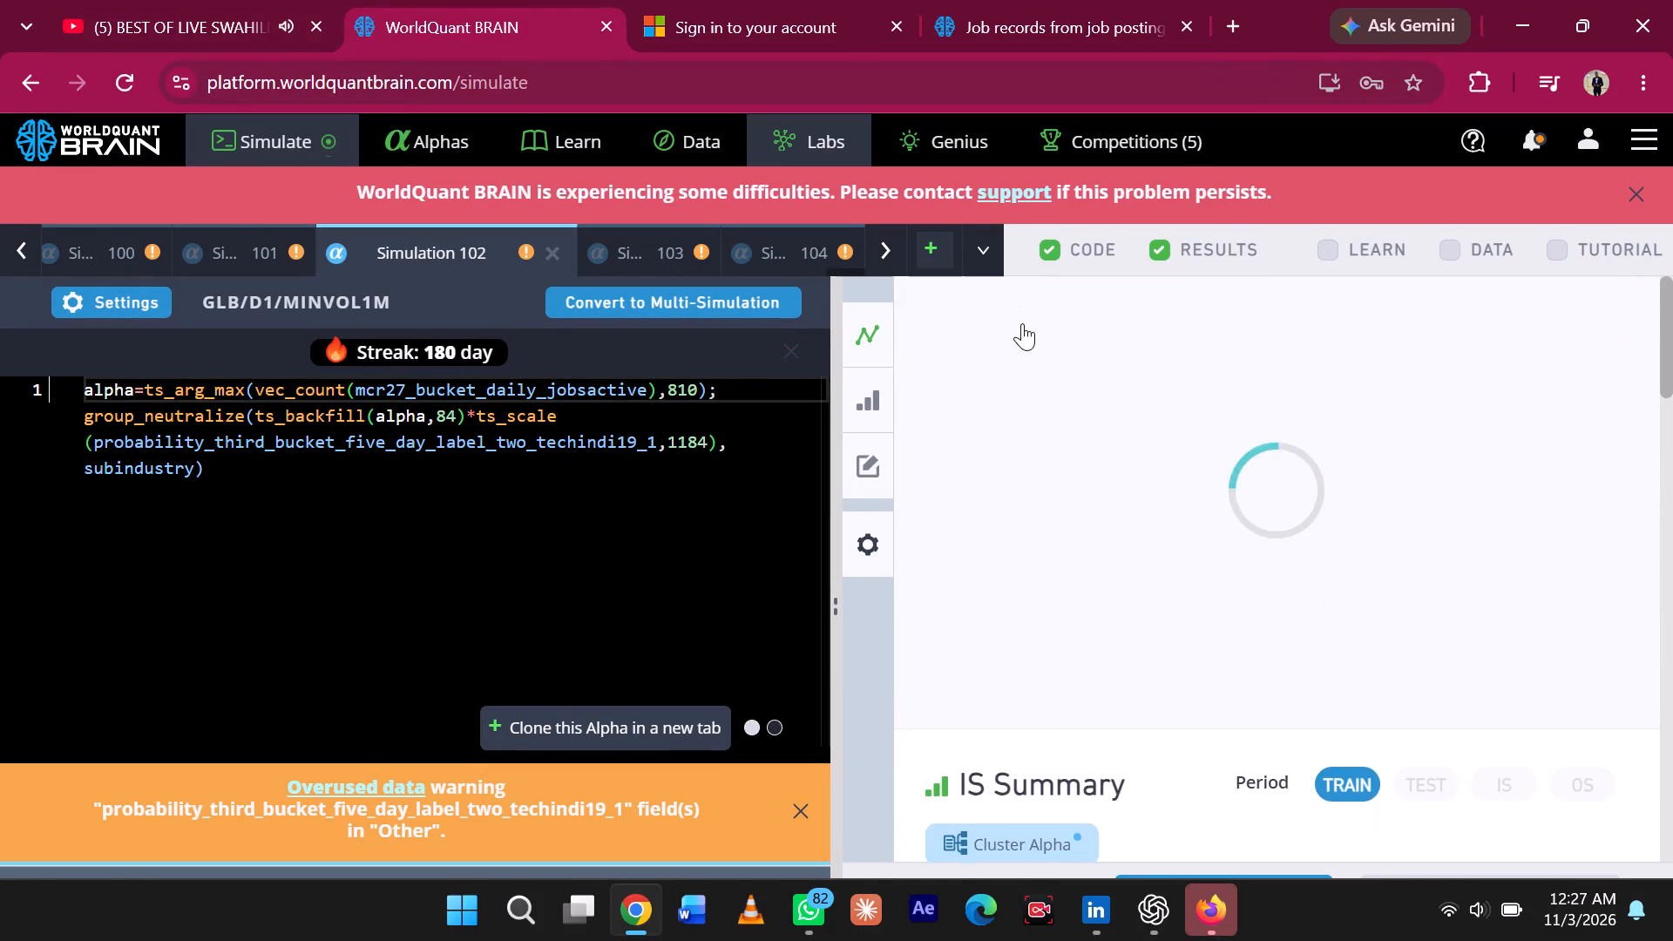
Open the submitted alphas list and go to page 11.
scroll(1022, 323, "down", 1)
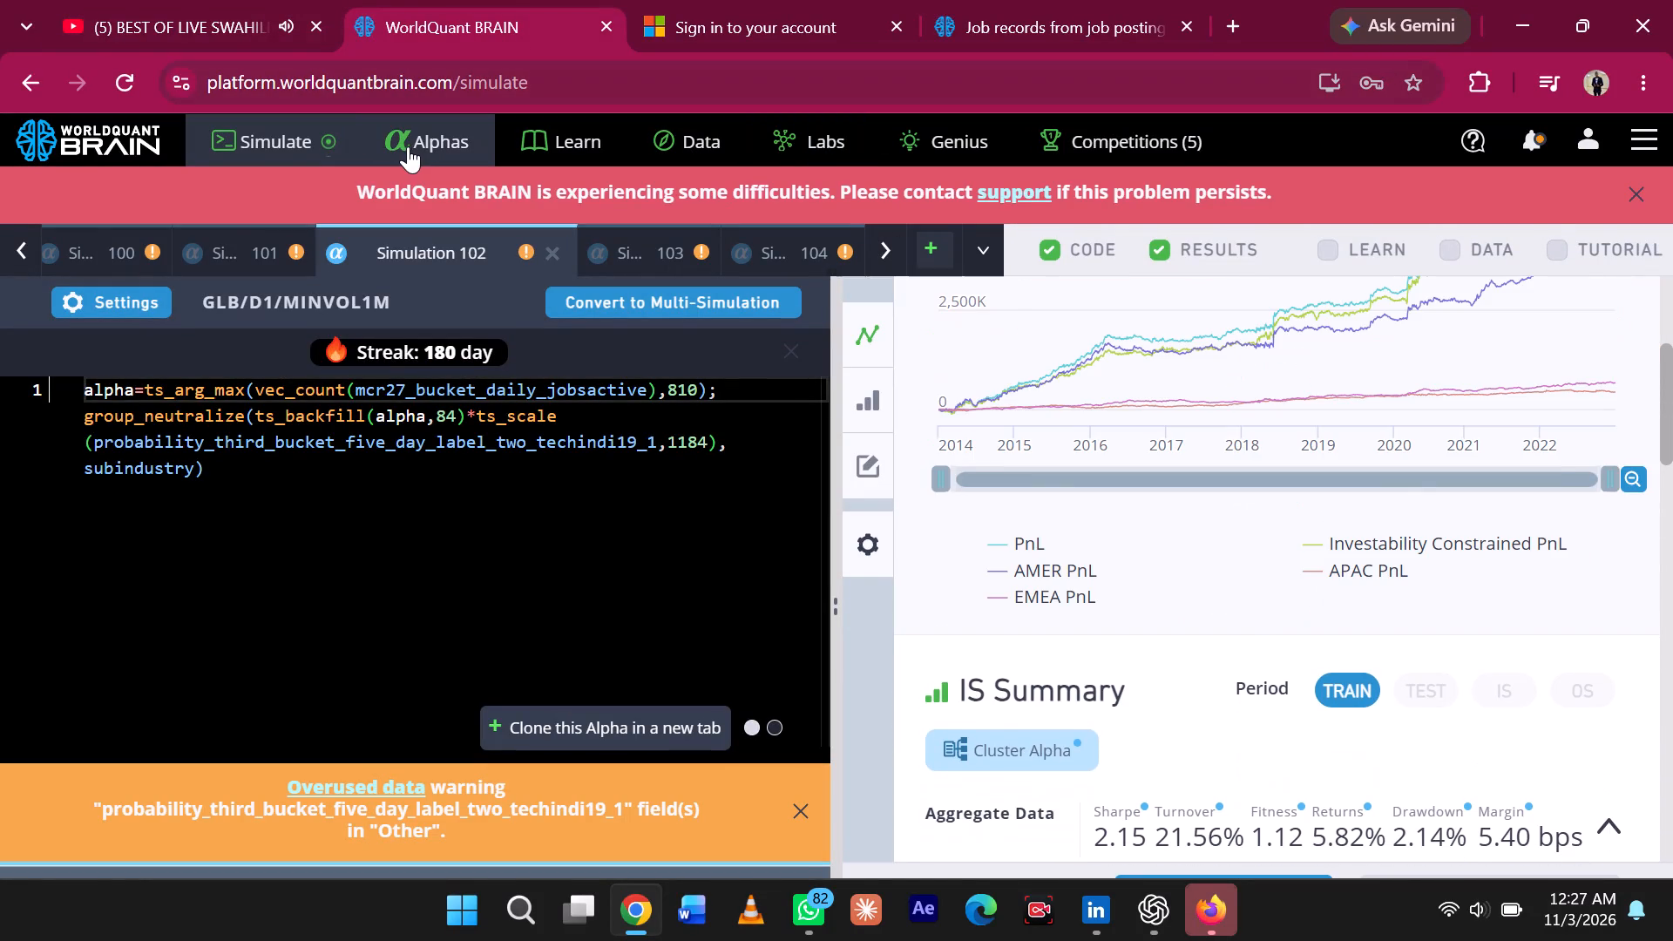
left_click(426, 146)
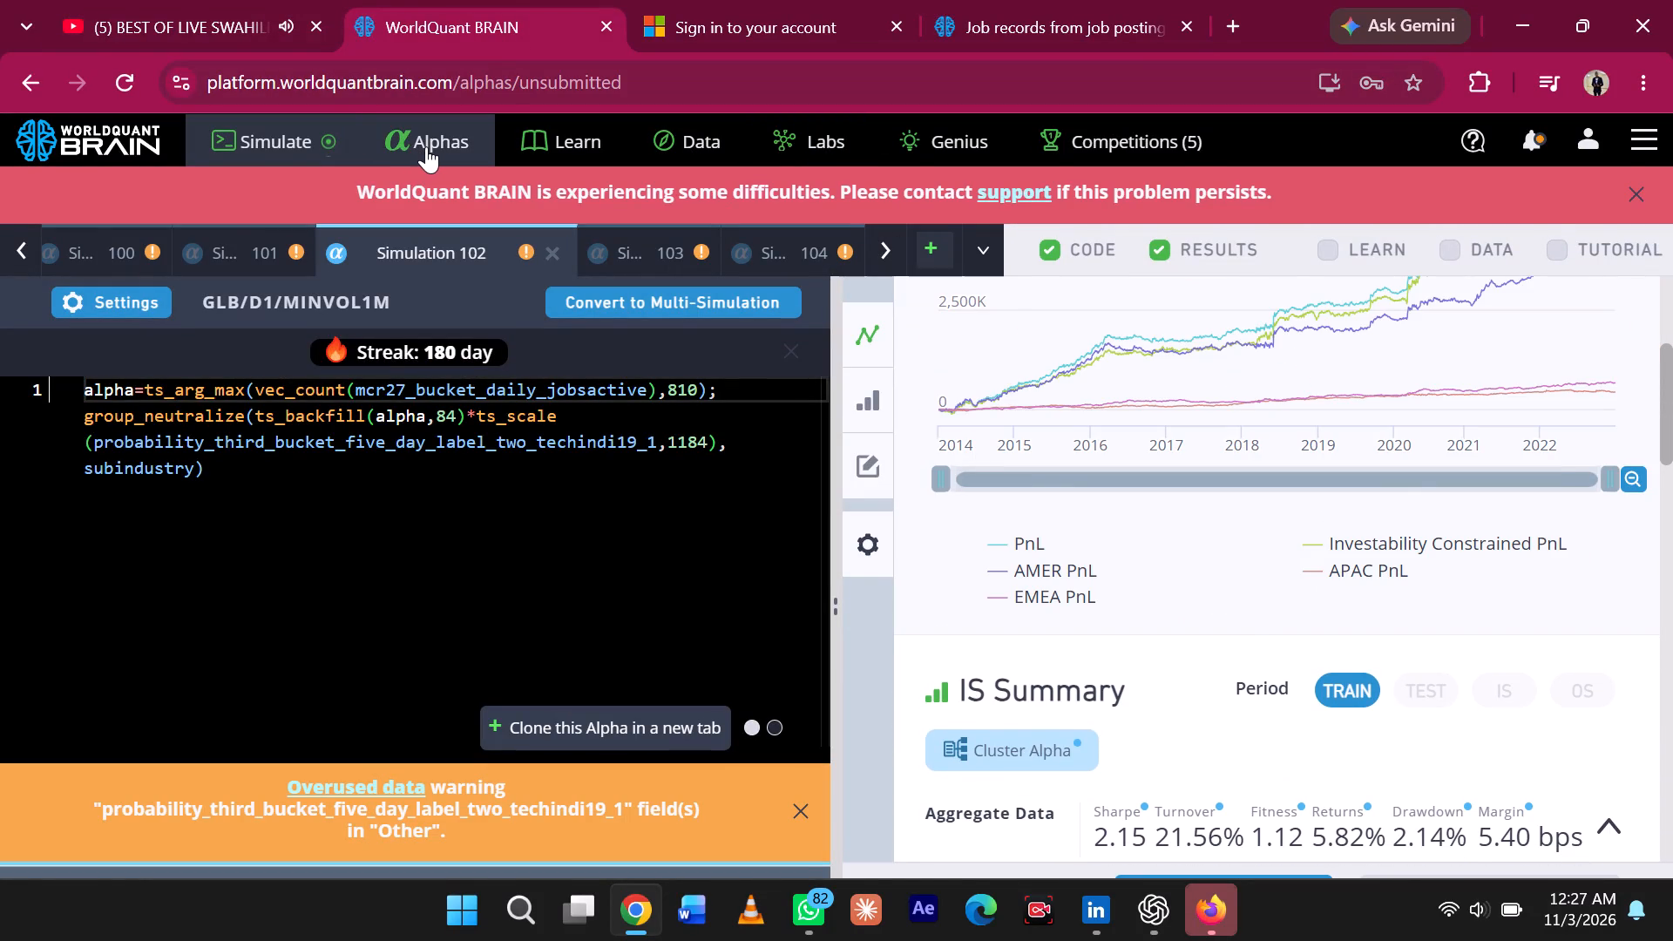
left_click(620, 267)
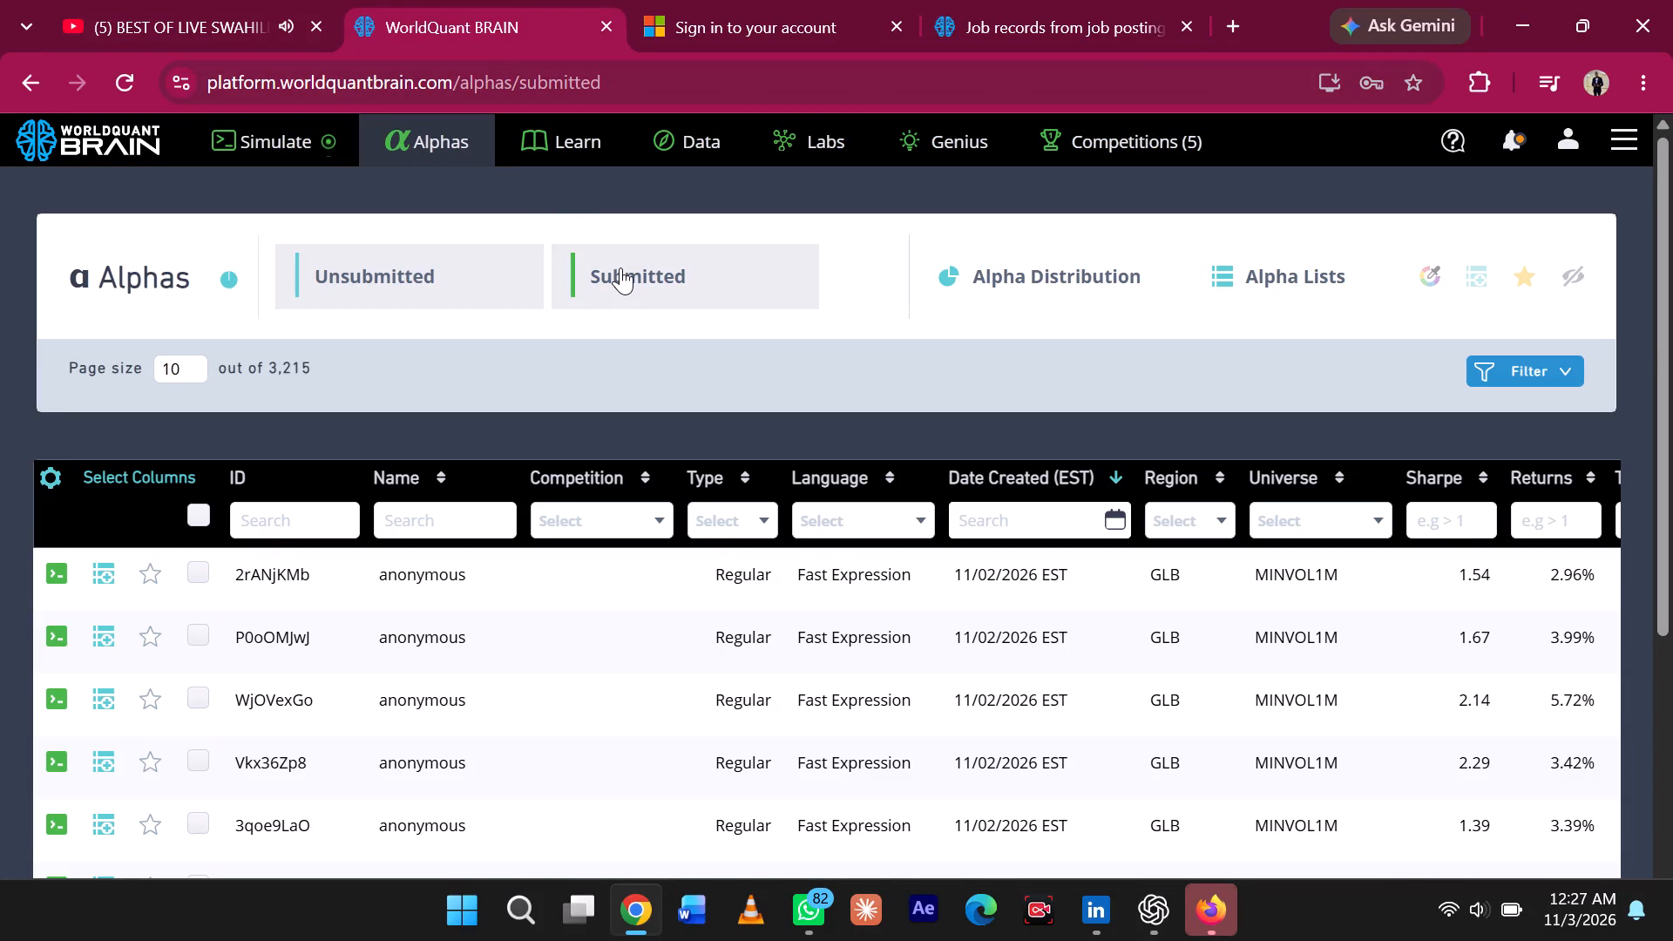
scroll(1224, 691, "down", 3)
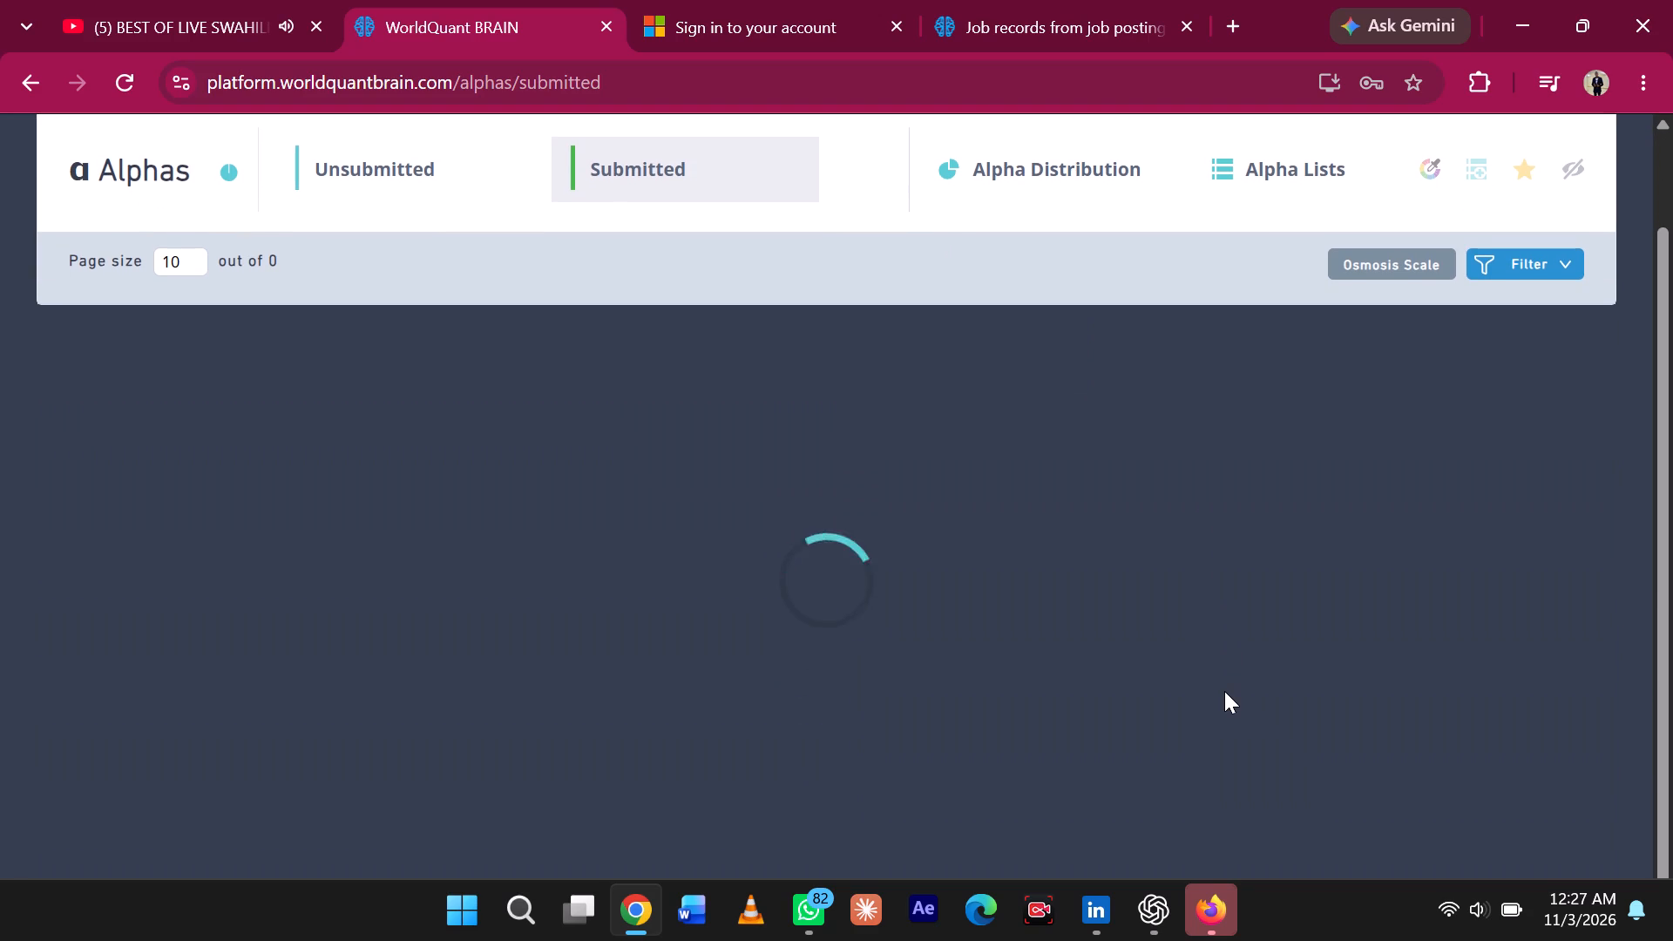
scroll(1224, 691, "down", 2)
scroll(1308, 755, "down", 1)
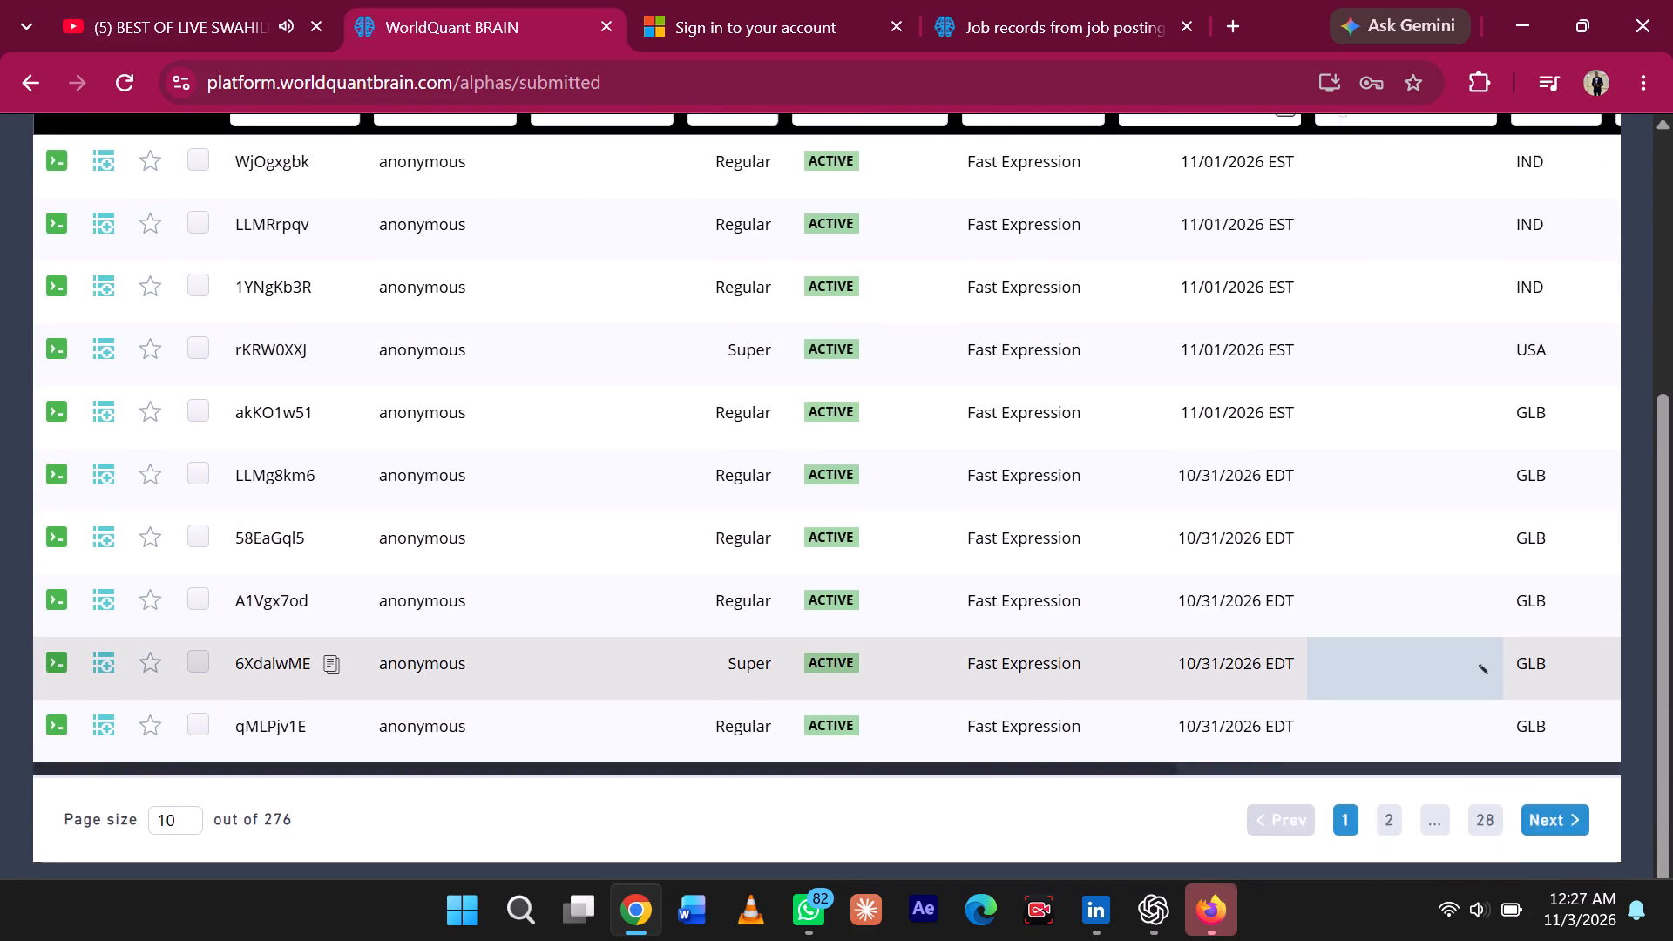
scroll(1308, 755, "down", 2)
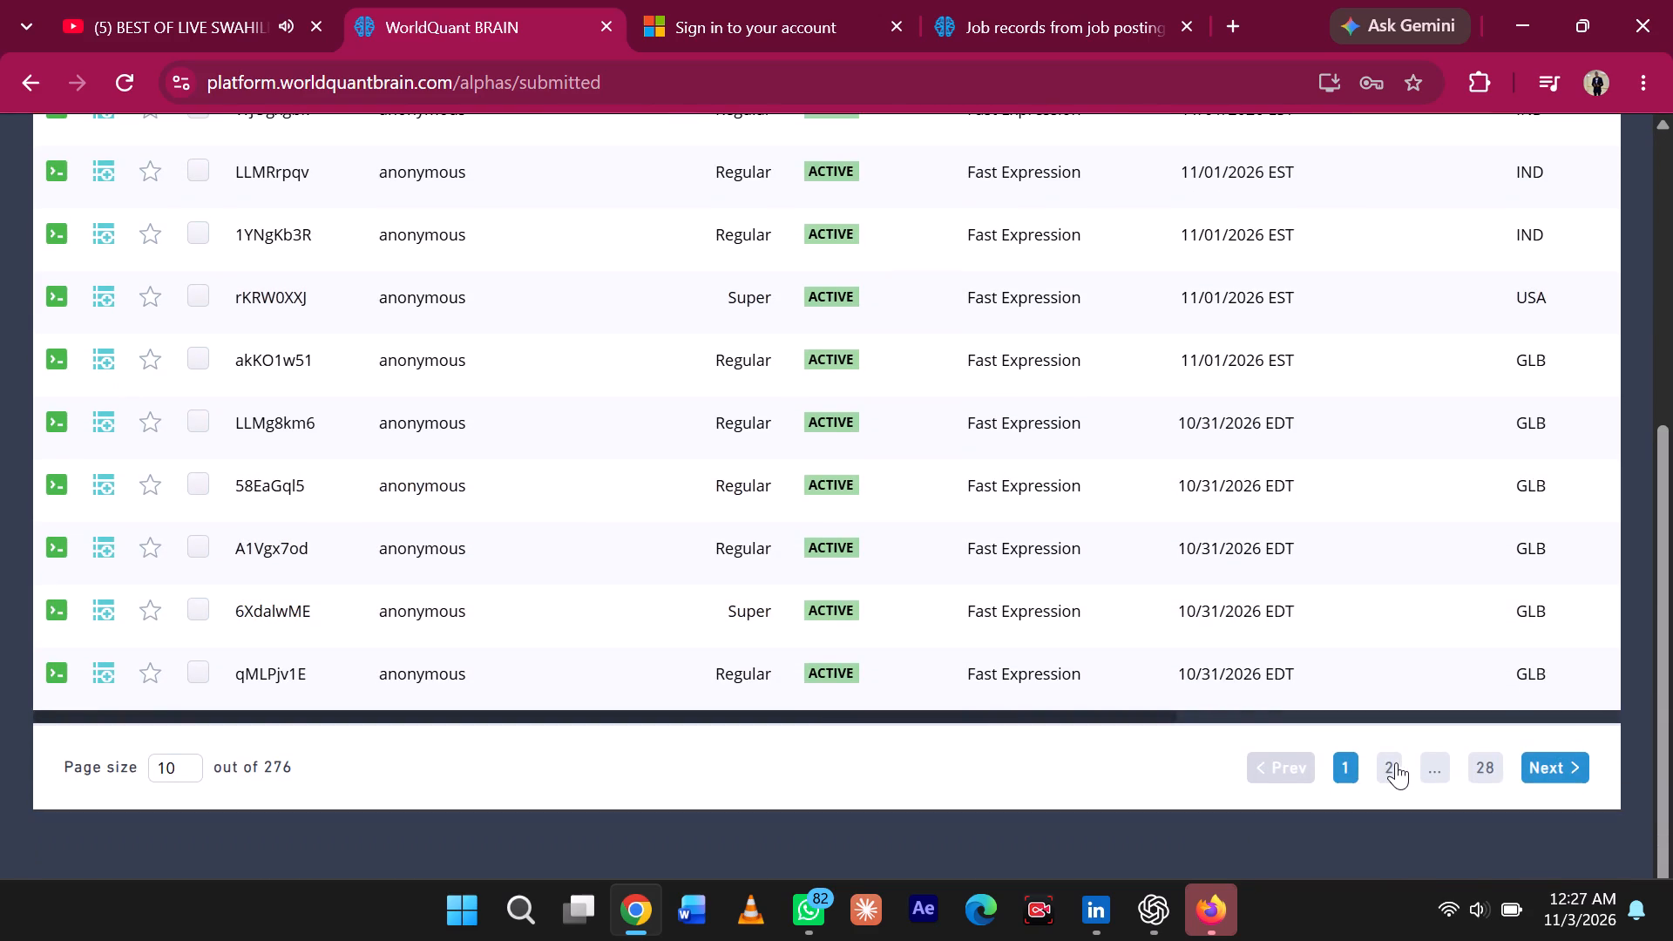
triple_click(1391, 762)
triple_click(1391, 762)
triple_click(1391, 762)
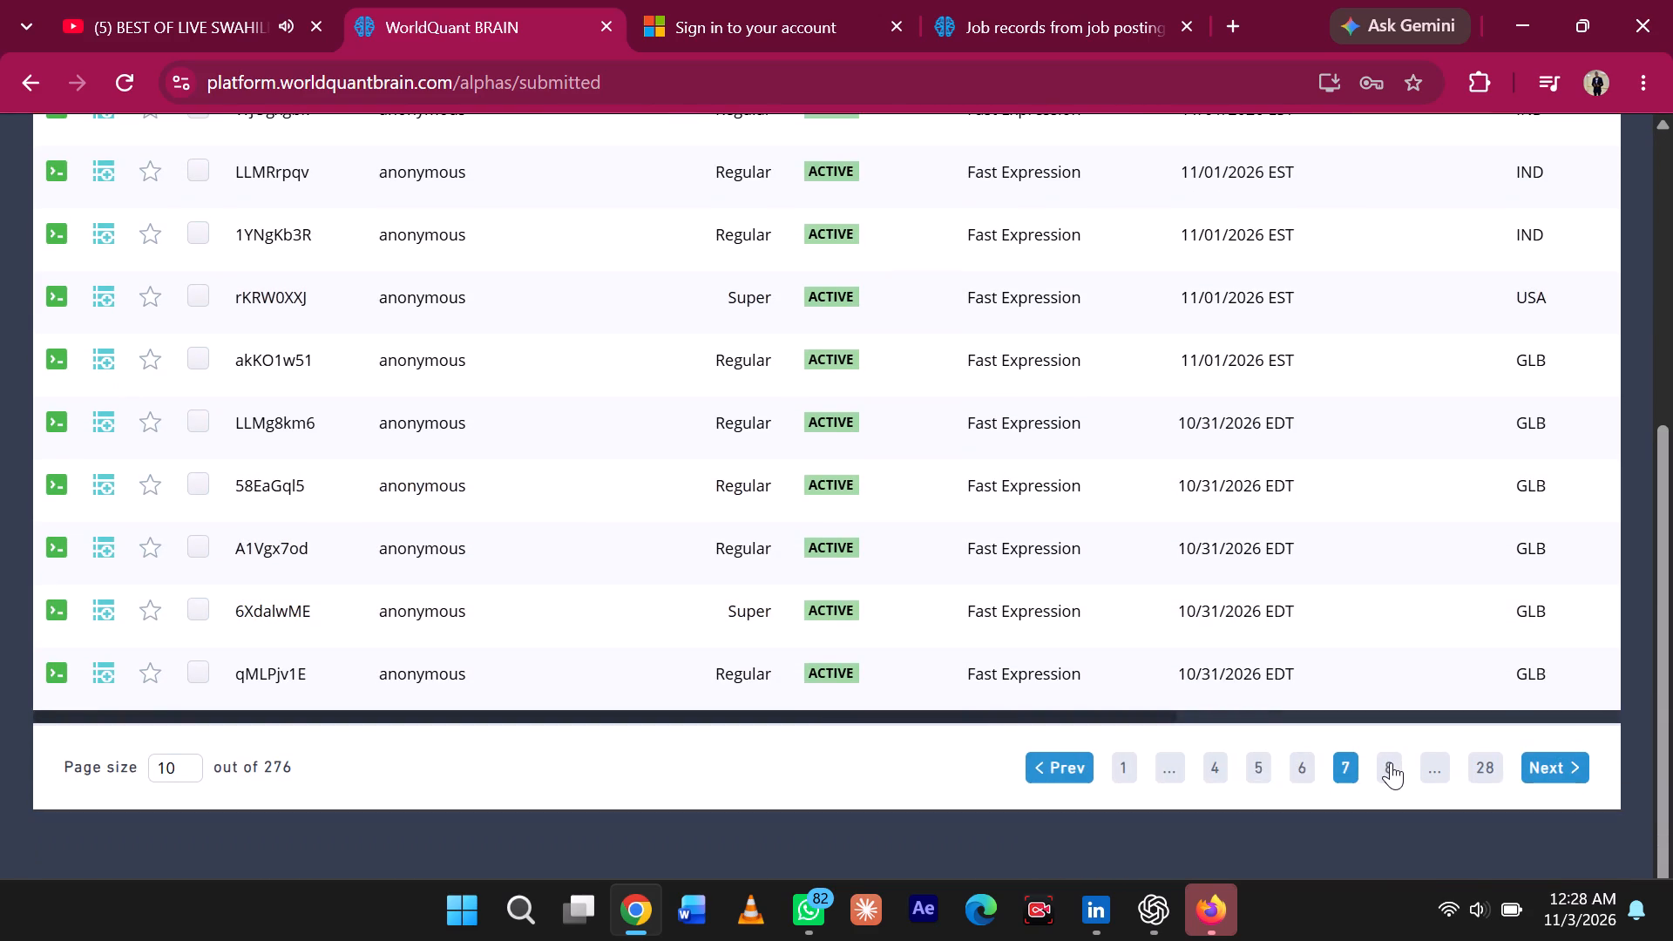
left_click(1391, 762)
Open the submitted GLB alpha Vk0b0naM and clone it into a new simulation.
scroll(1233, 450, "up", 3)
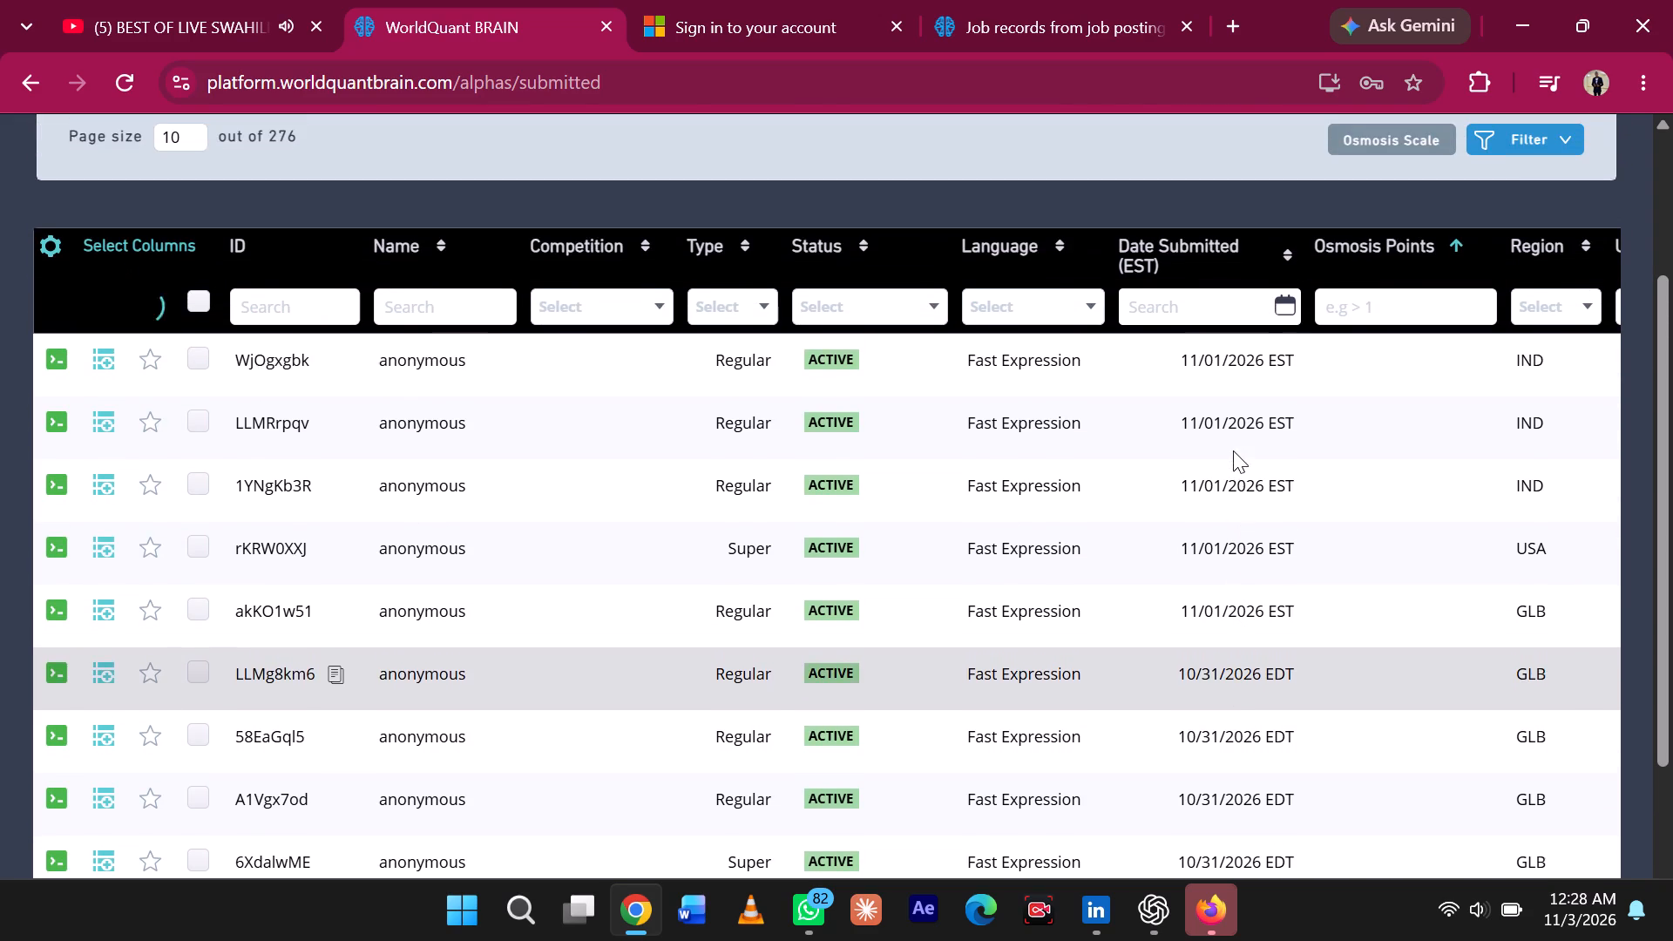
scroll(1233, 450, "up", 1)
scroll(1233, 450, "down", 3)
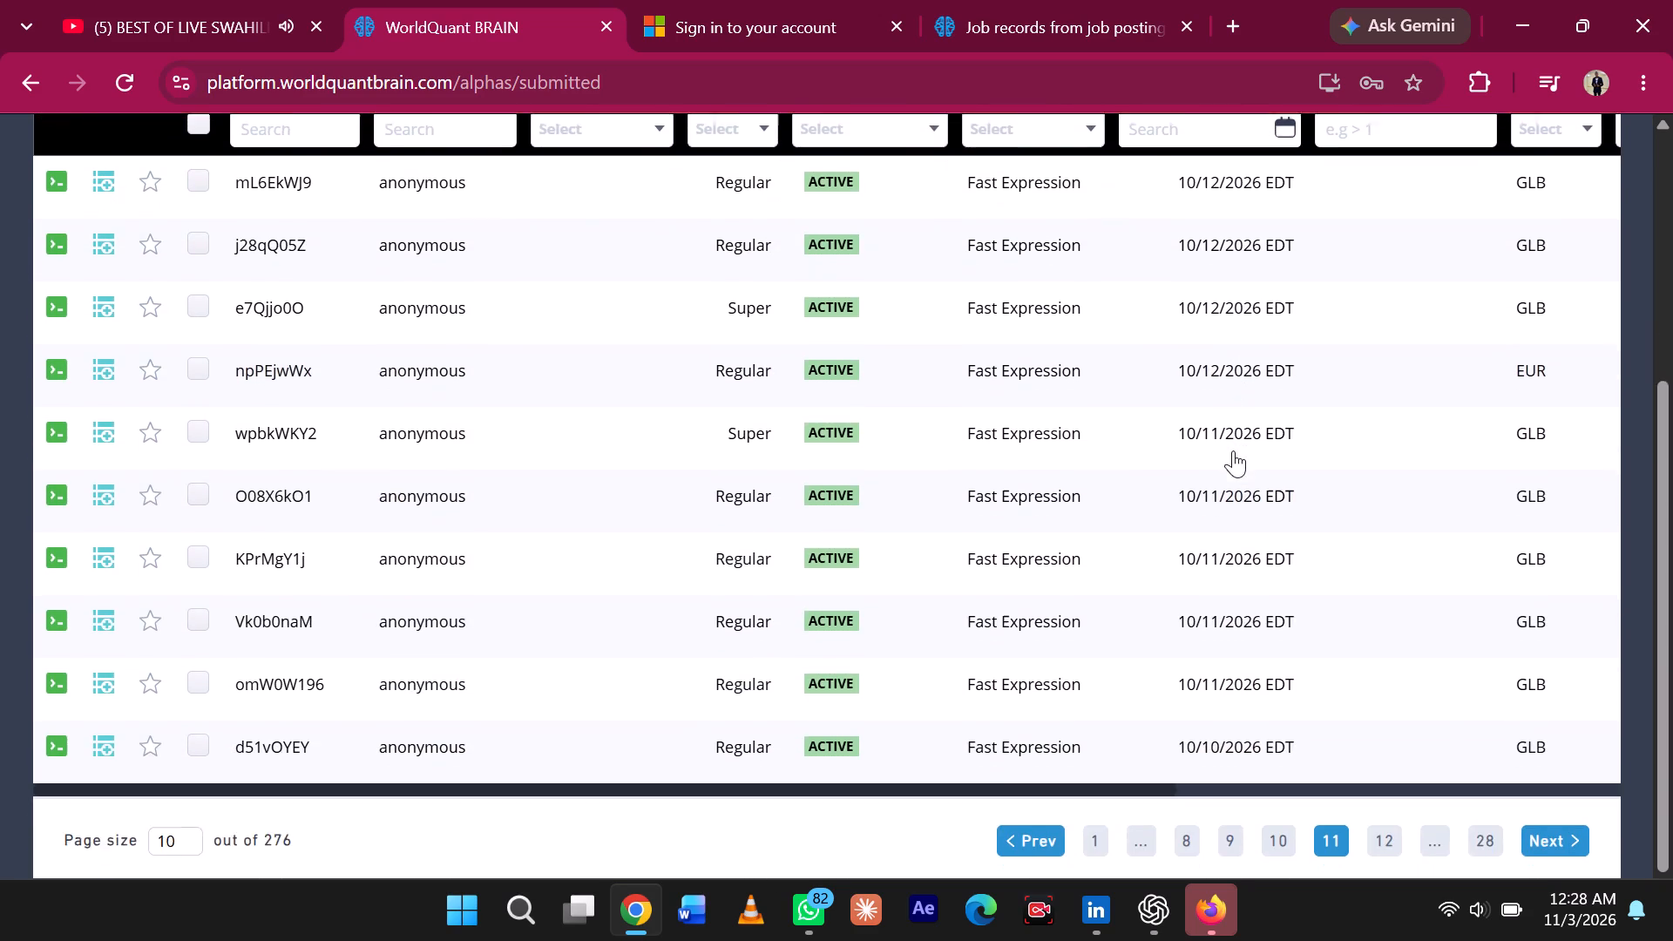
left_click(1135, 608)
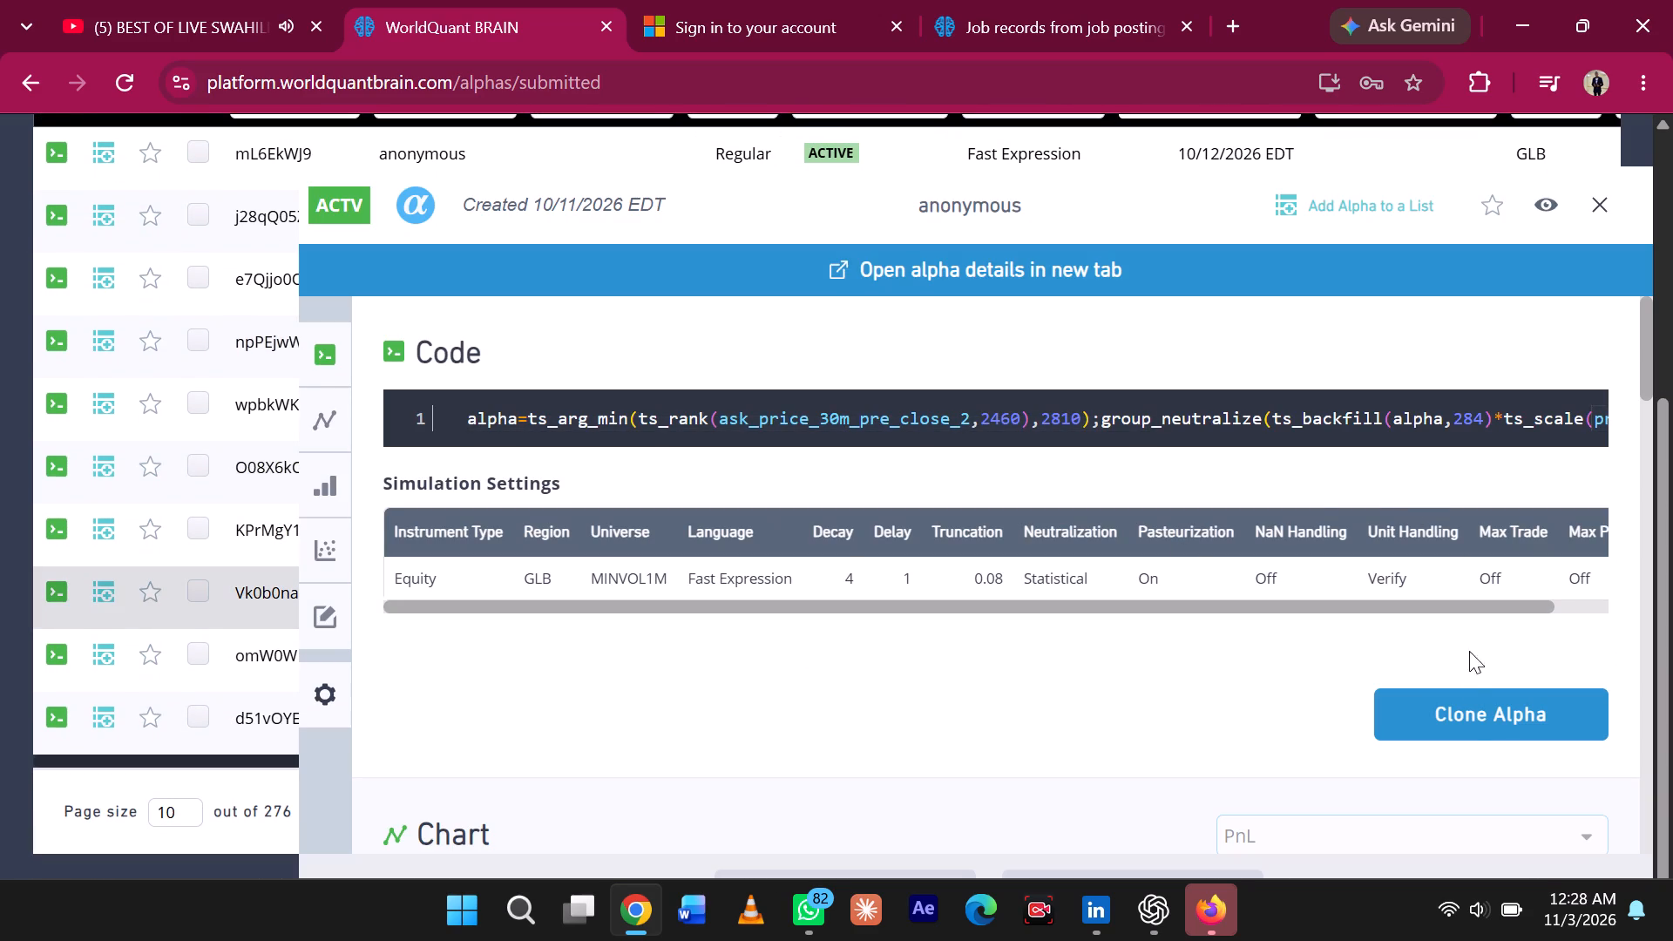
left_click(1466, 719)
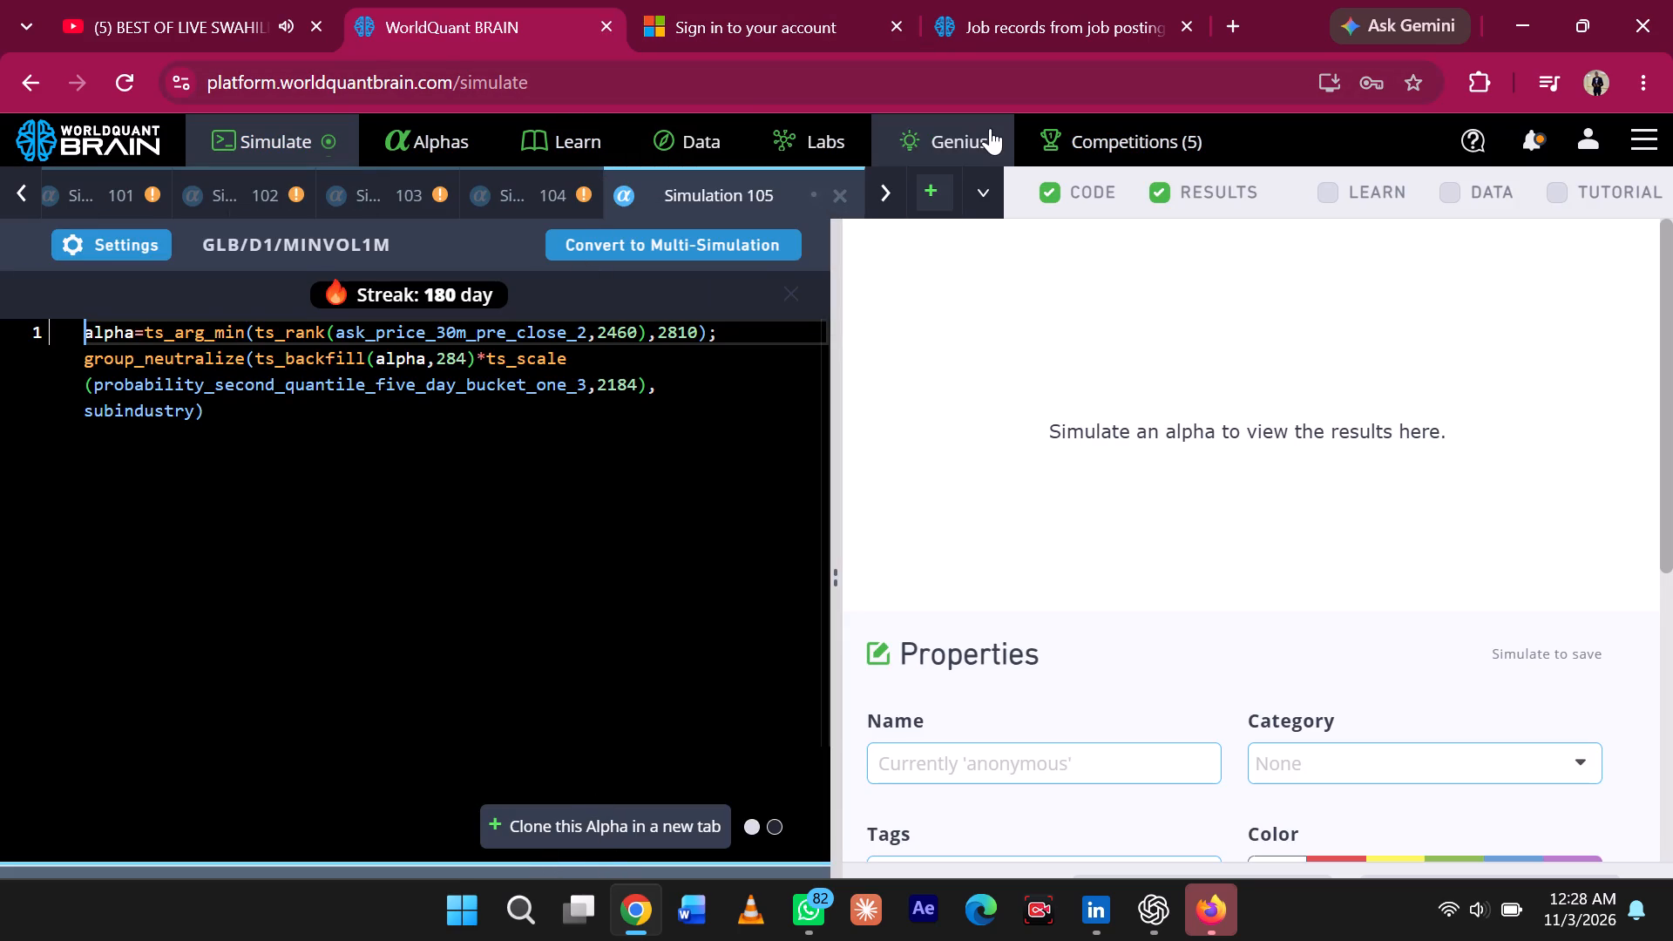
Copy the field name mcr27_company_jobsremoved from the Job records from job posting dataset.
left_click(1026, 0)
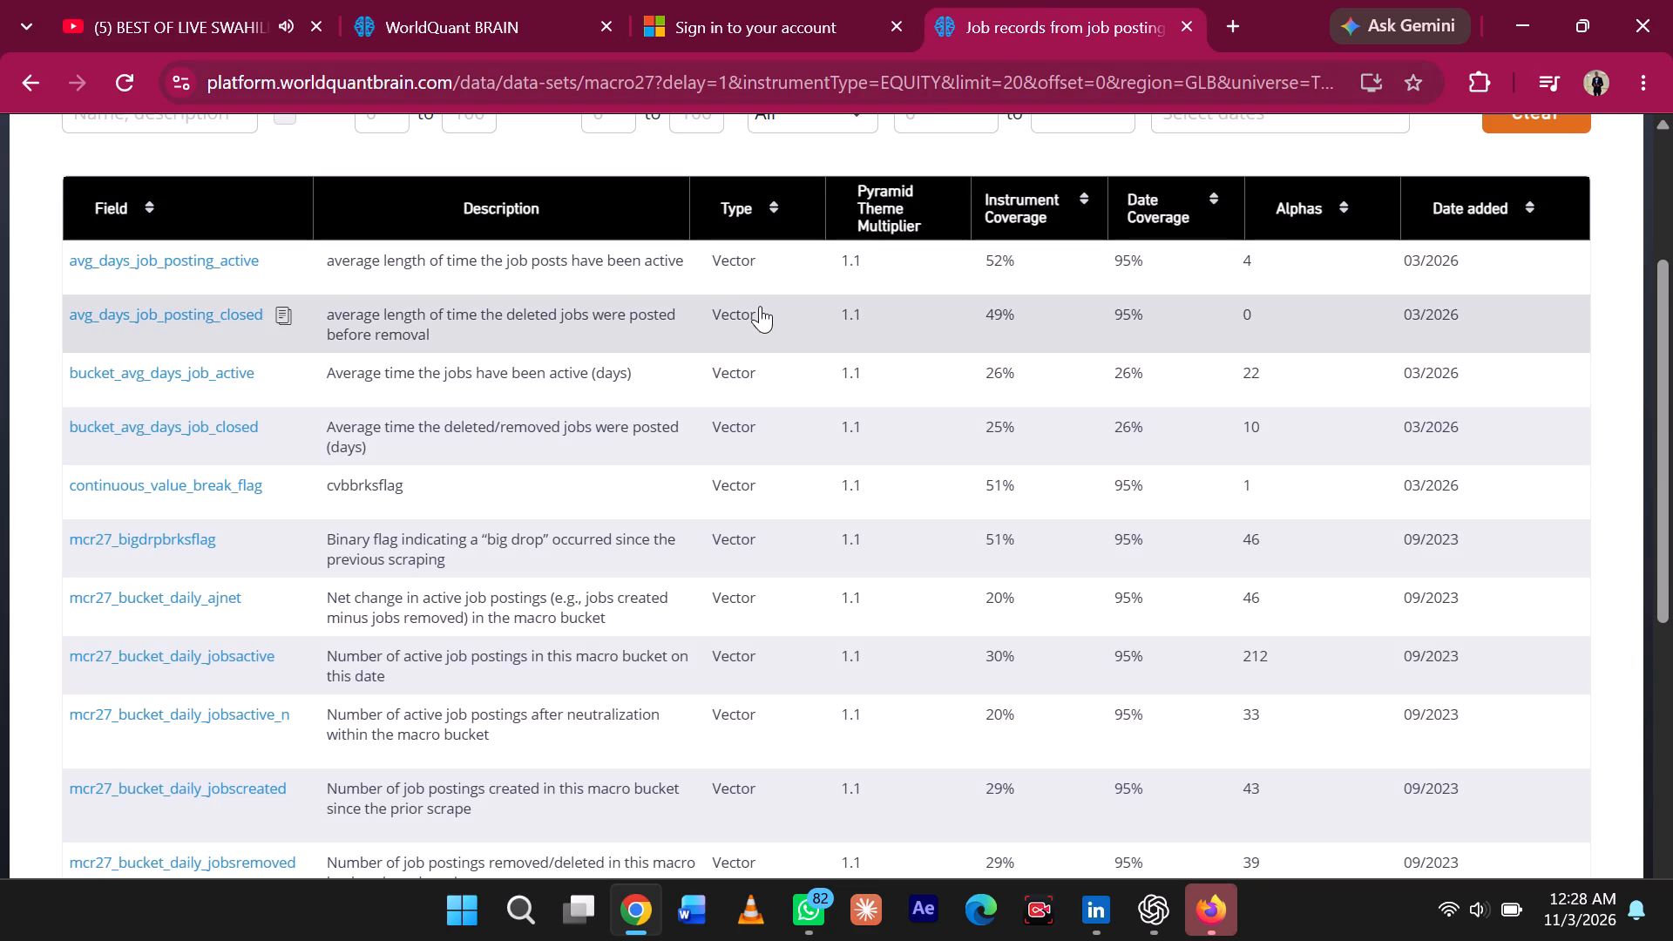
scroll(389, 535, "down", 3)
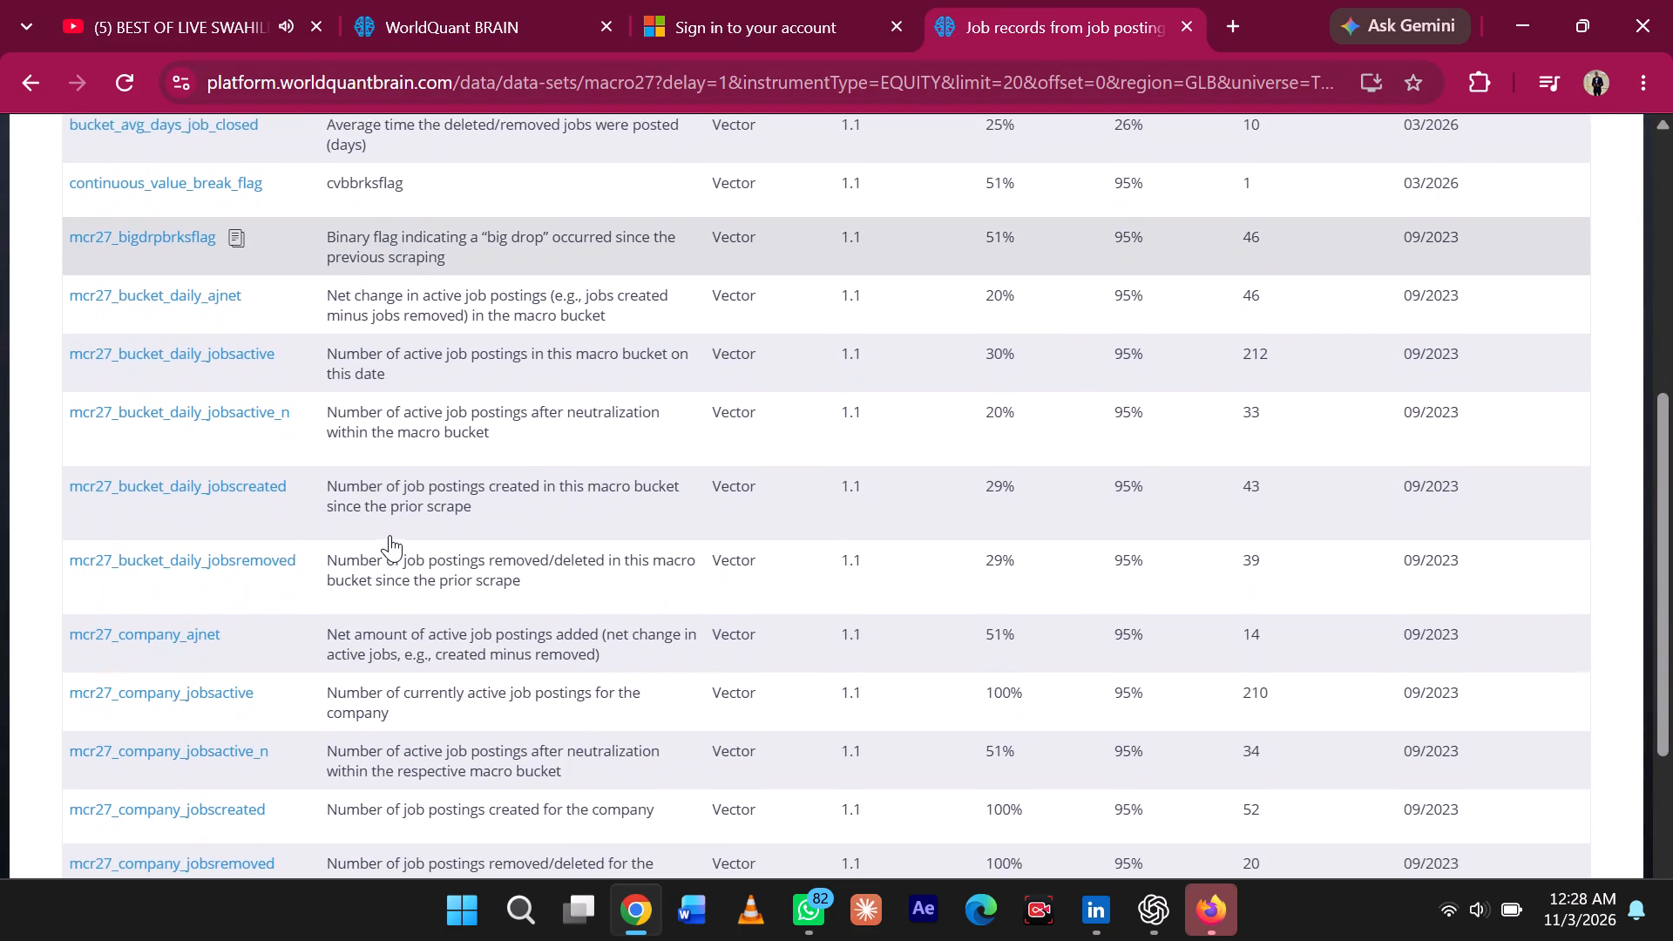
scroll(389, 535, "down", 3)
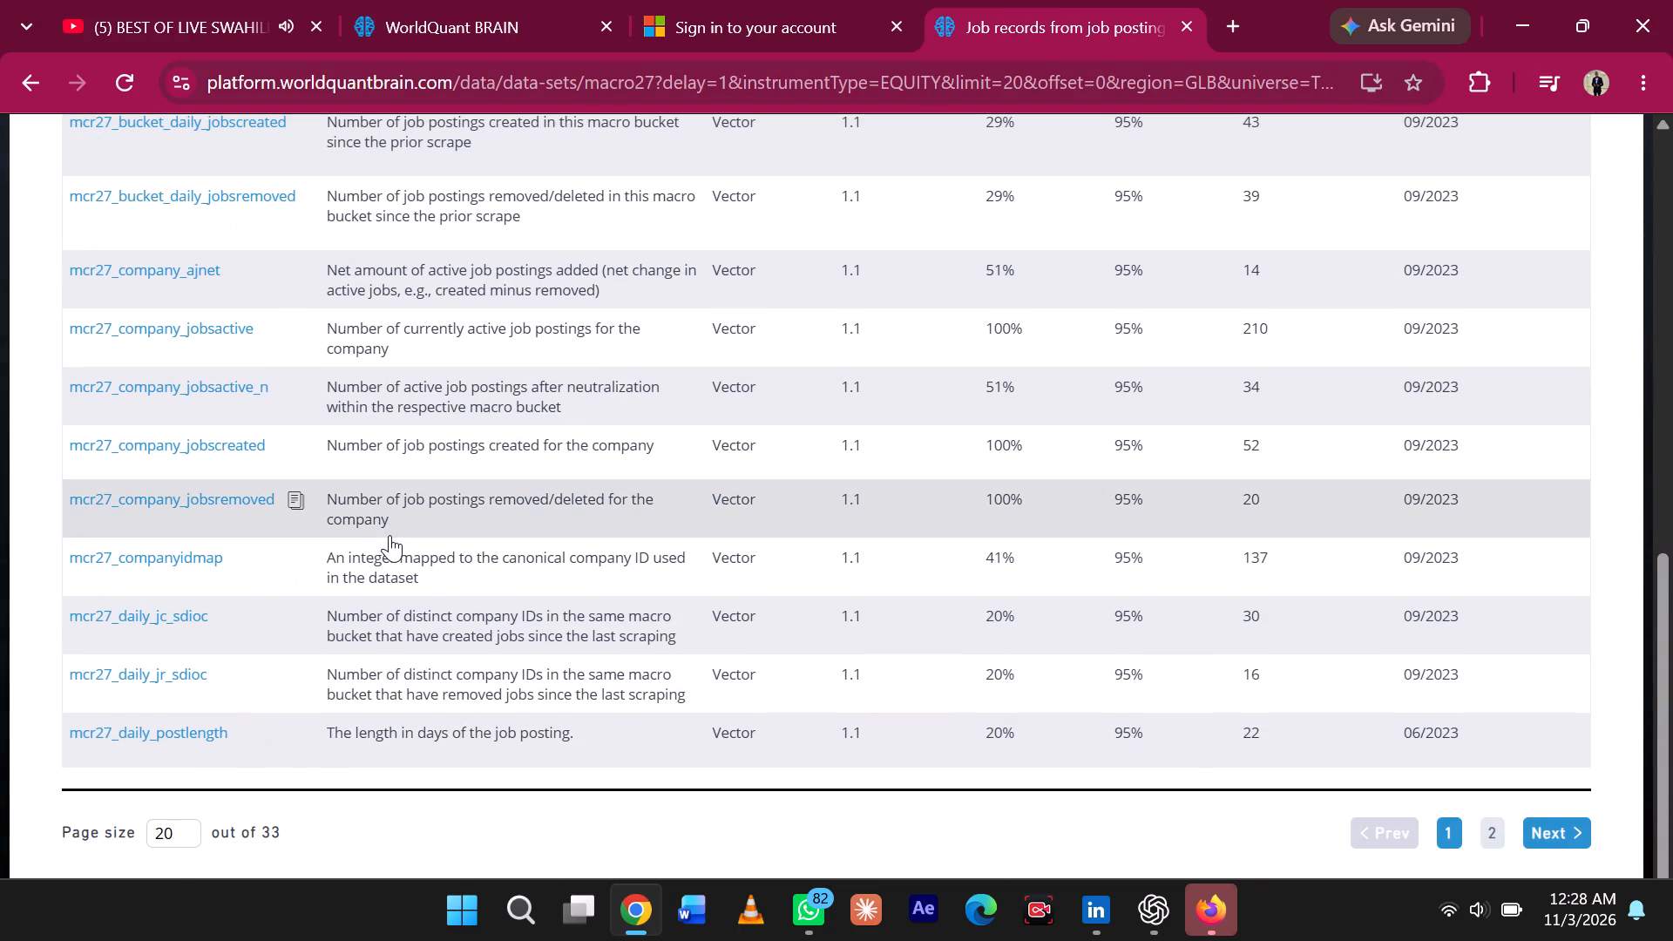
left_click(238, 550)
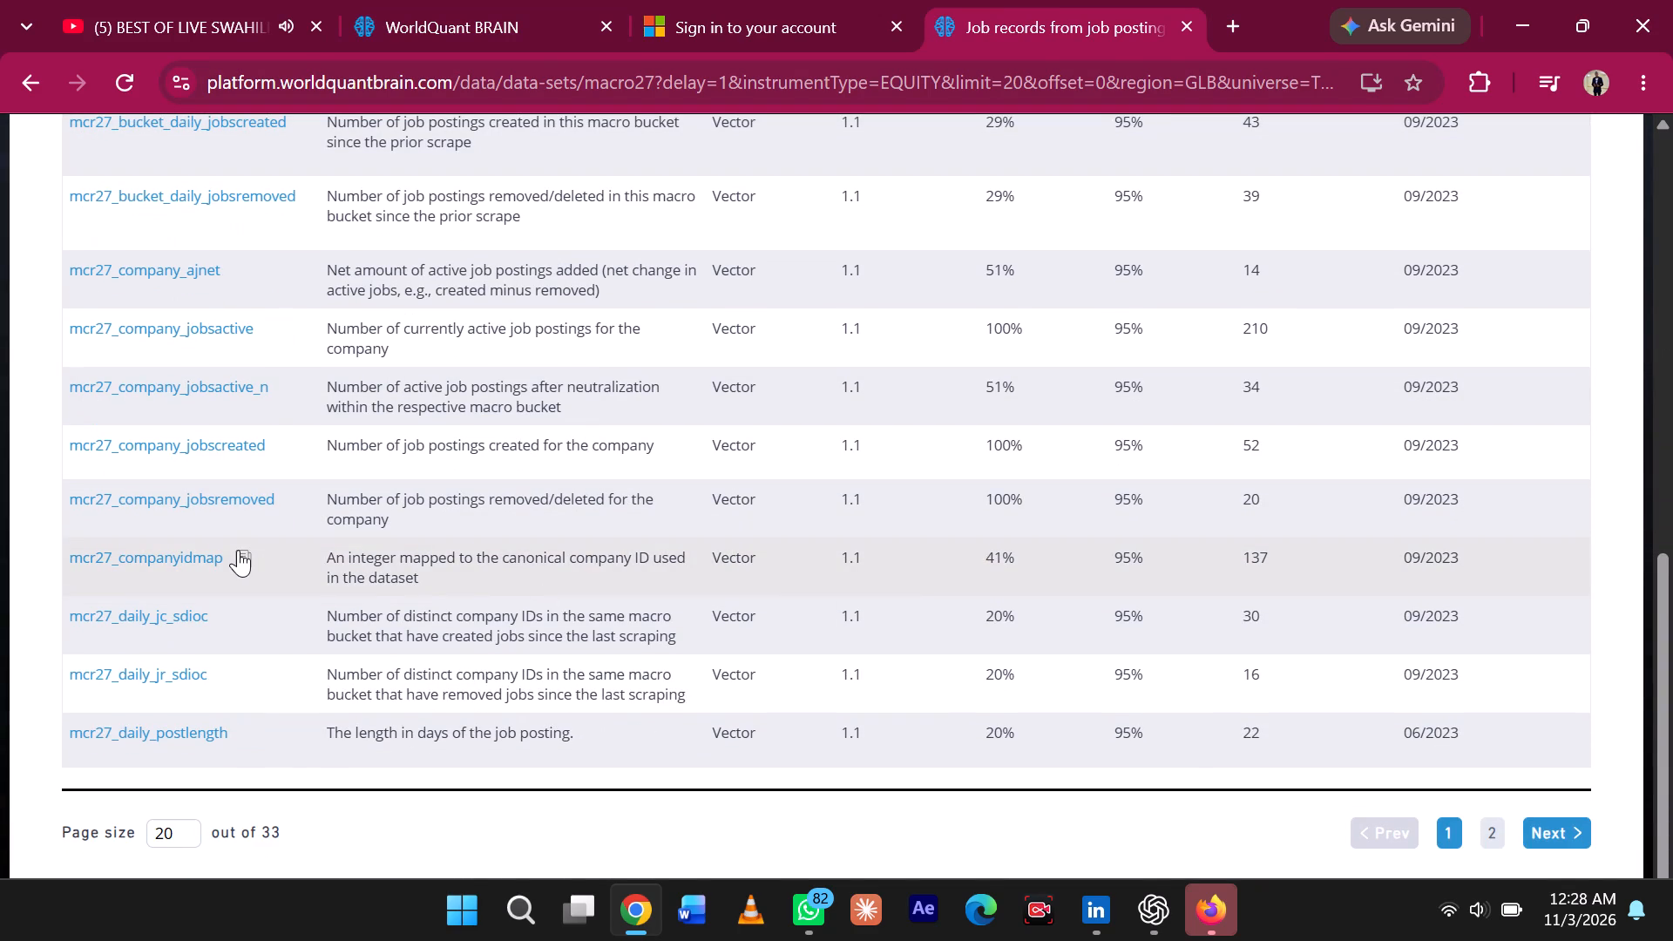
left_click(299, 488)
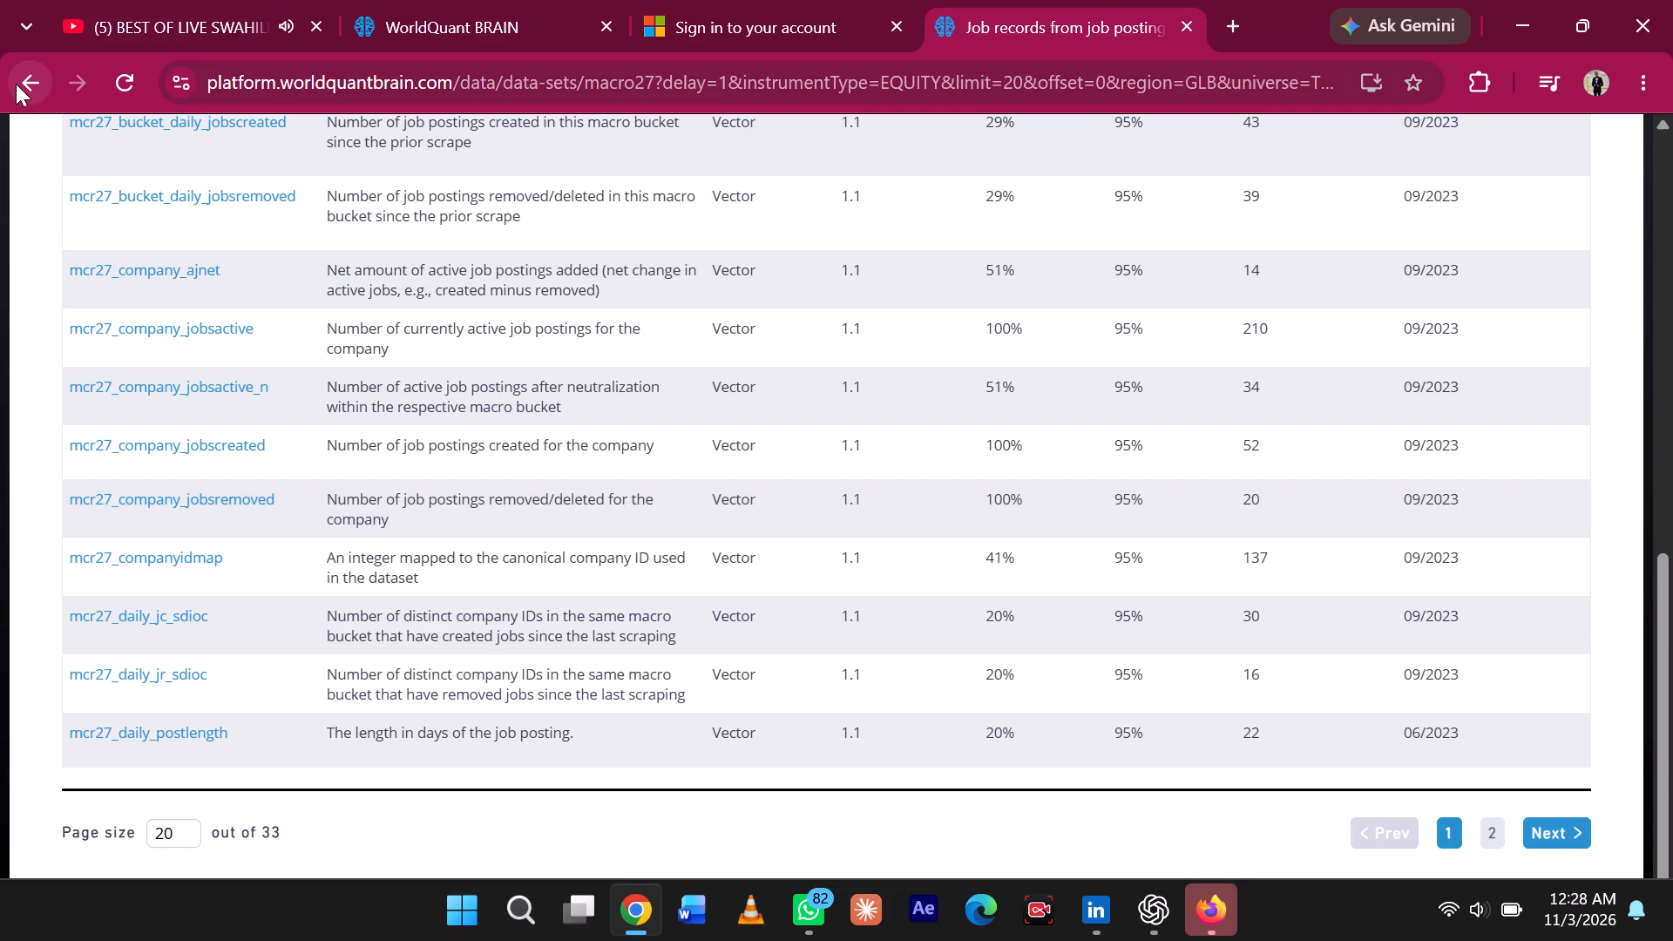
Open the Alpha Toolkit Dataset among the Macro datasets and copy the field names oth551_r2_size and oth551_beta_size.
left_click(18, 76)
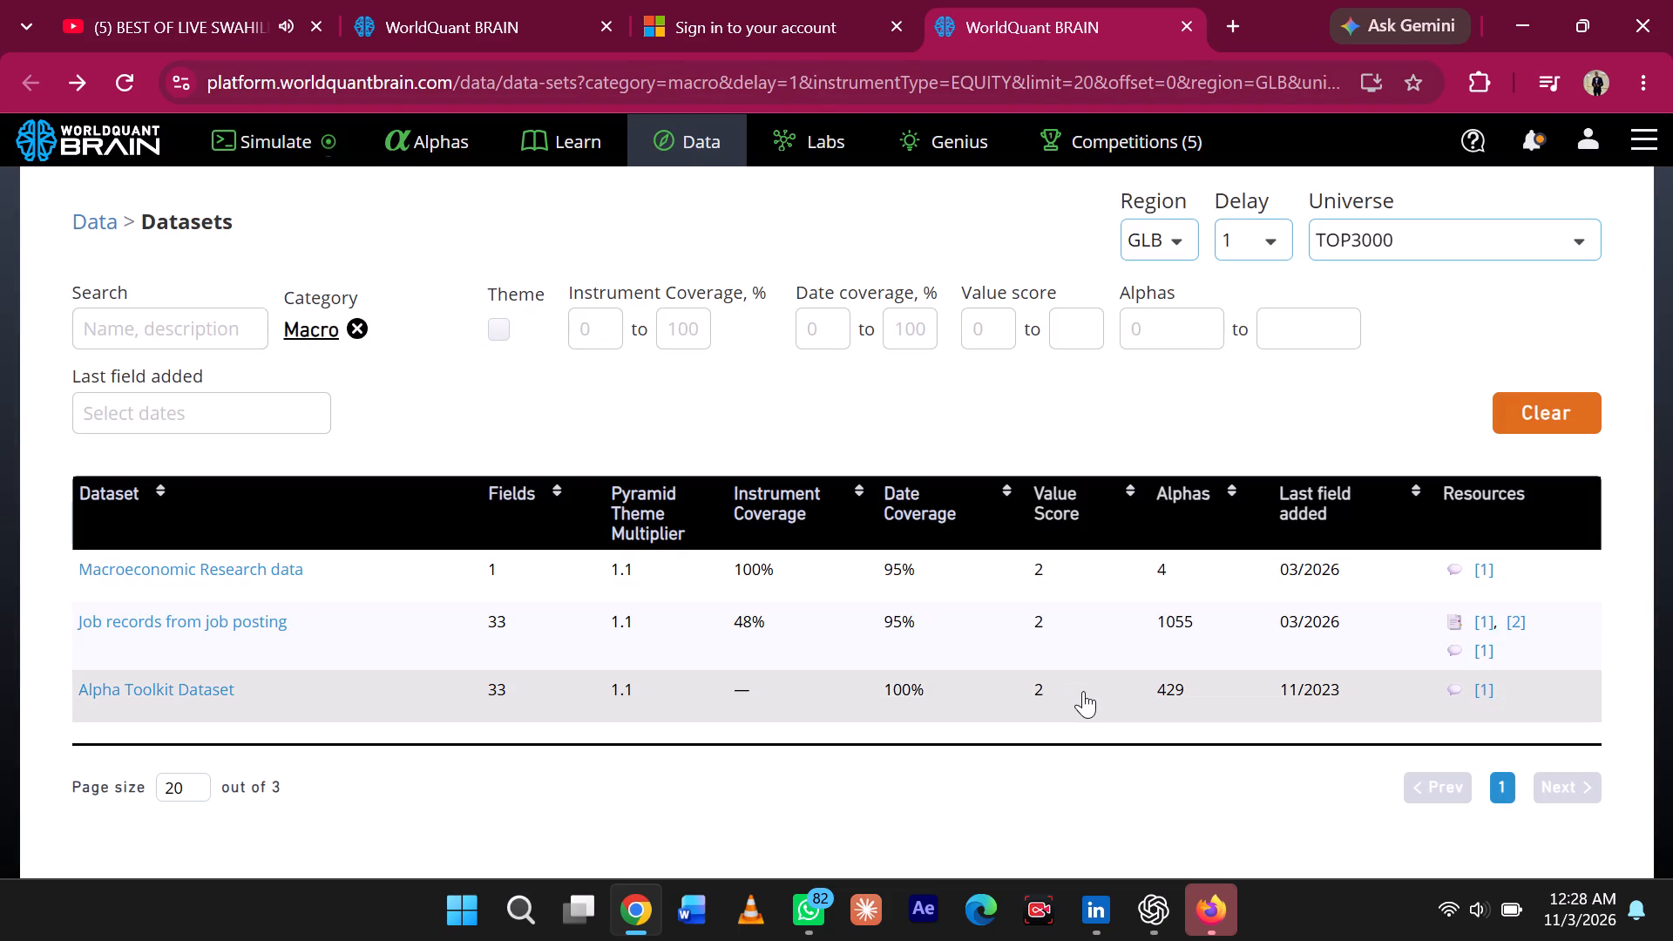
left_click(1083, 691)
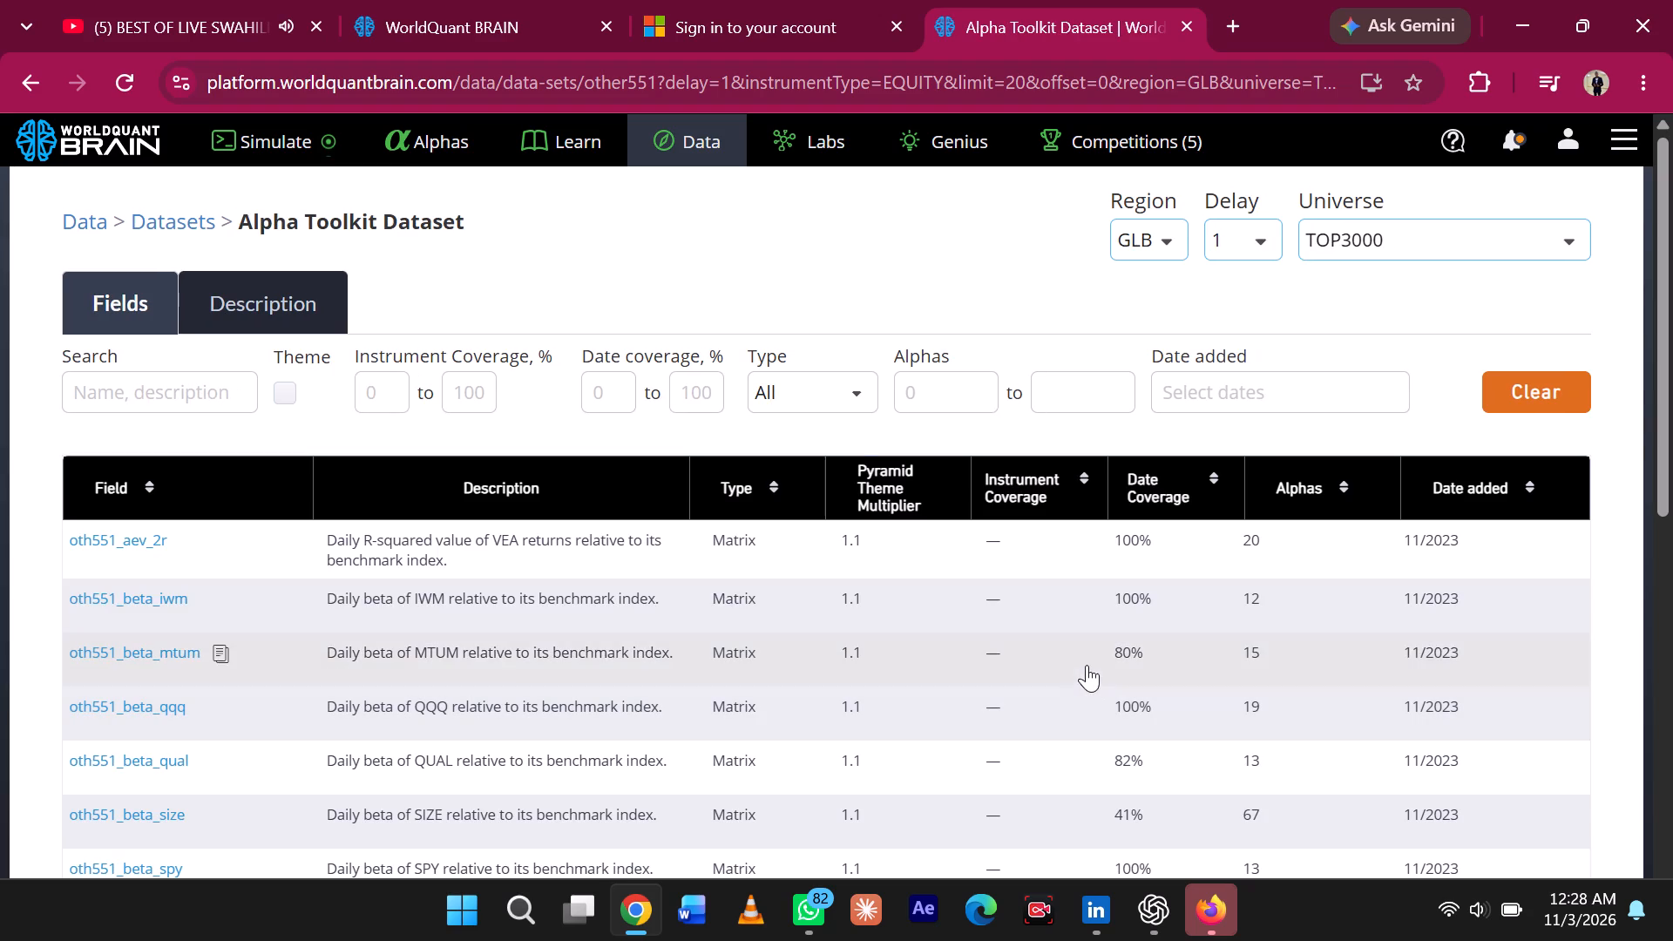
scroll(833, 640, "down", 7)
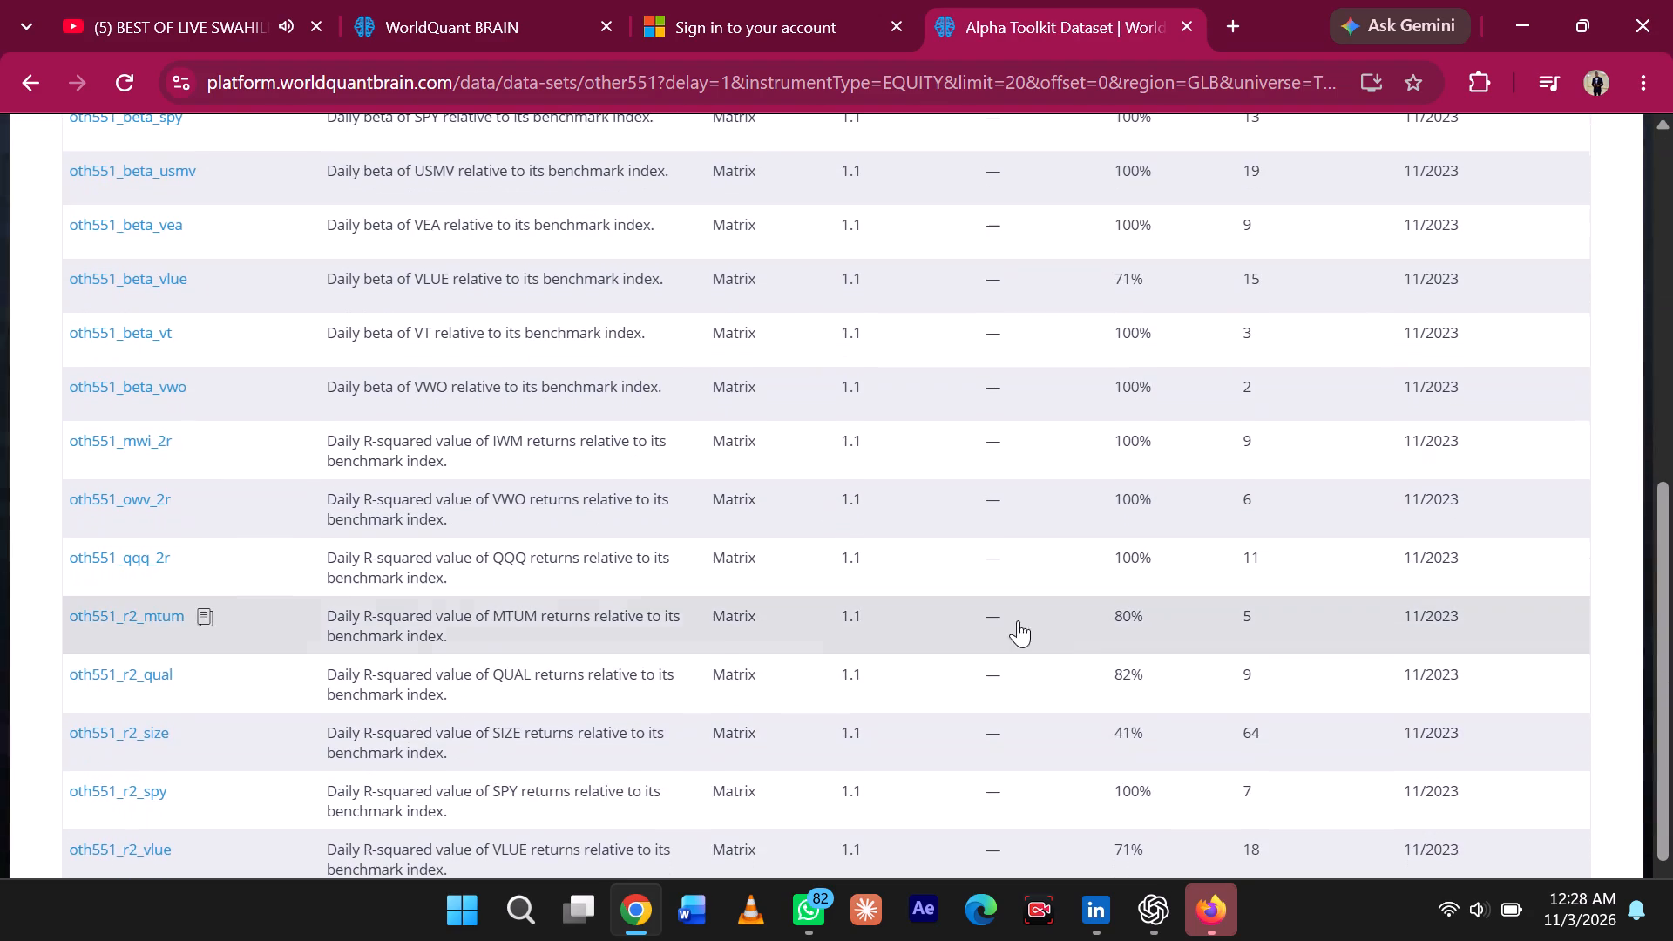
left_click(187, 735)
scroll(187, 735, "down", 3)
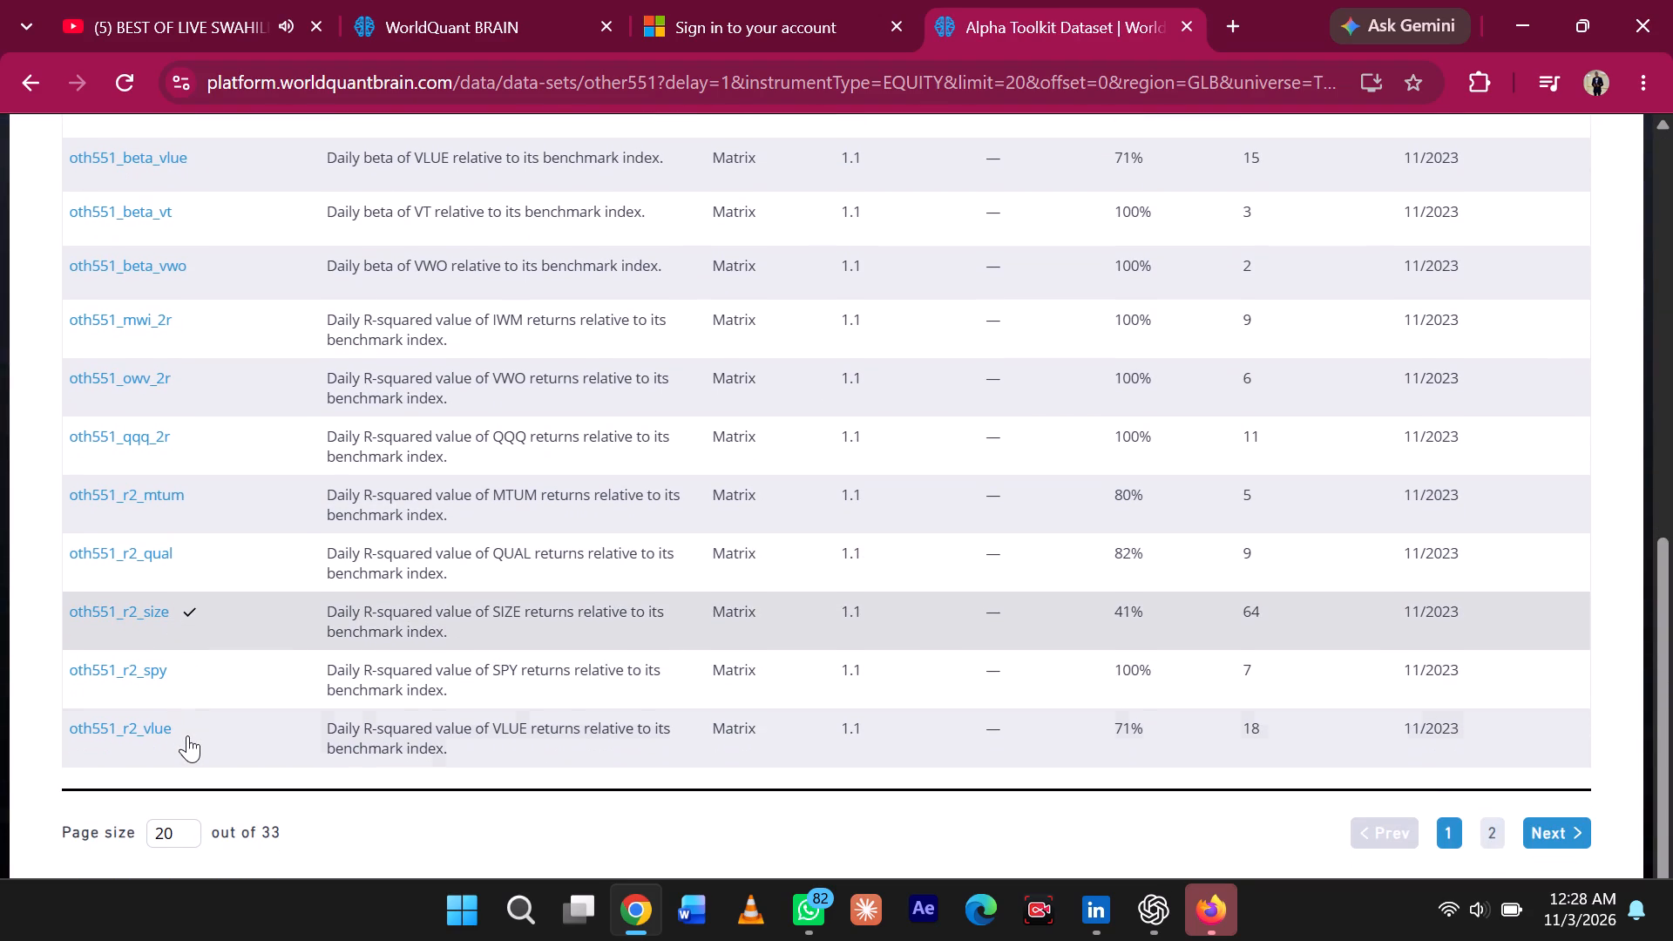
scroll(826, 485, "up", 2)
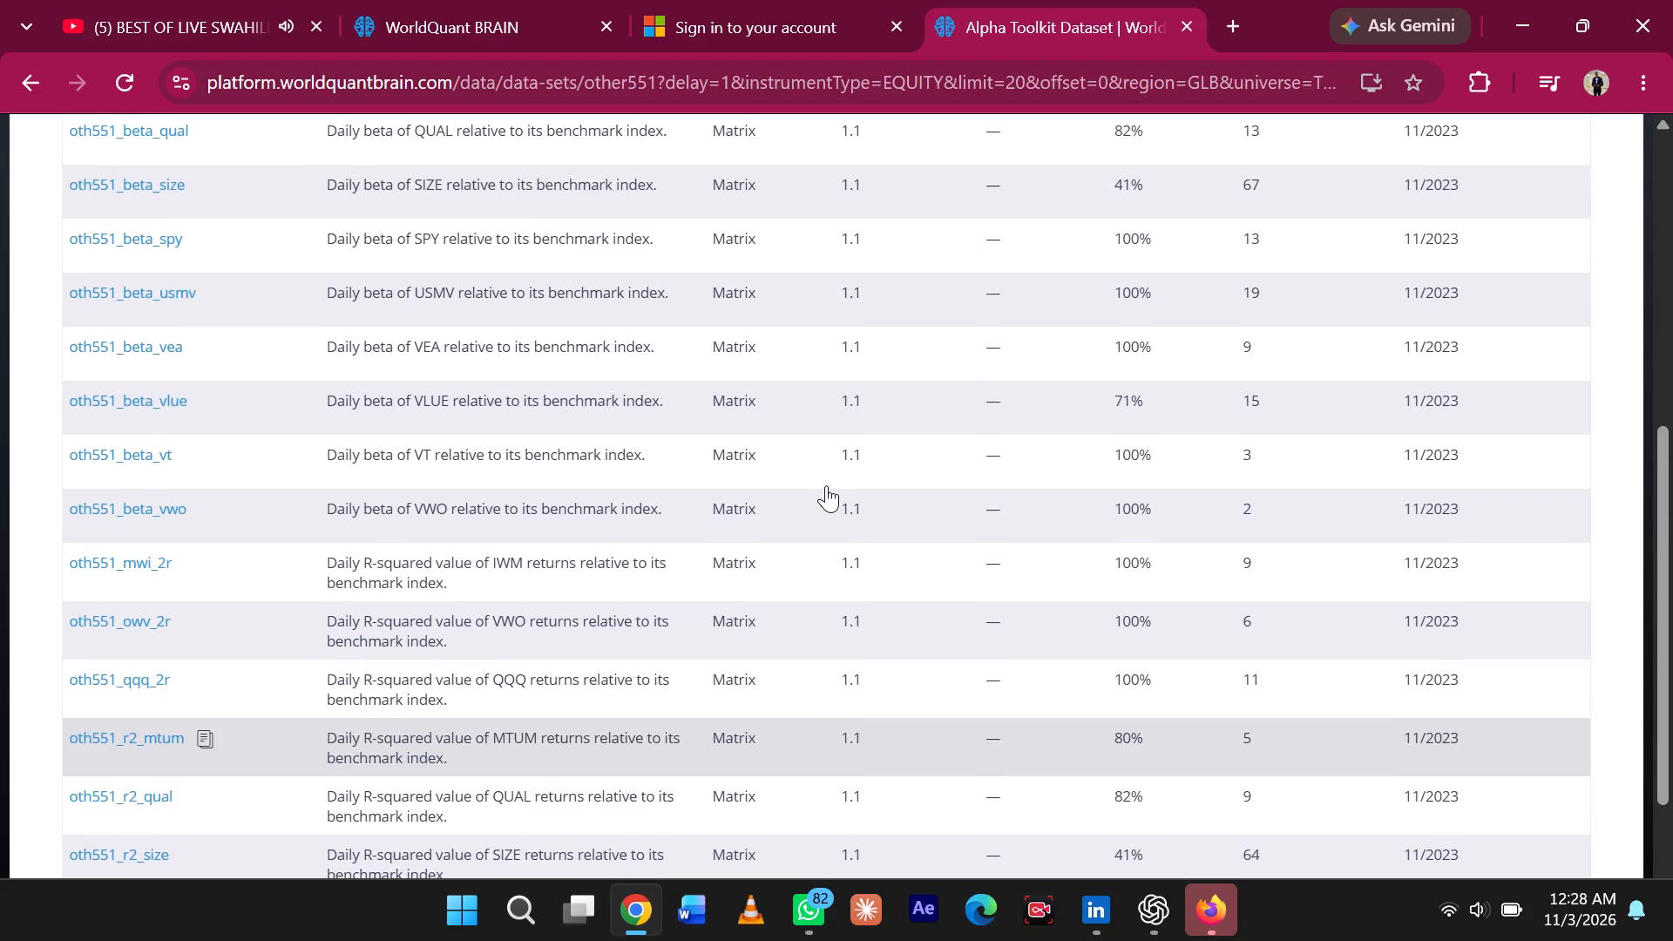
scroll(826, 485, "up", 2)
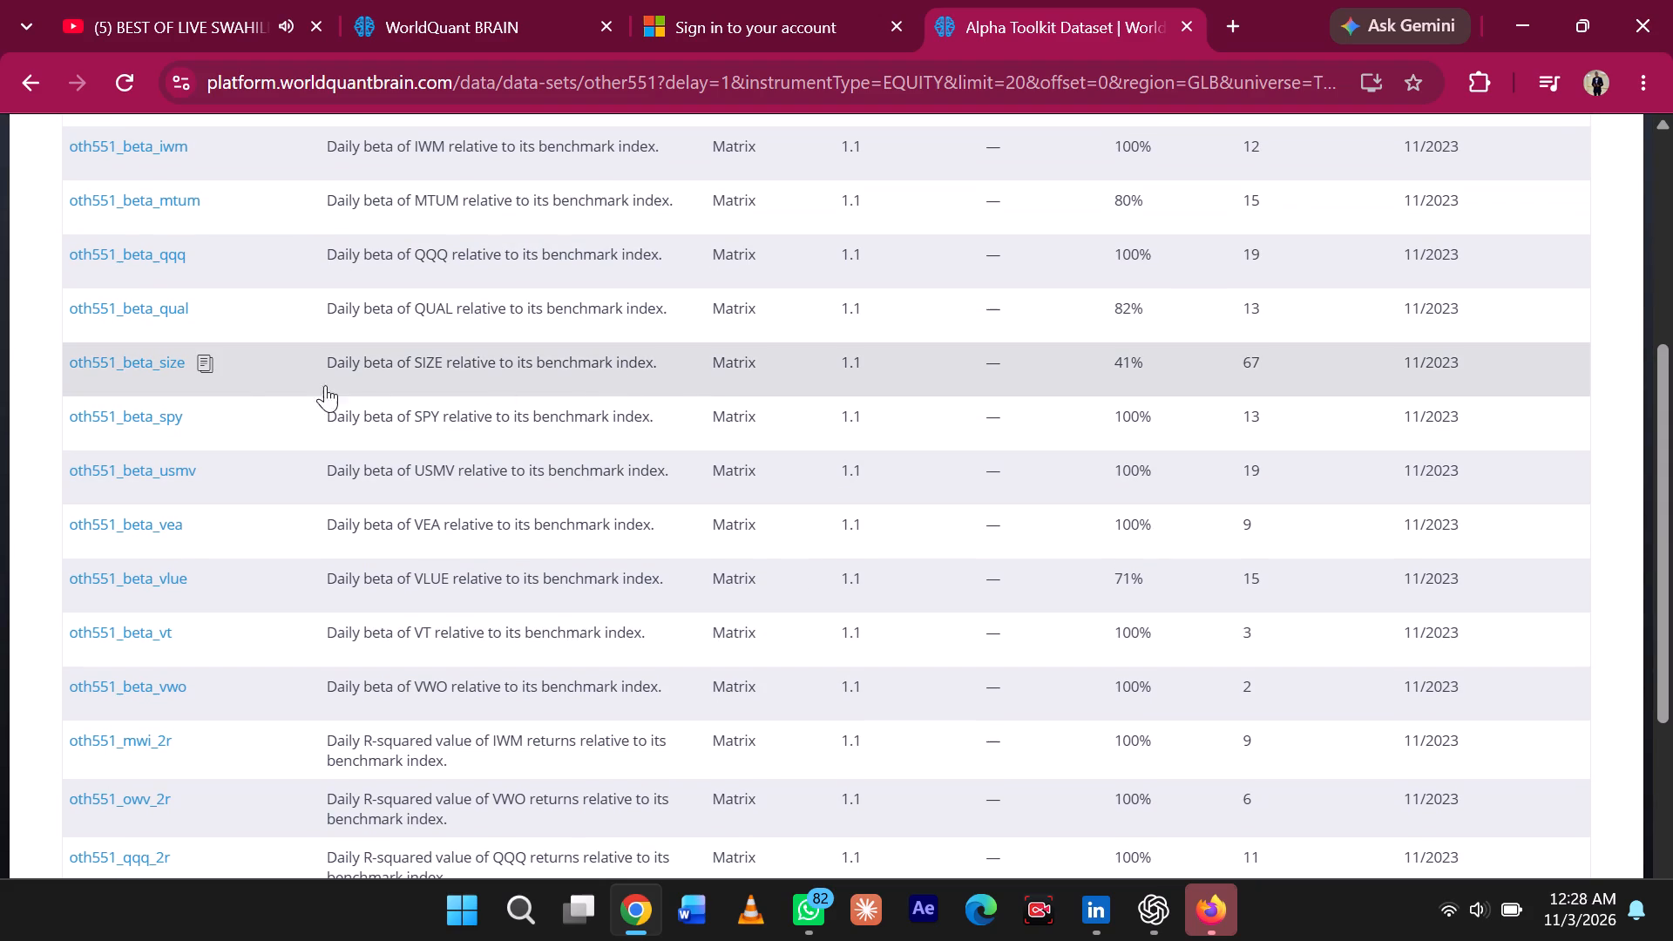
left_click(204, 369)
scroll(204, 369, "up", 5)
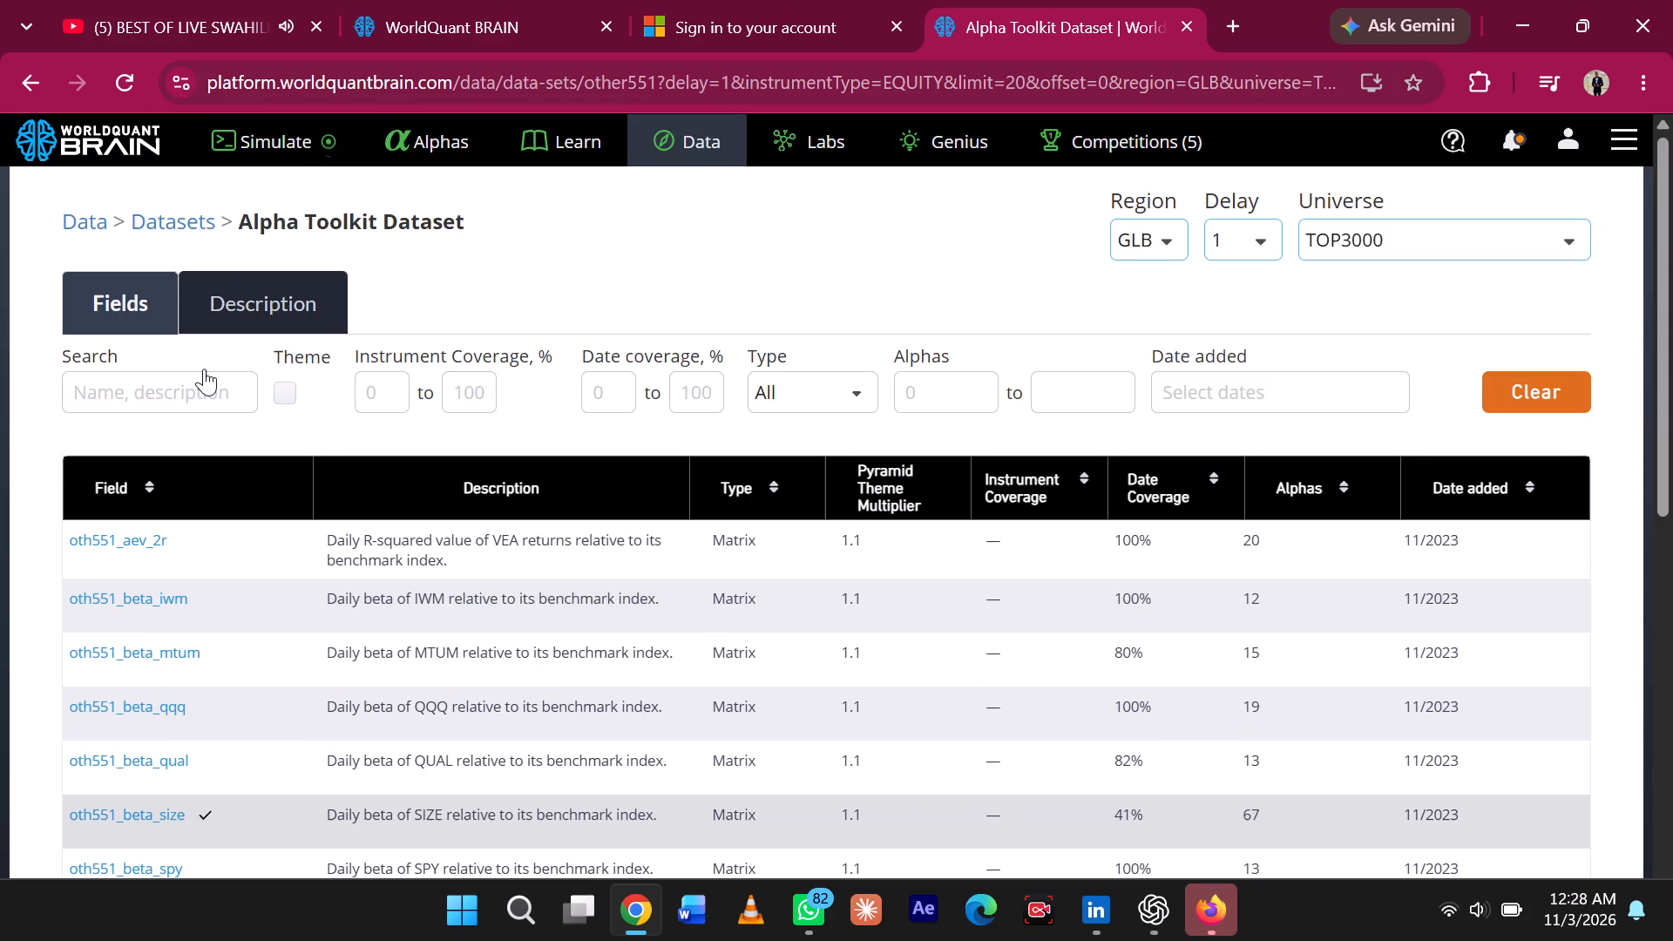
Replace ask_price_30m_pre_close_2 with oth551_beta_size in the cloned alpha's ts_rank expression.
left_click(426, 0)
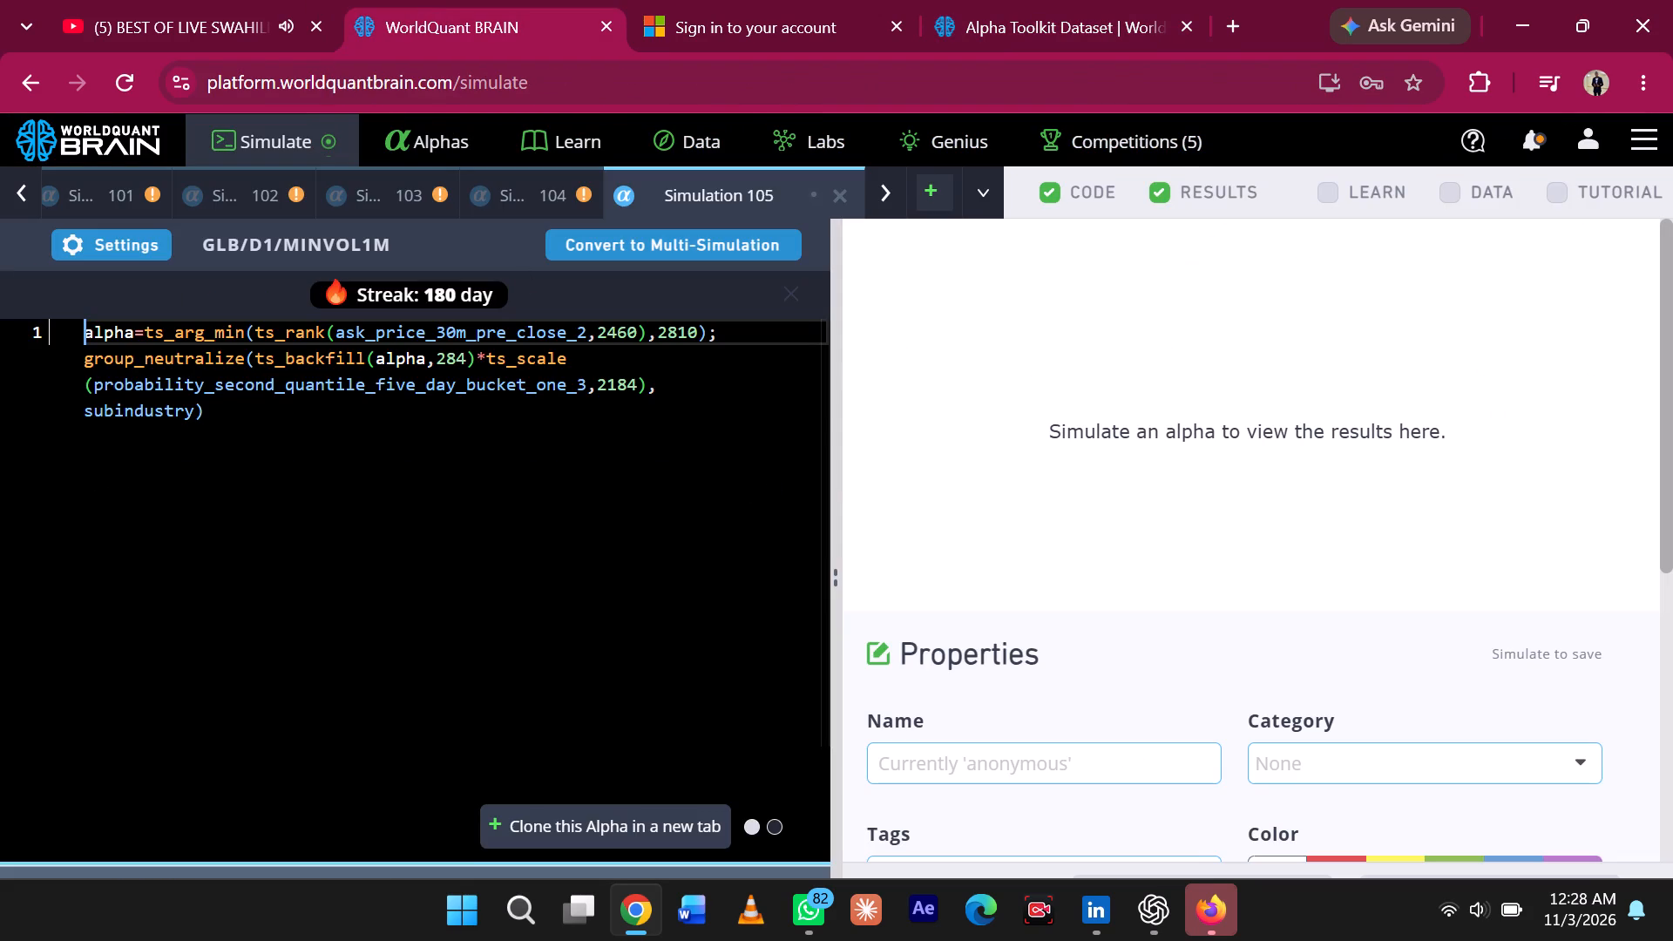
double_click(580, 330)
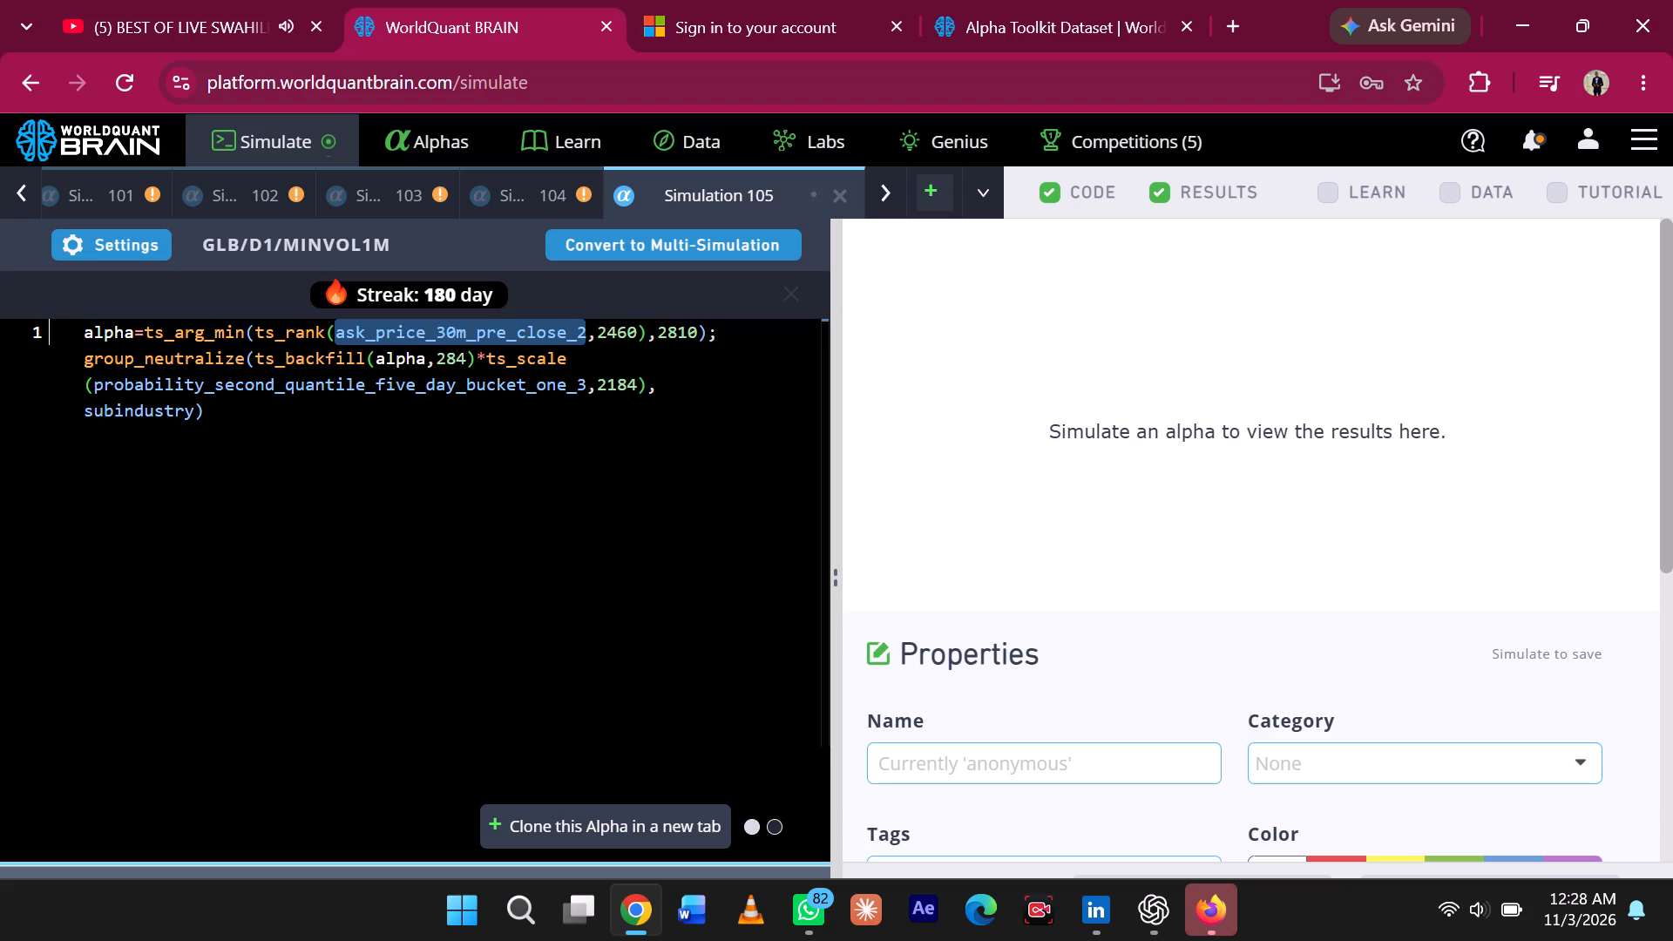
key("super+v")
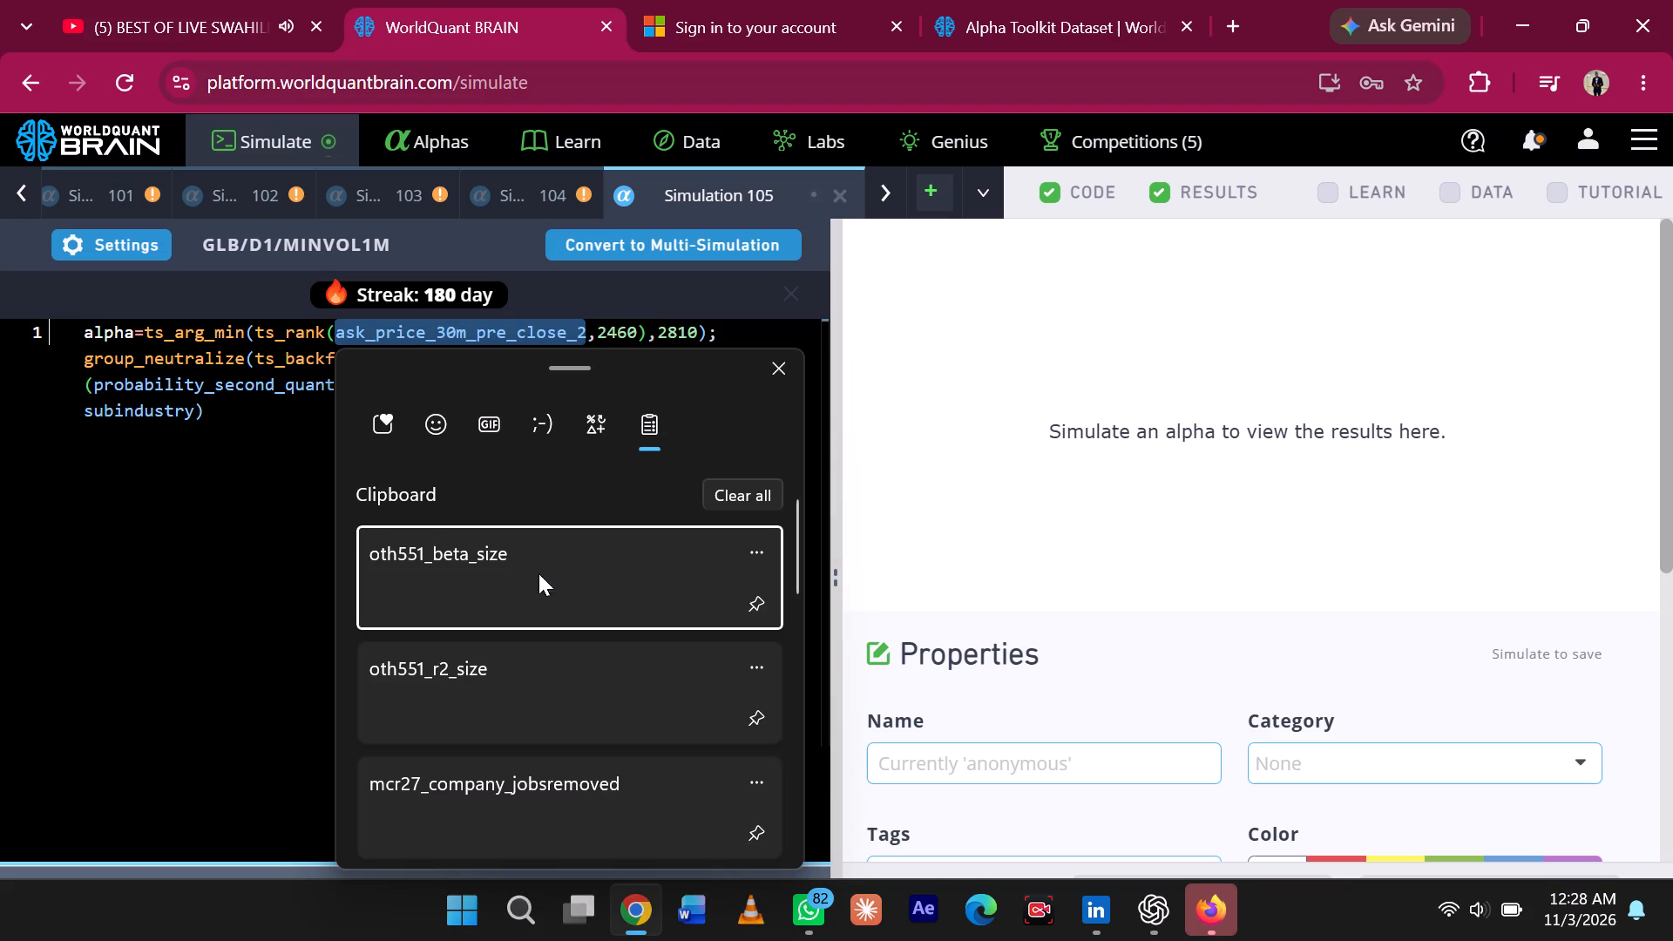
left_click(530, 577)
key("ctrl+v")
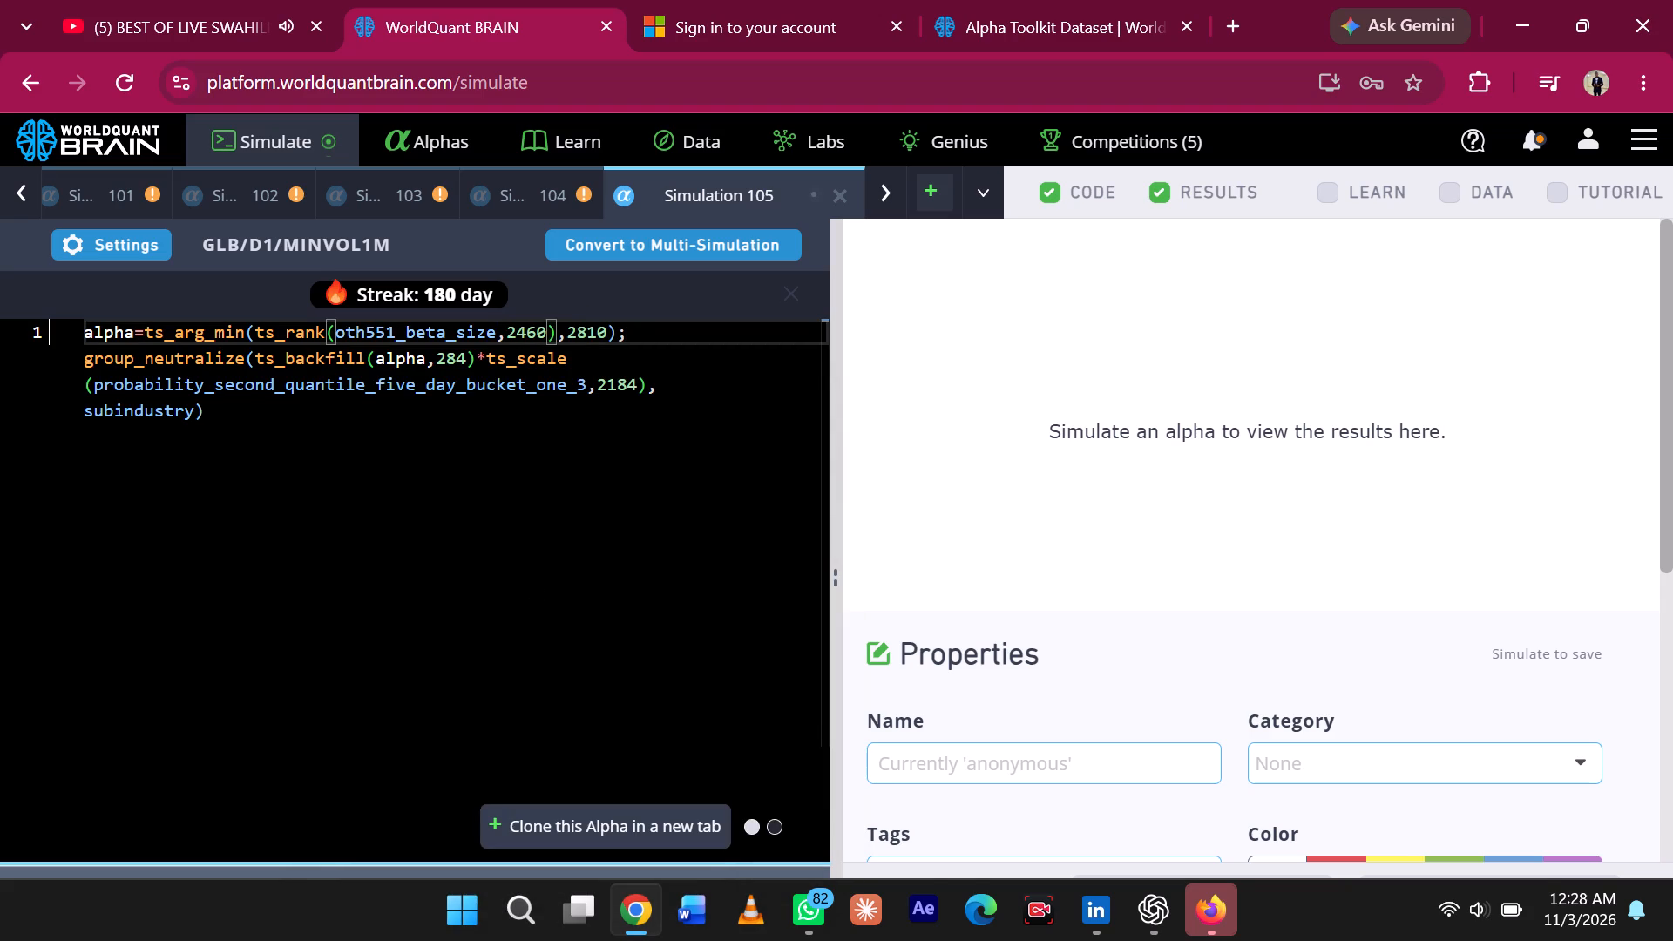
Clone the oth551_beta_size alpha in a new tab and run a full simulation on the copy.
left_click(581, 829)
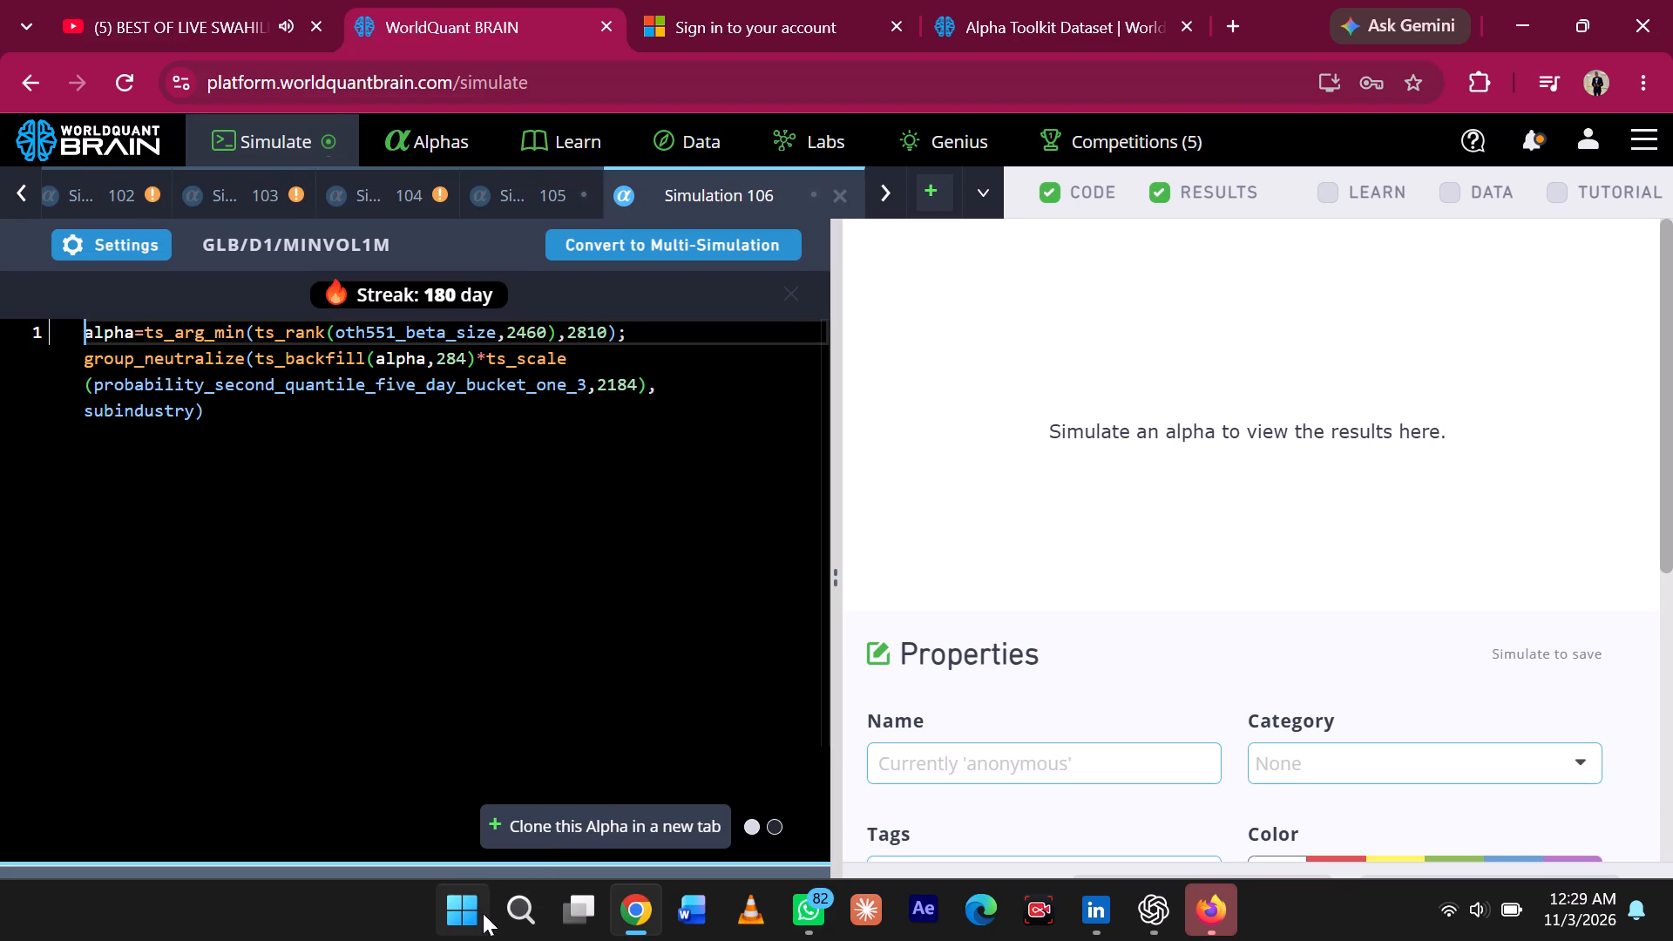
left_click(477, 915)
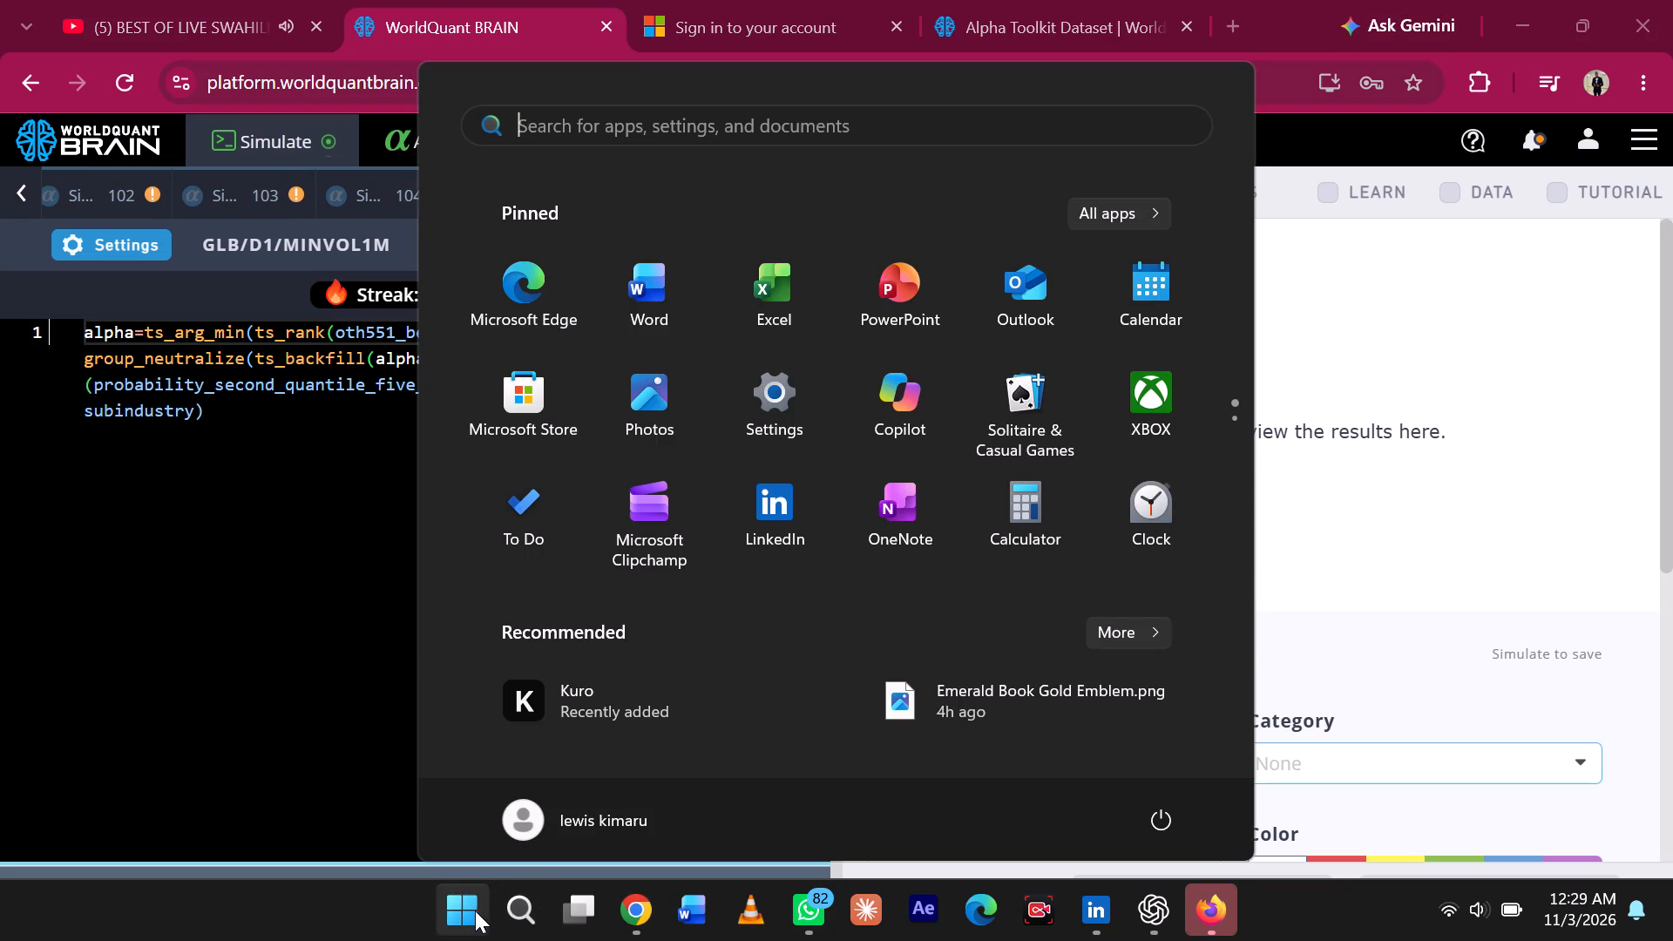
left_click(469, 911)
left_click(568, 897)
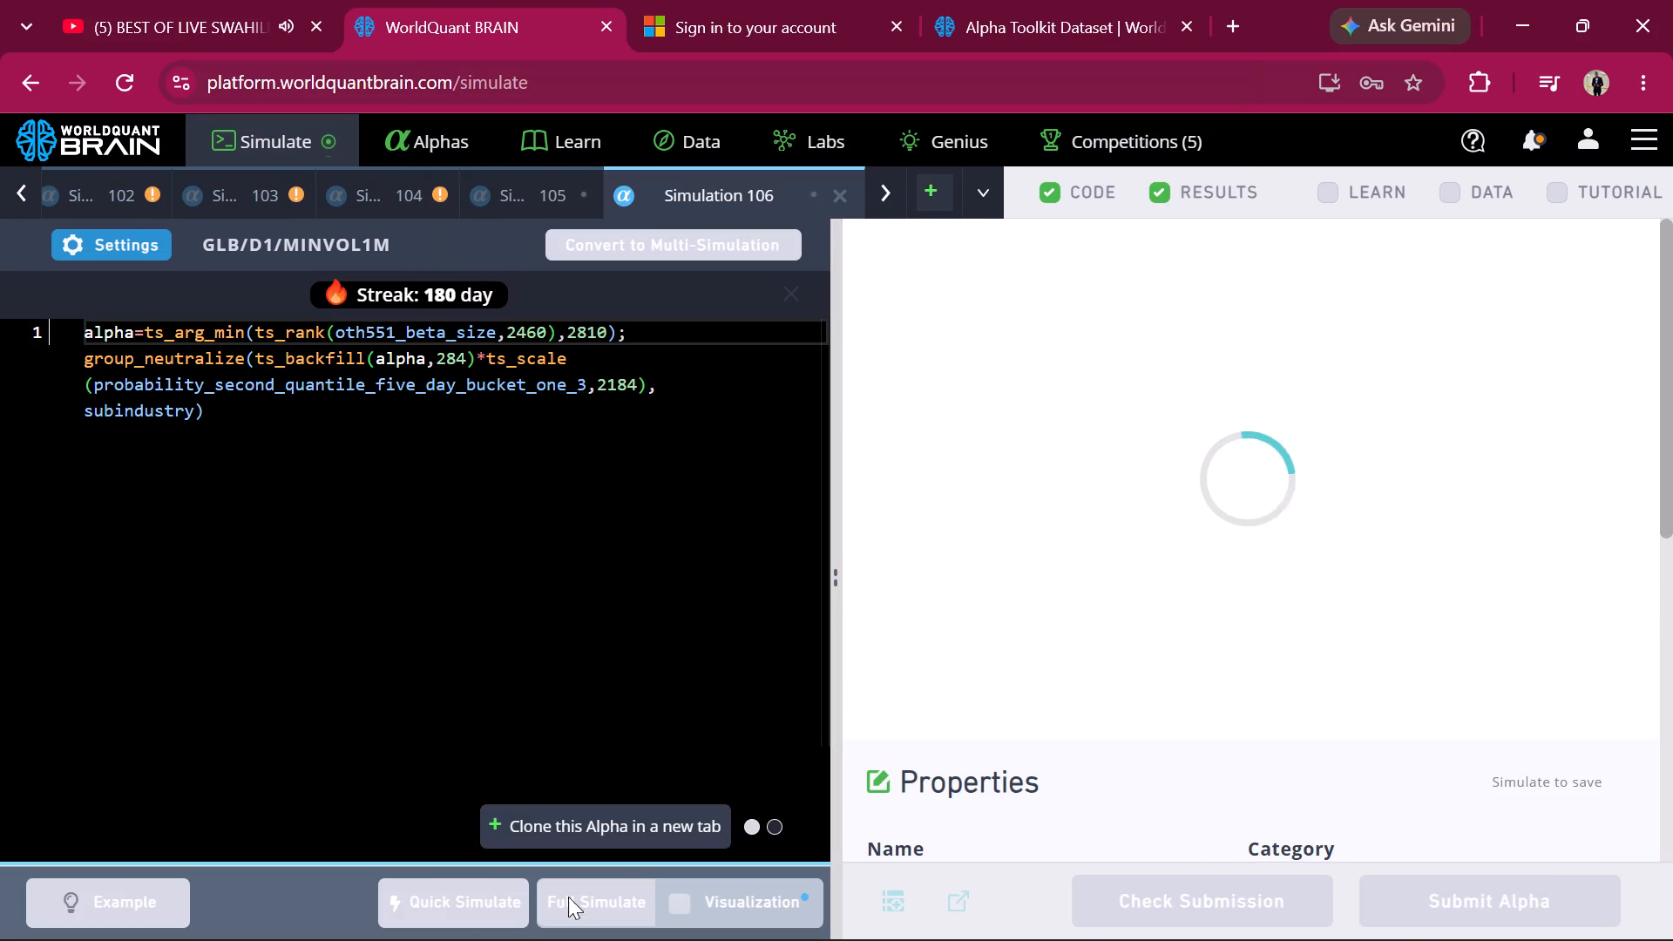
Clone the alpha again, replace oth551_beta_size with oth551_r2_size in ts_rank, and run a full simulation.
left_click(603, 808)
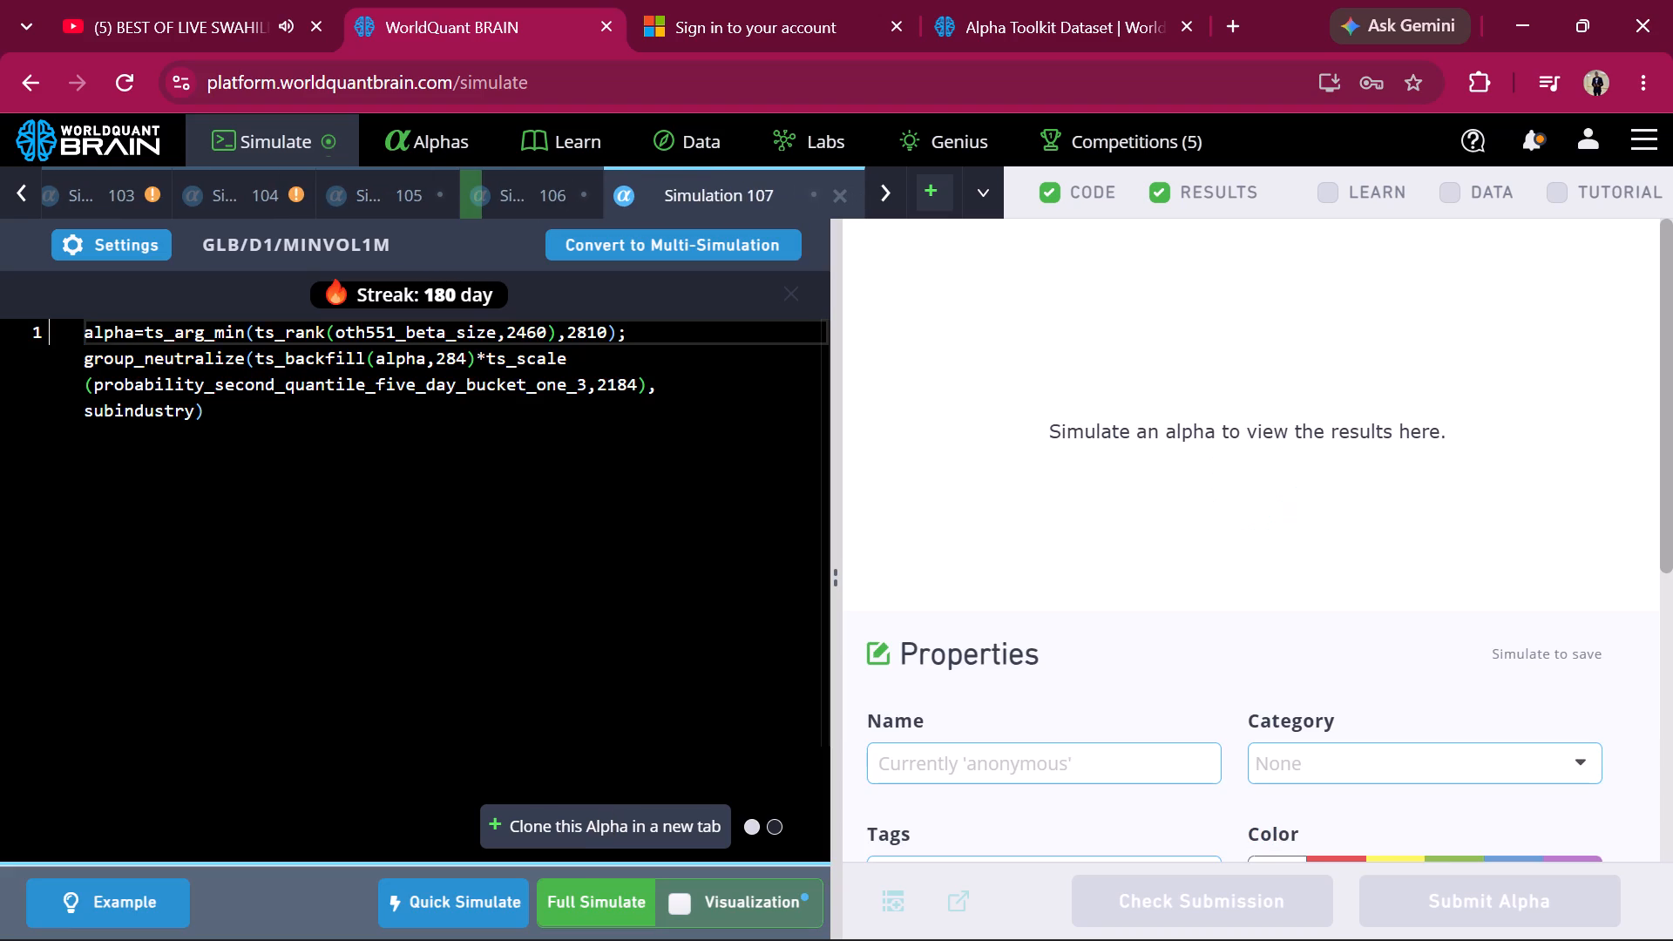
double_click(496, 335)
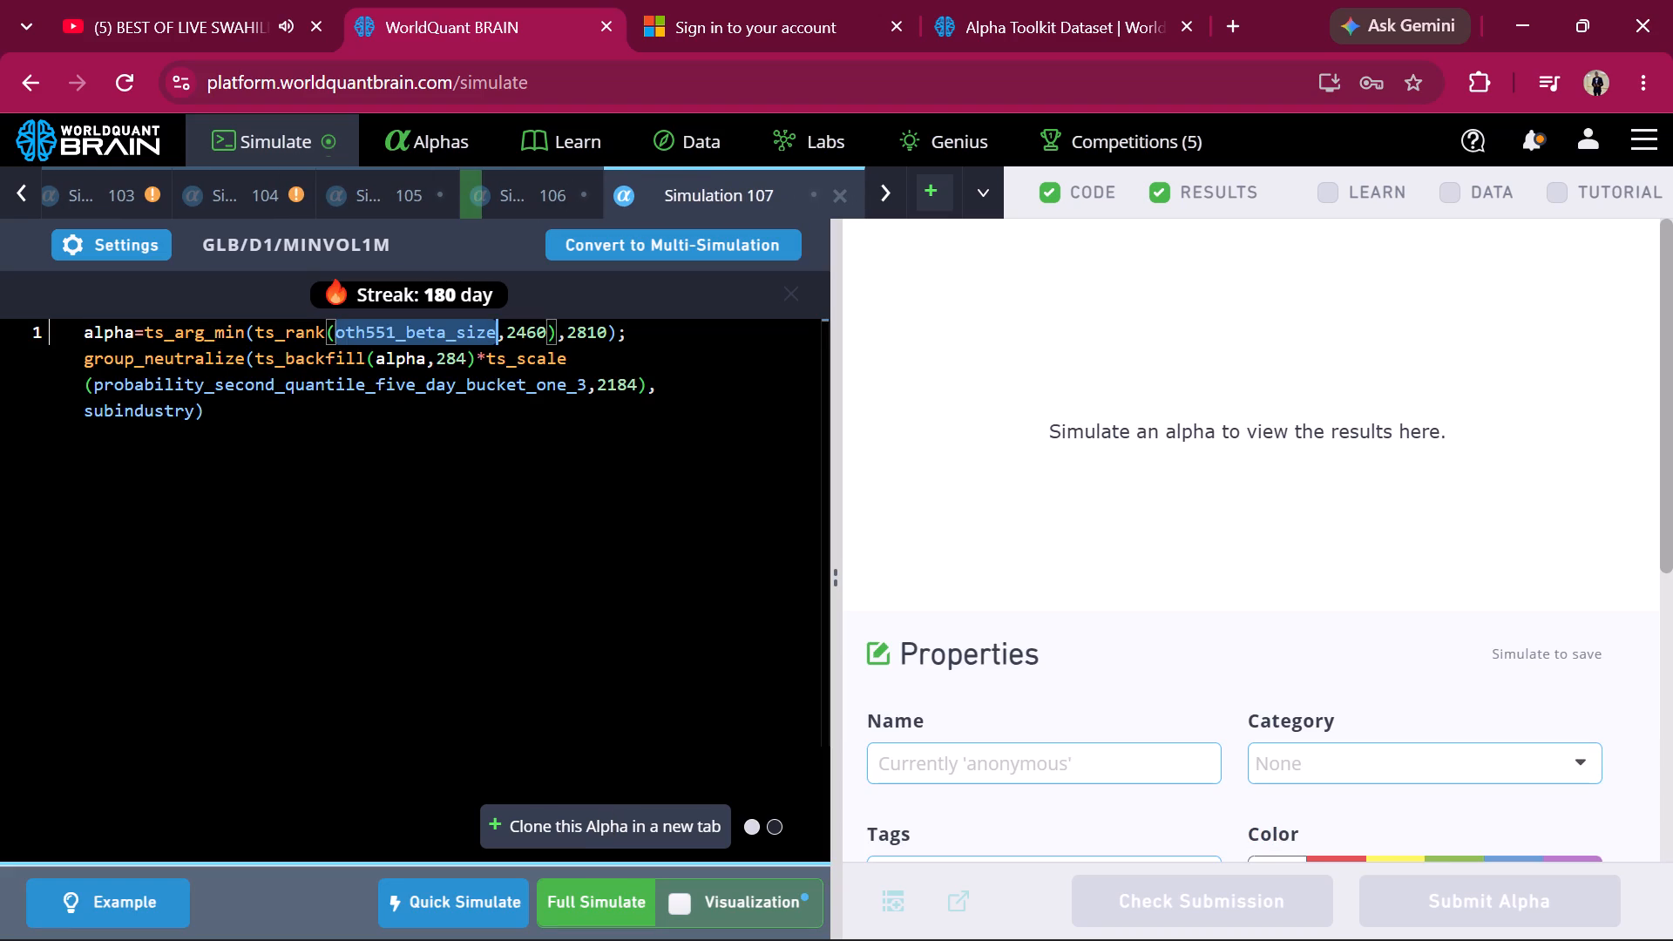
key("super+v")
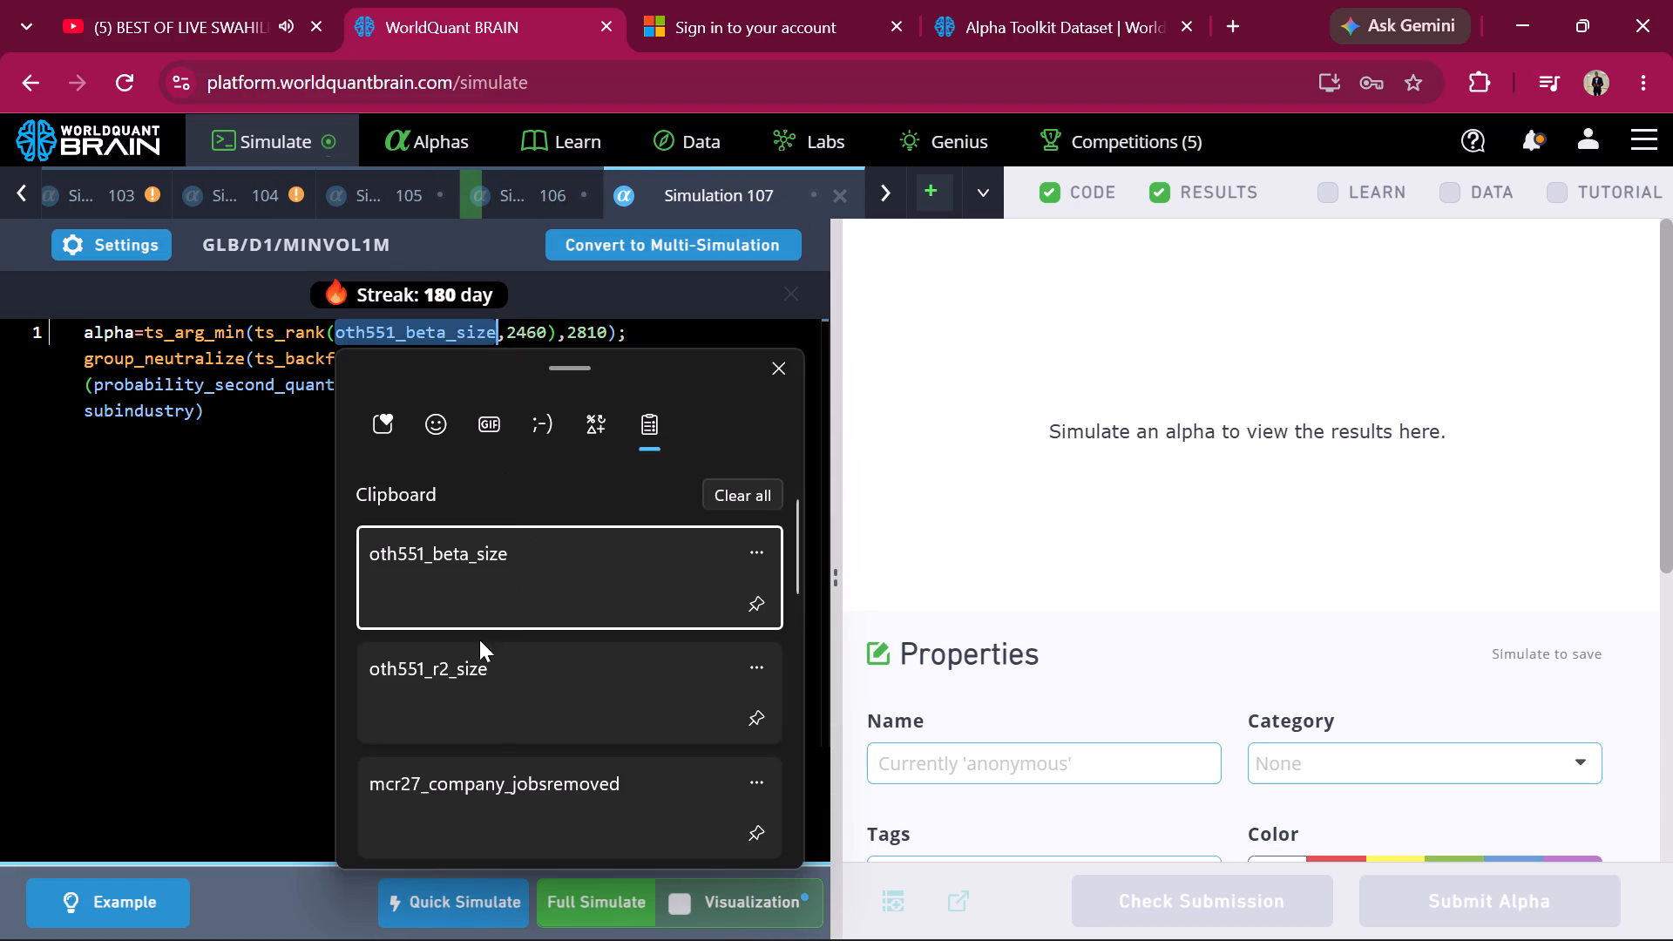
left_click(462, 659)
key("ctrl+v")
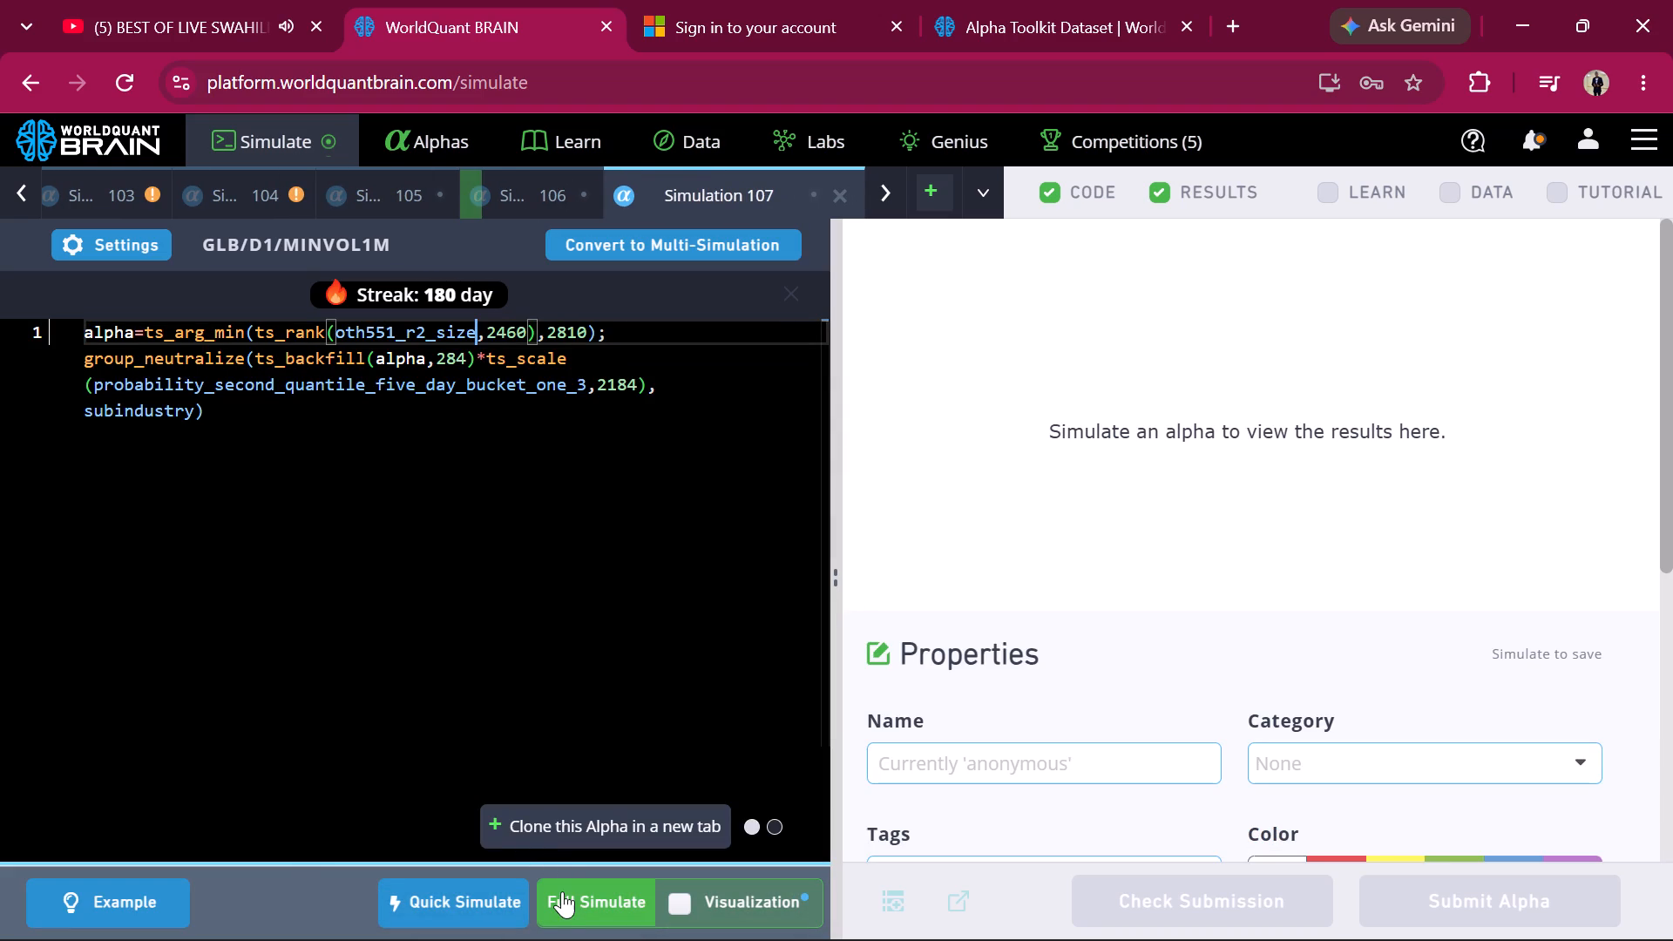
left_click(562, 897)
Clone the oth551_r2_size alpha in a new tab and replace oth551_r2_size with mcr27_company_jobsremoved in the copy's ts_rank expression.
left_click(599, 816)
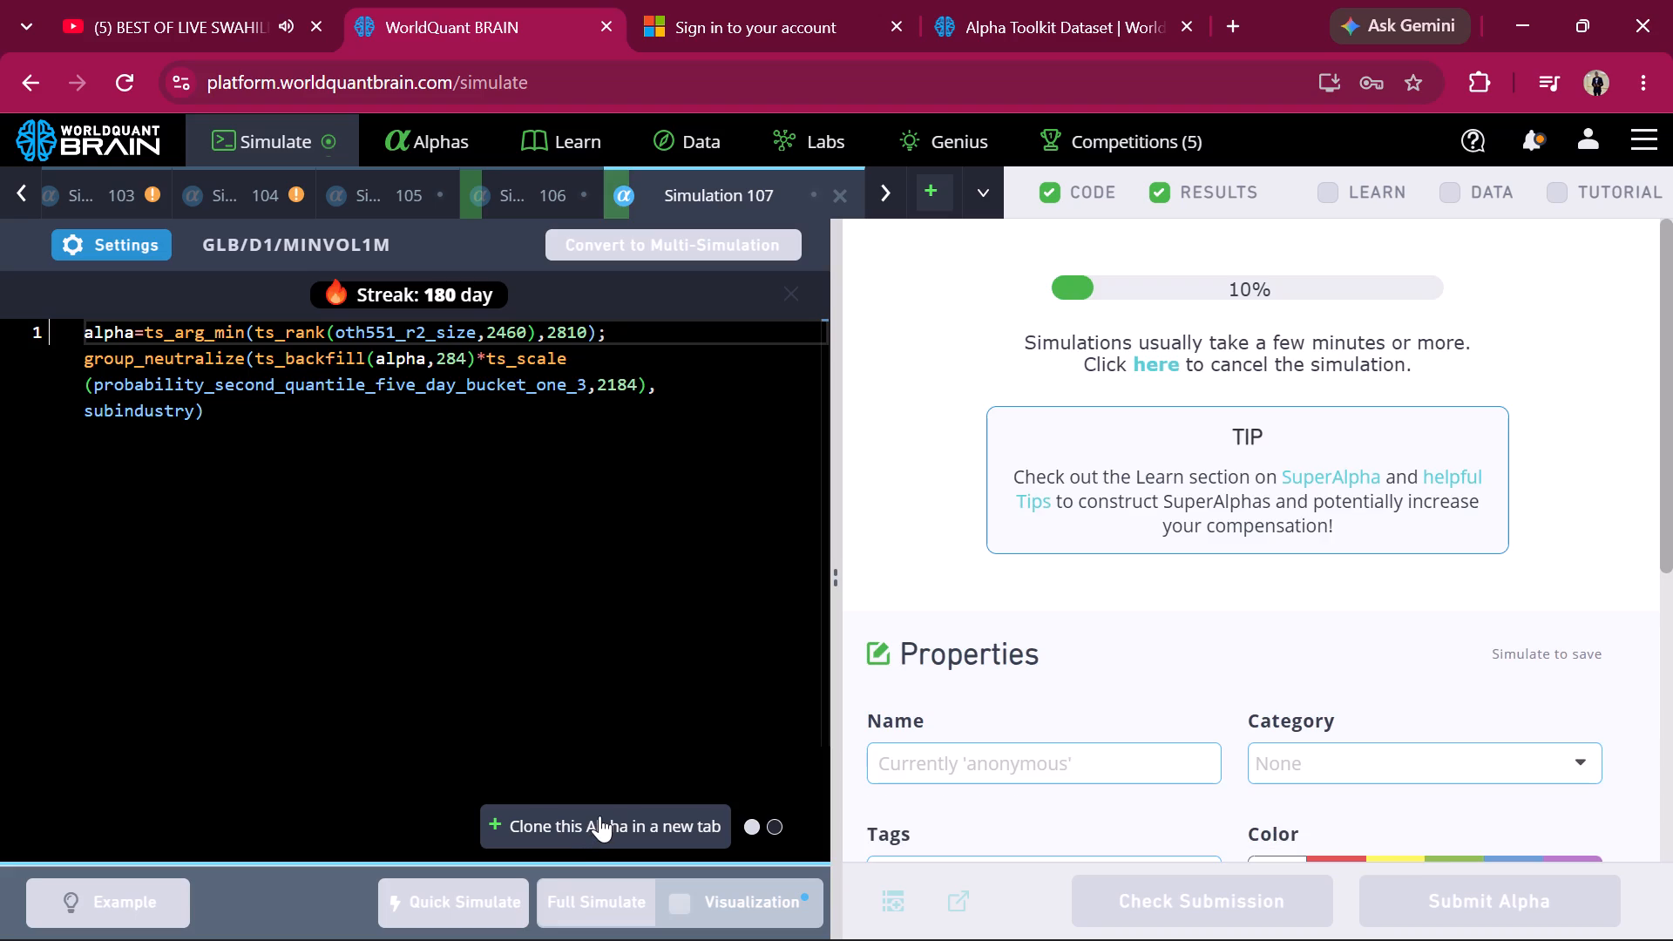
double_click(477, 339)
key("super+v")
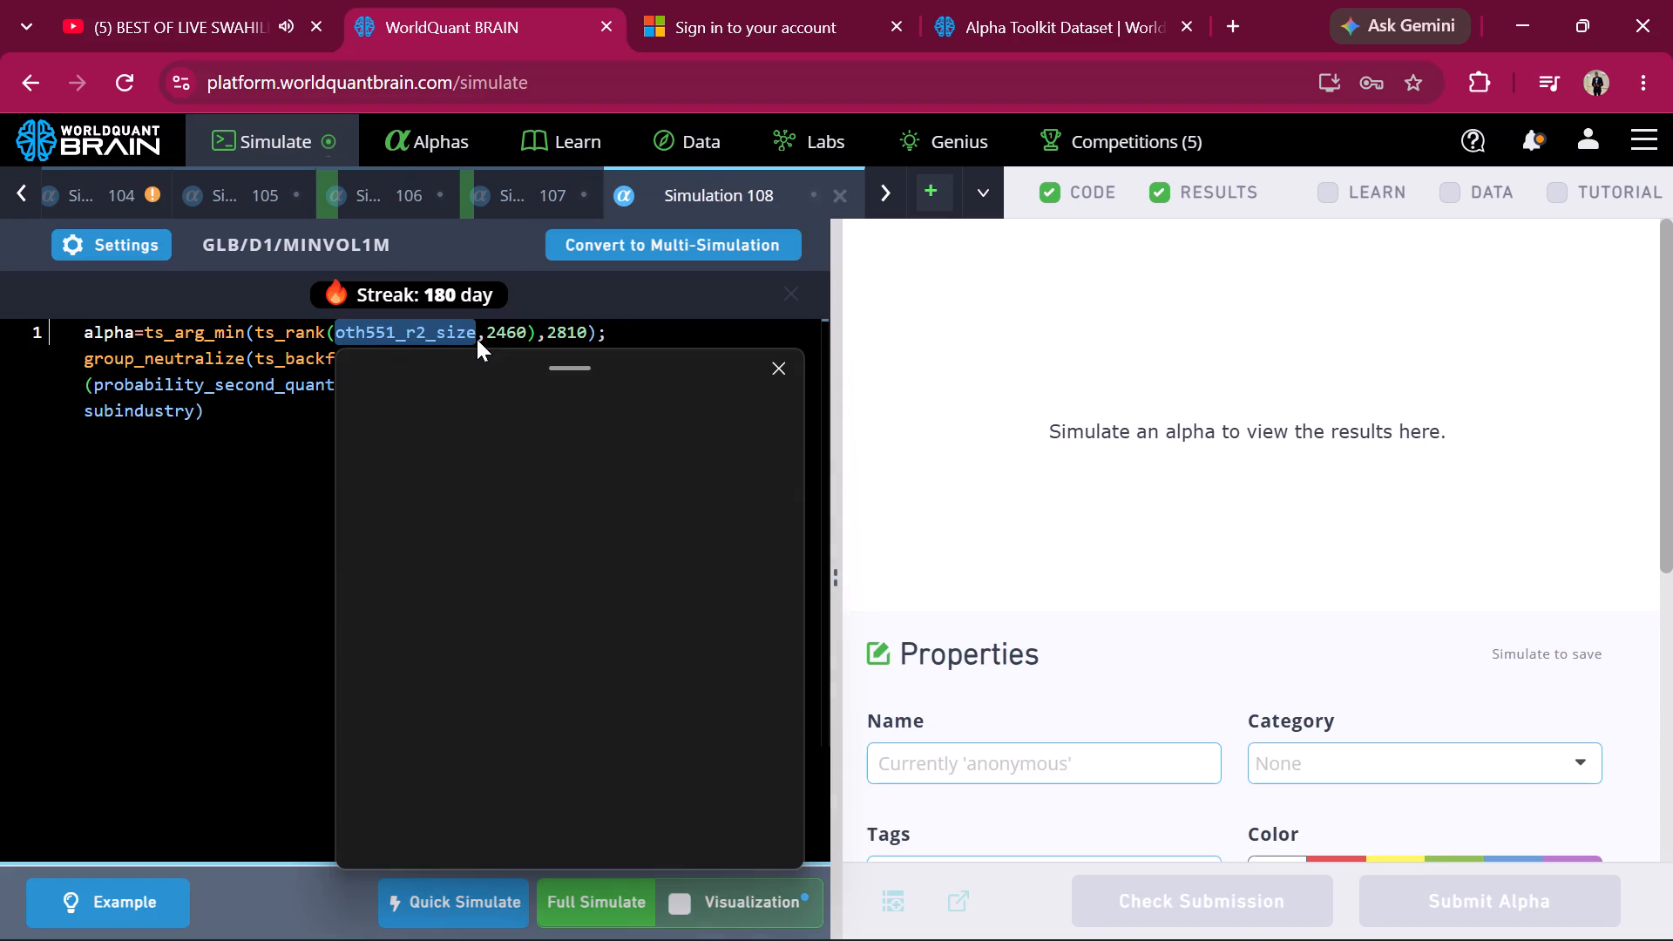
left_click(466, 797)
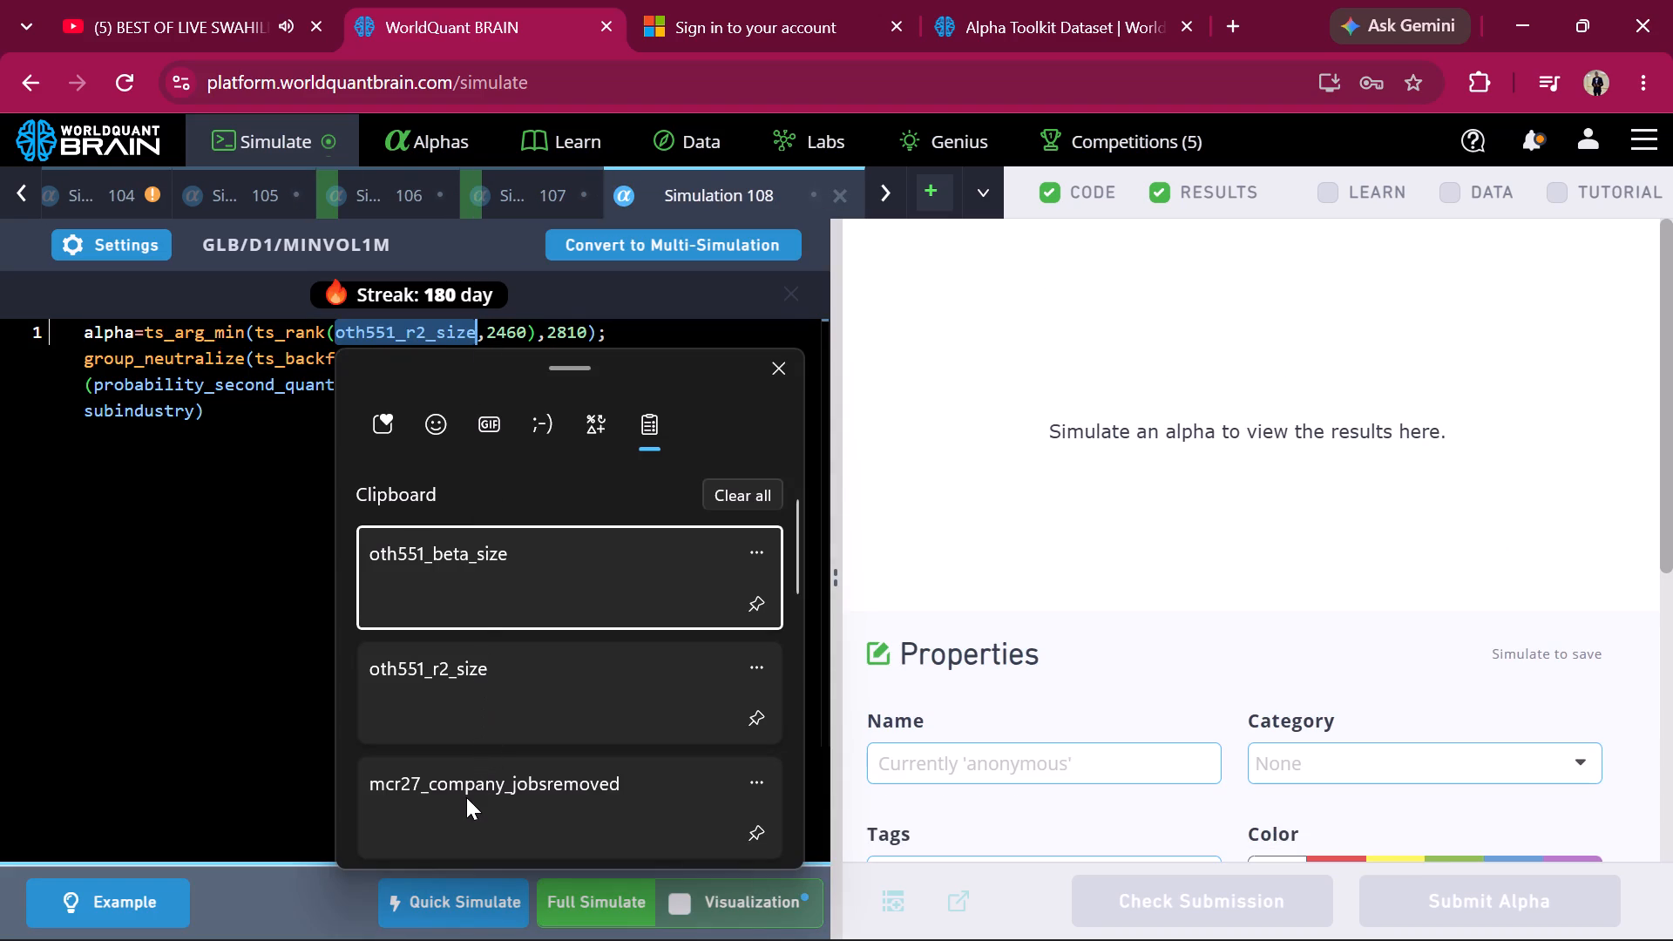
key("ctrl+v")
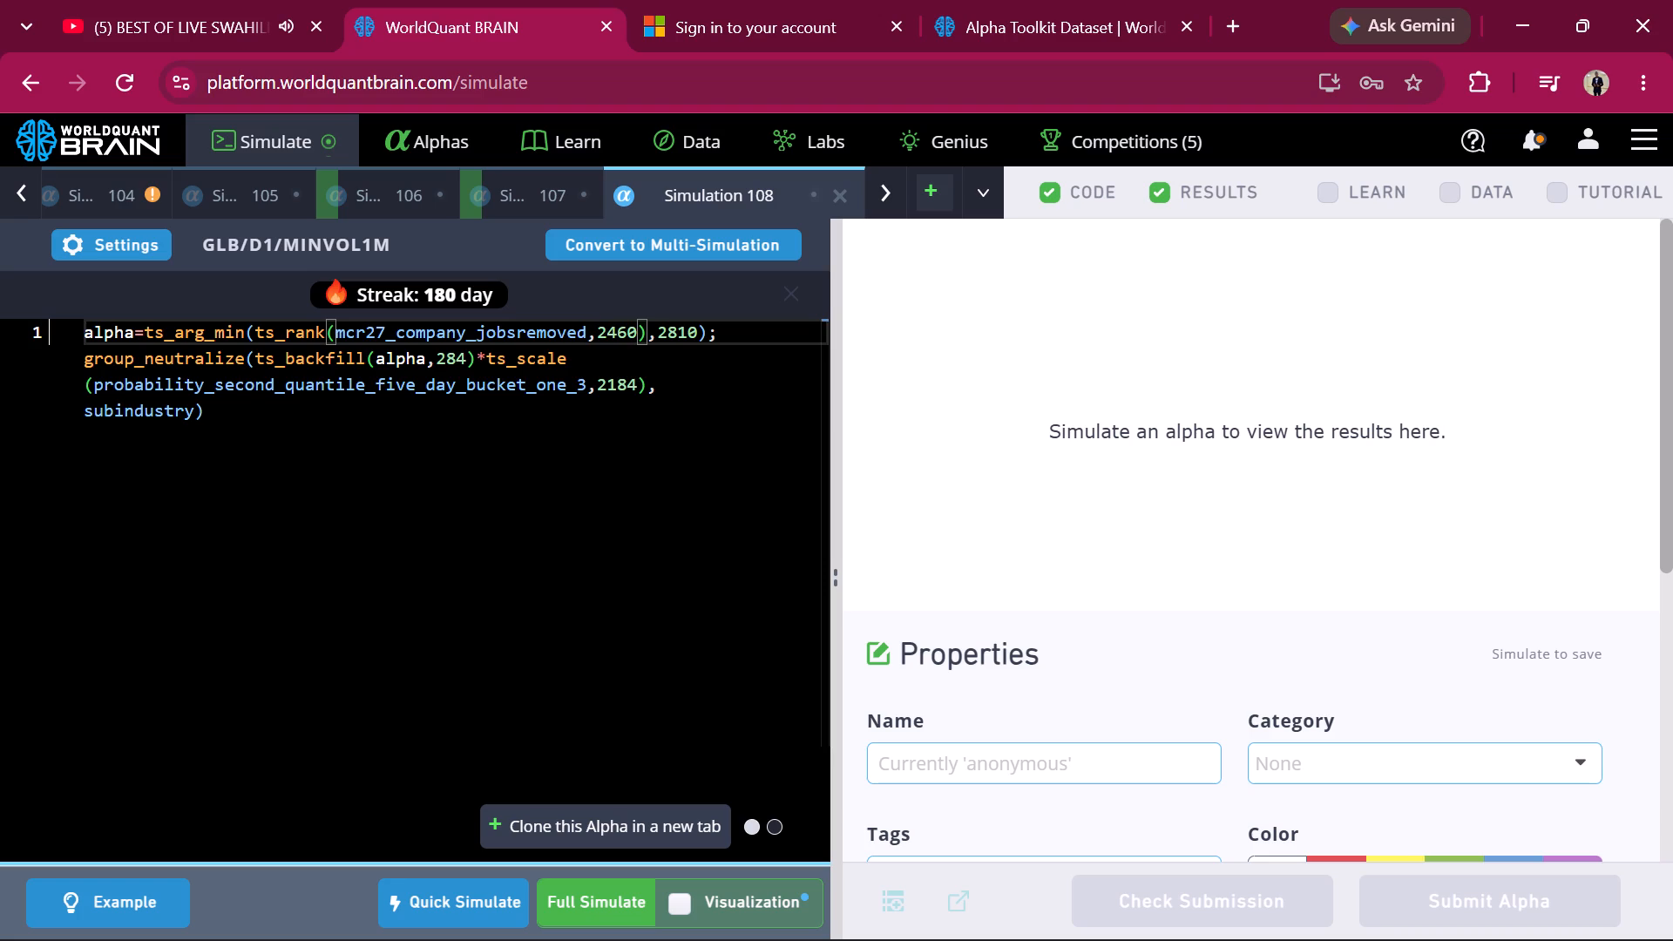
Remove the 2460 lookback, swap ts_rank for vec_avg around mcr27_company_jobsremoved, and run a full simulation.
double_click(638, 330)
key("BackSpace")
key("BackSpace")
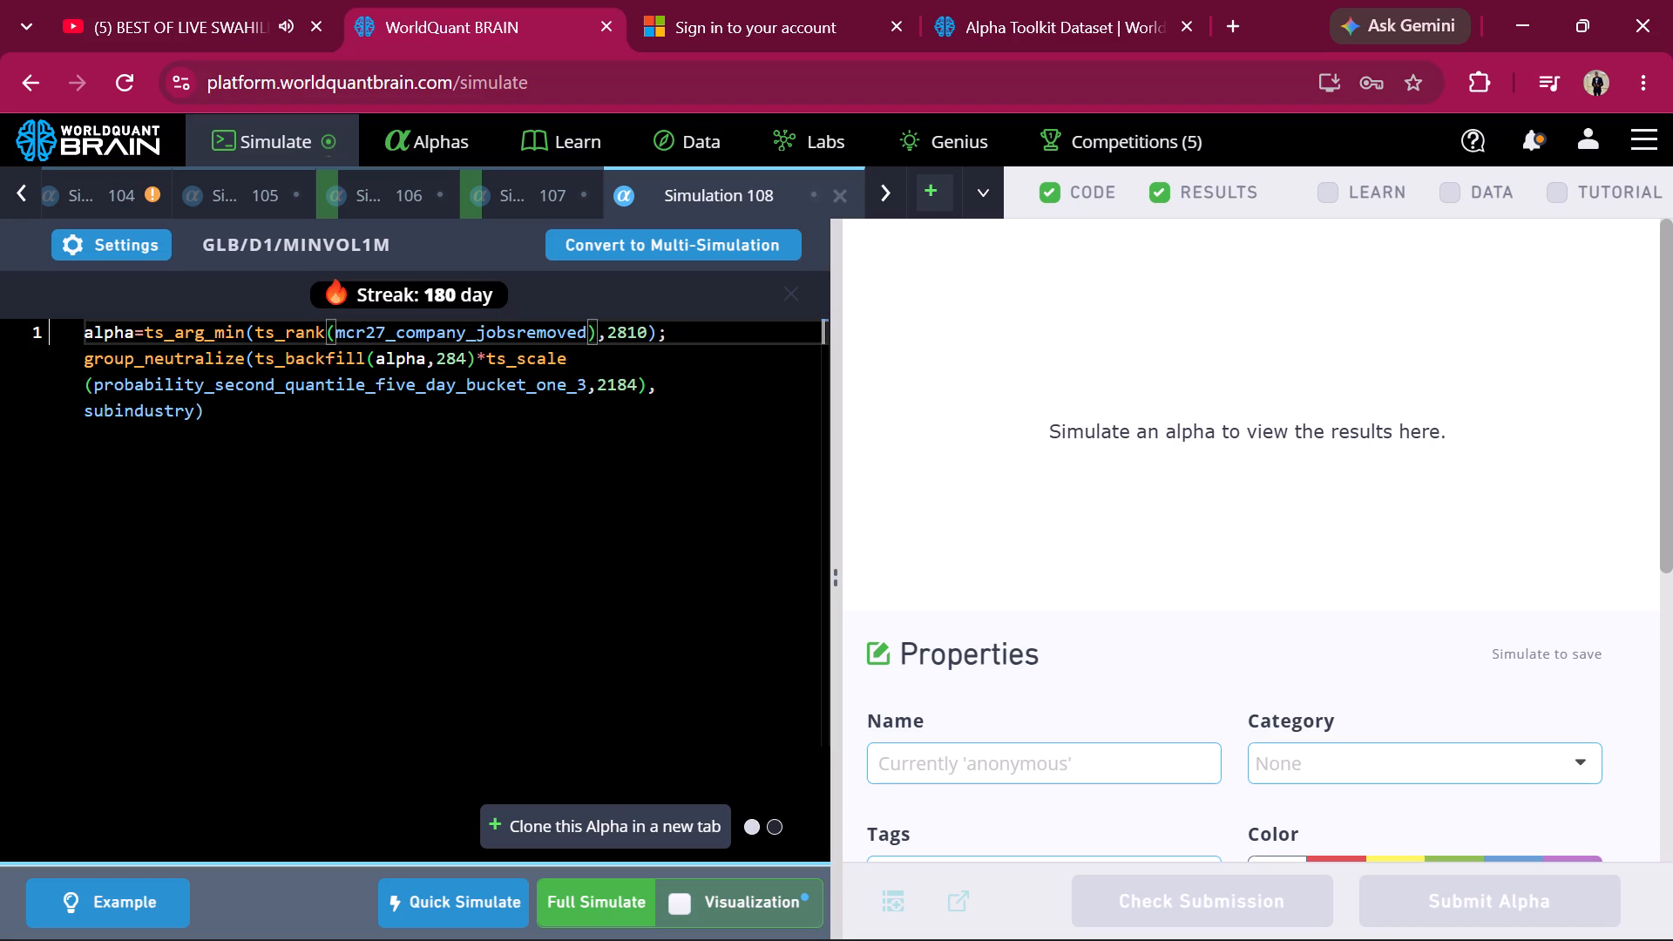
double_click(322, 324)
key("BackSpace")
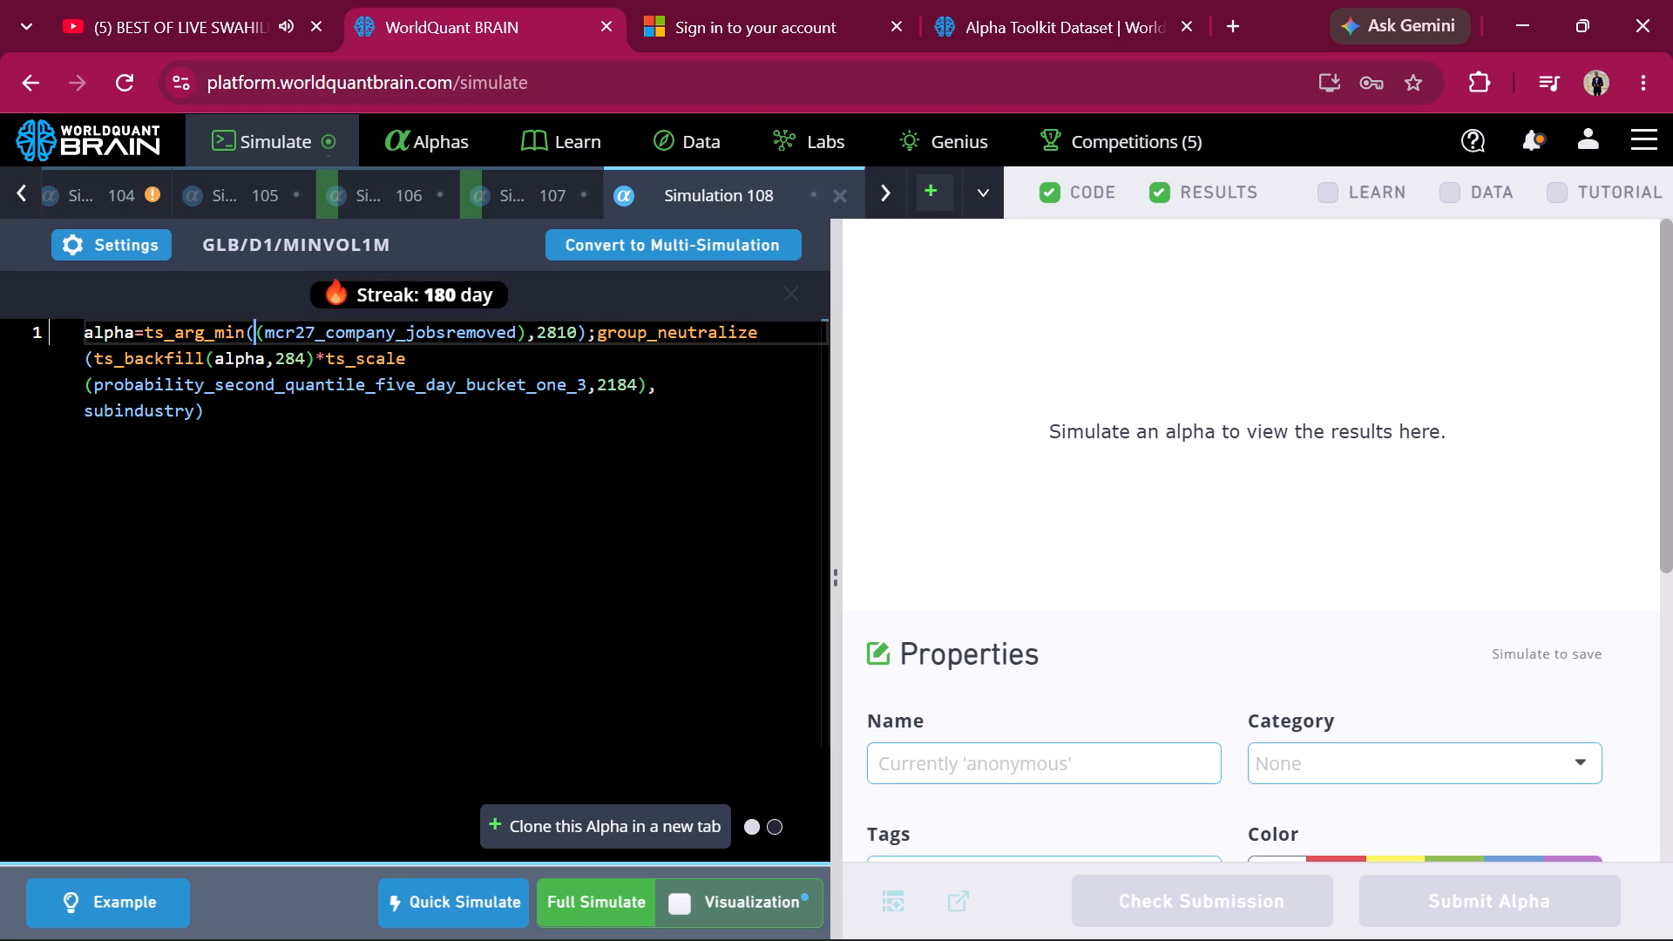
type("vec")
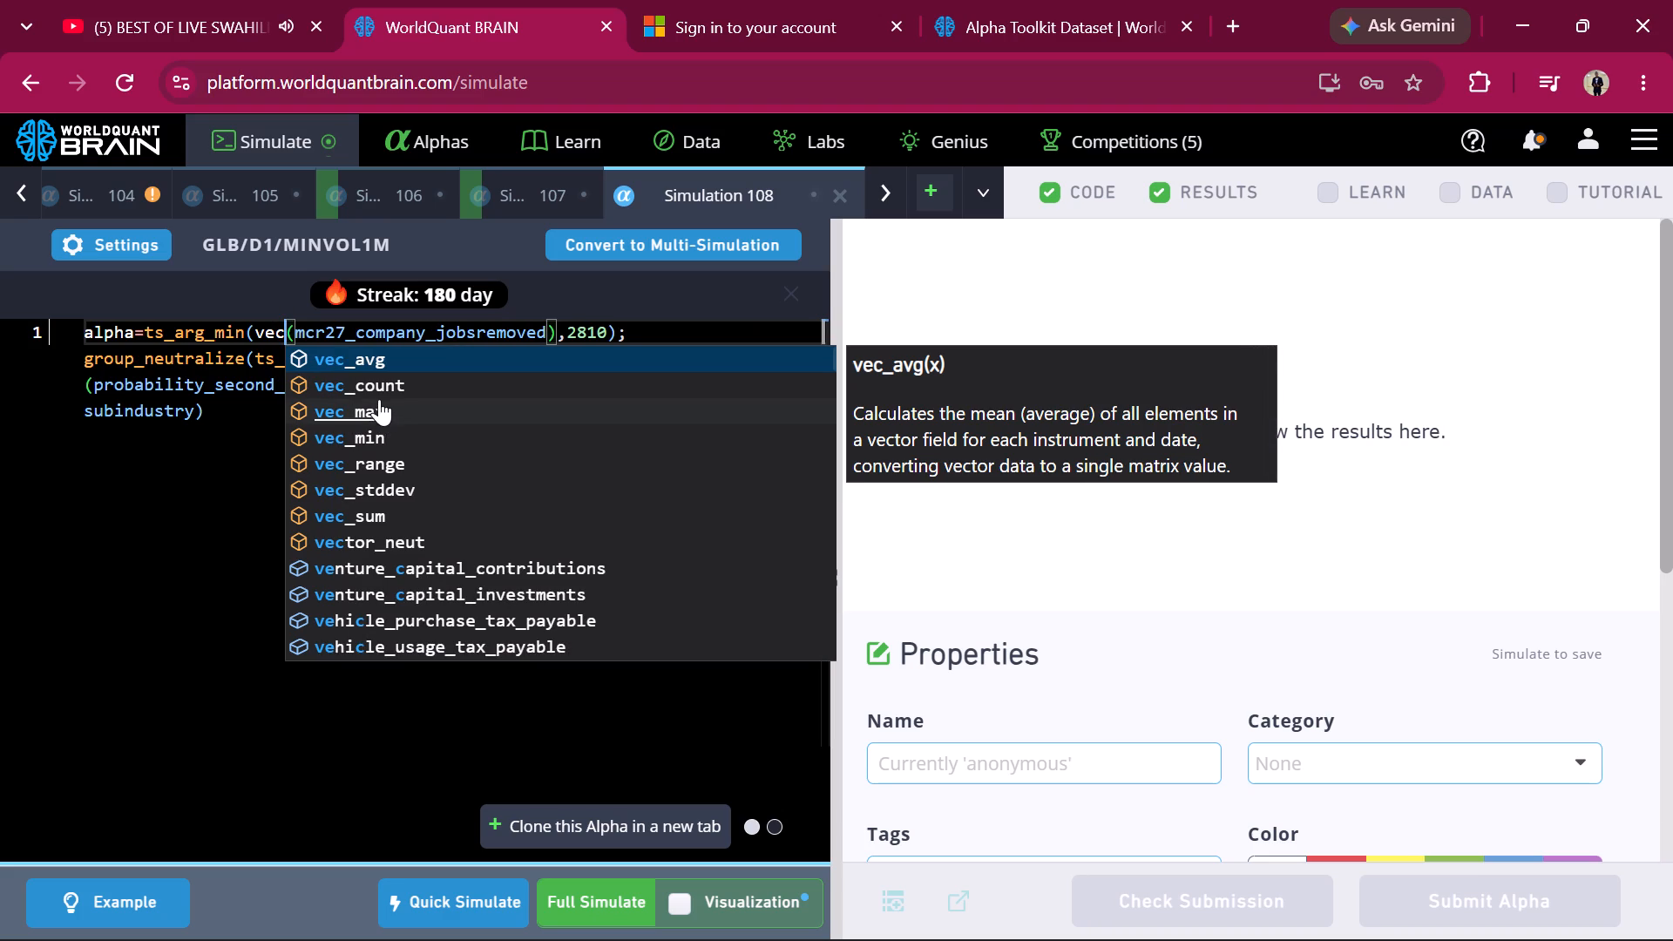
left_click(403, 357)
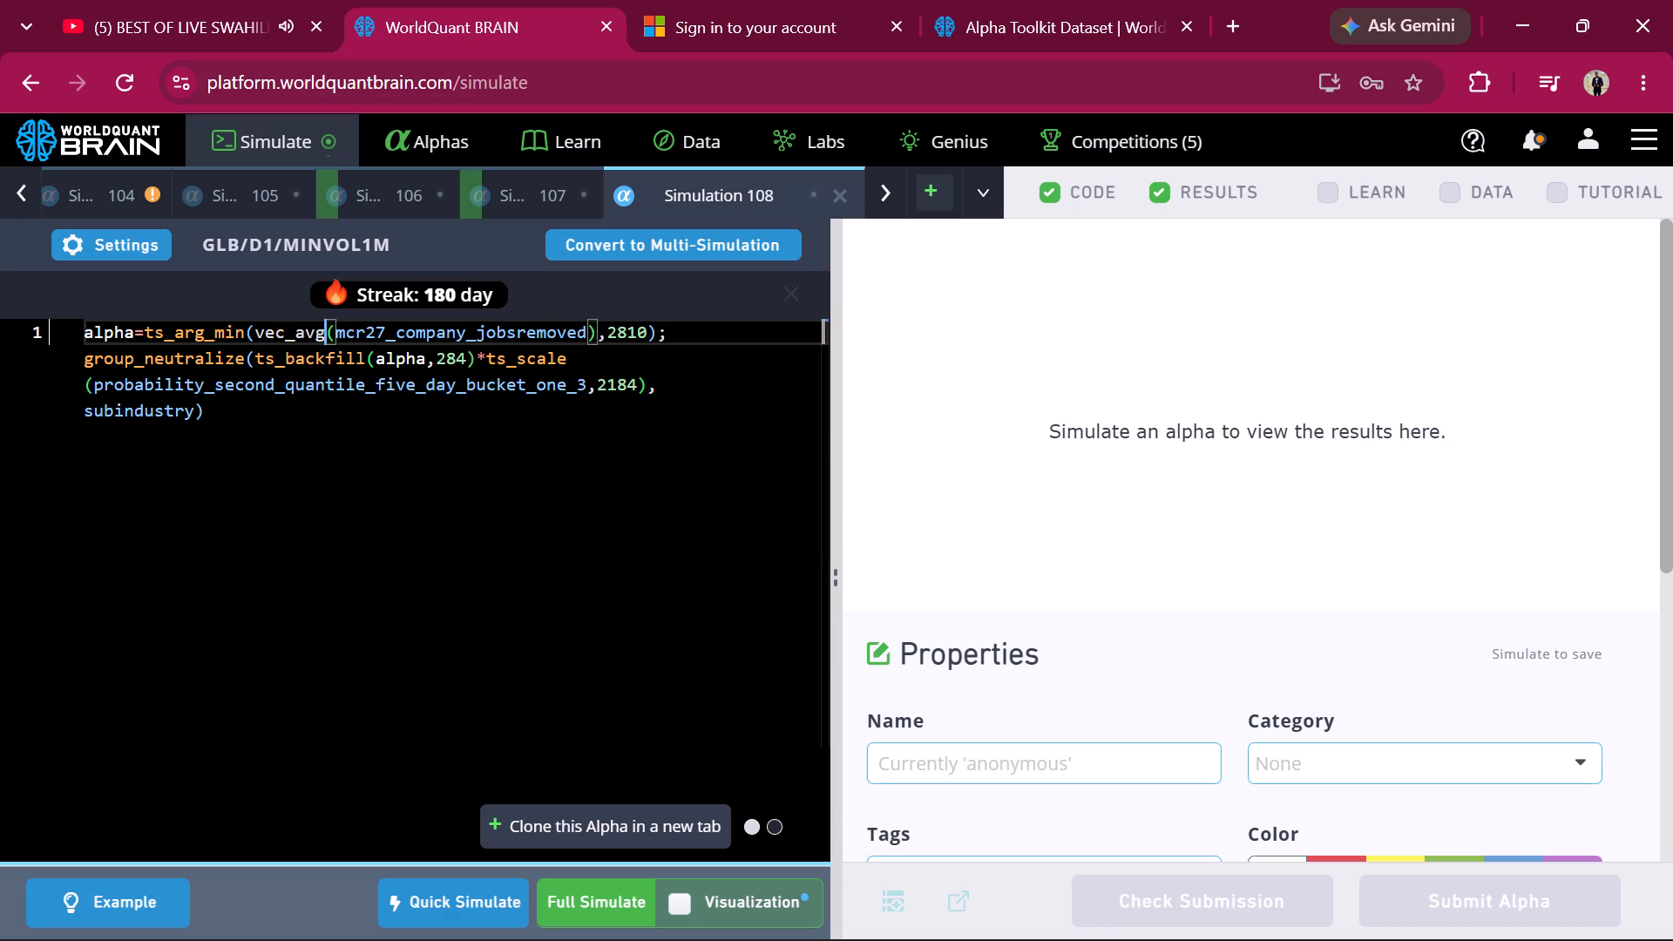
left_click(613, 891)
Clone the alpha in a new tab, replace mcr27_company_jobsremoved with mcr27_companyidmap inside vec_avg, and run a full simulation.
left_click(637, 819)
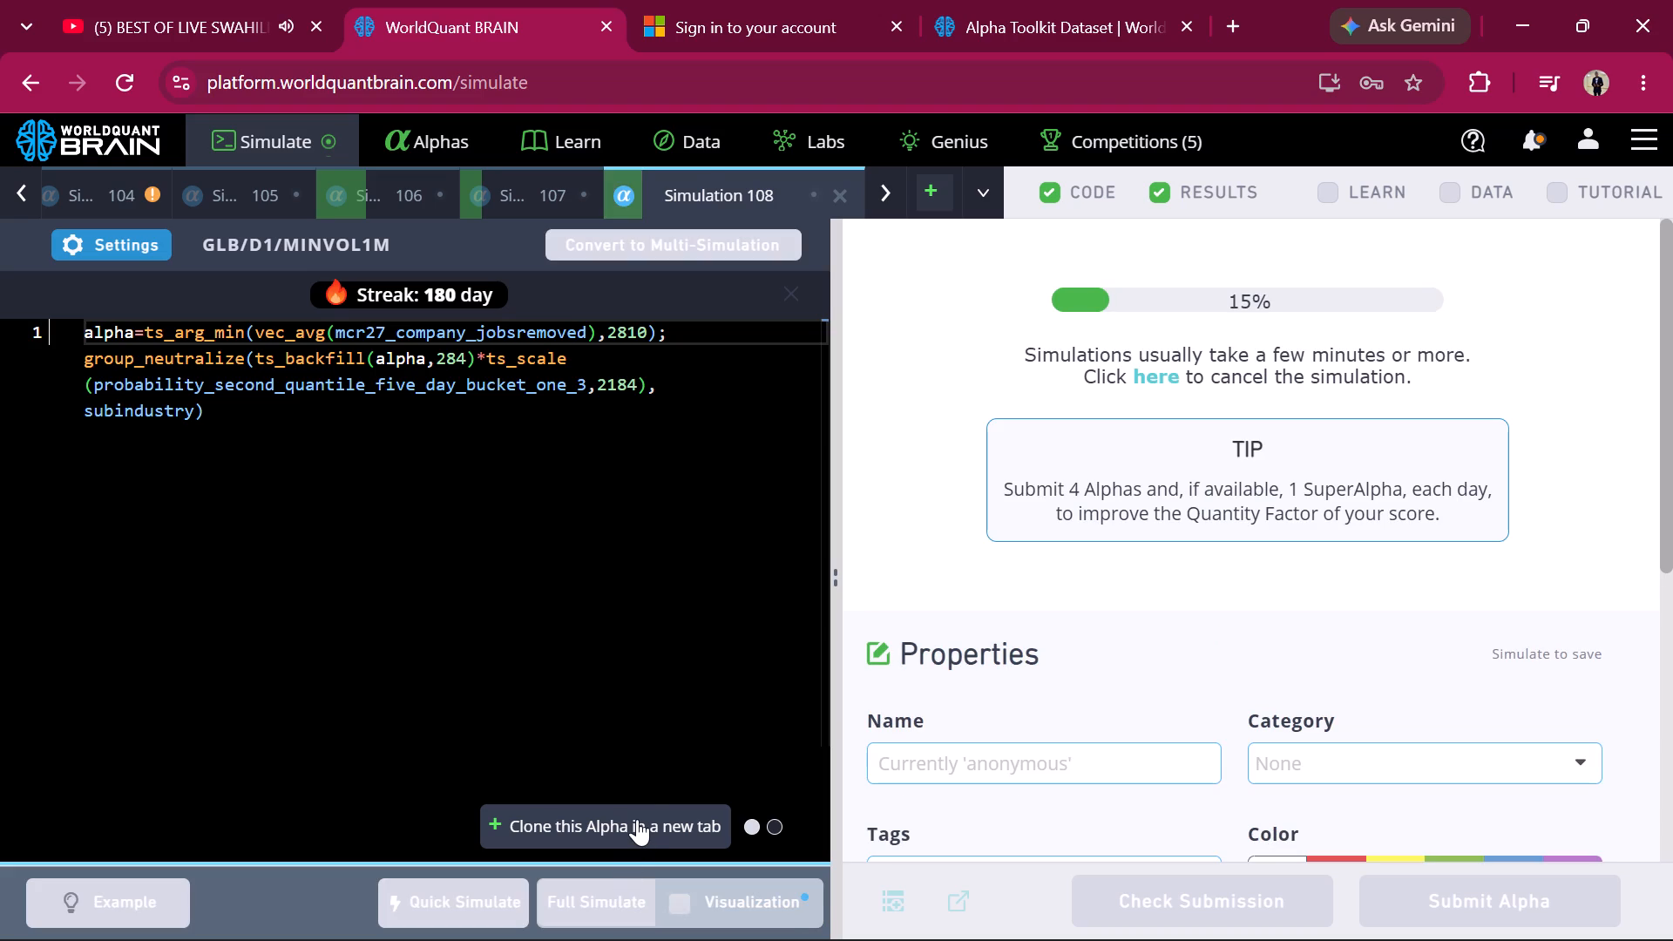
double_click(589, 332)
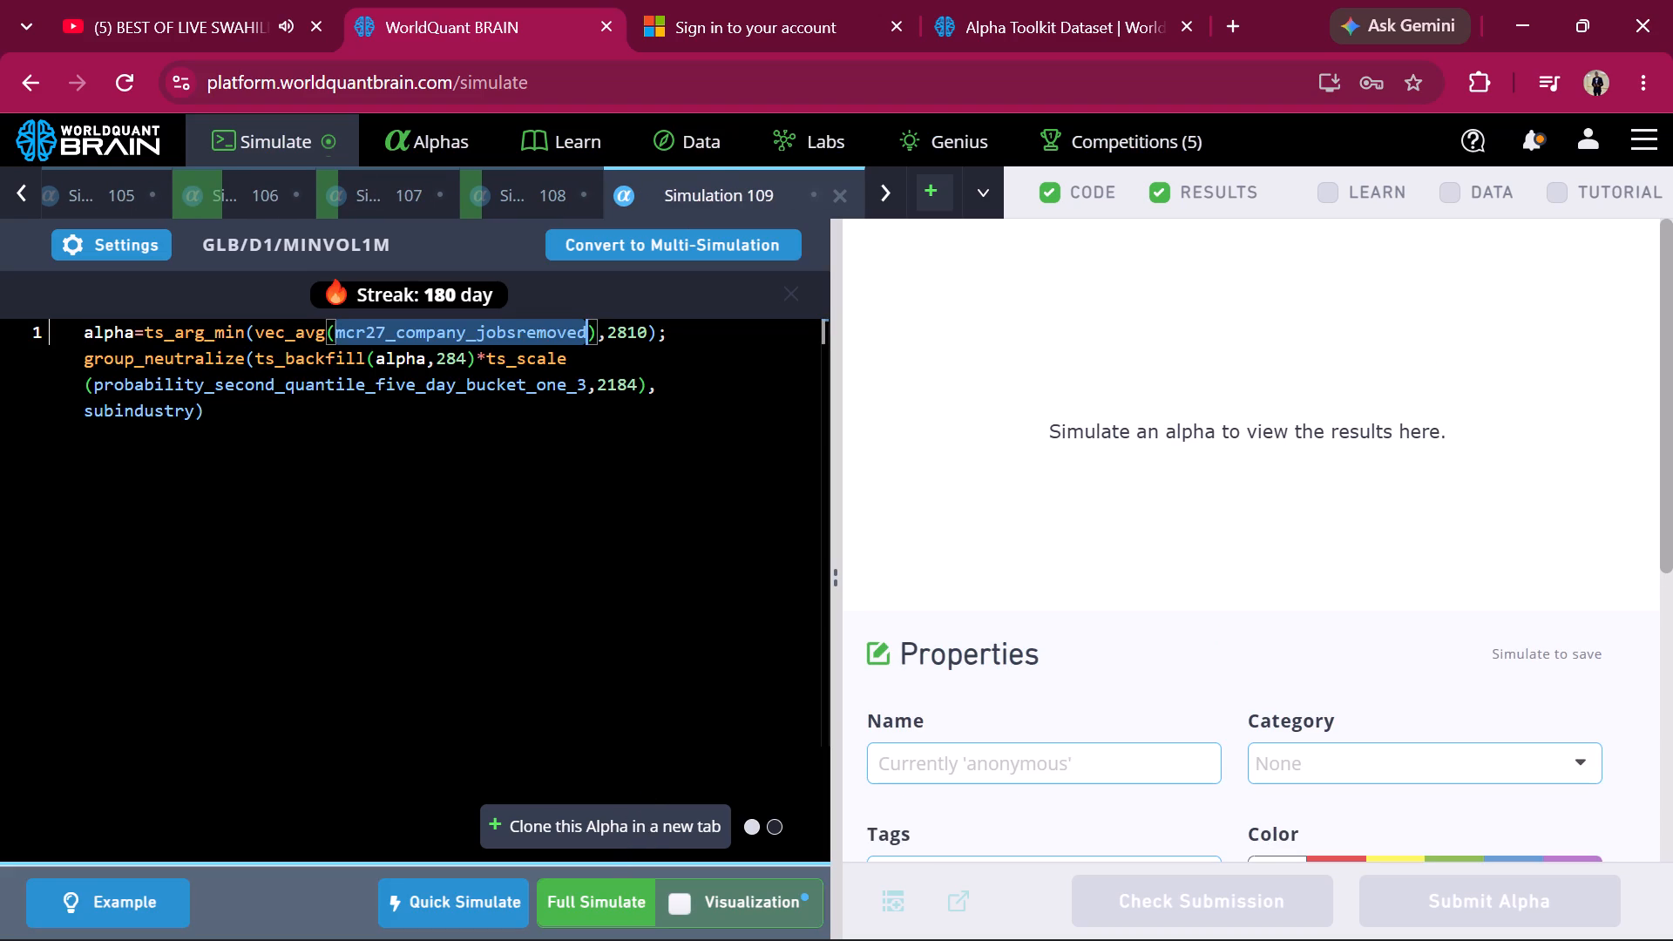
key("super+v")
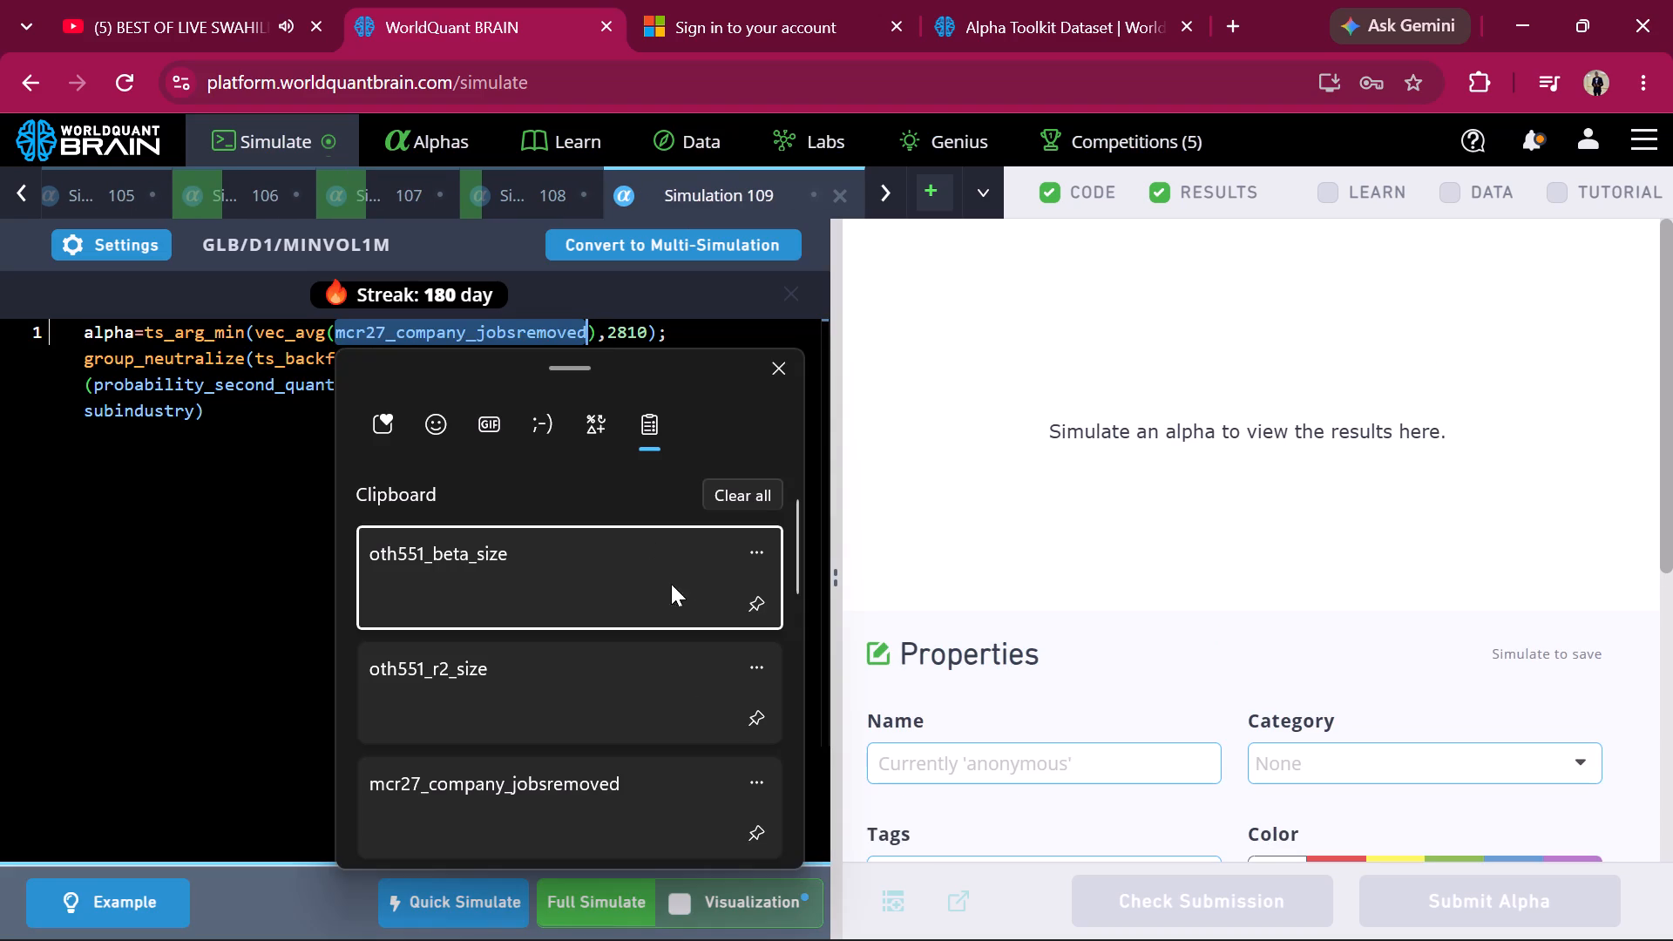
scroll(498, 671, "down", 1)
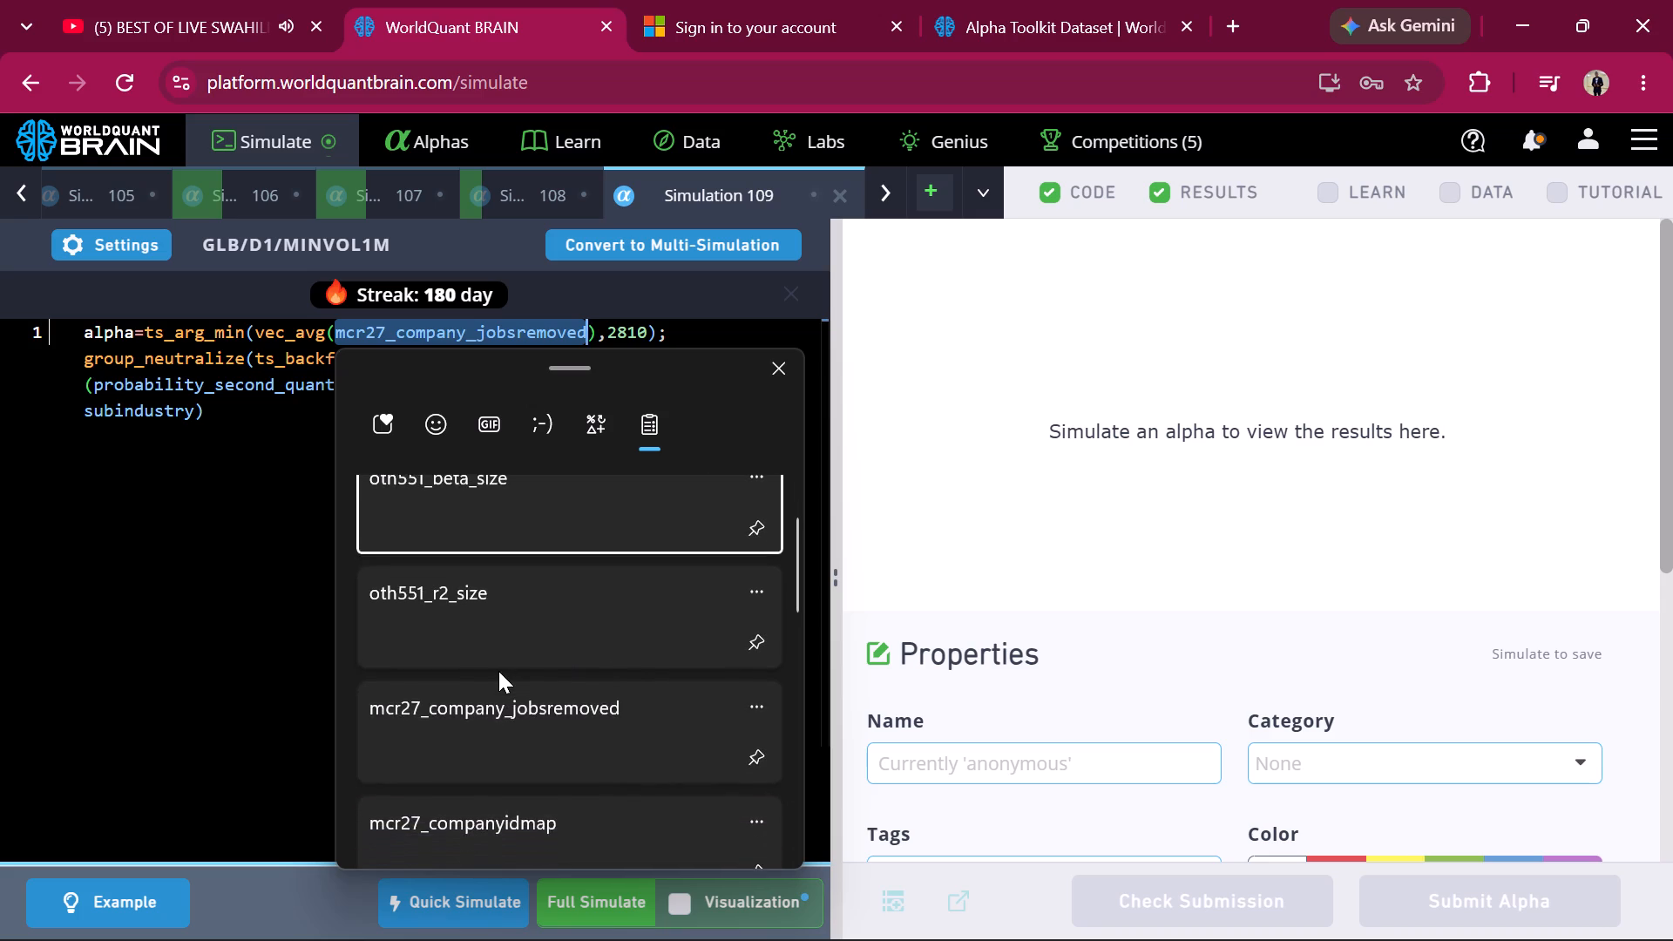
scroll(498, 671, "down", 2)
left_click(498, 671)
key("ctrl+v")
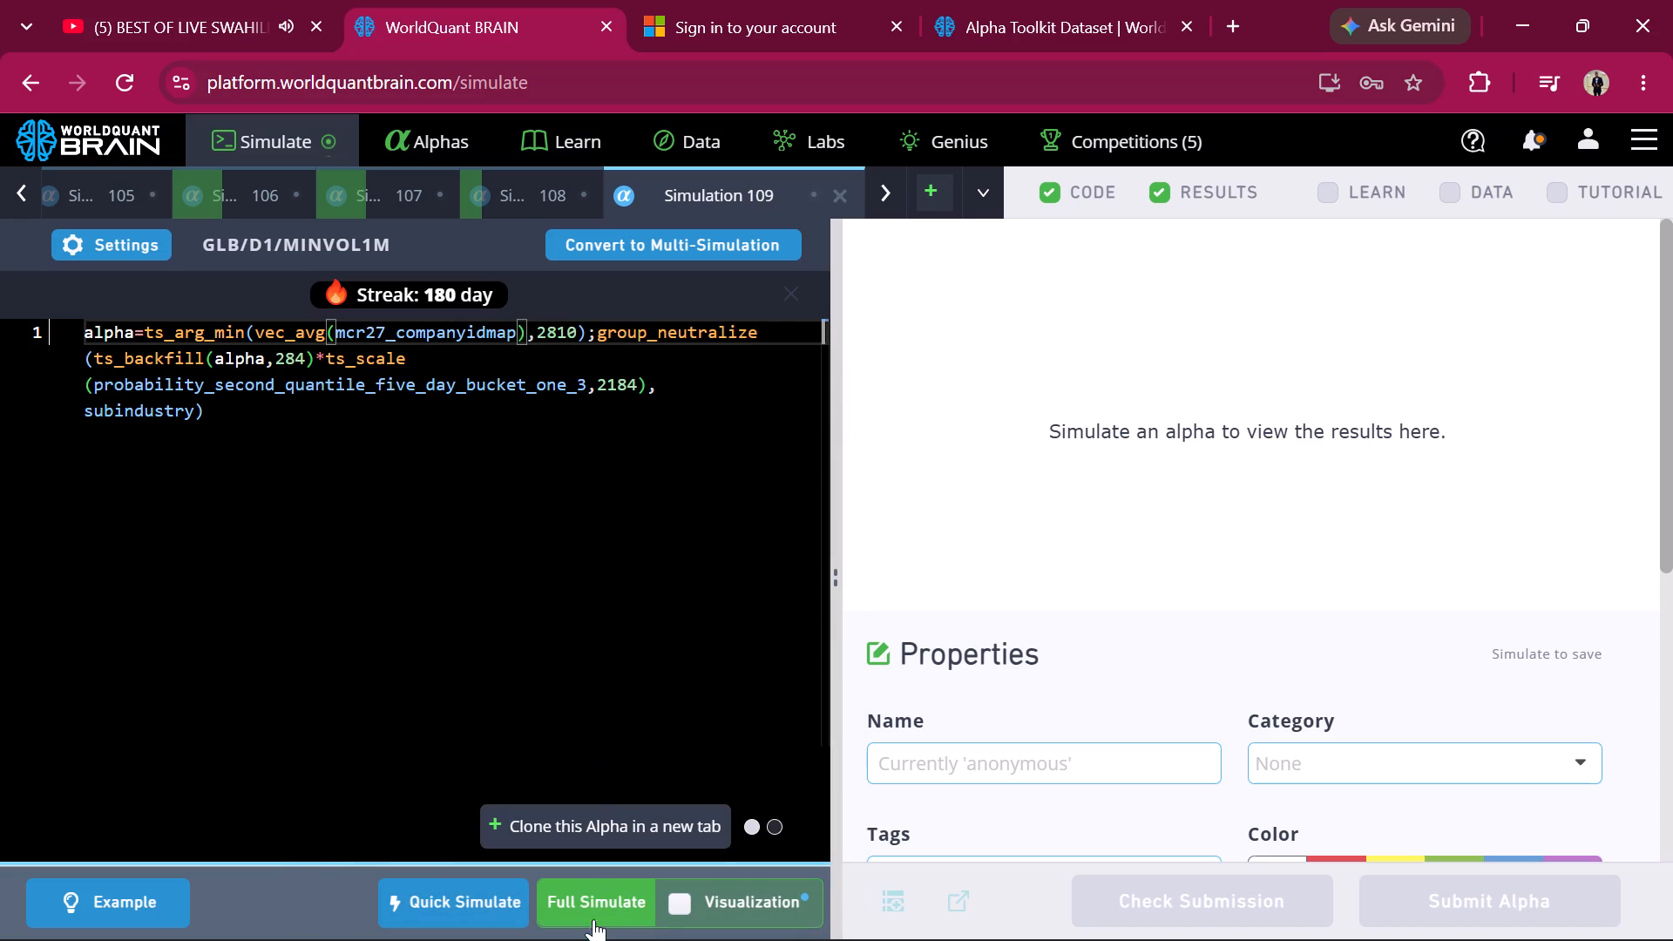
left_click(604, 890)
Create a new Super Simulation.
left_click(924, 181)
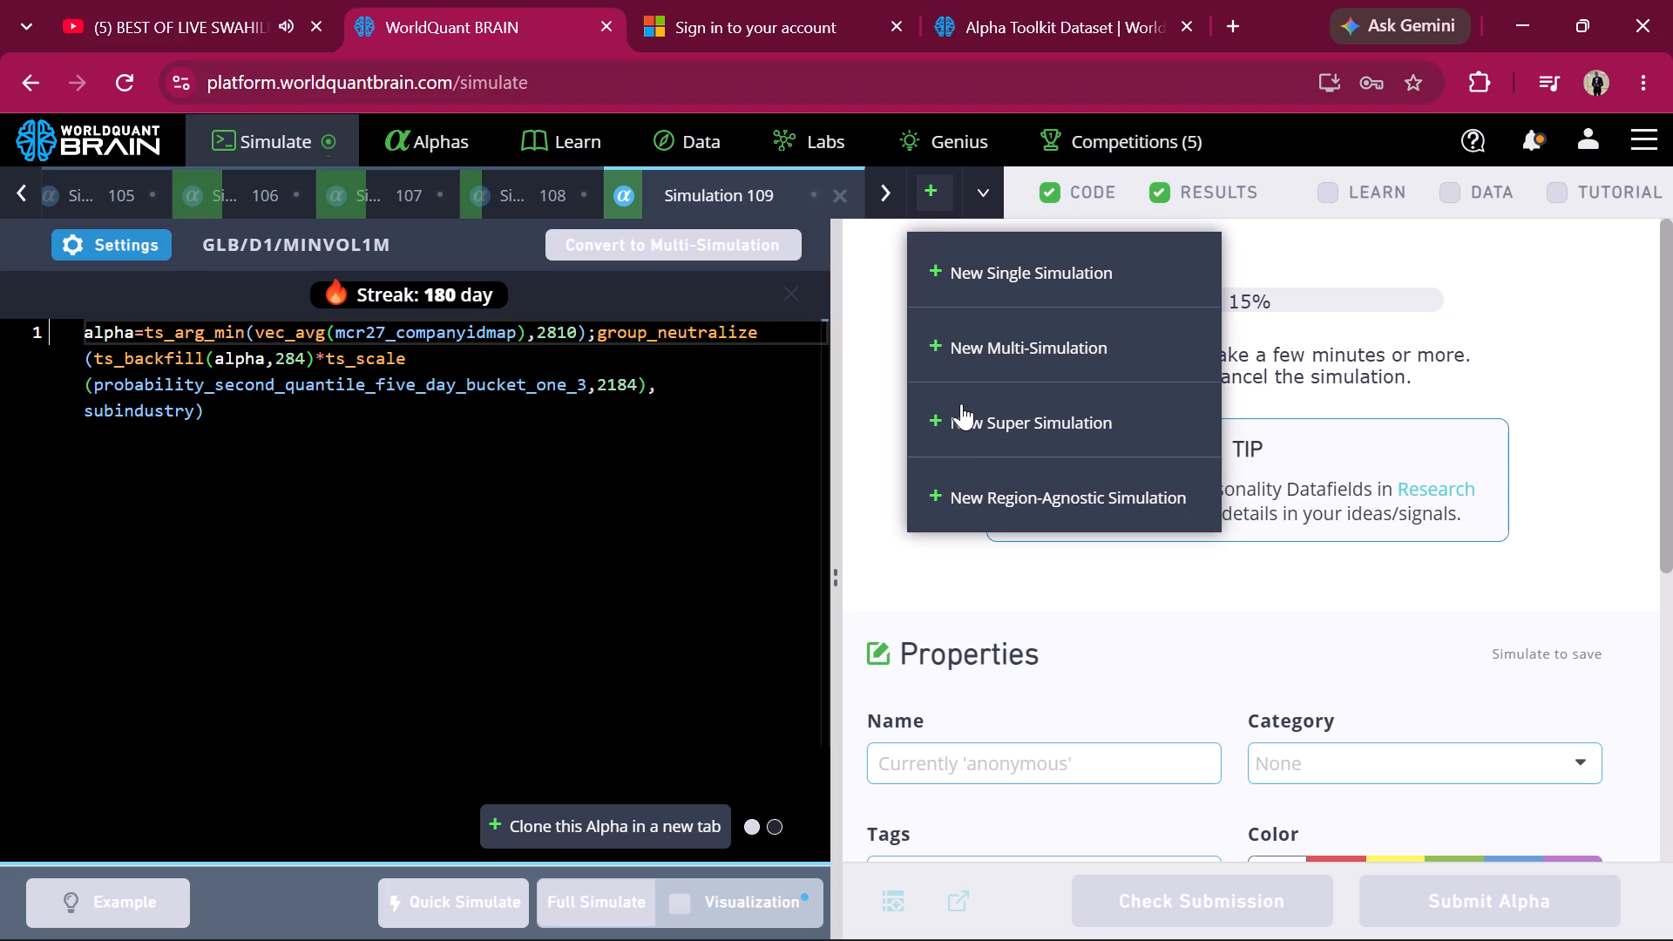
left_click(992, 413)
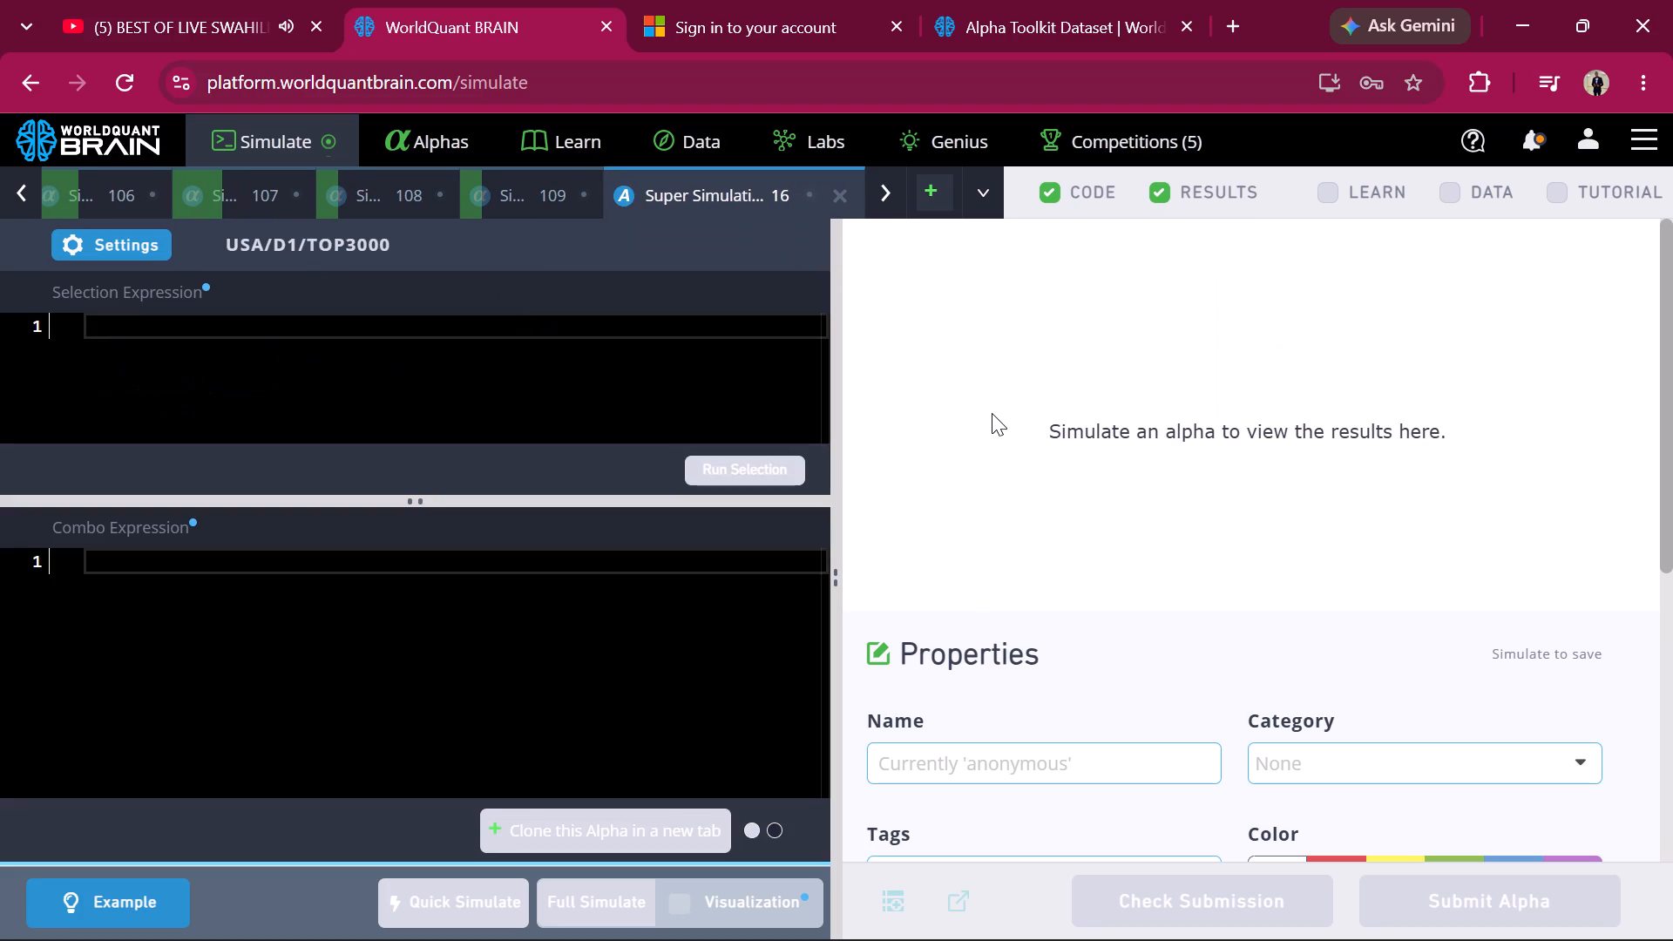
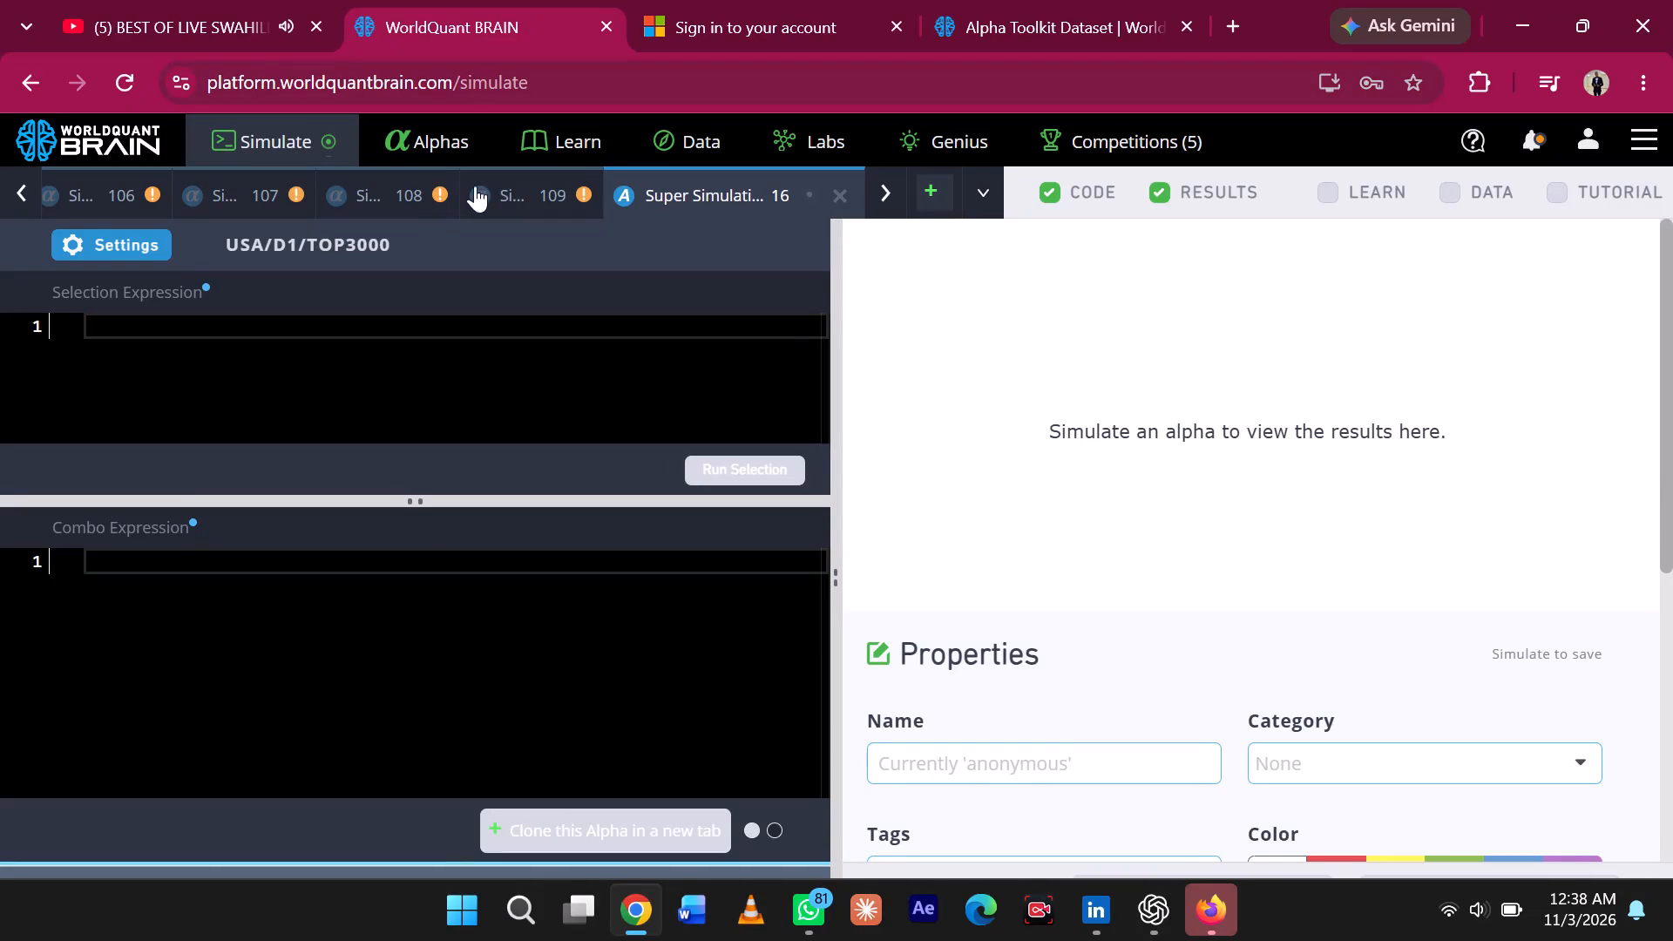
Return to Simulation 109 and review the tutorial checks and PnL chart for the mcr27_companyidmap alpha.
left_click(498, 186)
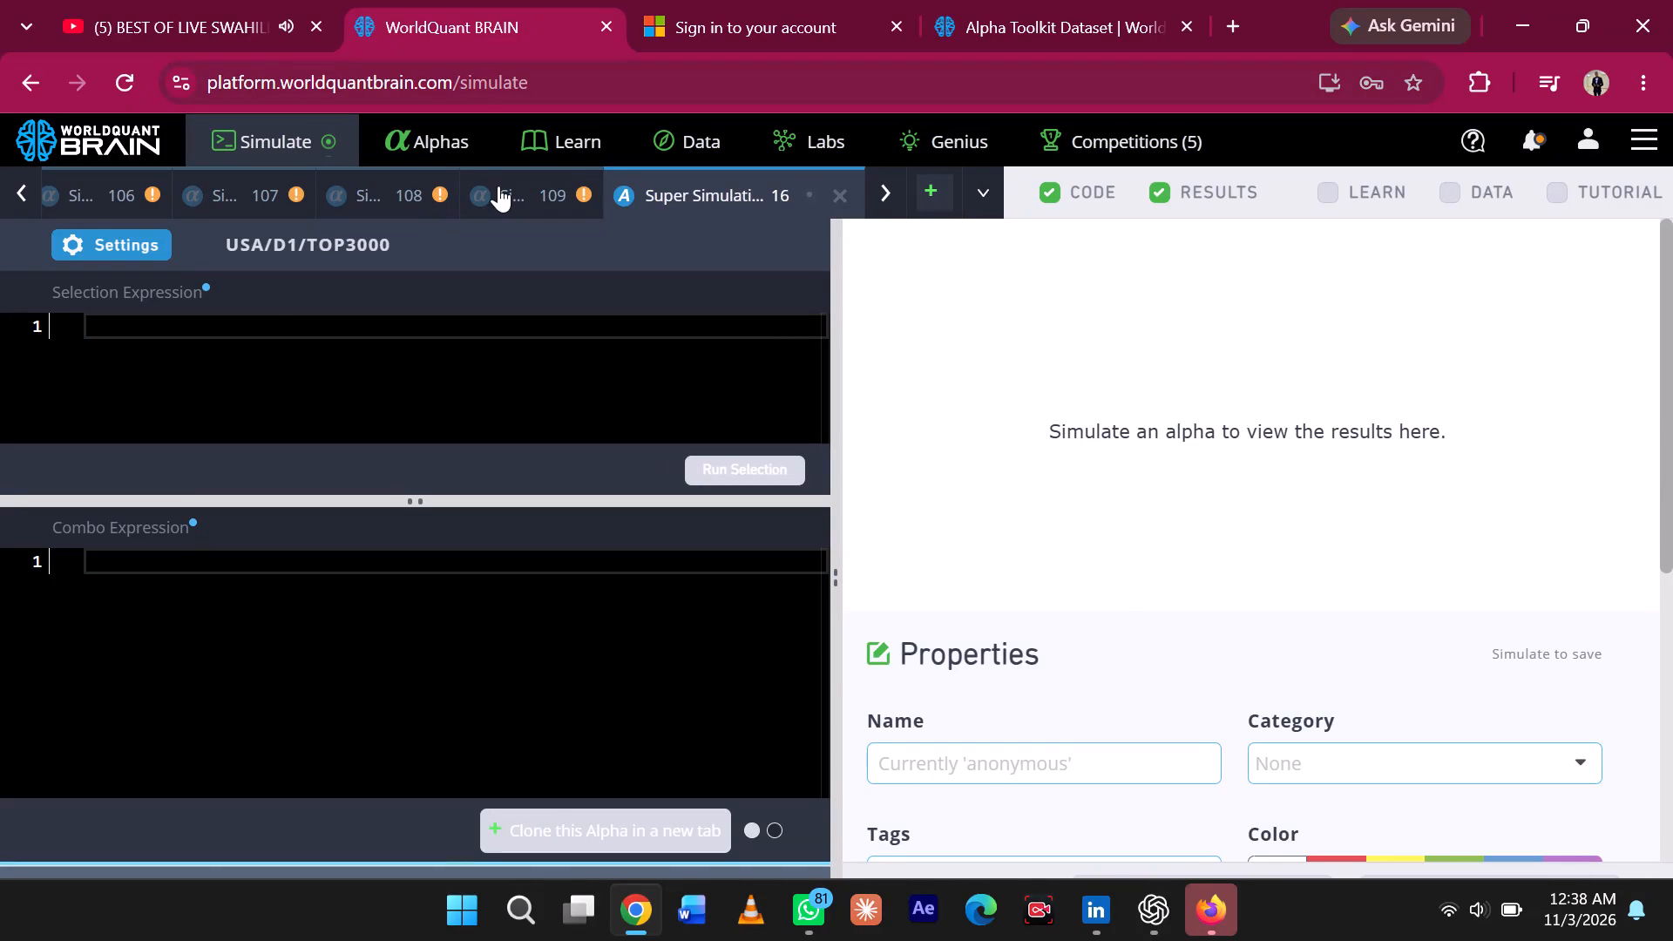
scroll(1096, 438, "up", 3)
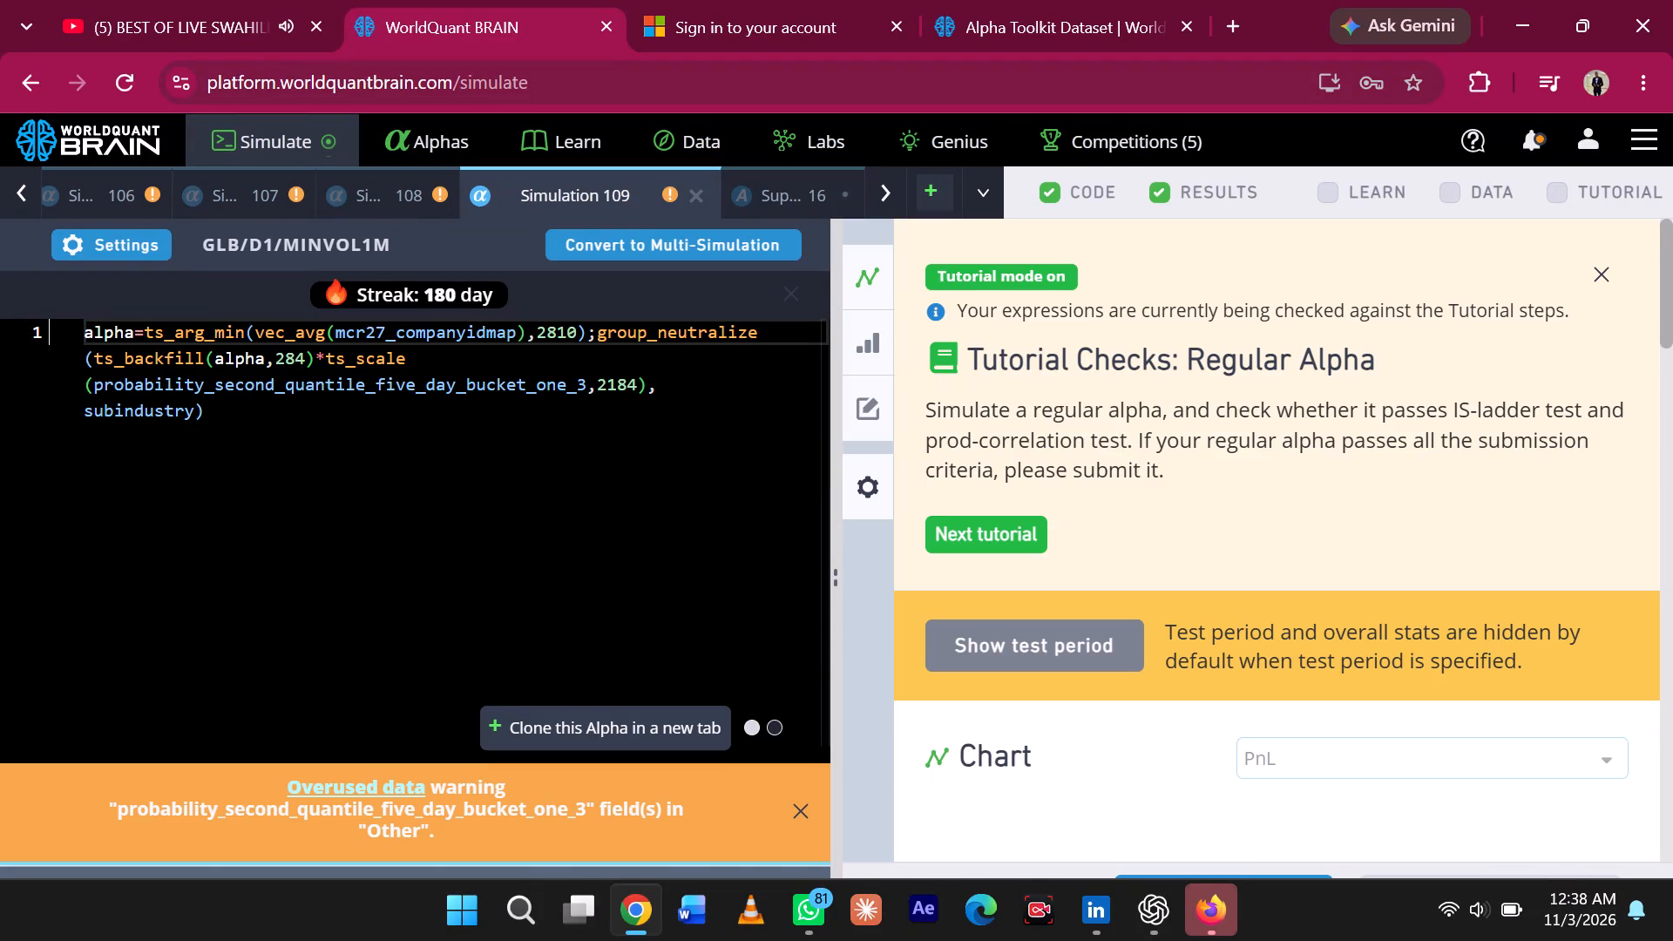
scroll(1132, 454, "up", 4)
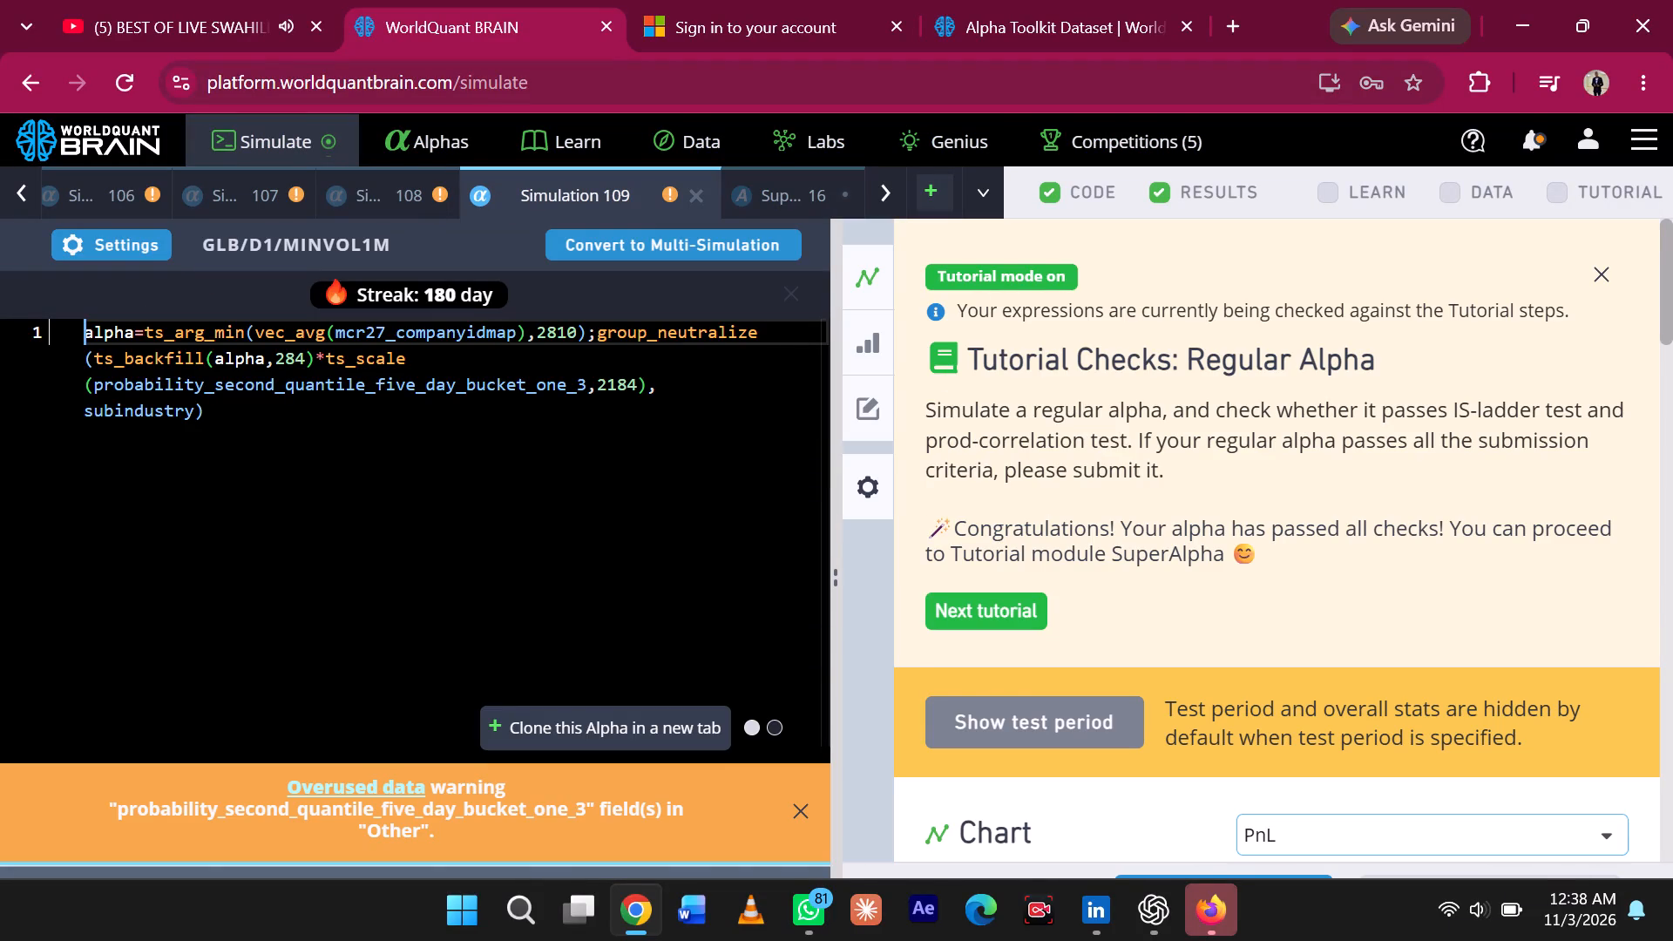
scroll(1132, 454, "down", 4)
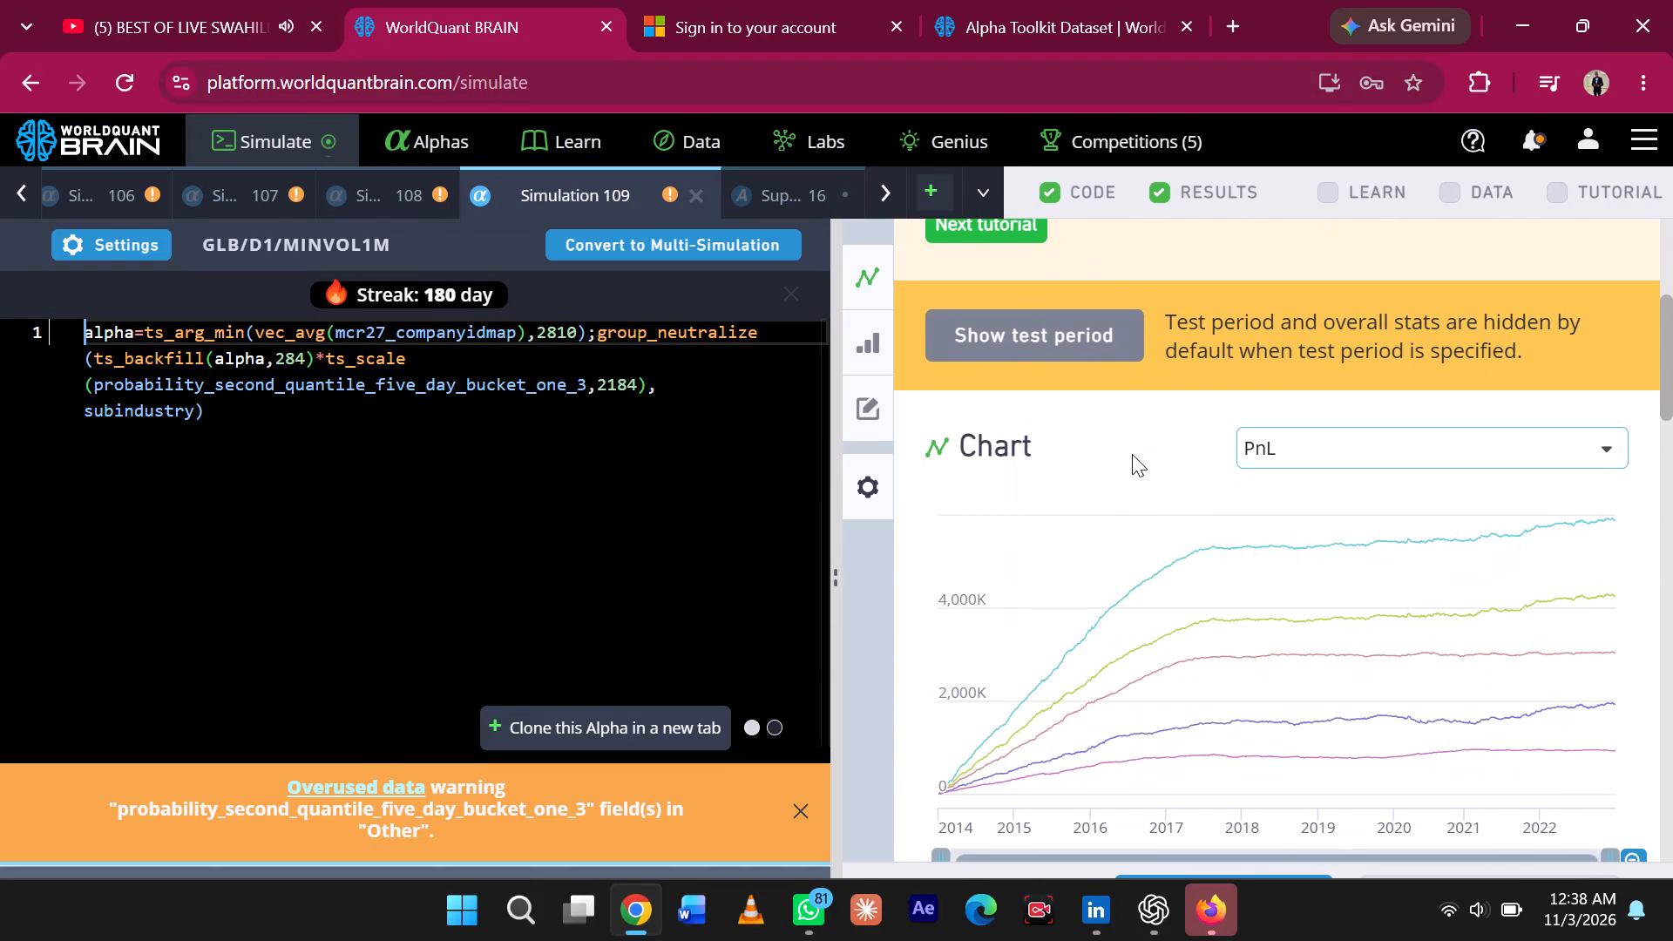
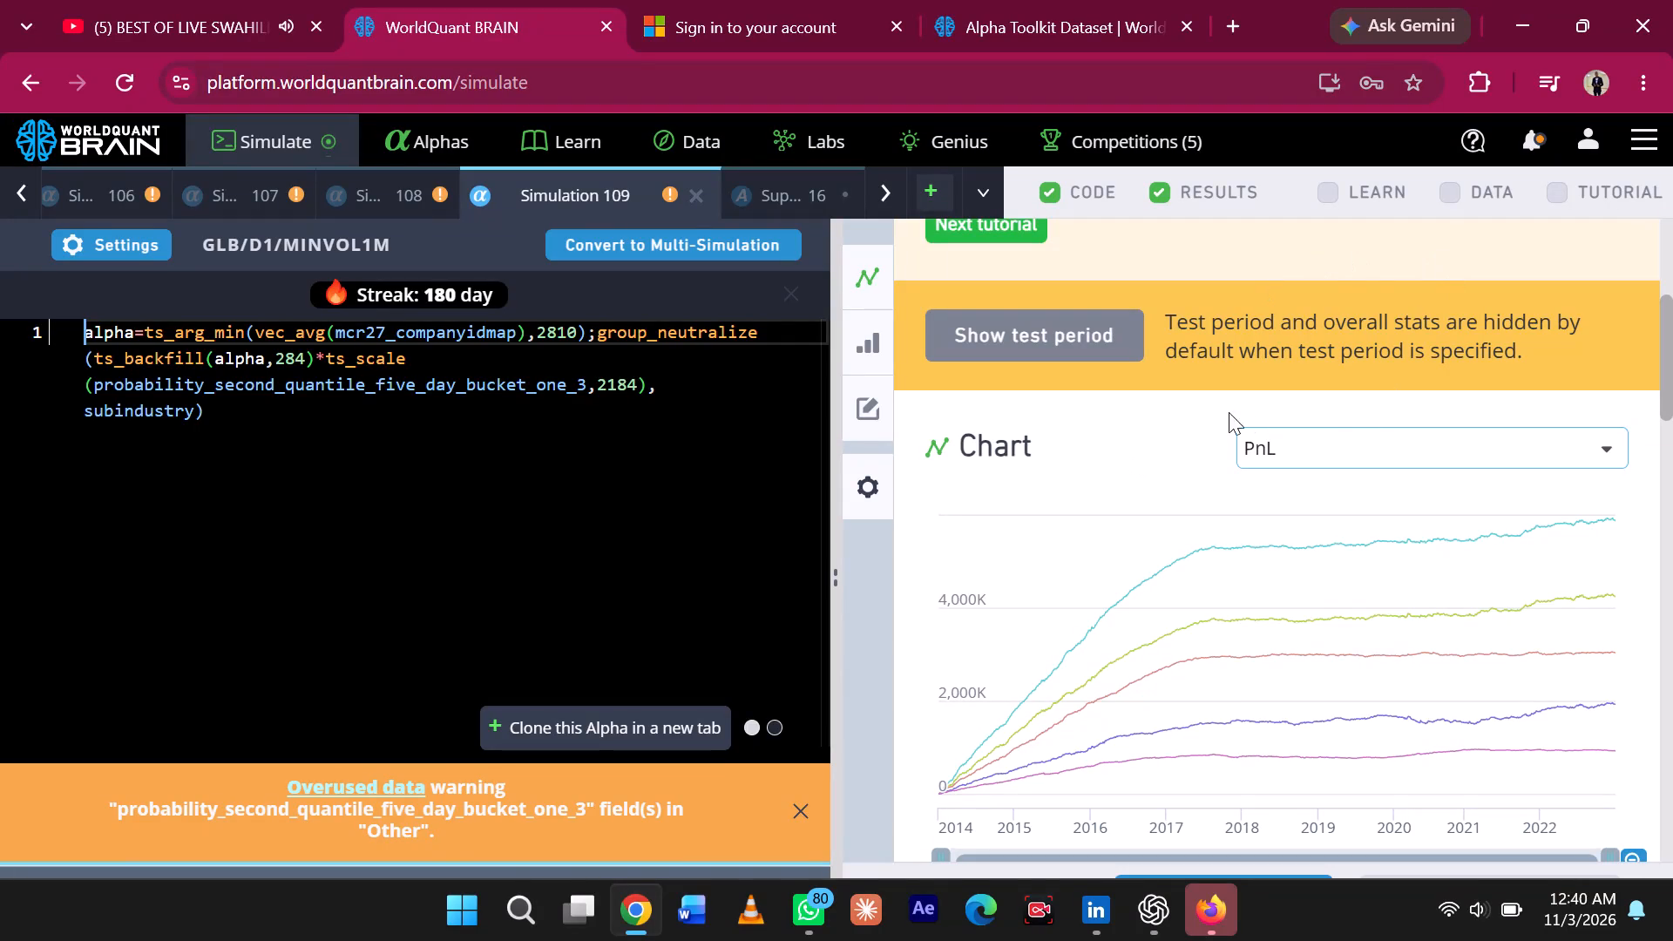
Reveal the test period for Simulation 109 and review its IS Summary for the TEST and IS periods.
scroll(1162, 501, "down", 4)
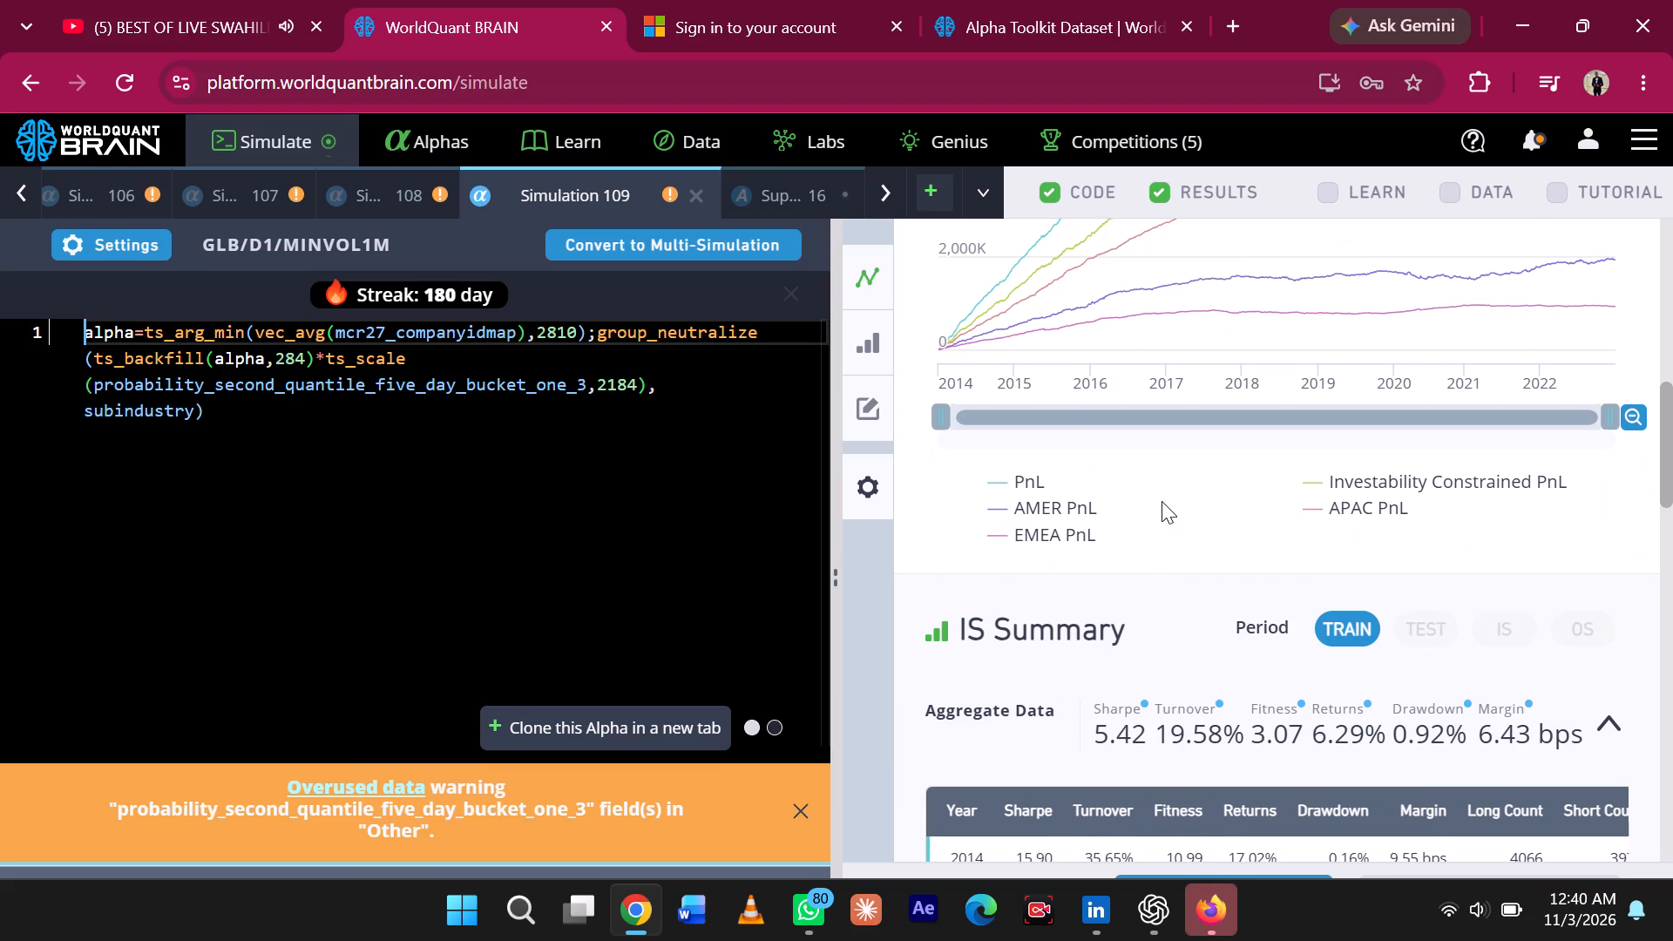
scroll(1236, 592, "down", 3)
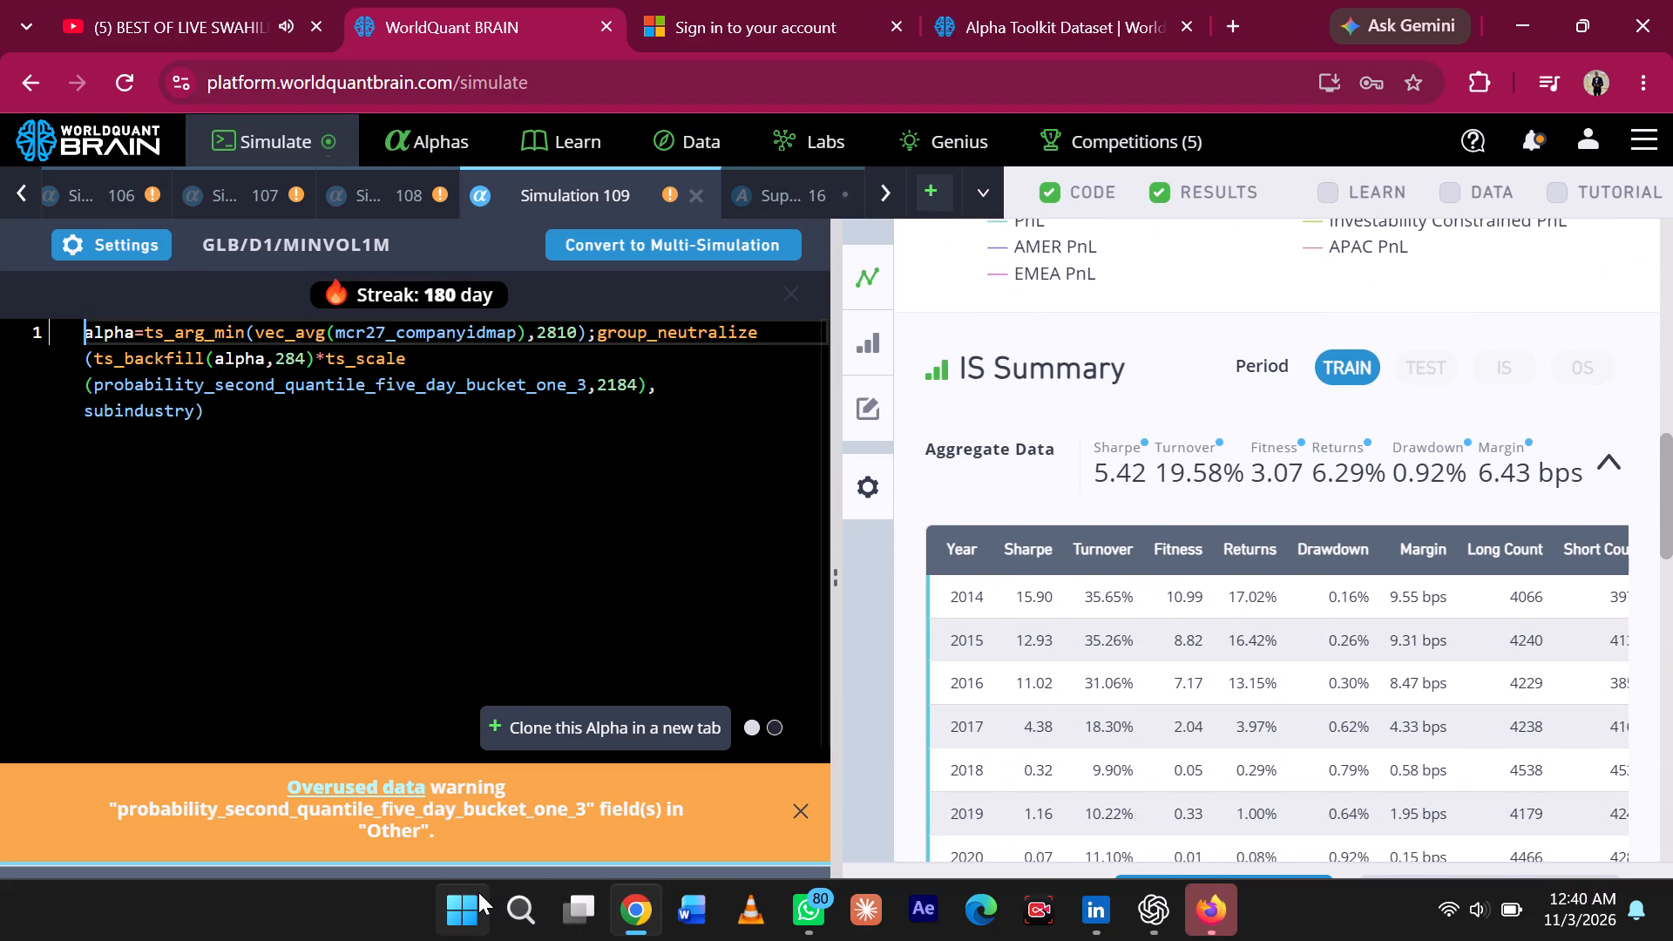
left_click(478, 892)
left_click(478, 892)
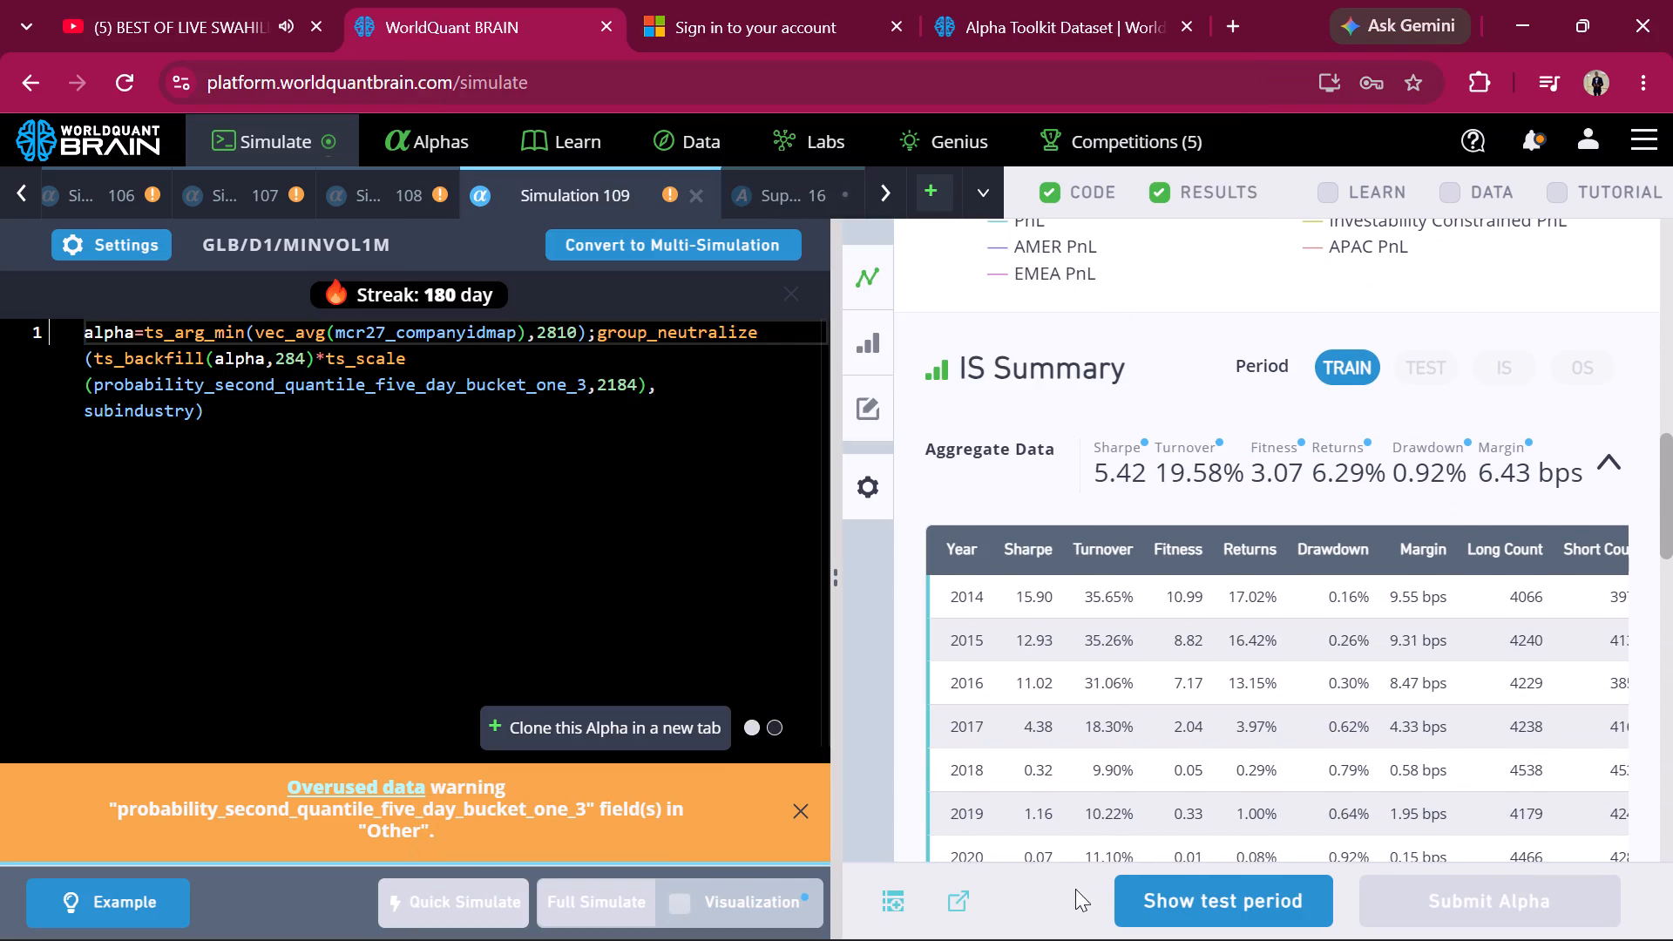
left_click(1147, 895)
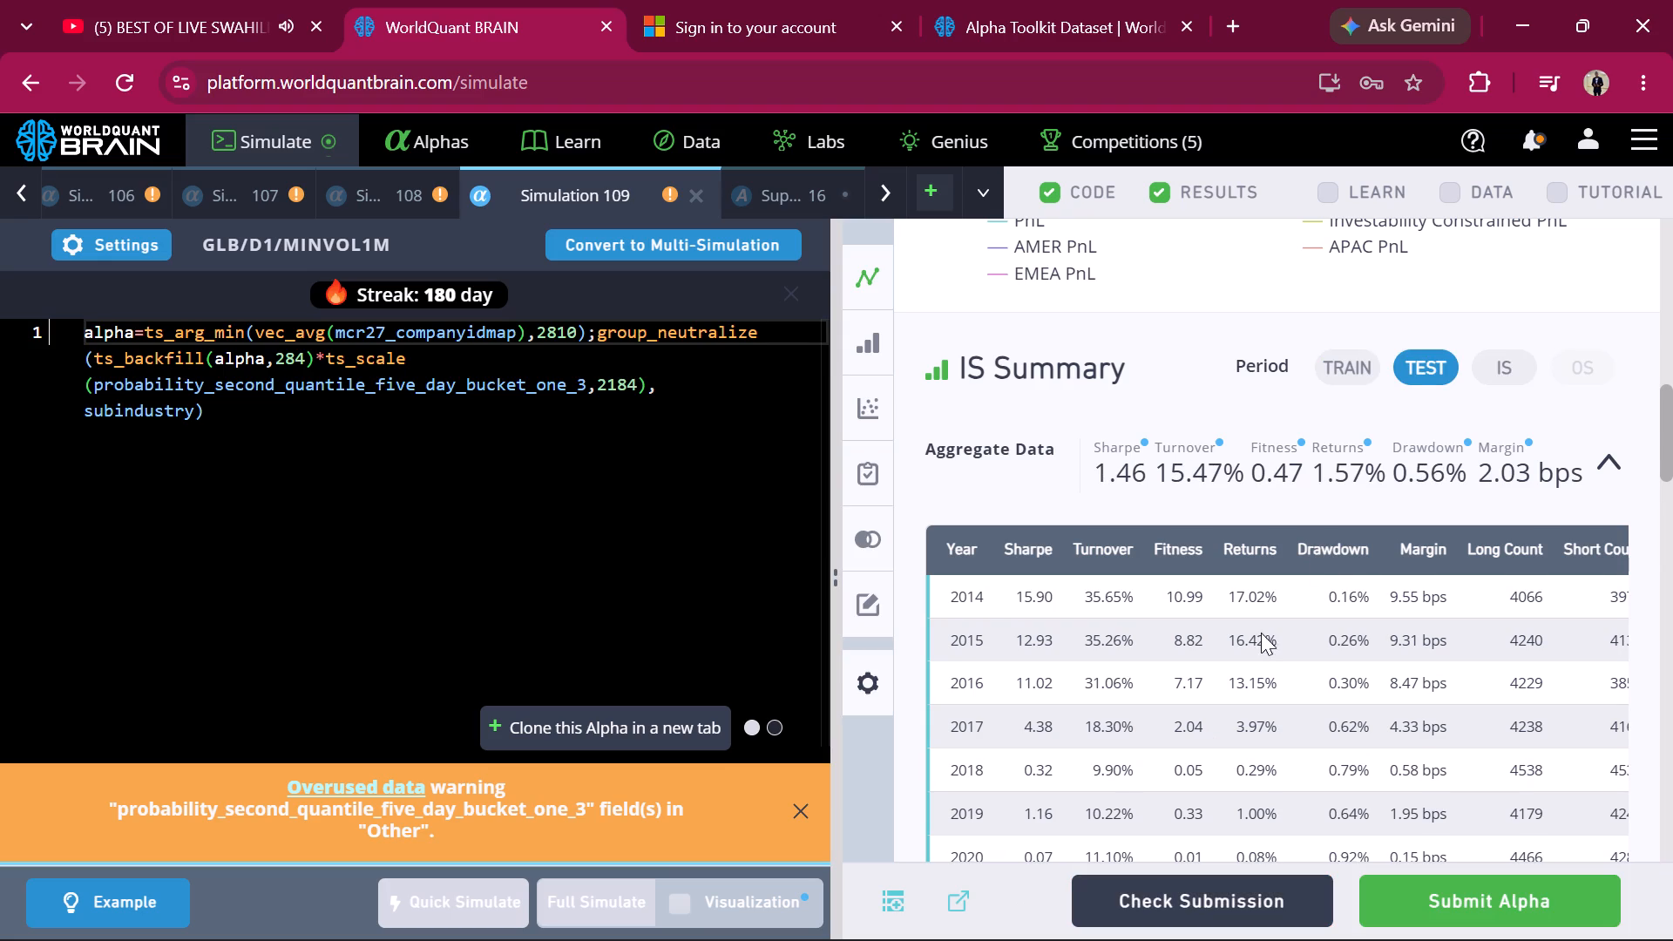
scroll(1332, 541, "down", 1)
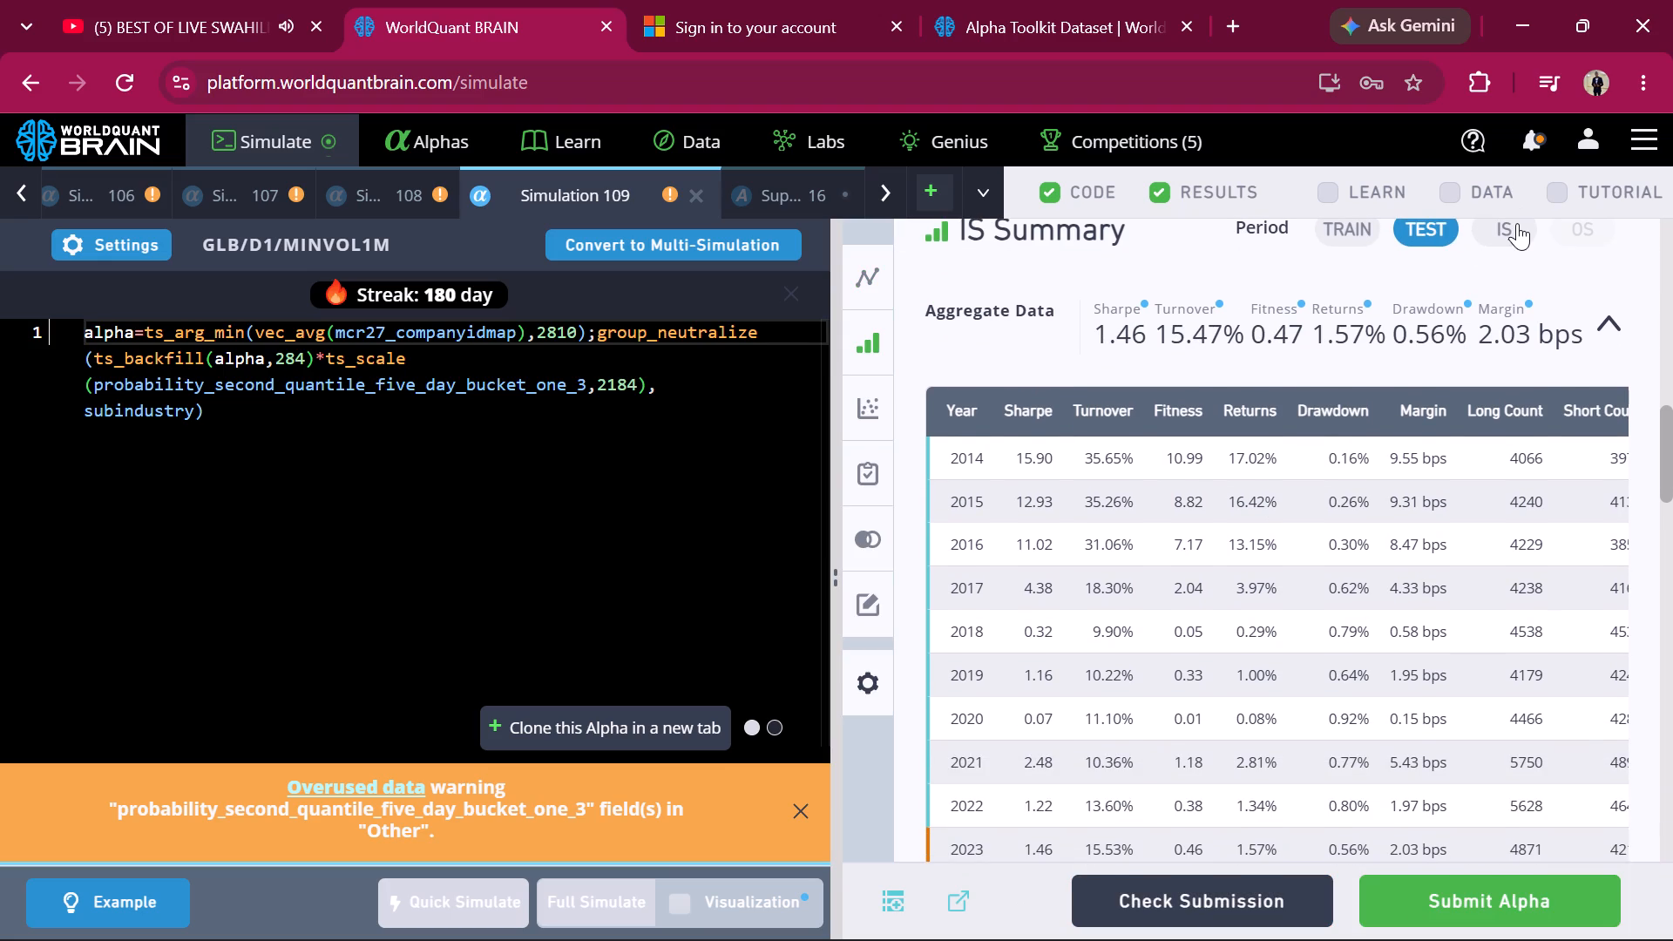
left_click(1517, 223)
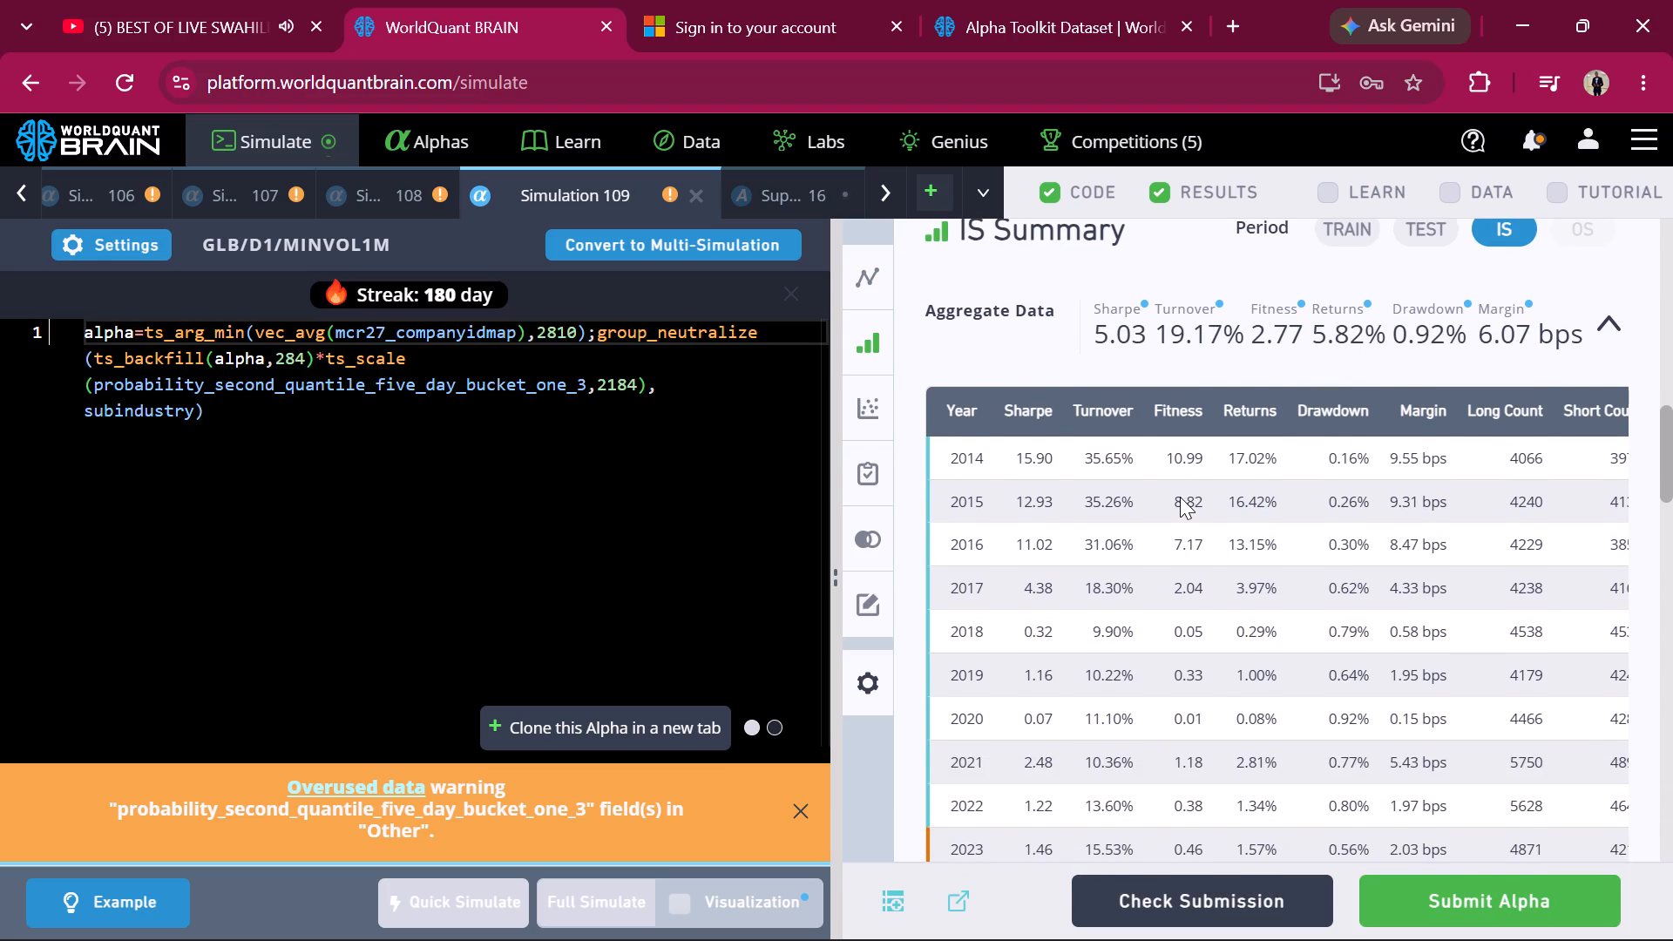
scroll(1180, 497, "right", 1)
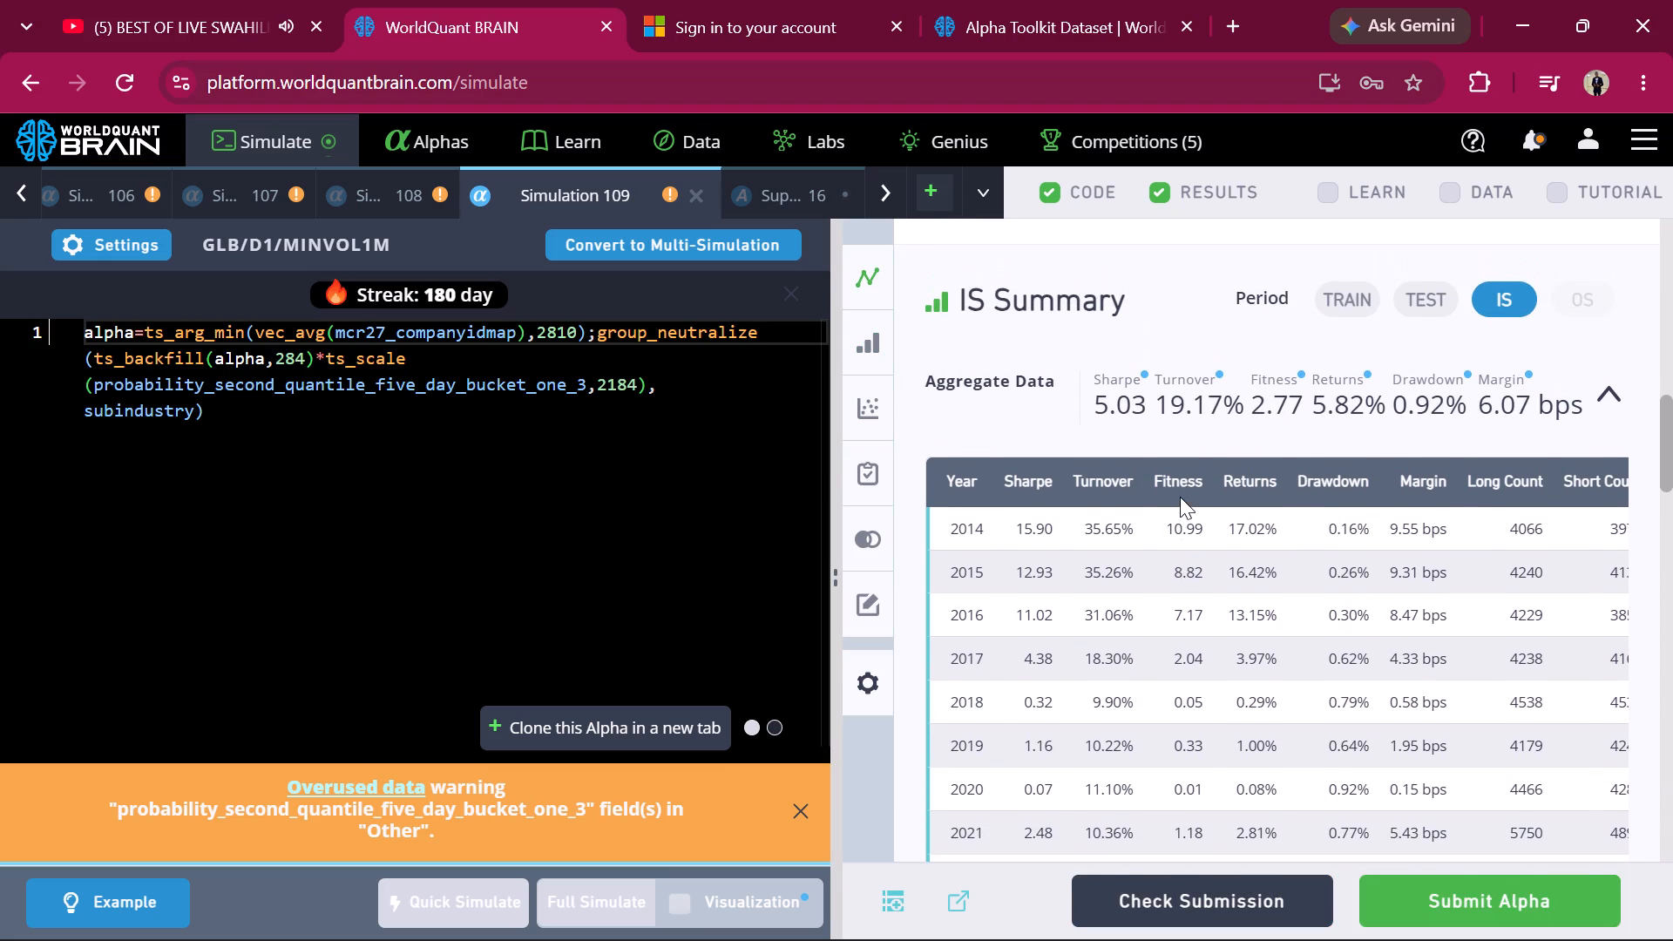
Run the Prod, Power Pool and Self Correlation checks for the mcr27_companyidmap alpha.
scroll(1180, 497, "down", 8)
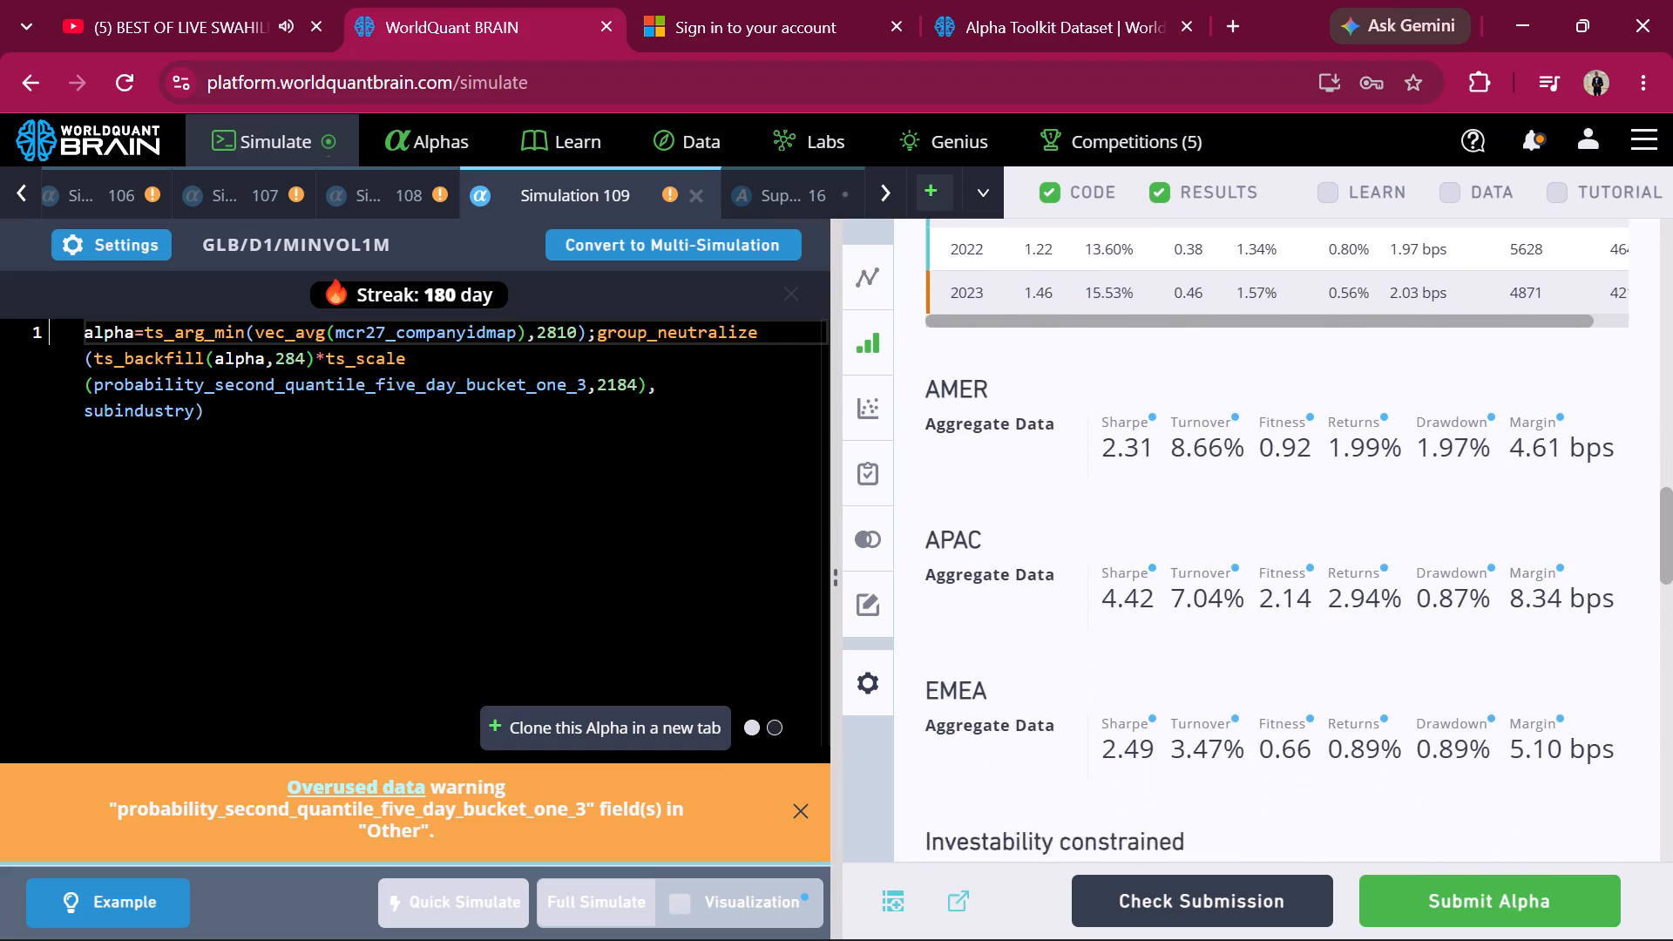
scroll(1180, 497, "down", 6)
scroll(1180, 497, "right", 1)
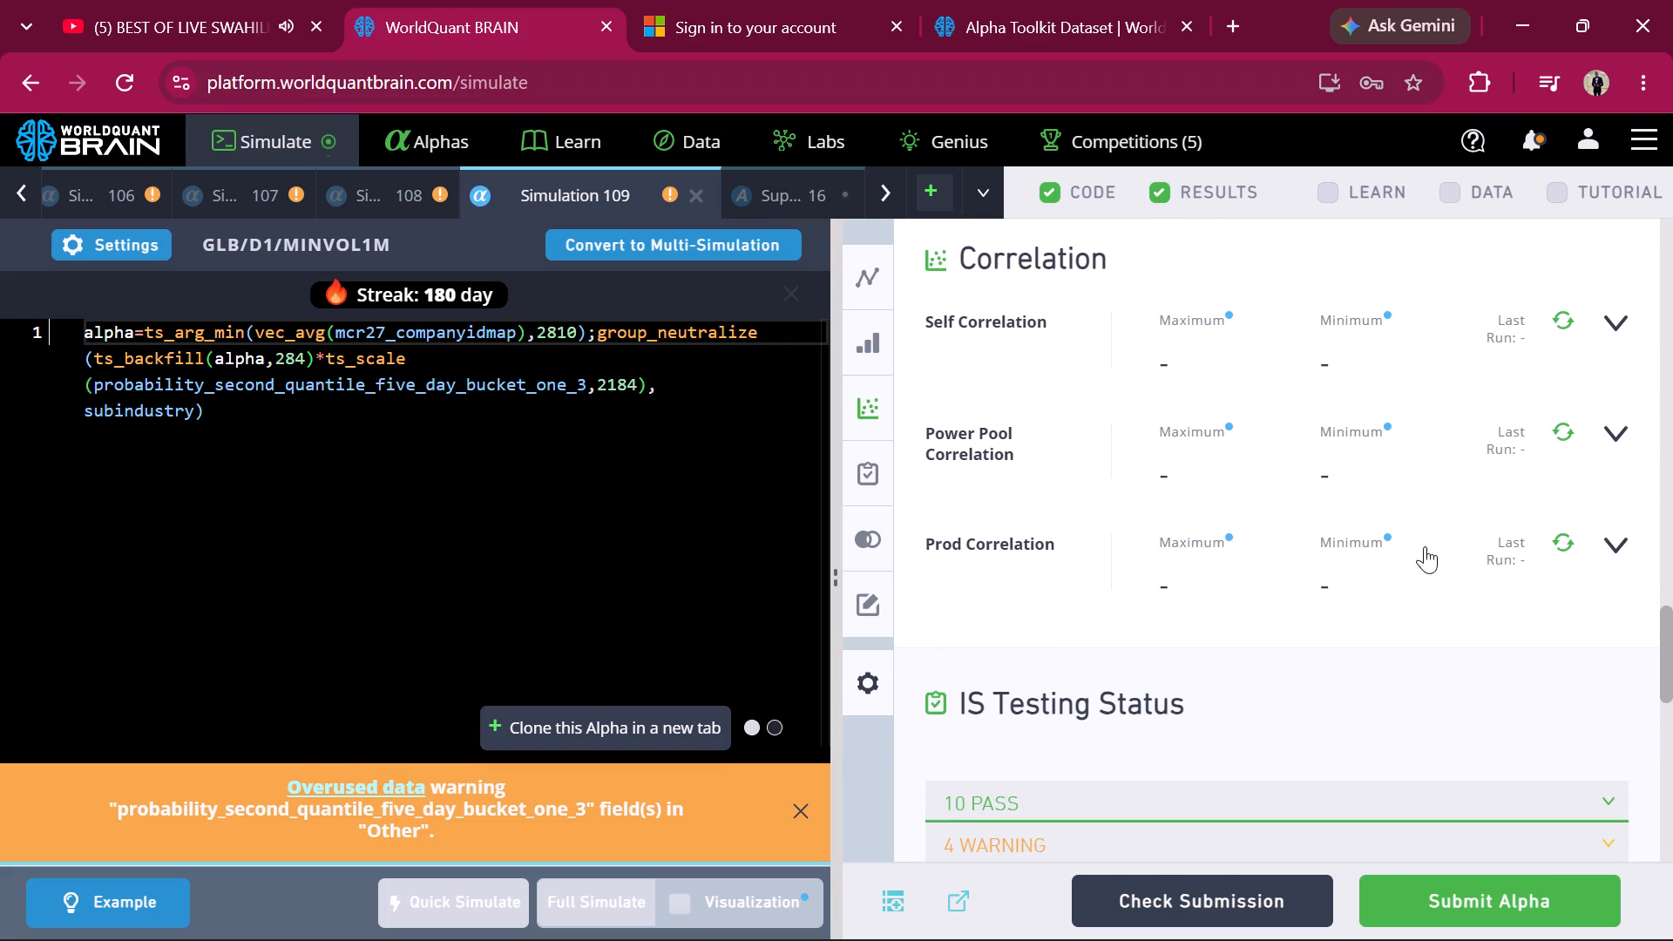
left_click(1563, 538)
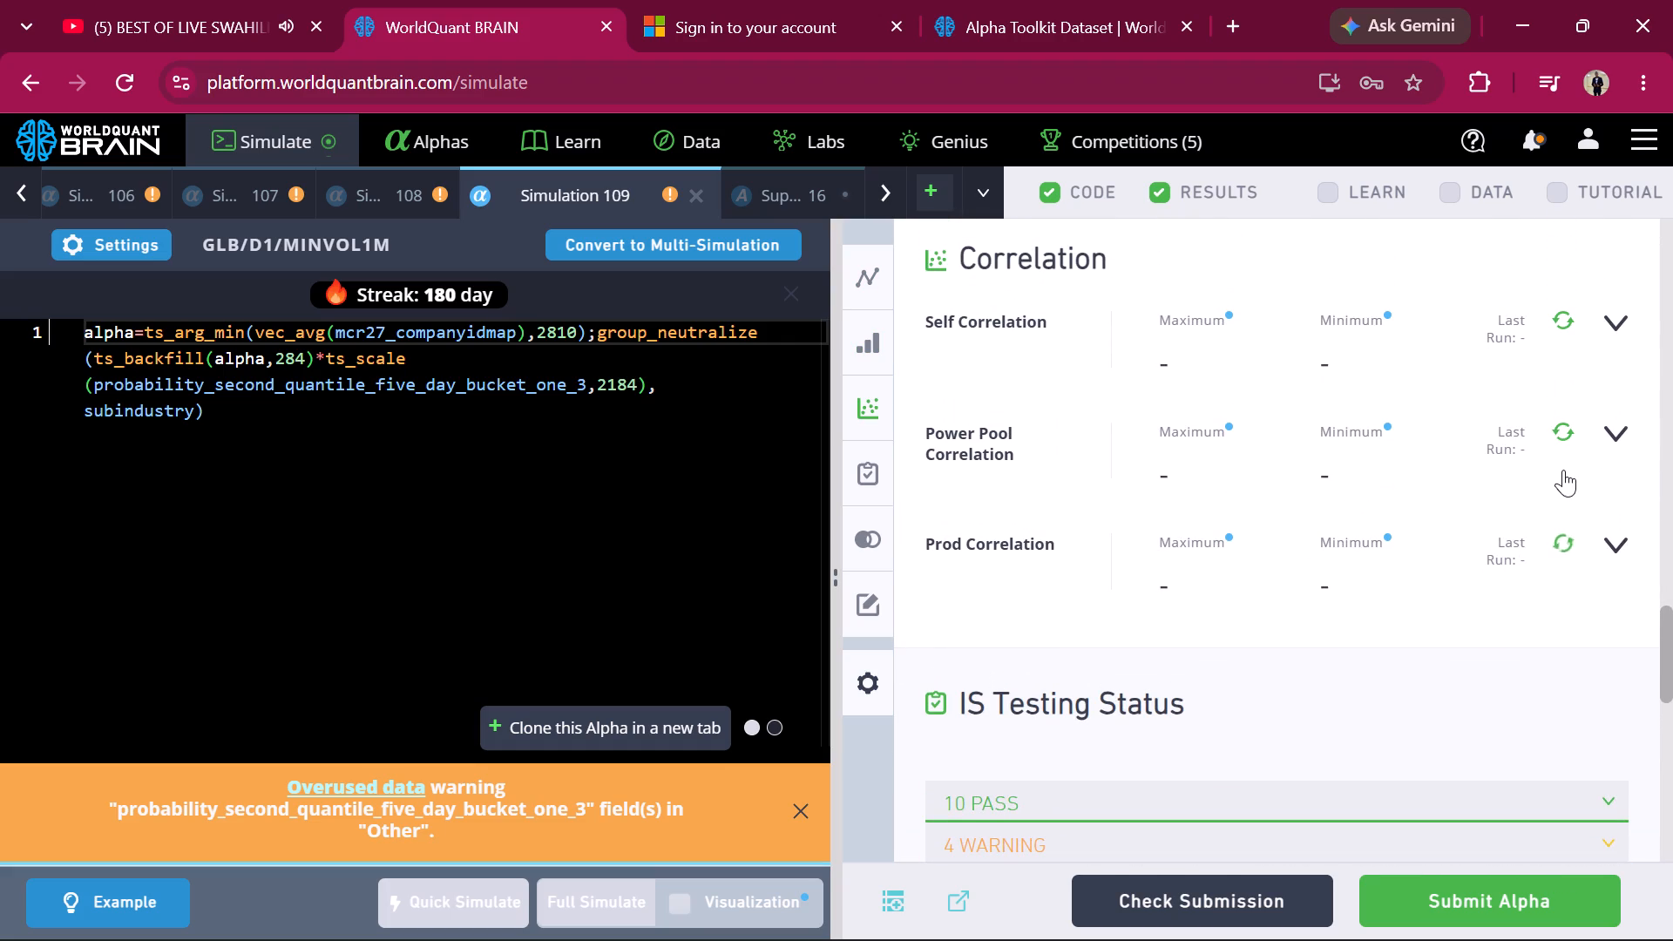
left_click(1563, 432)
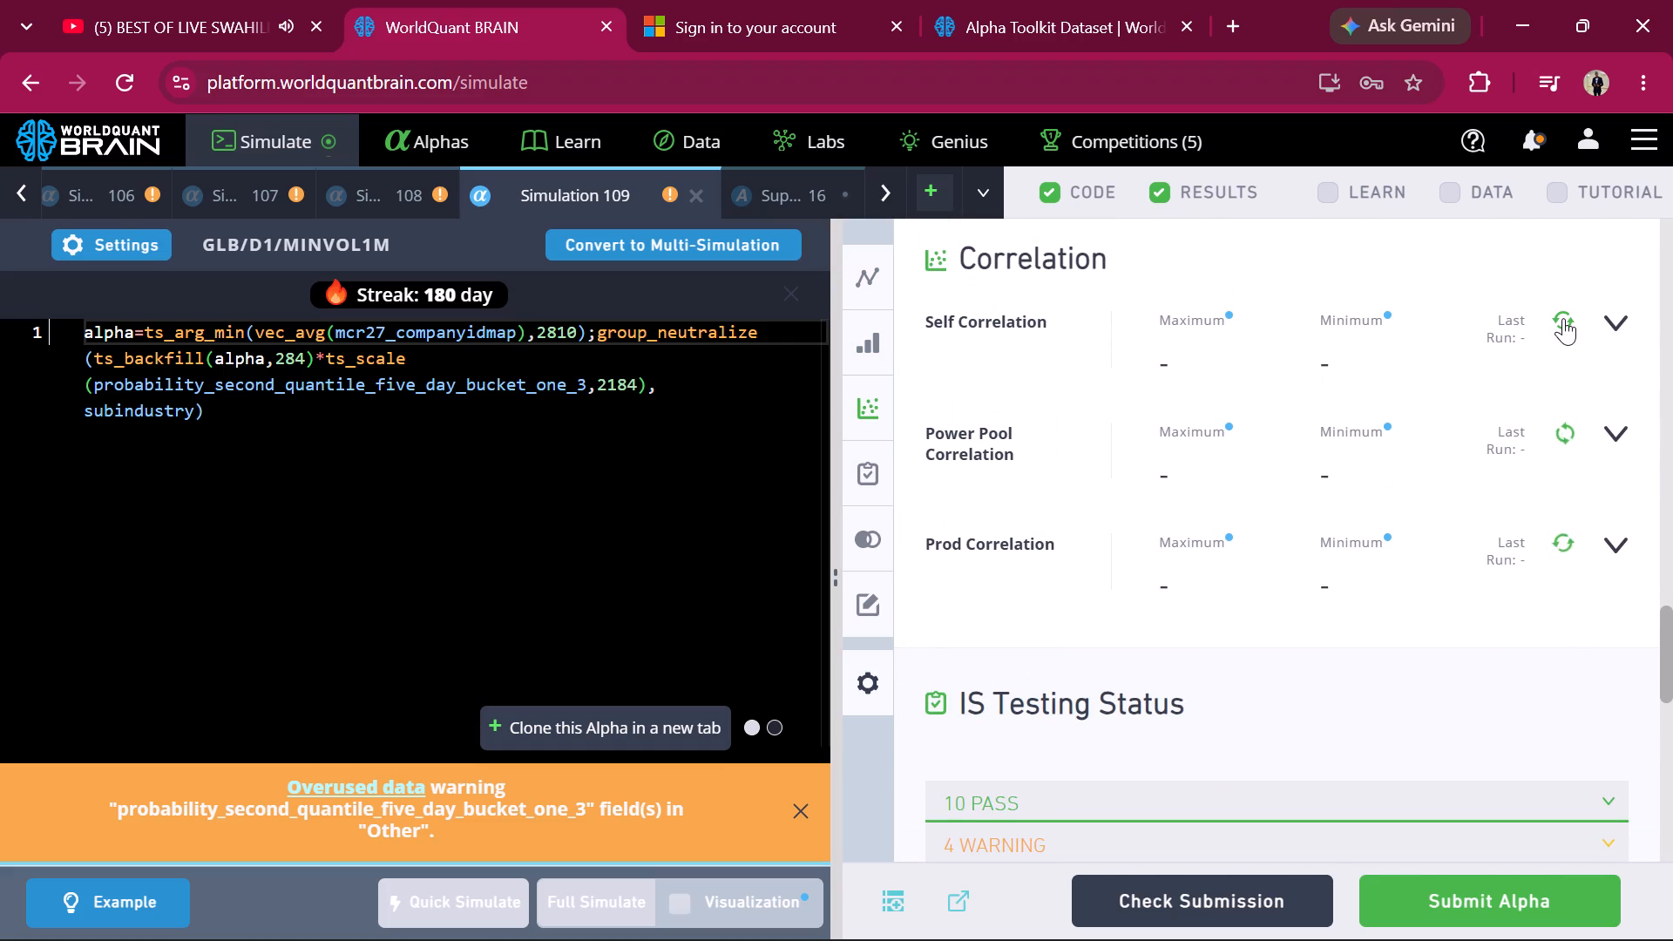
left_click(1563, 318)
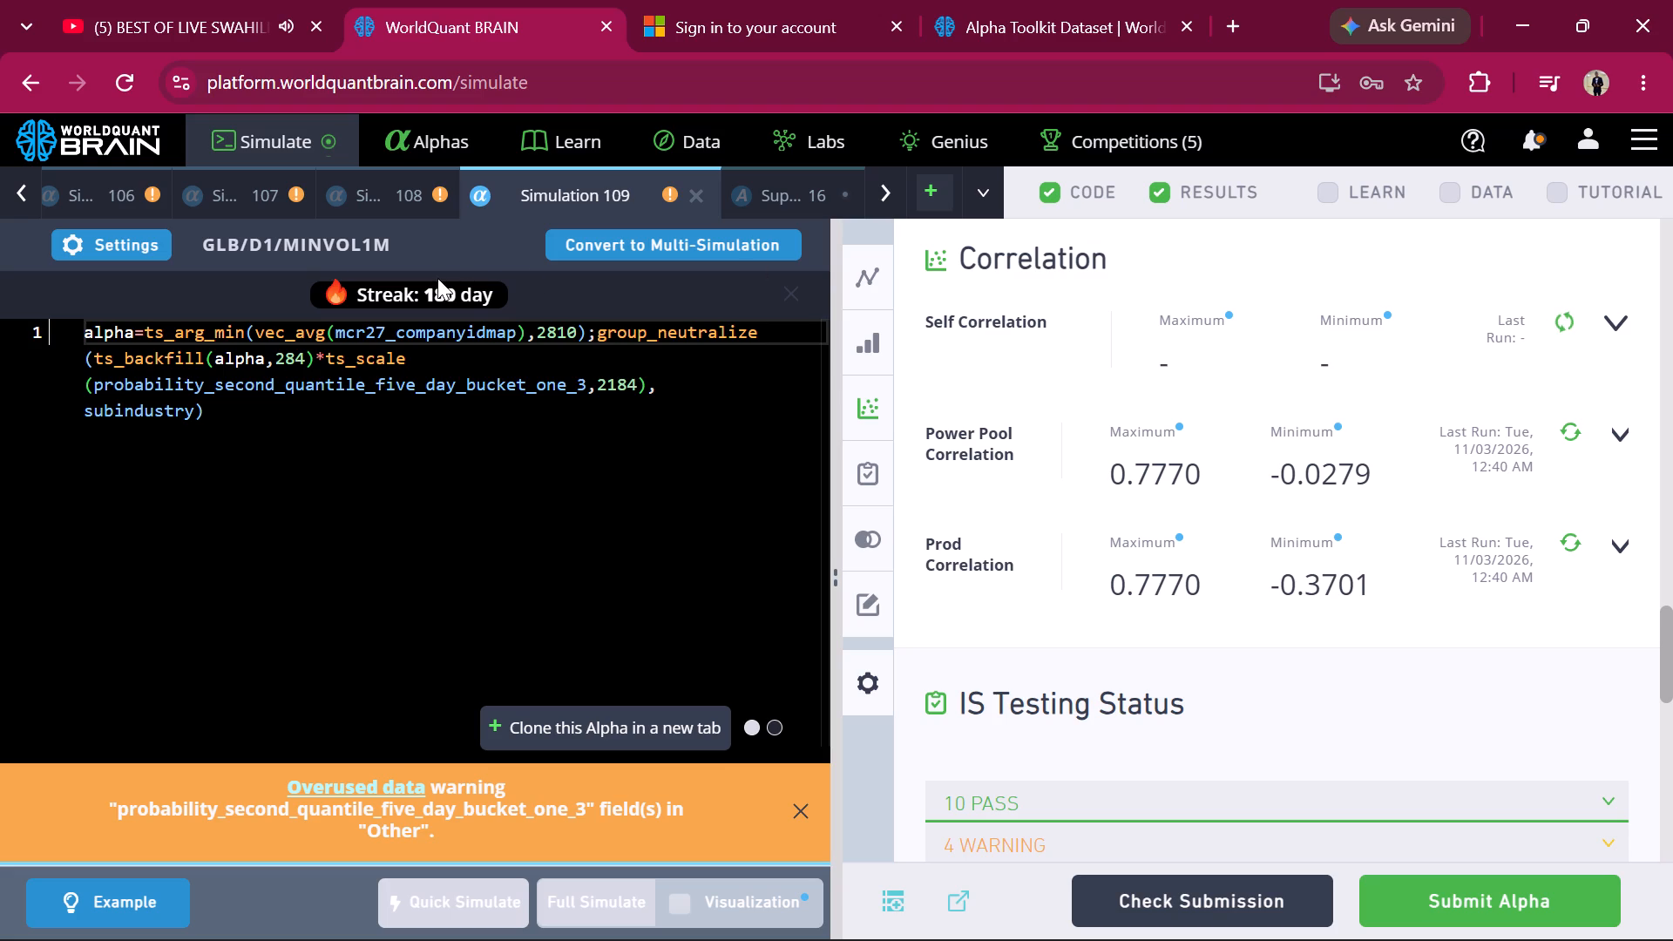
Clone the mcr27_companyidmap alpha, set the clone's neutralization to RAM, and start a full simulation.
left_click(545, 725)
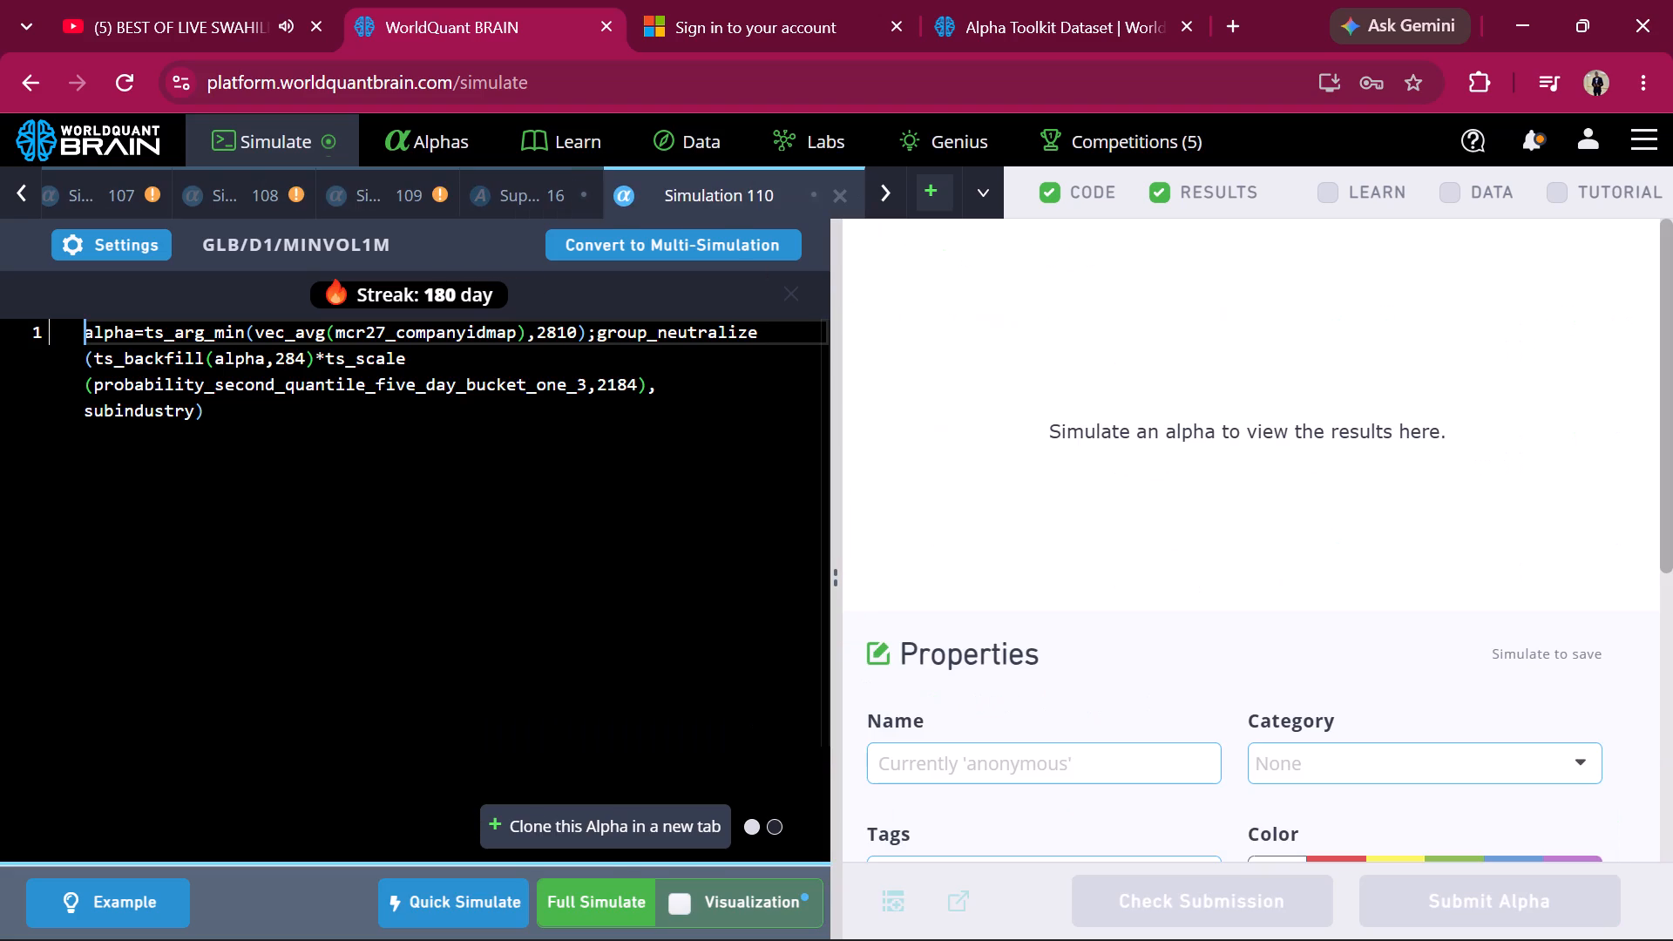
left_click(131, 251)
left_click(325, 636)
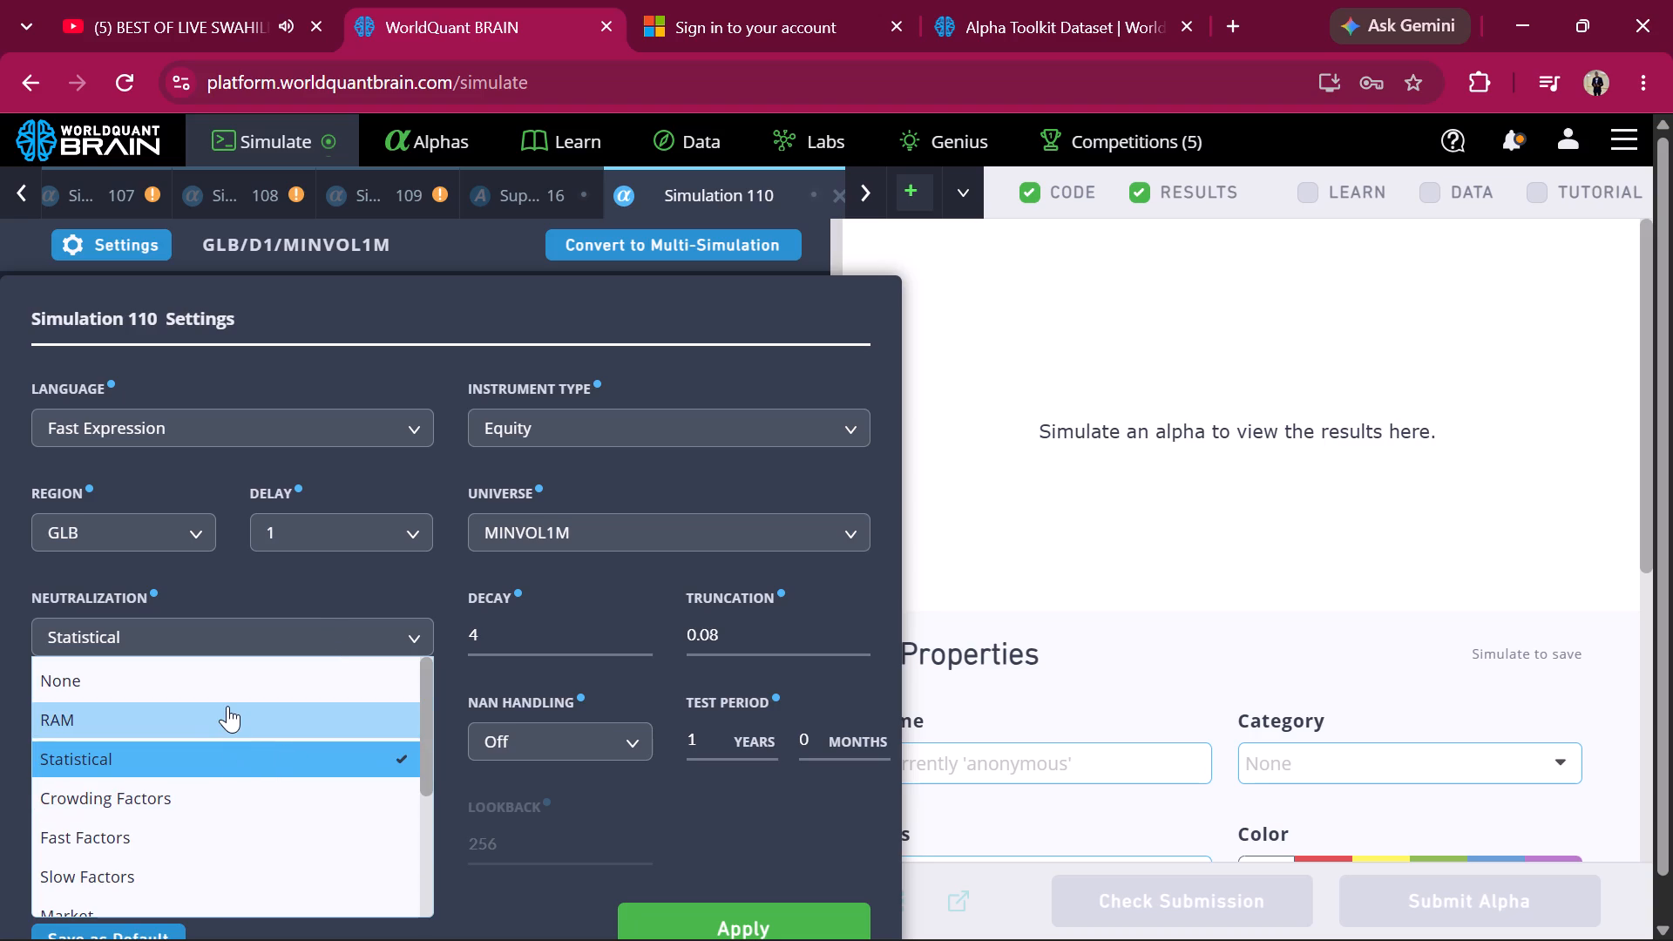
left_click(227, 706)
left_click(657, 912)
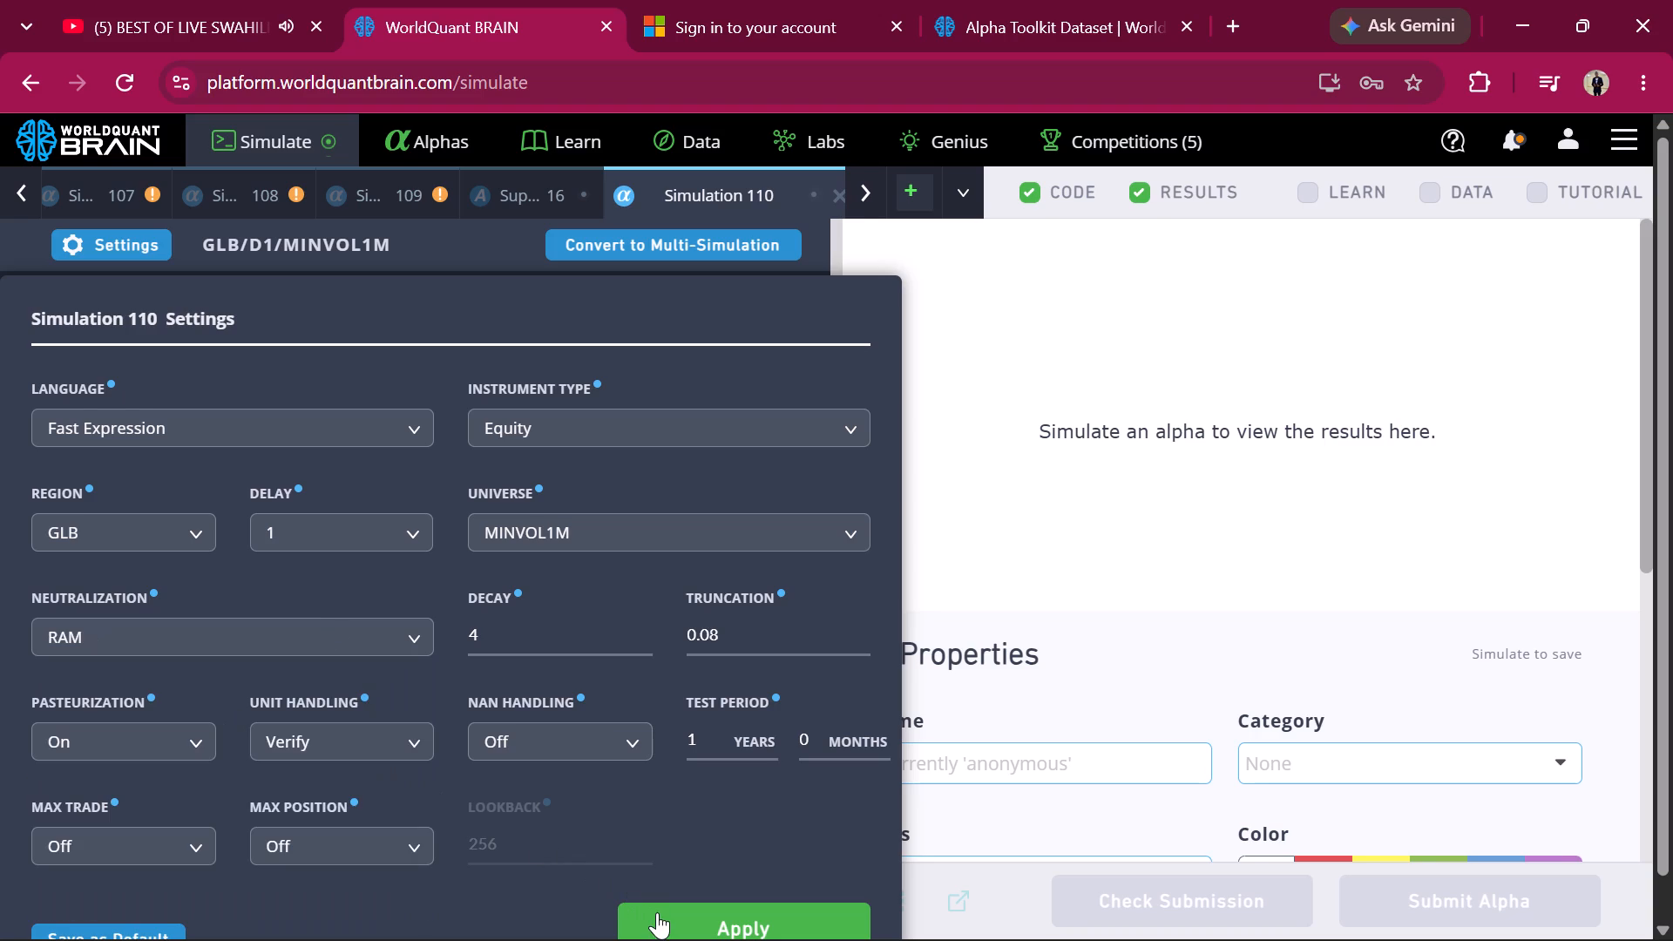
left_click(613, 905)
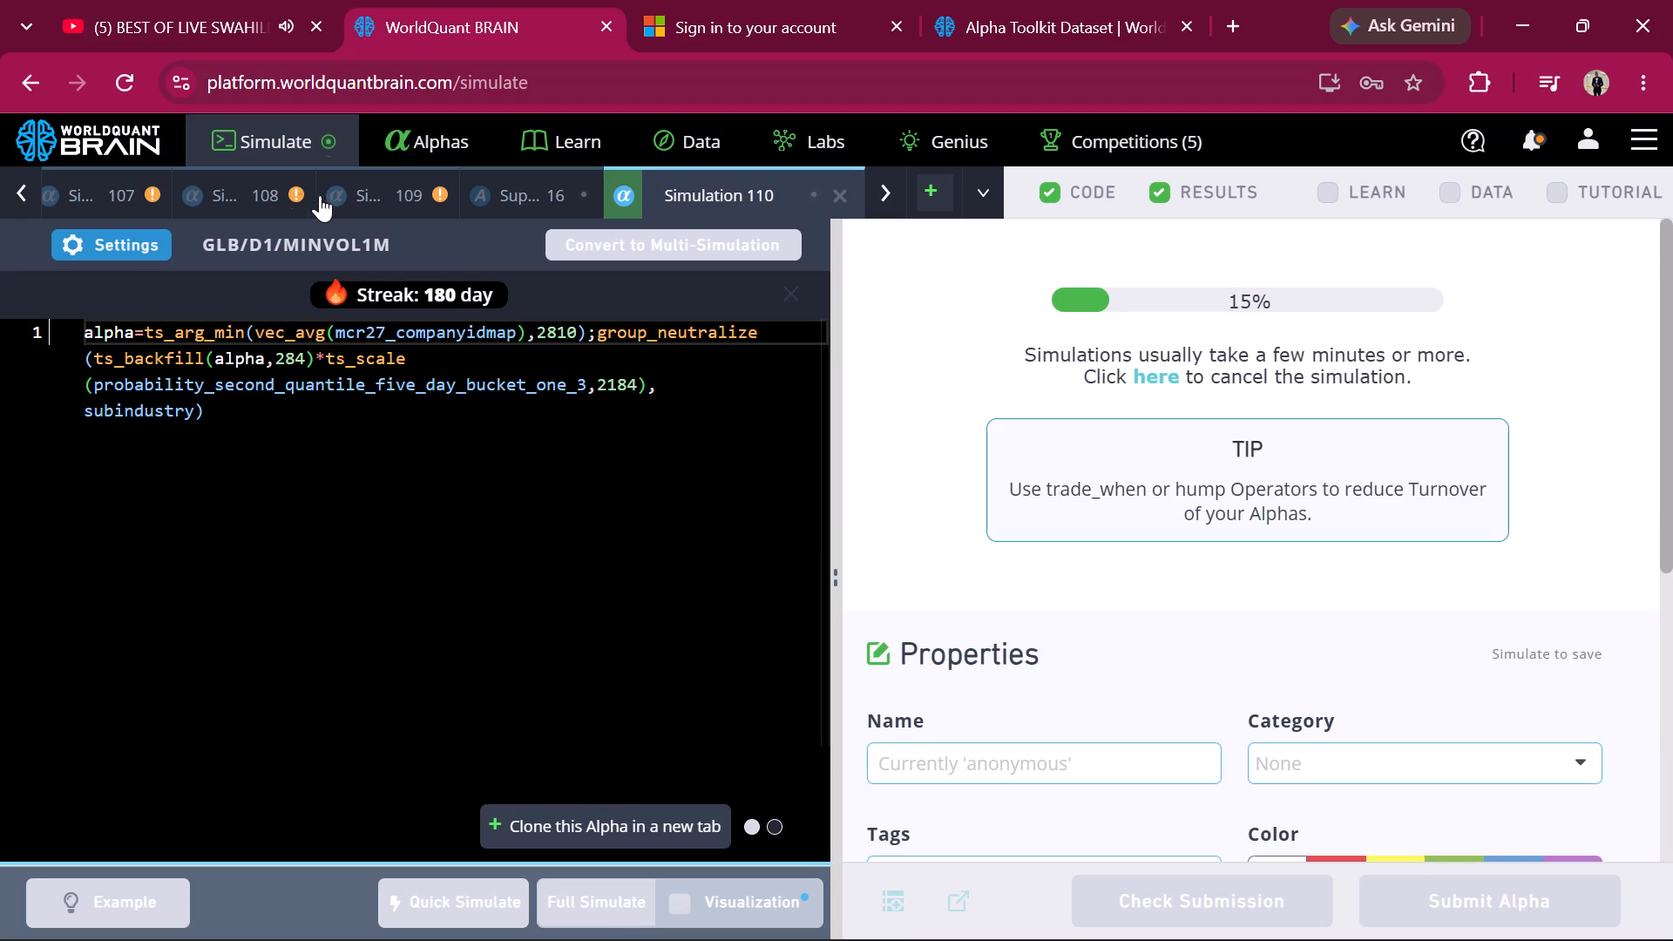
Switch to Simulation 108, reveal its test period, and show the IS Summary for the IS period.
left_click(273, 190)
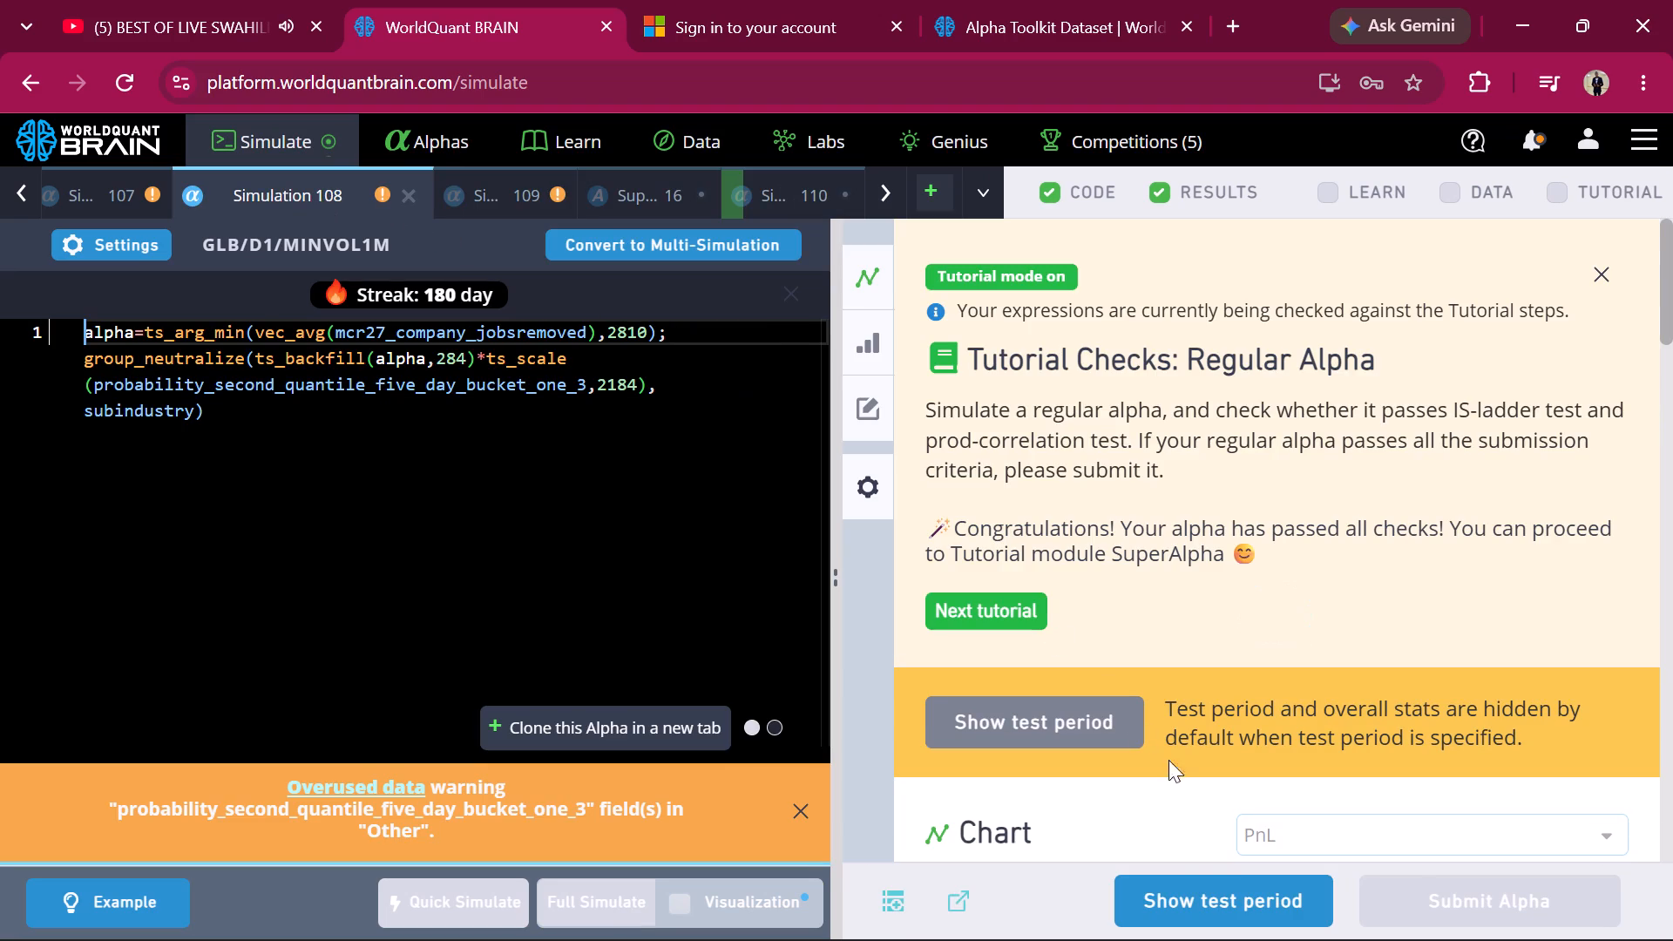
left_click(1189, 895)
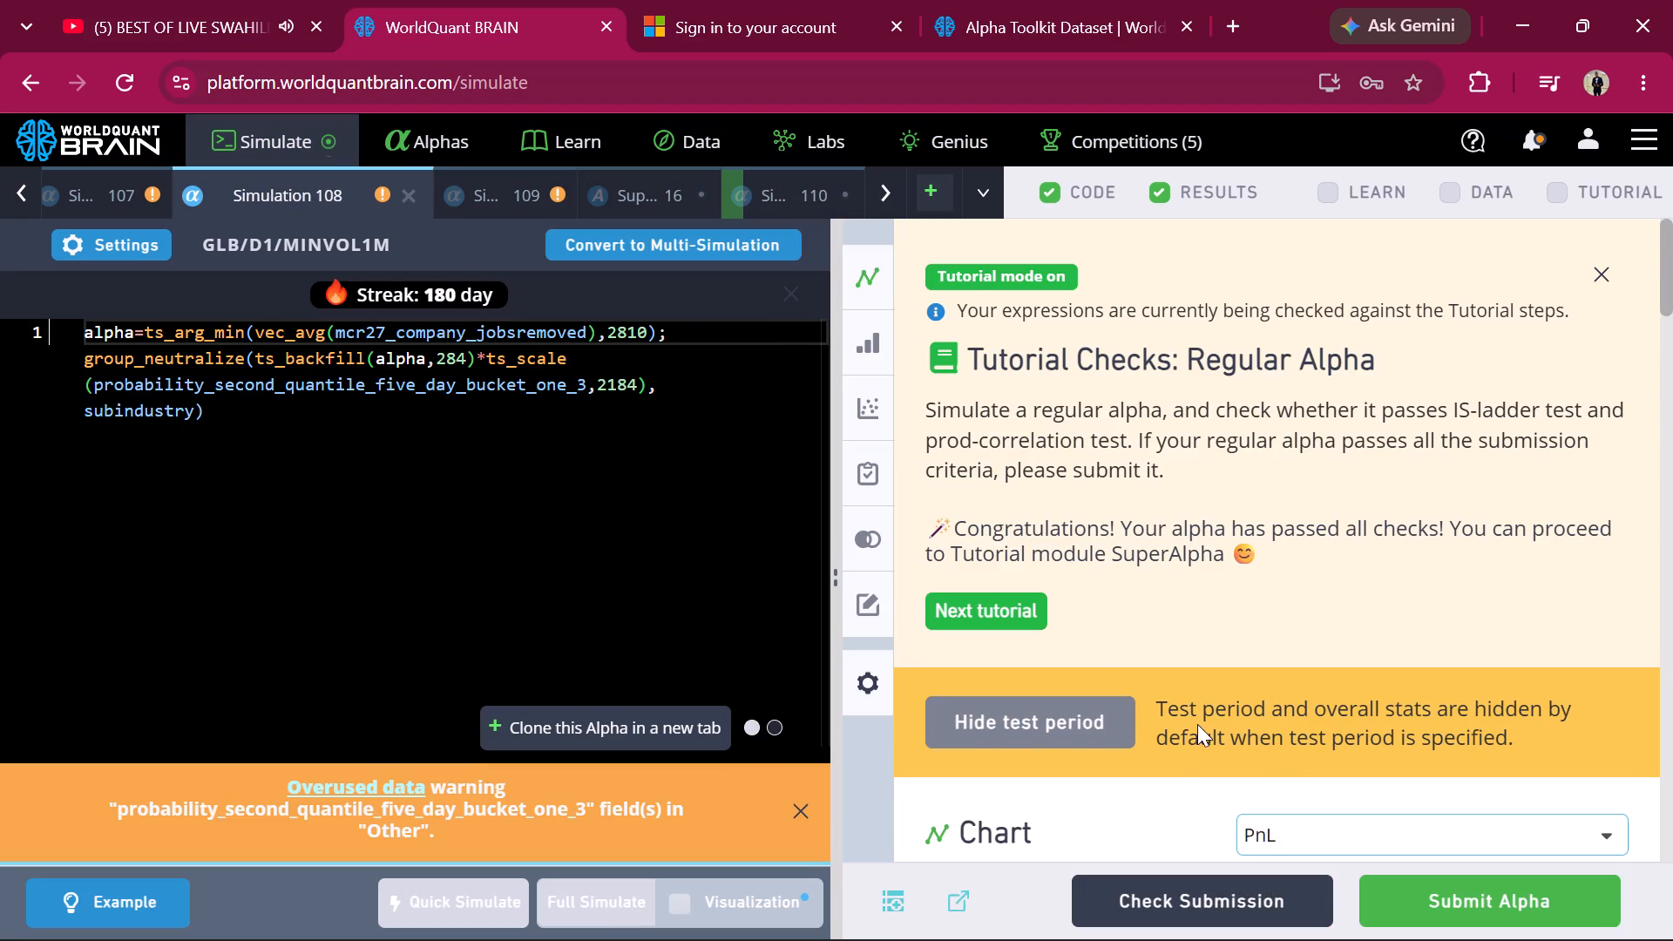
scroll(1229, 531, "down", 8)
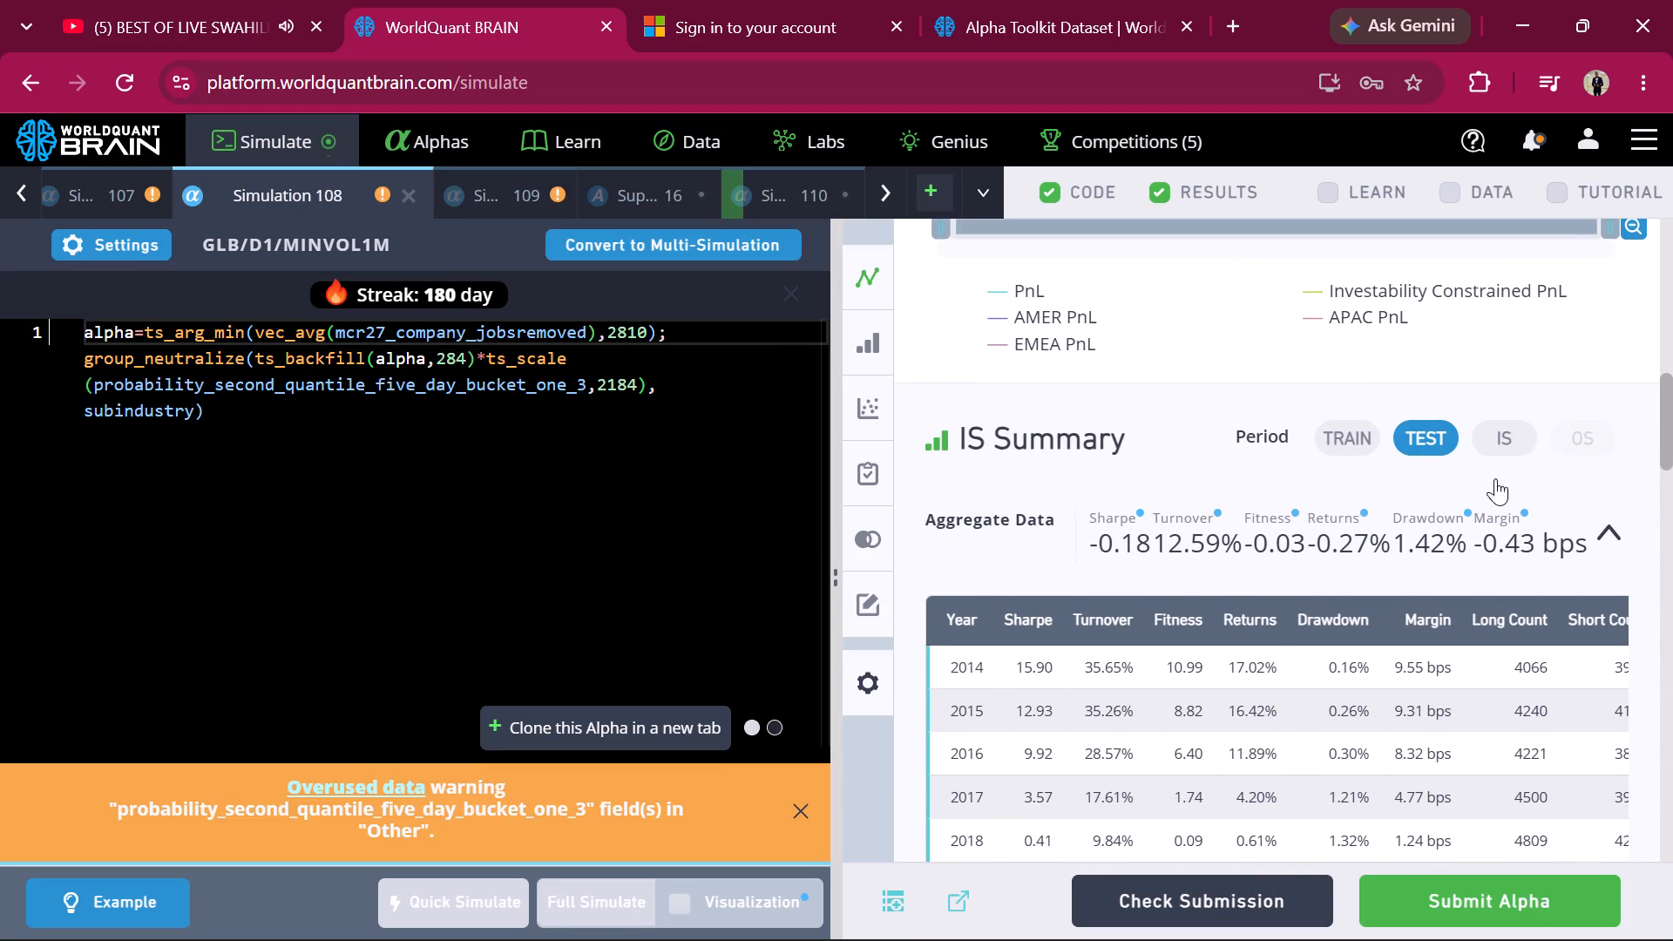
left_click(1514, 431)
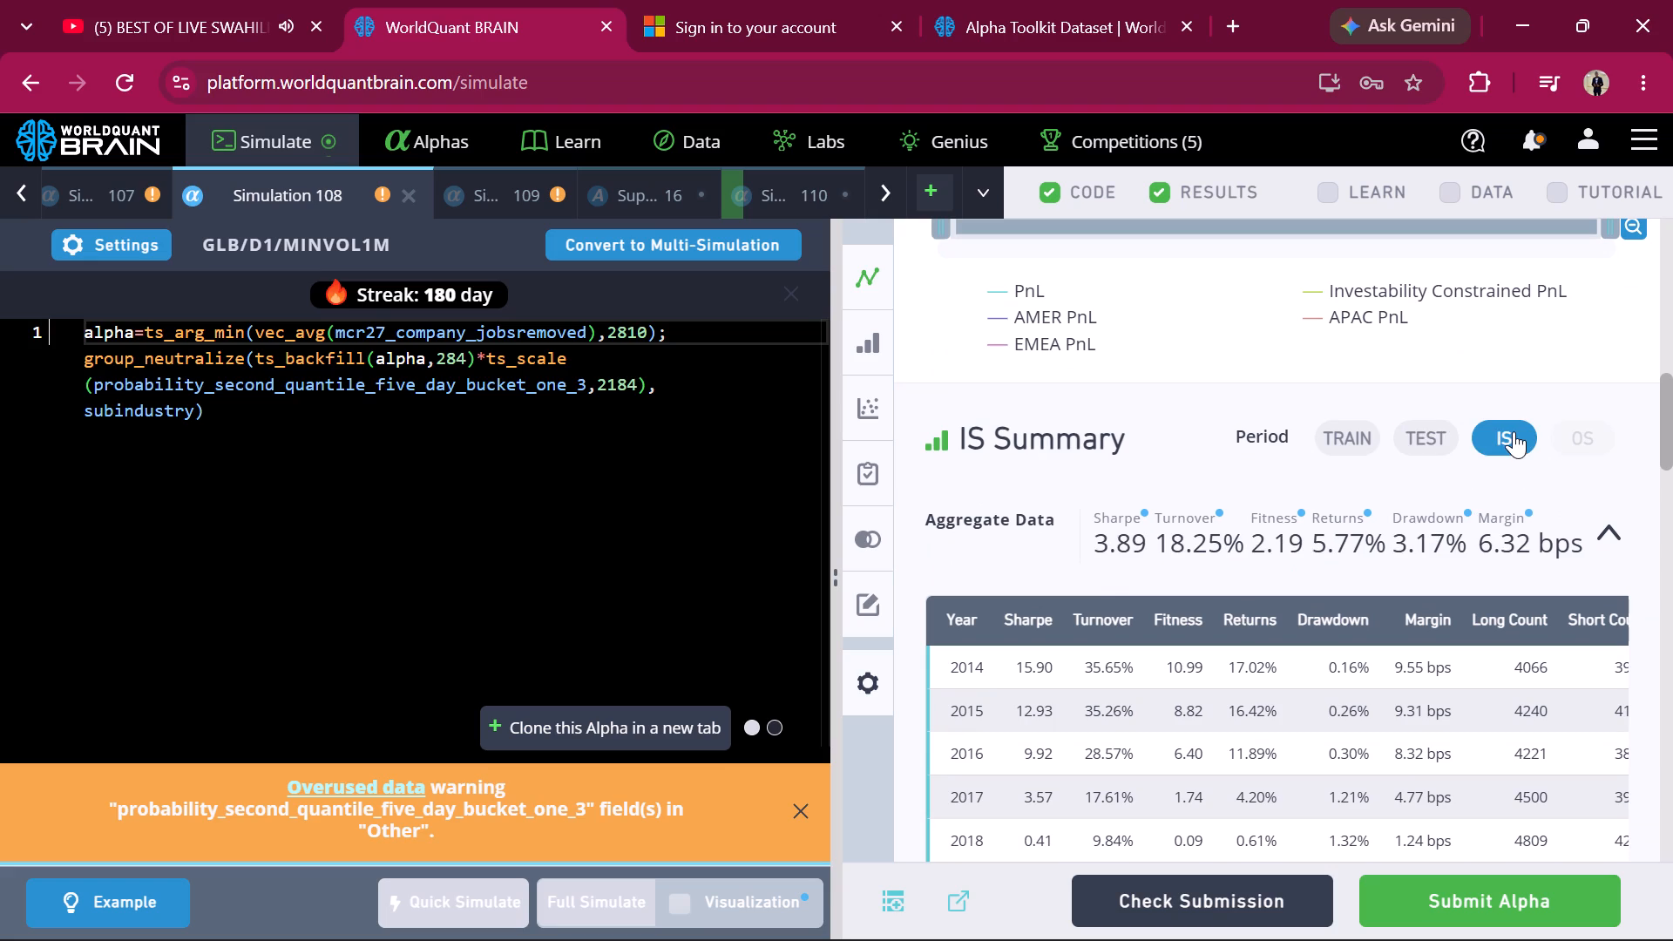
Run the Prod, Power Pool and Self Correlation checks for the mcr27_company_jobsremoved alpha.
scroll(1114, 545, "down", 10)
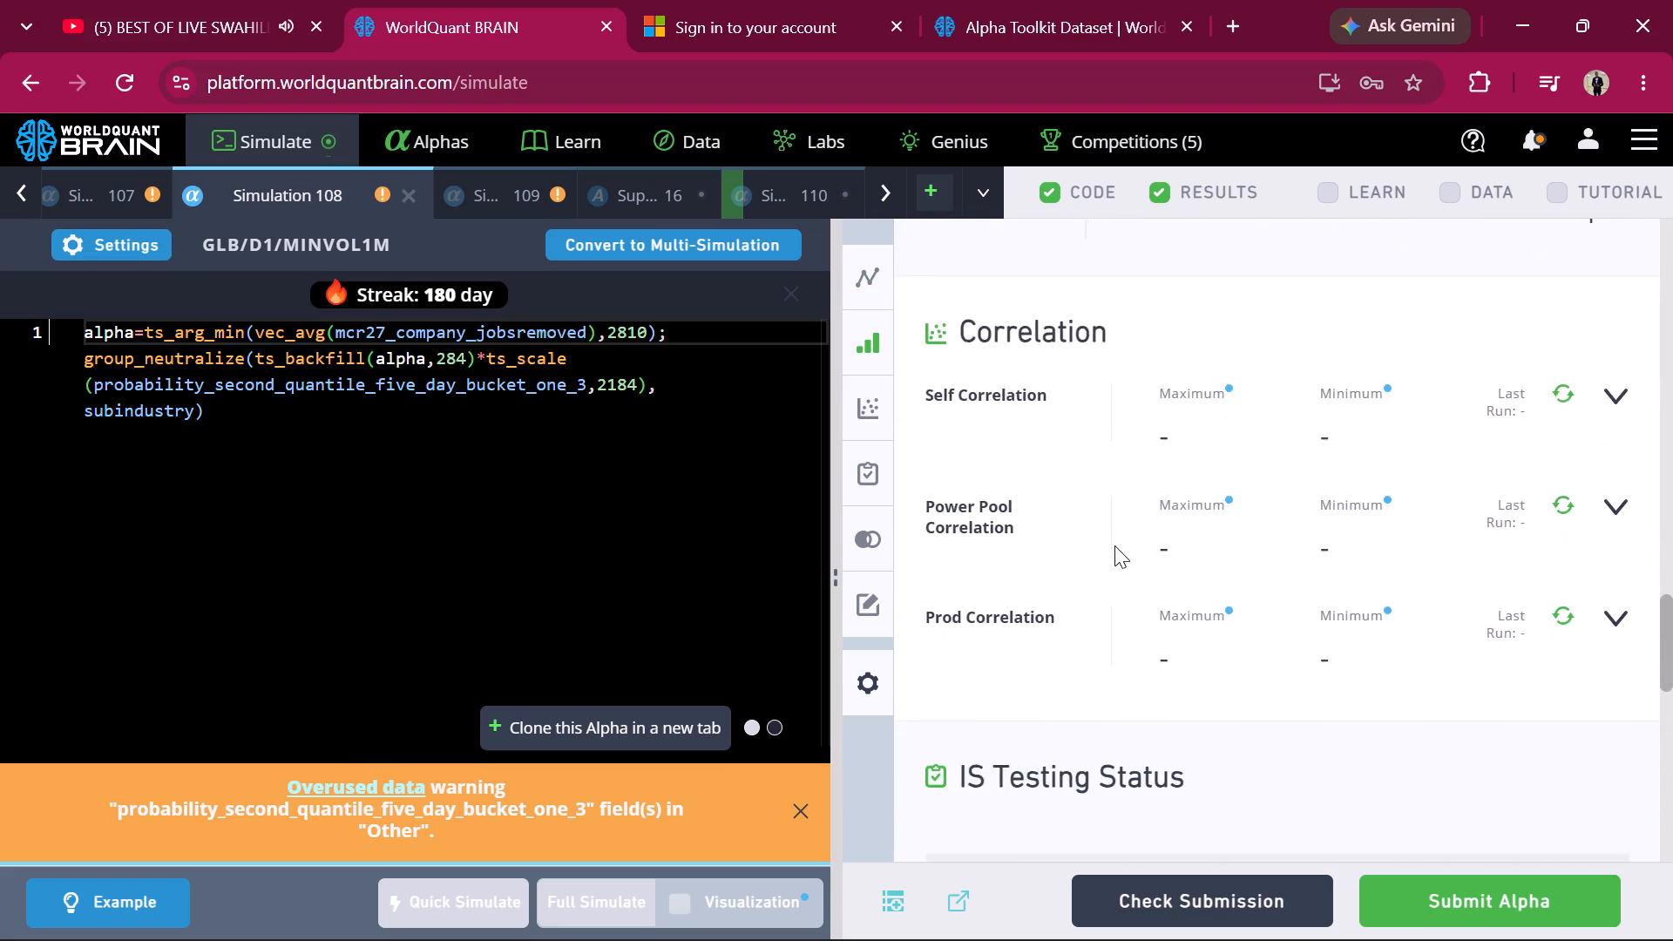
scroll(1114, 545, "up", 1)
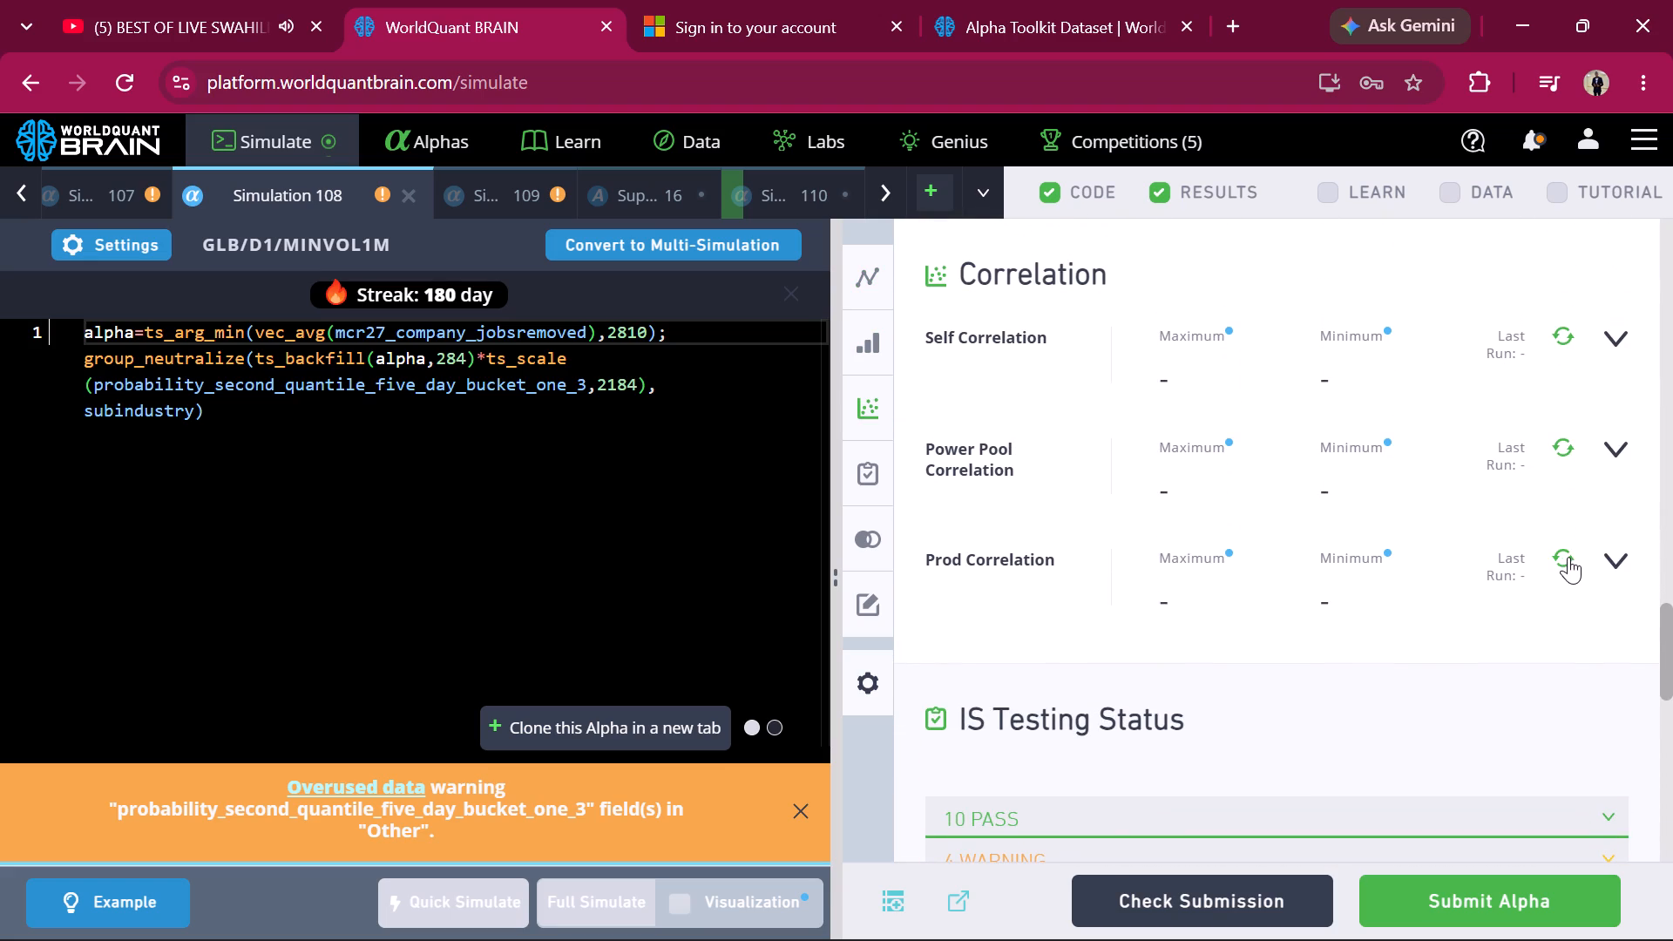
left_click(1565, 557)
left_click(1559, 444)
left_click(1564, 341)
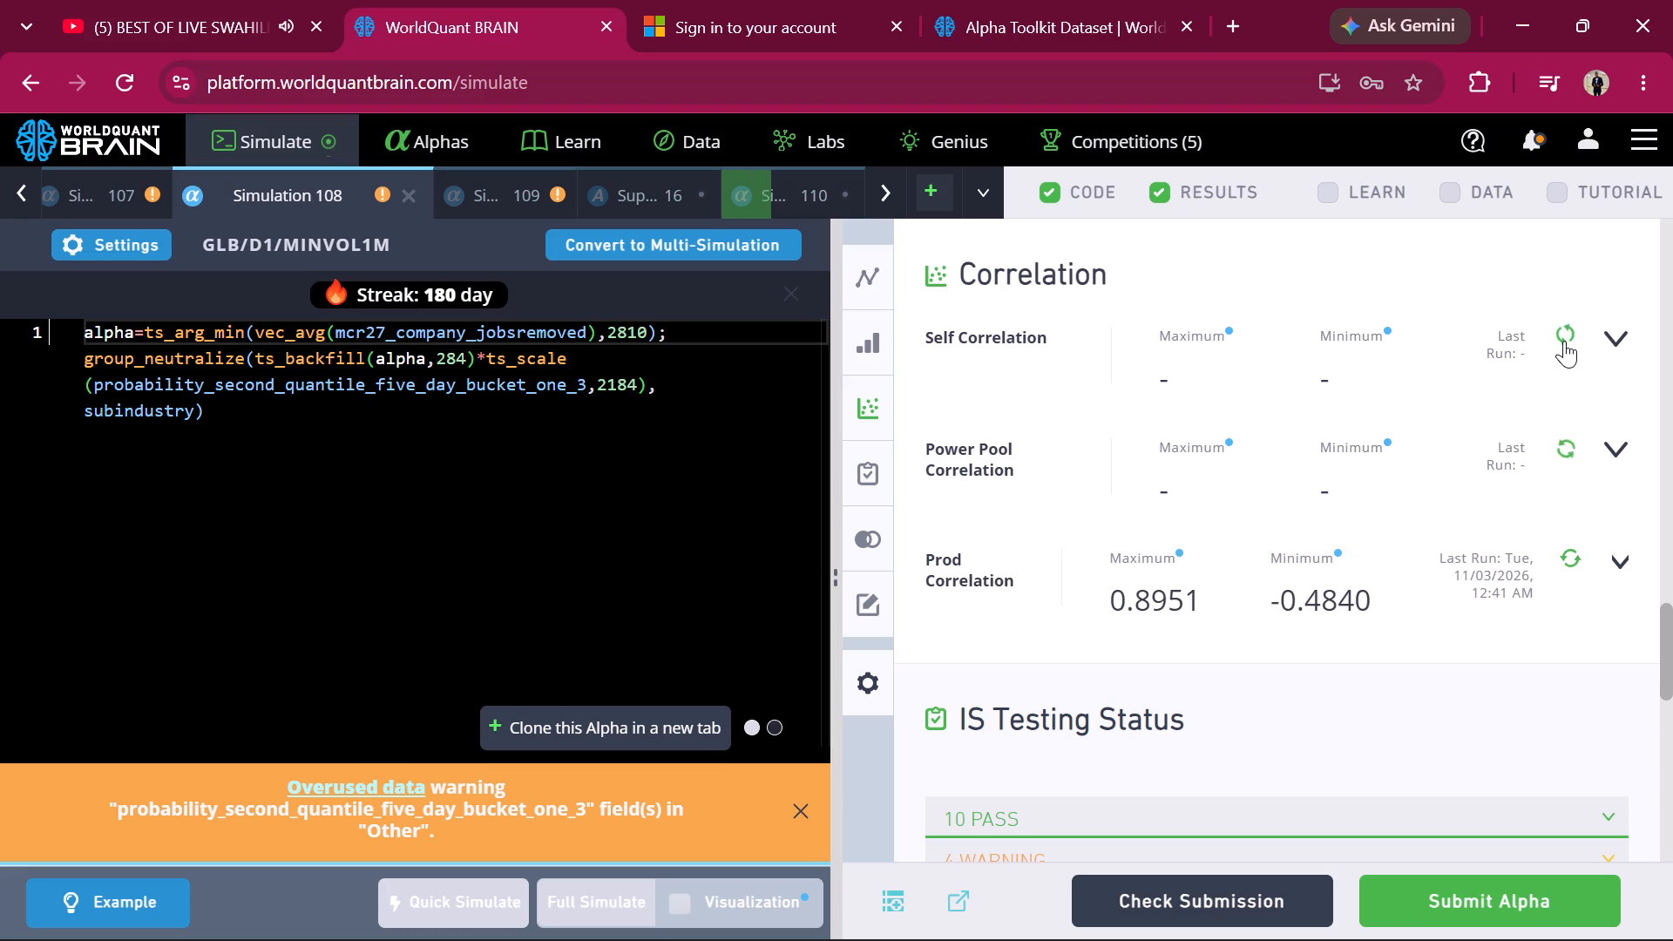
Set Simulation 108's neutralization to Slow Factors, clone the alpha into a new tab, and start the clone's full simulation.
left_click(152, 240)
left_click(375, 629)
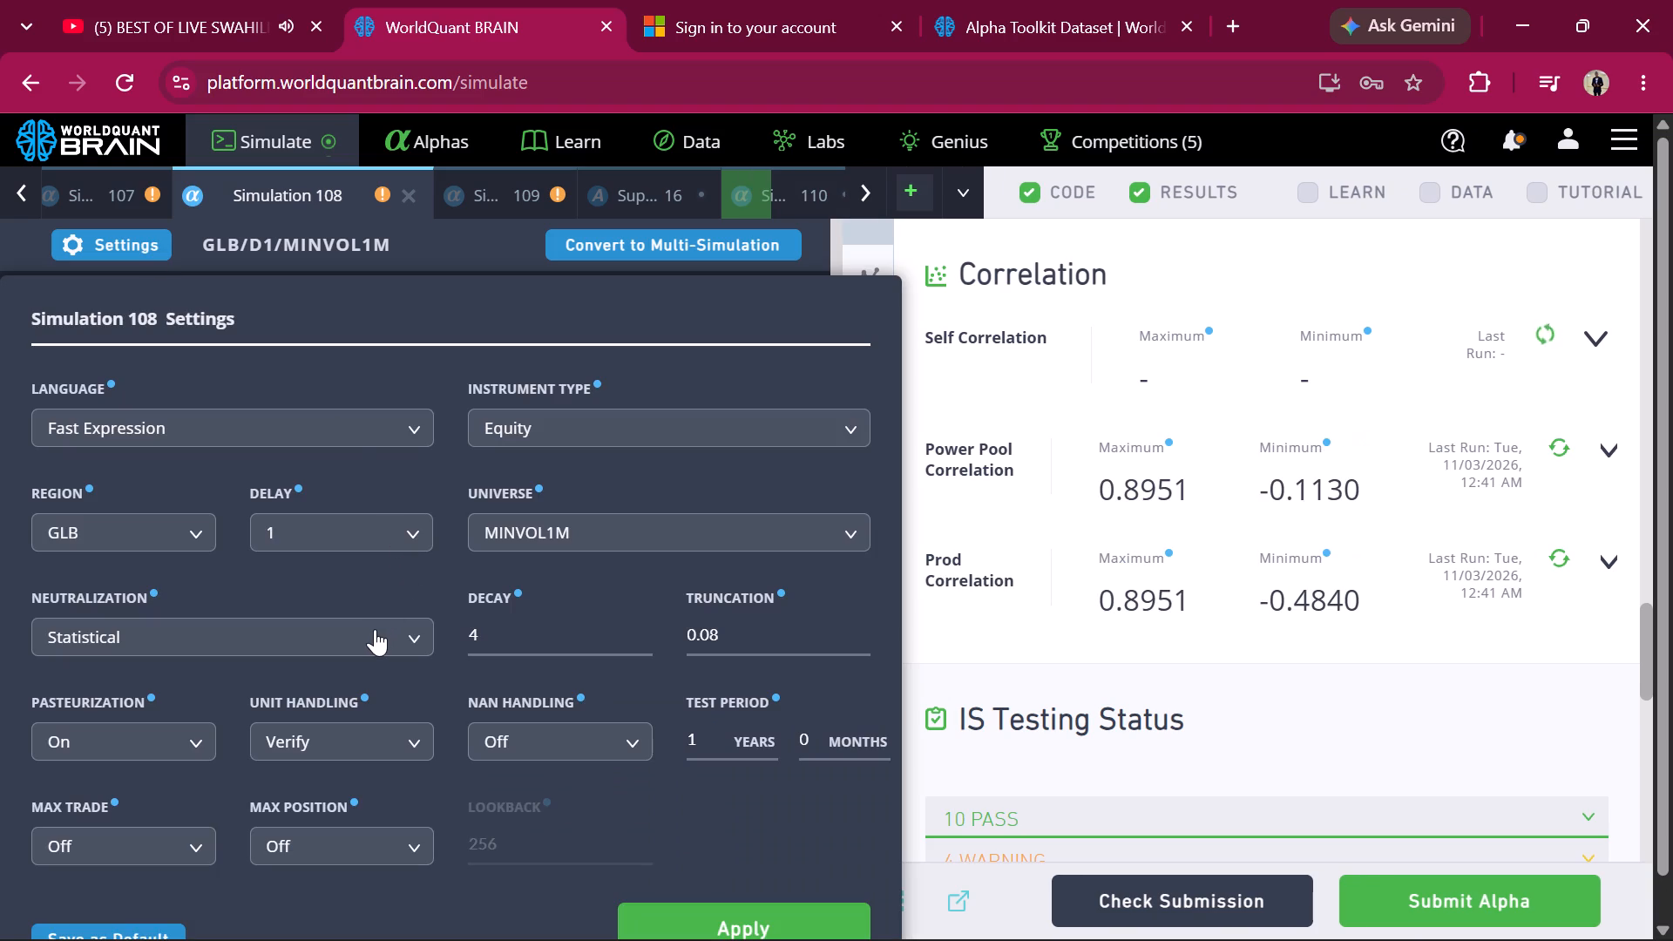
scroll(281, 850, "down", 3)
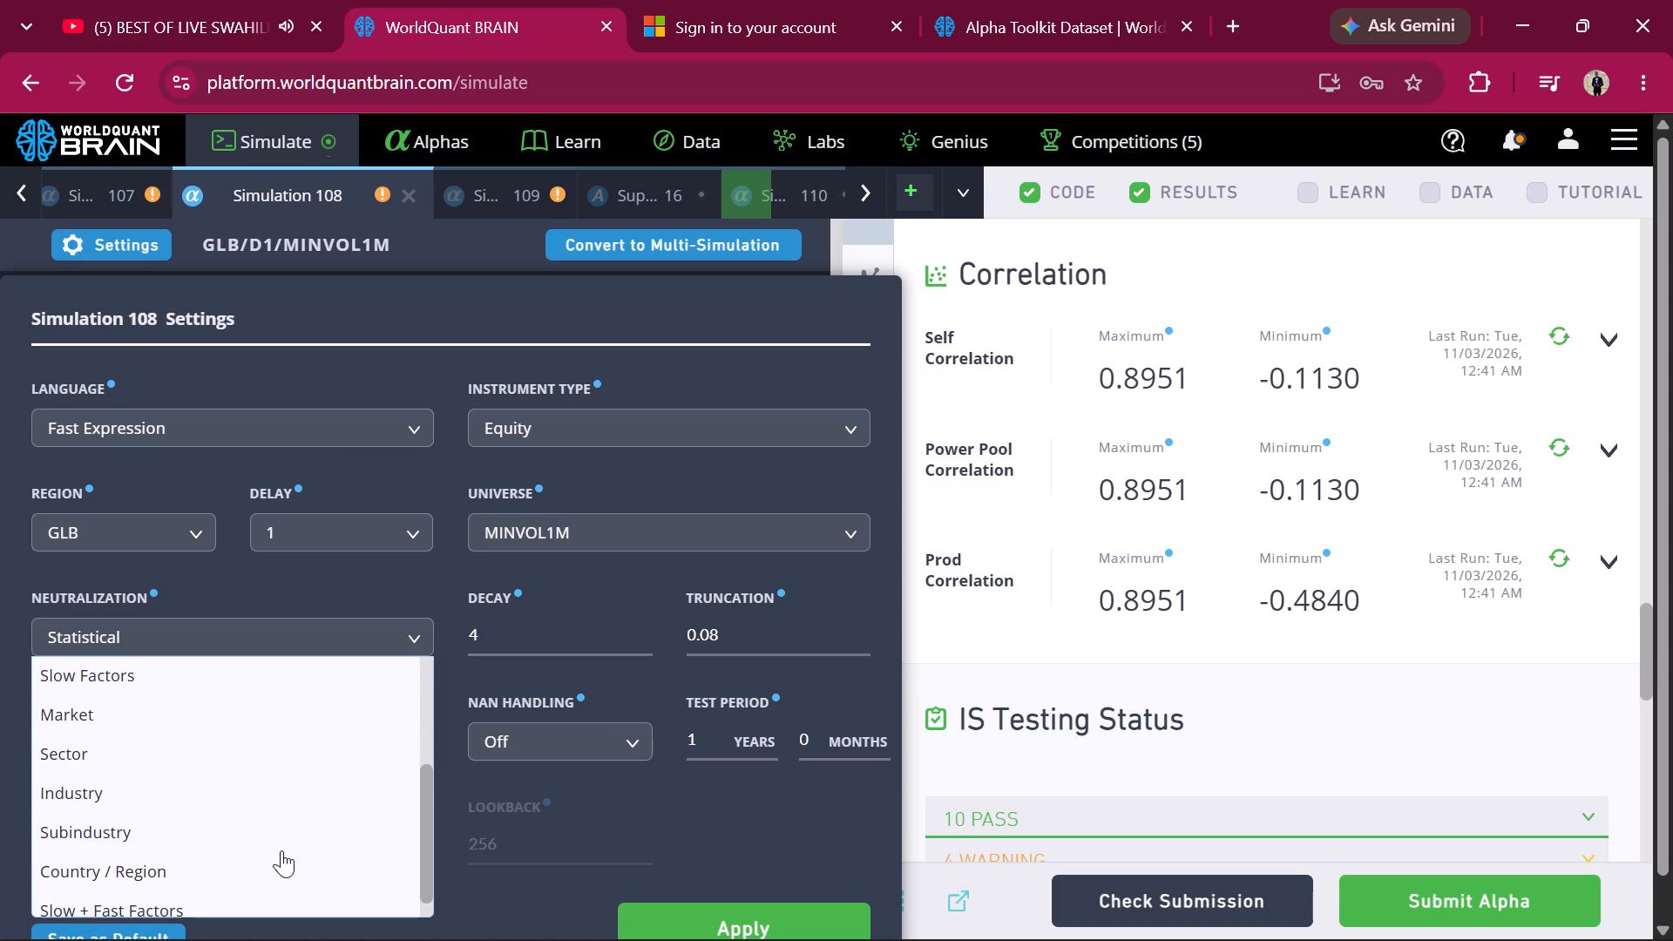
left_click(126, 681)
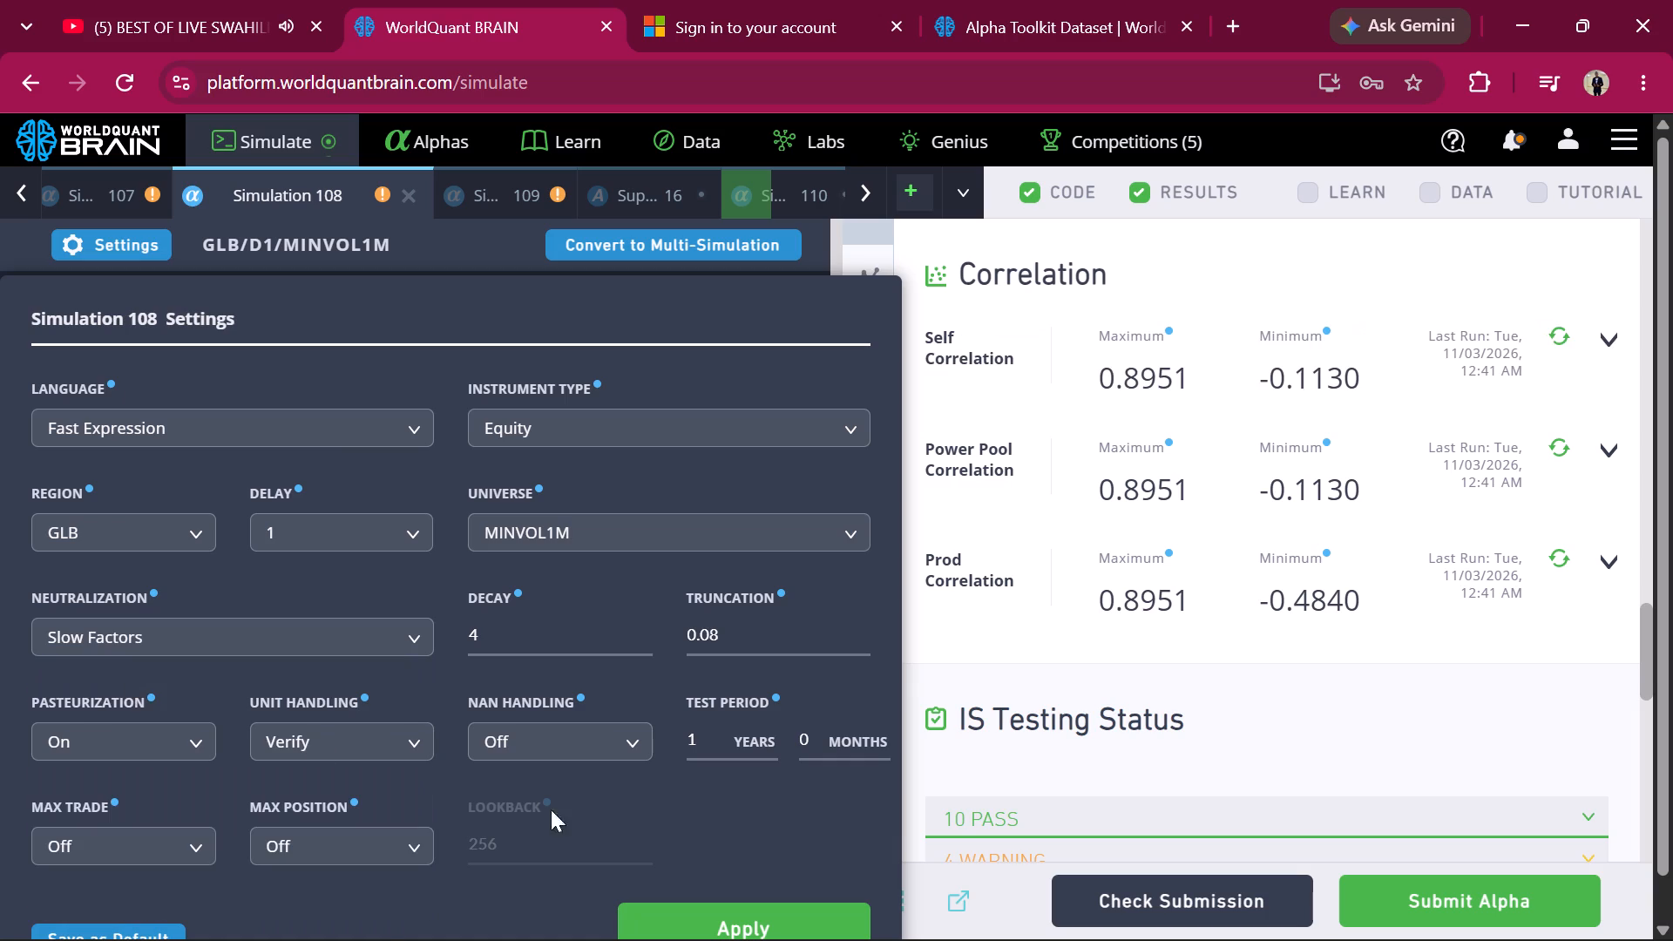
left_click(660, 912)
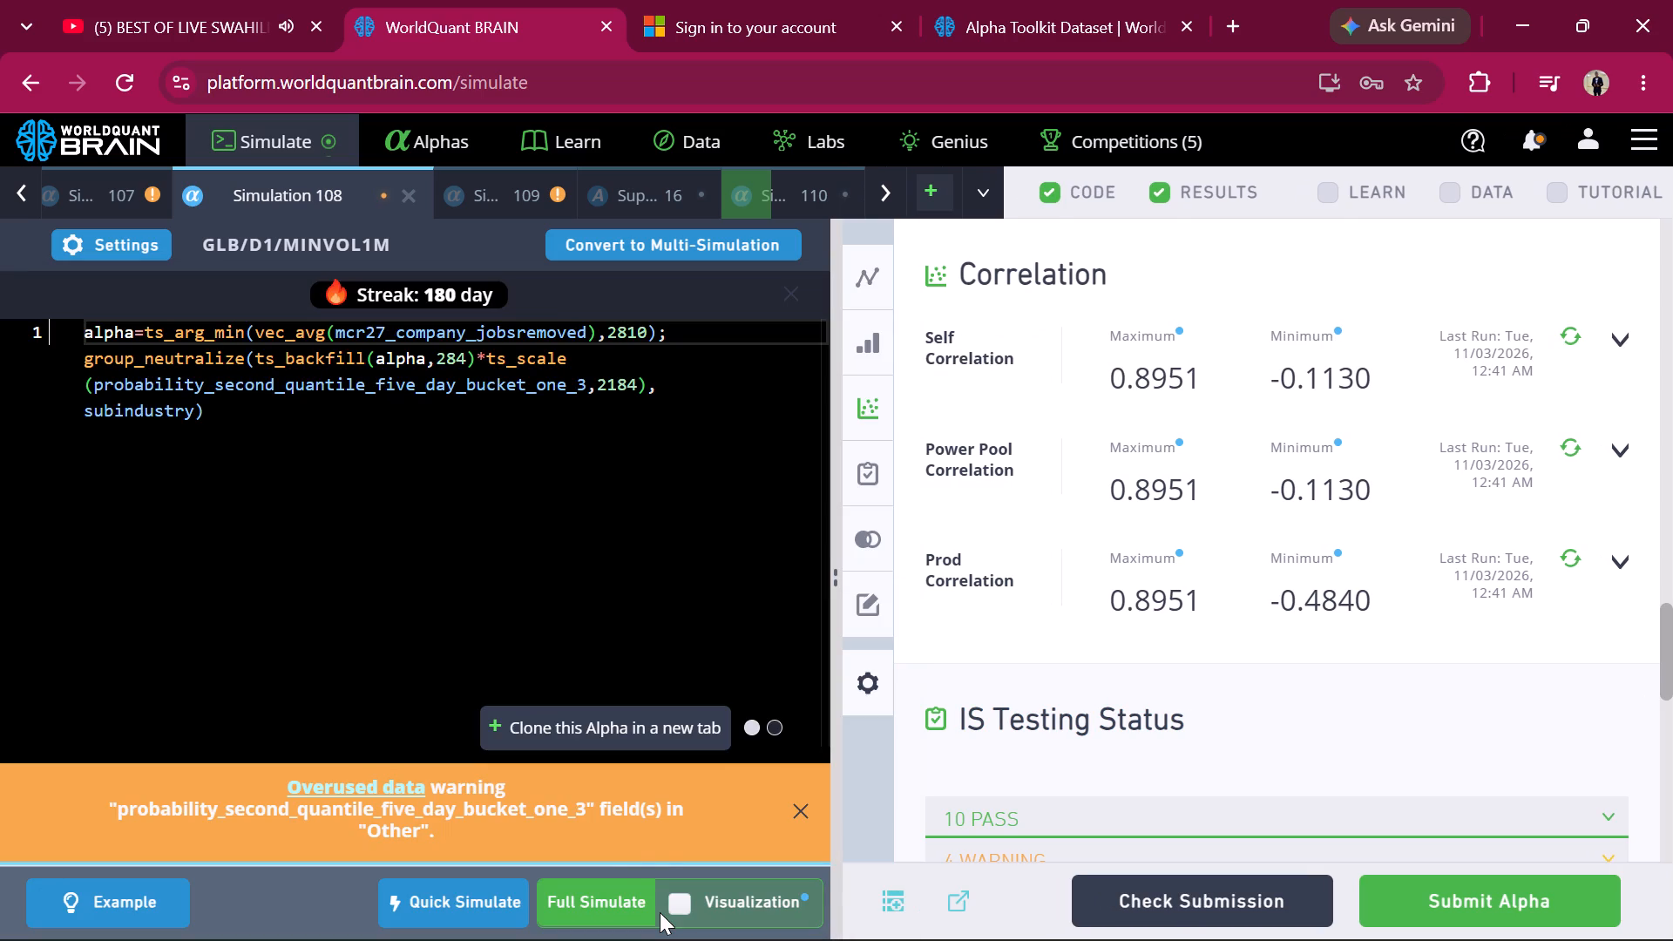
left_click(638, 727)
left_click(608, 899)
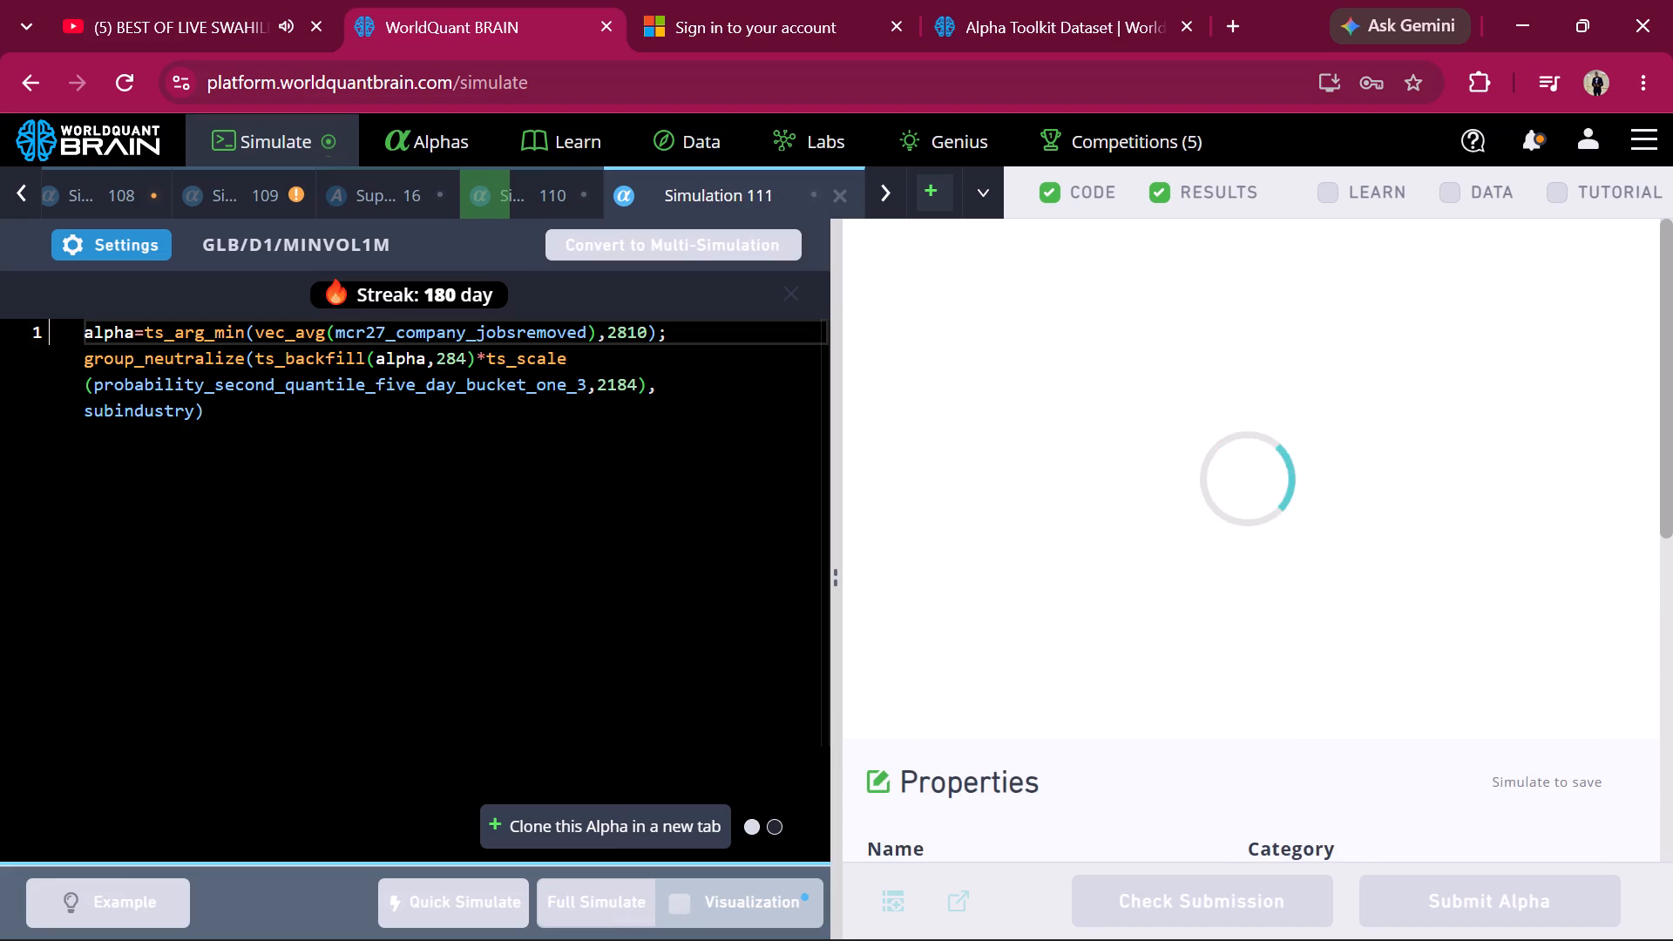
Switch to Simulation 107, reveal the oth551_r2_size alpha's test period, and review its yearly IS Summary for the IS period.
scroll(464, 200, "right", 4)
left_click(387, 189)
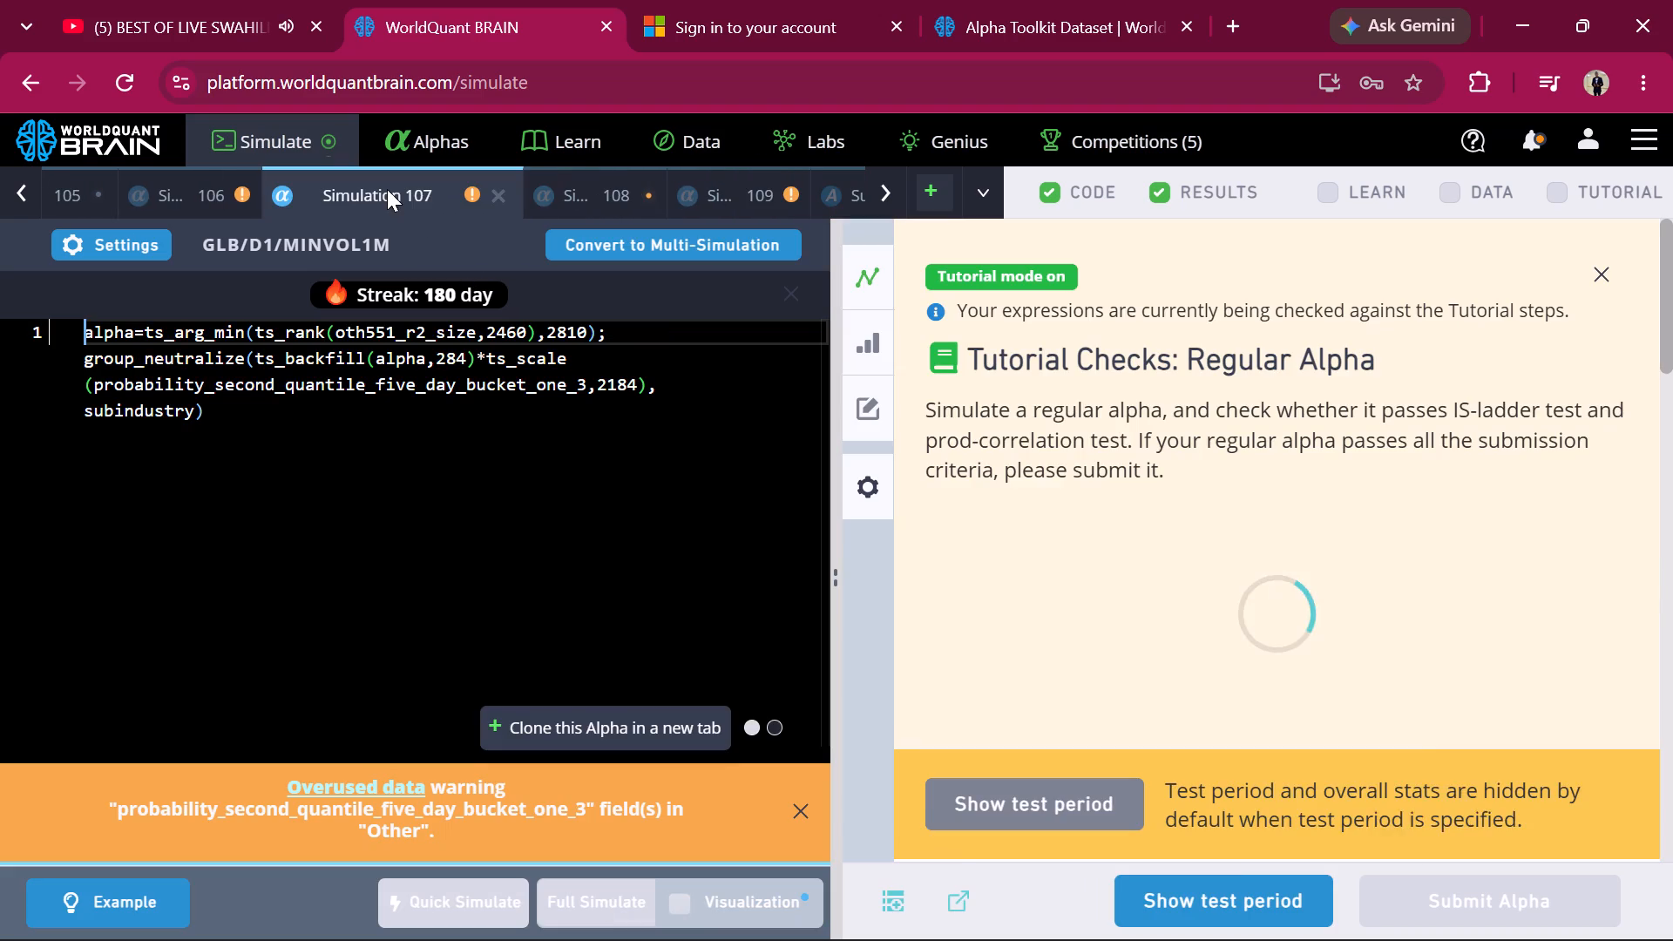
left_click(1265, 893)
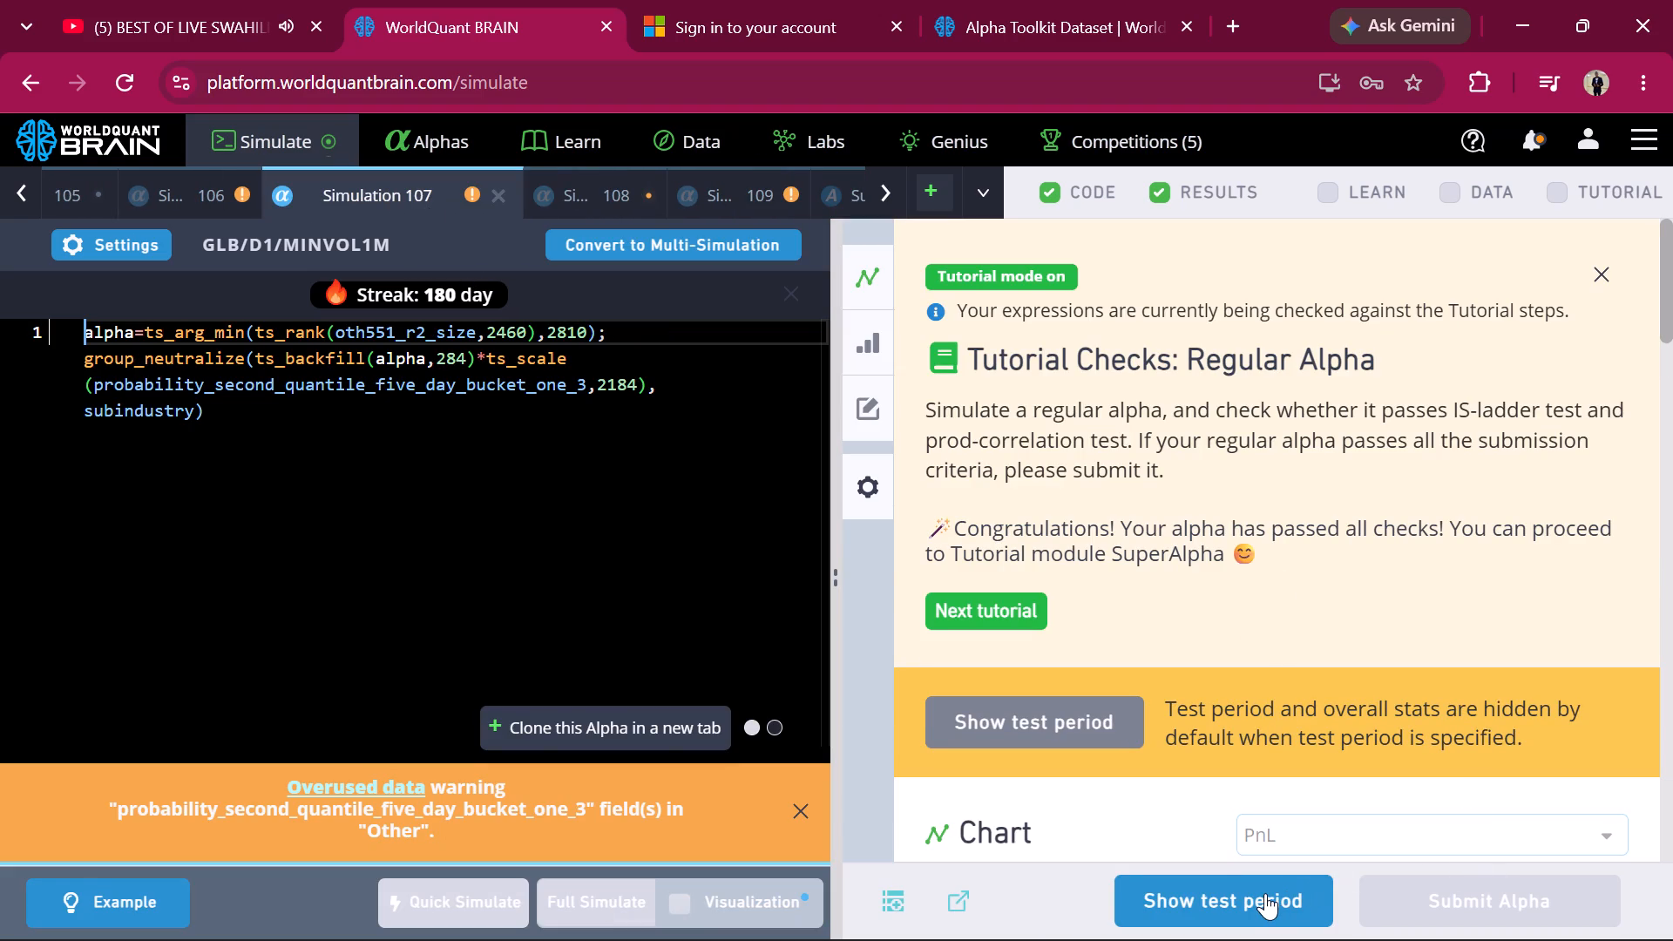
scroll(1318, 358, "down", 6)
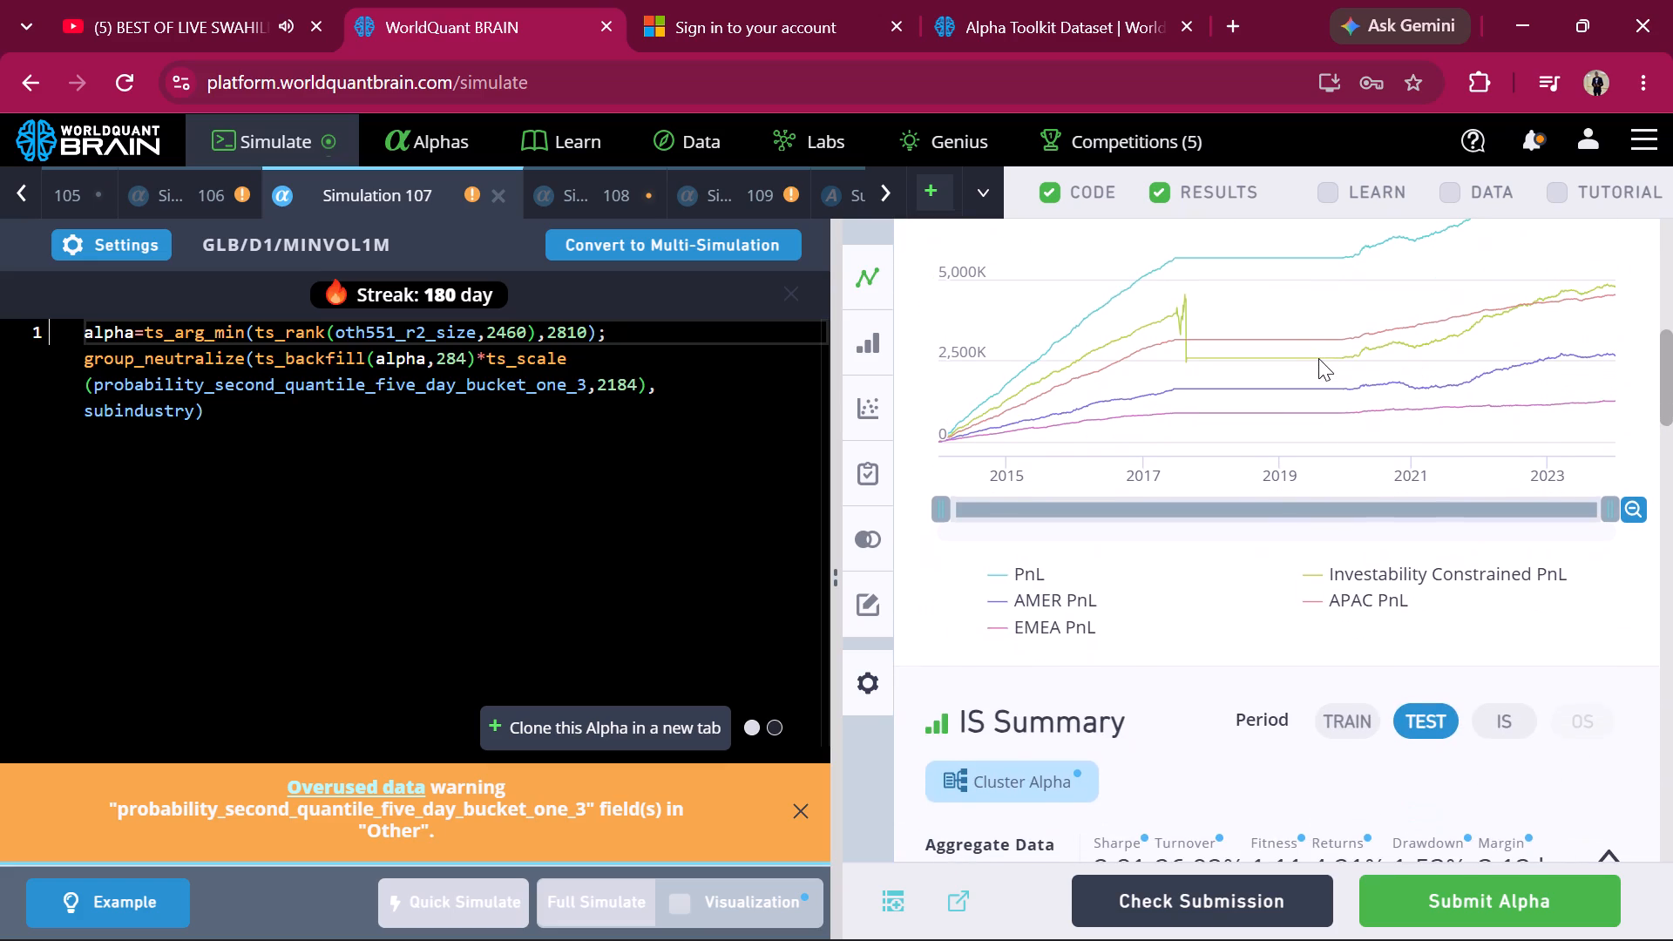
left_click(1516, 720)
scroll(1516, 720, "down", 3)
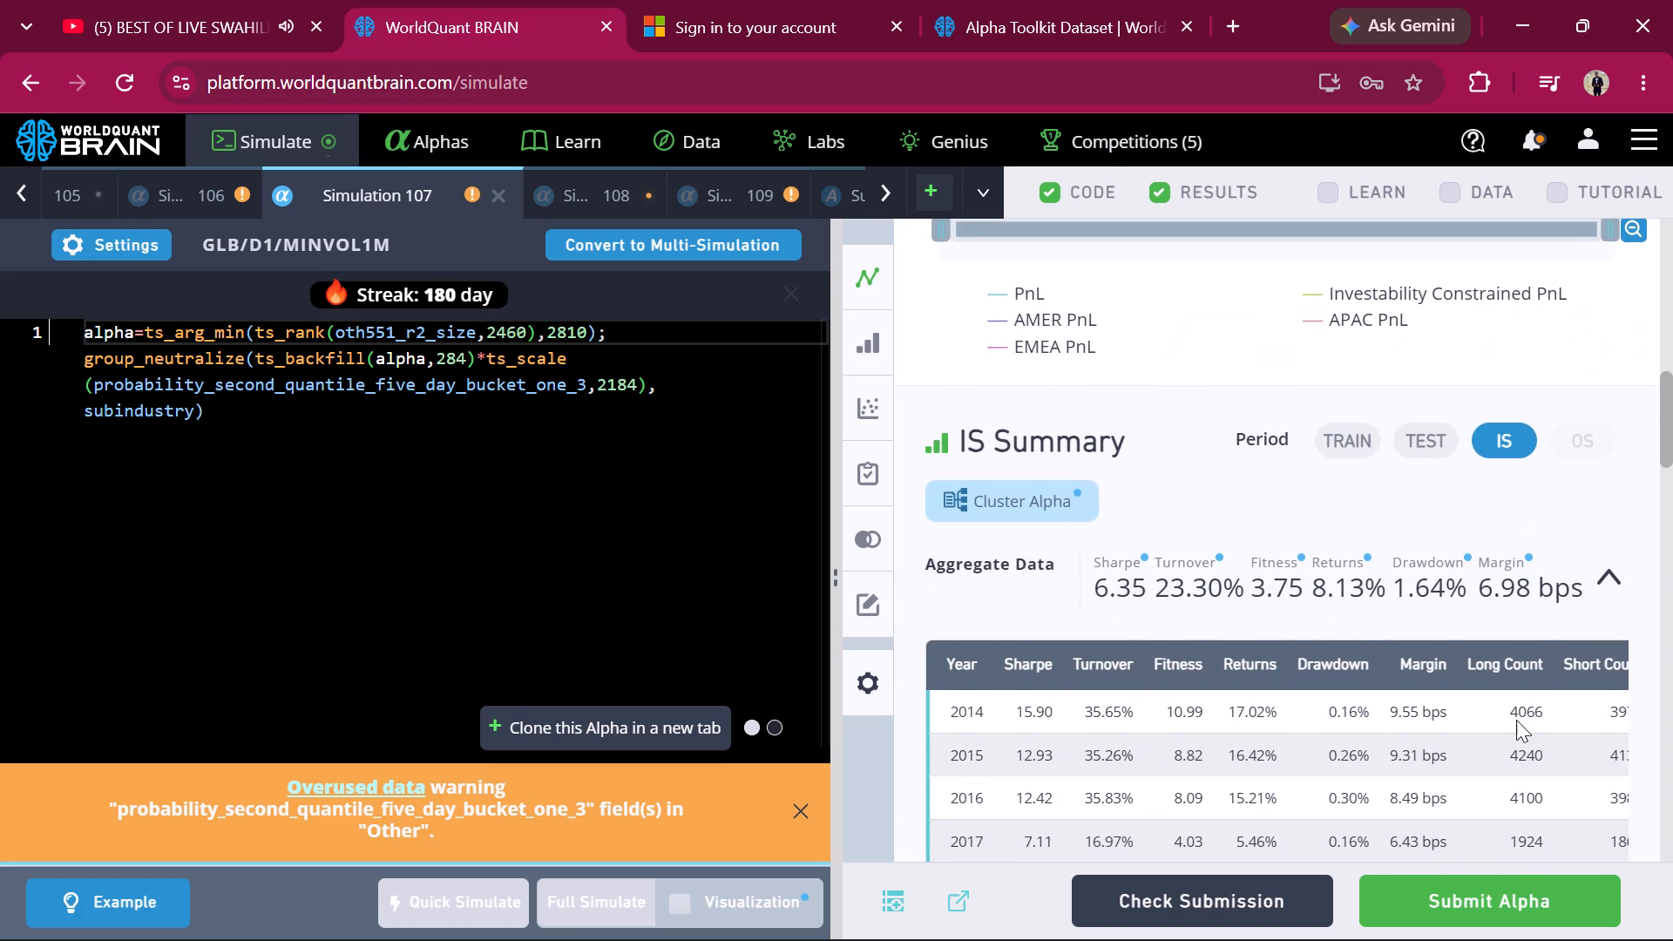
scroll(1516, 720, "down", 4)
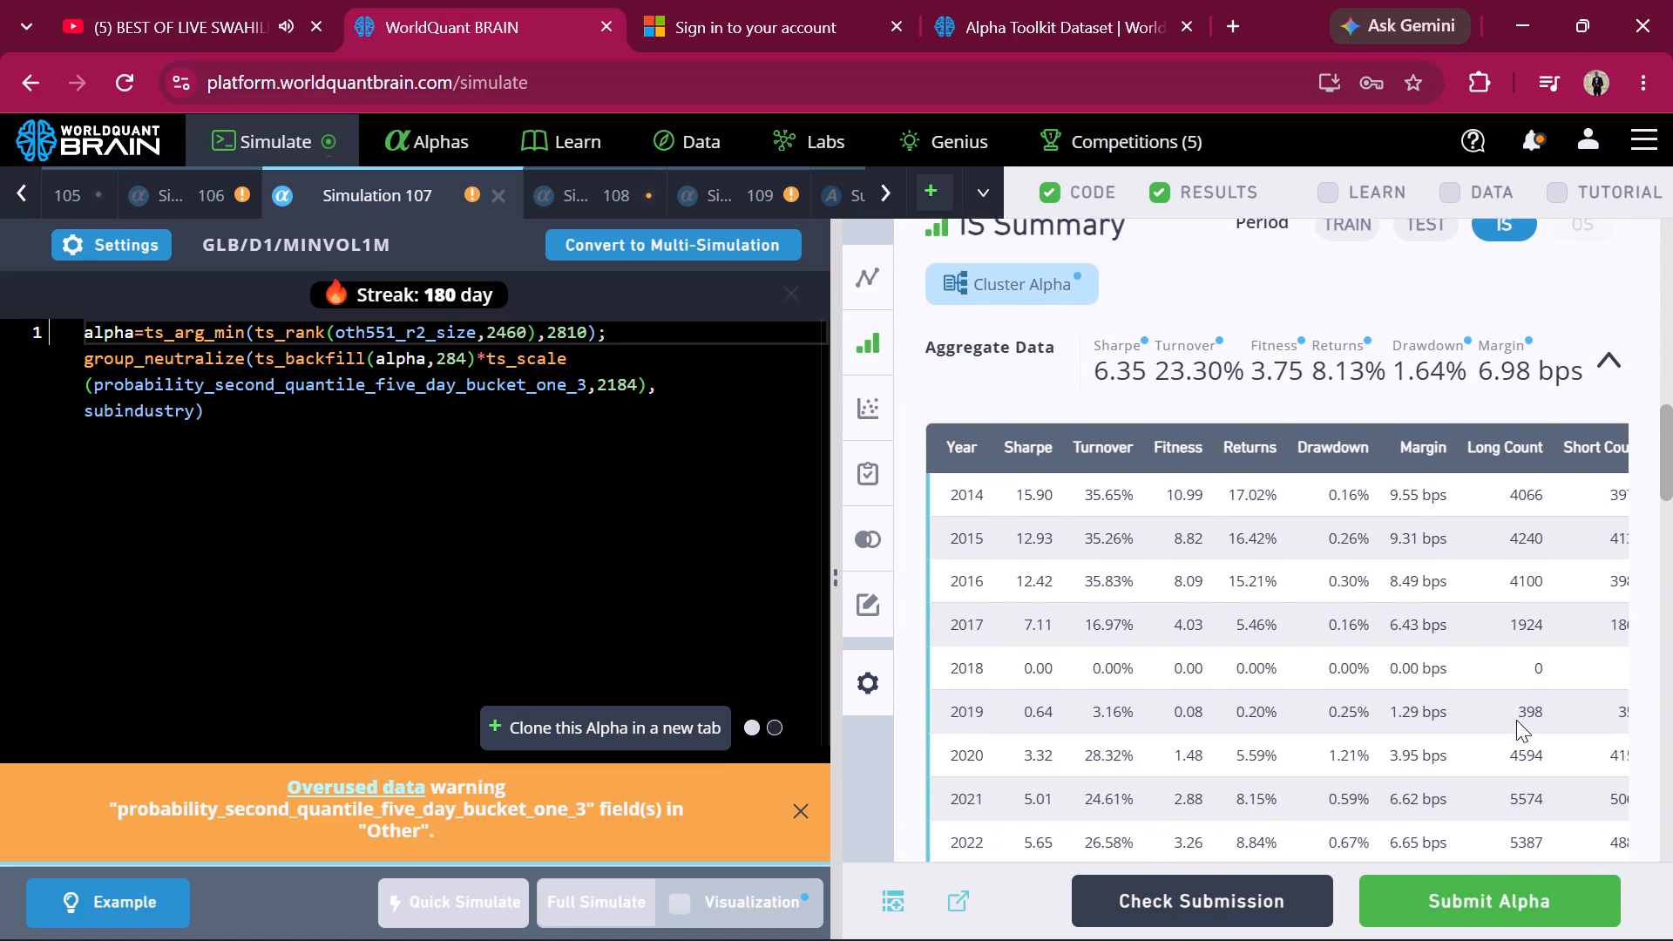
Run the Prod, Power Pool and Self Correlation checks for the oth551_r2_size alpha in Simulation 107.
scroll(1516, 720, "down", 9)
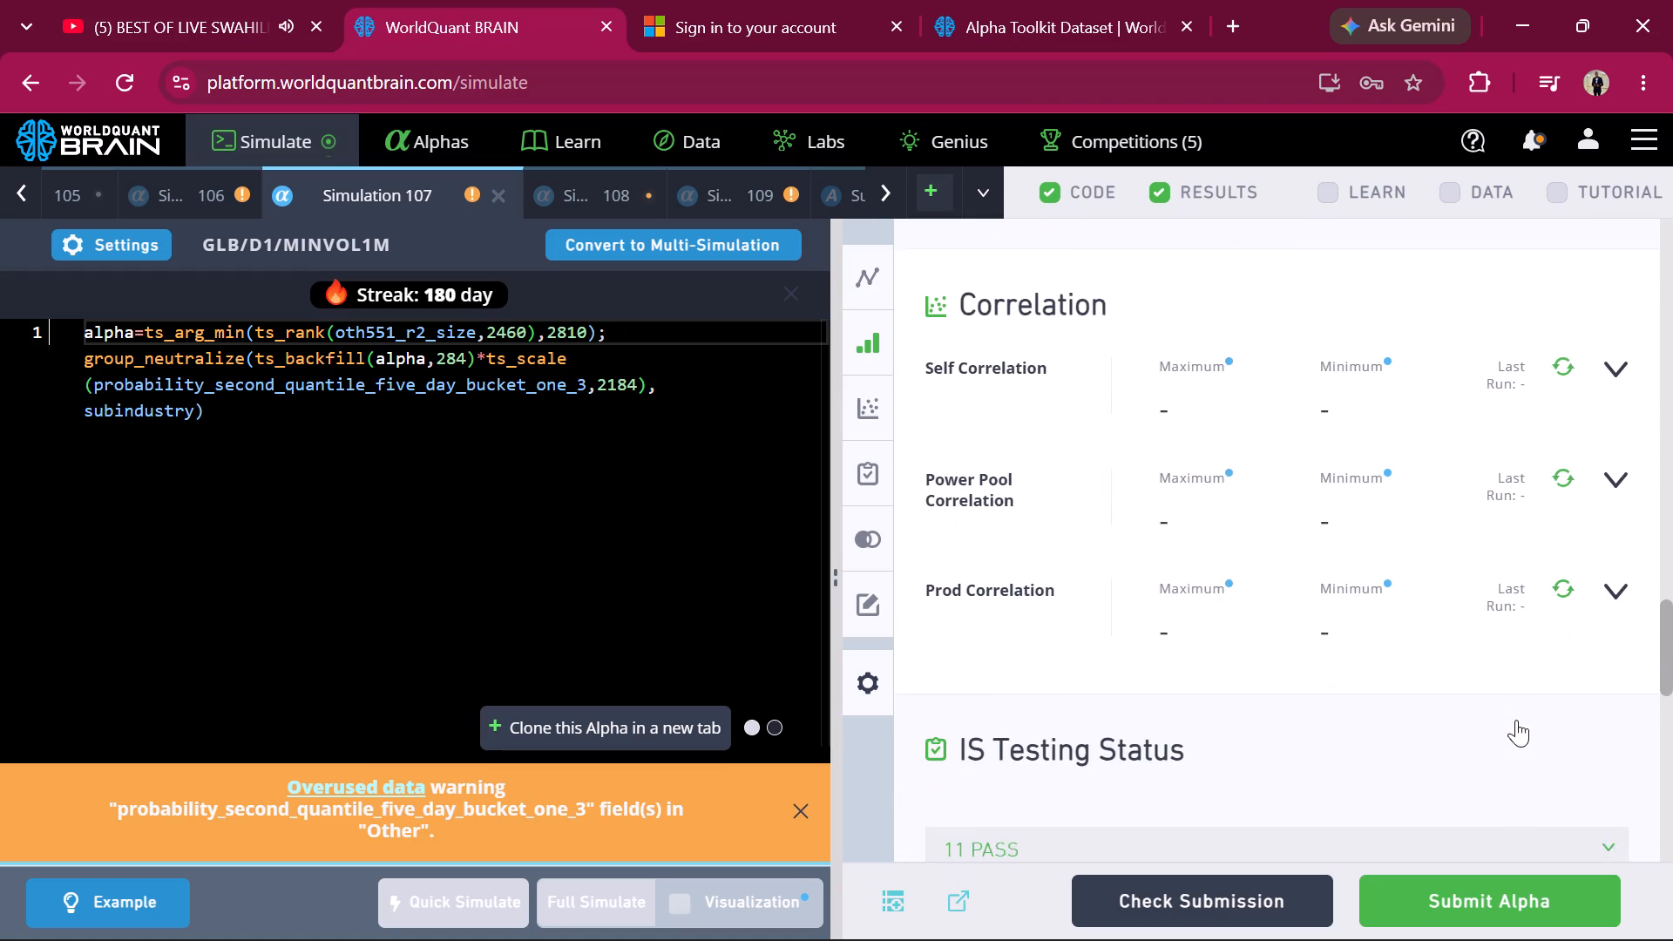
scroll(1516, 720, "down", 1)
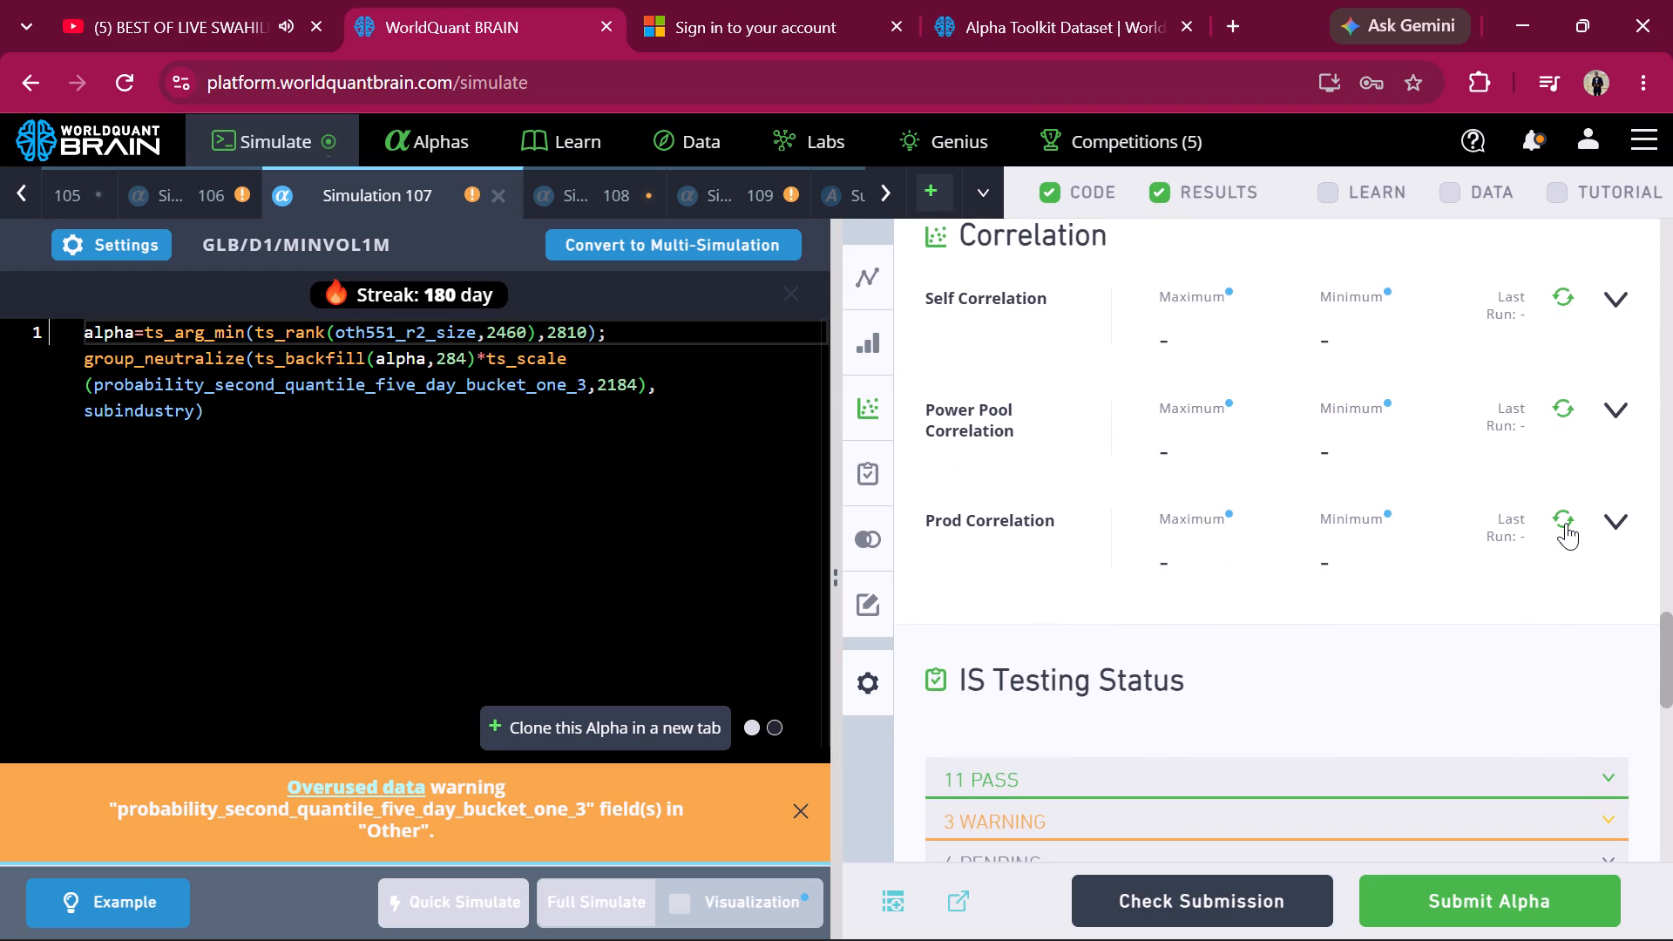
left_click(1566, 523)
scroll(1566, 523, "up", 1)
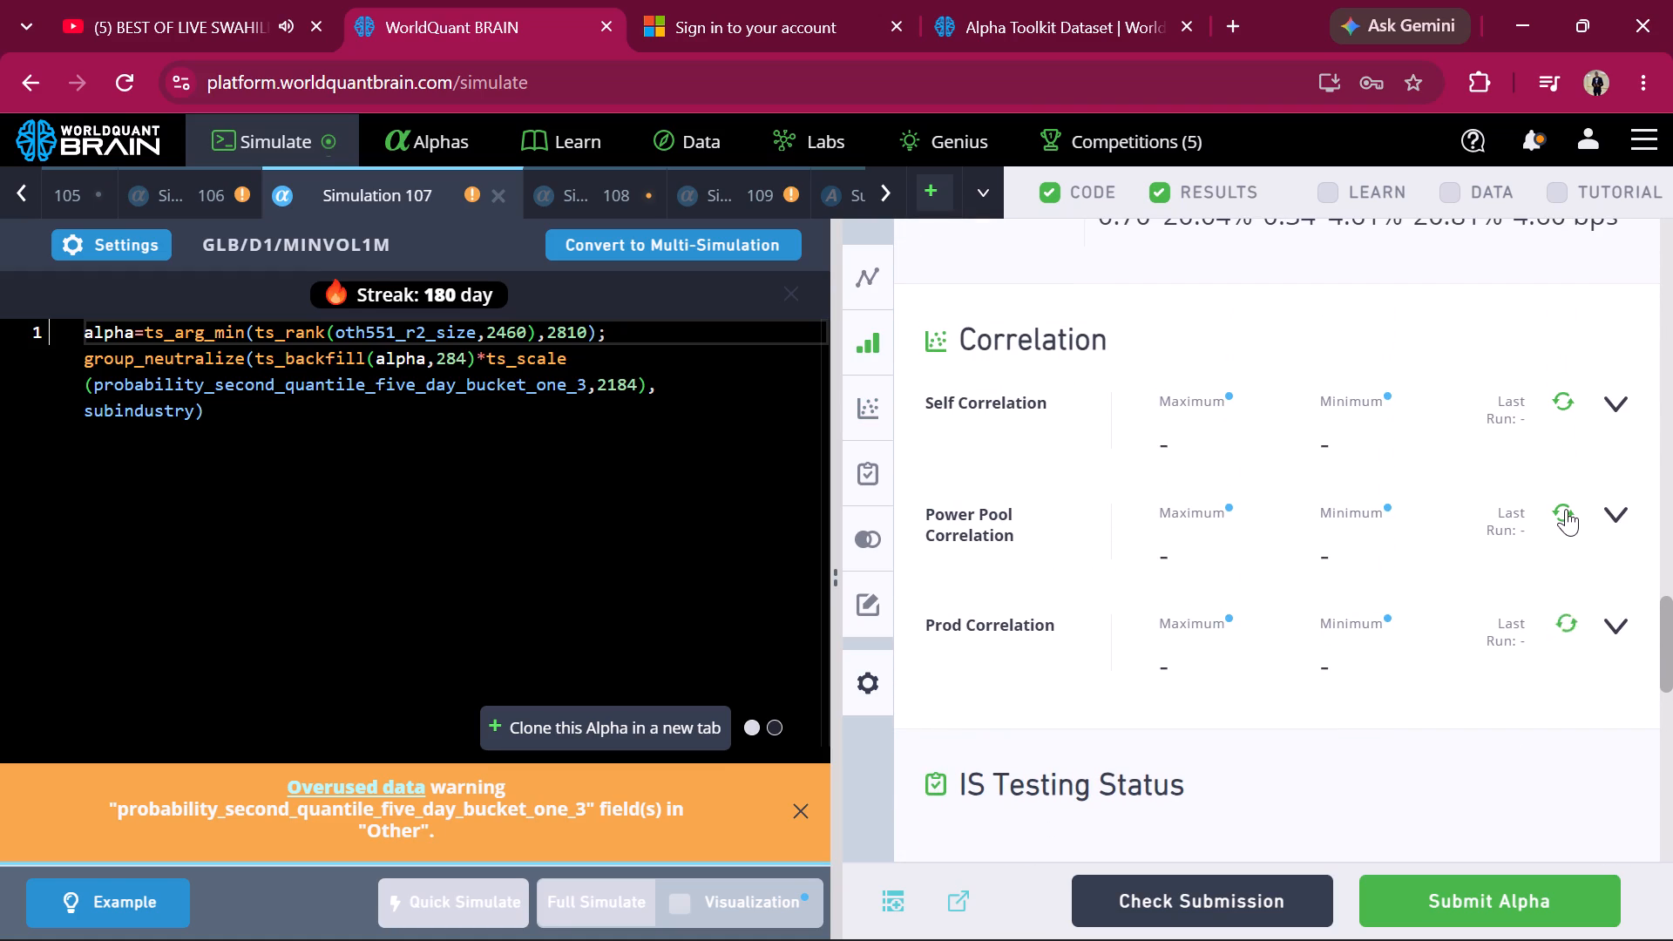
left_click(1566, 509)
left_click(1566, 404)
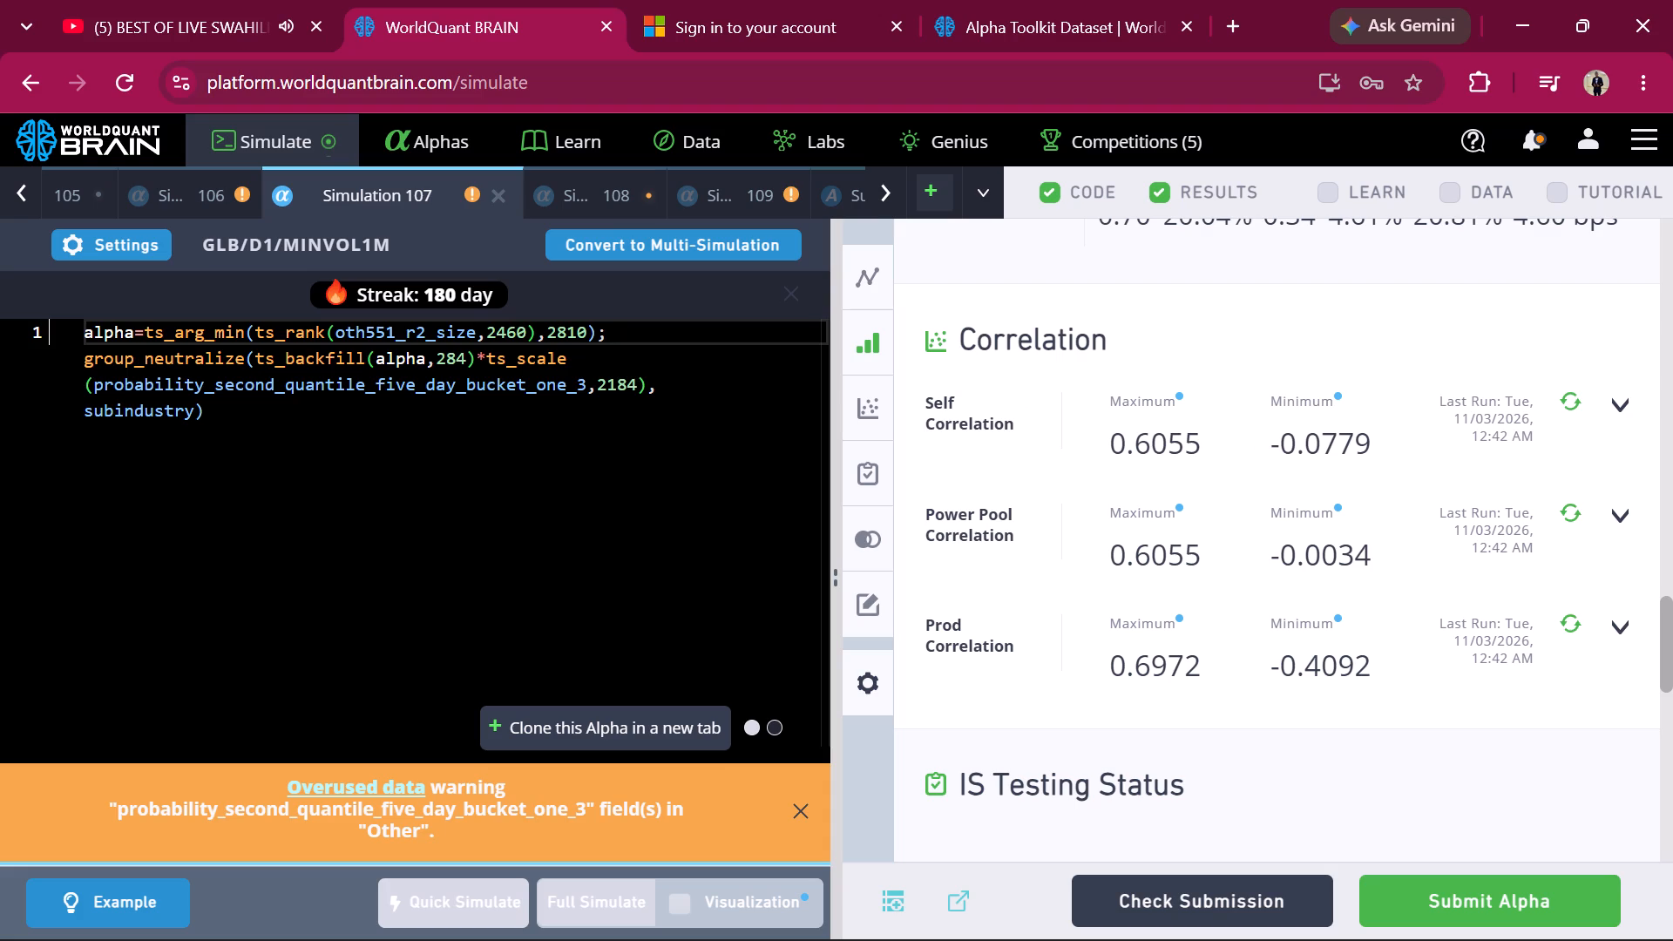
Review the alpha's correlation results, yearly IS Summary, regional aggregate data and IS Testing Status.
scroll(915, 633, "right", 1)
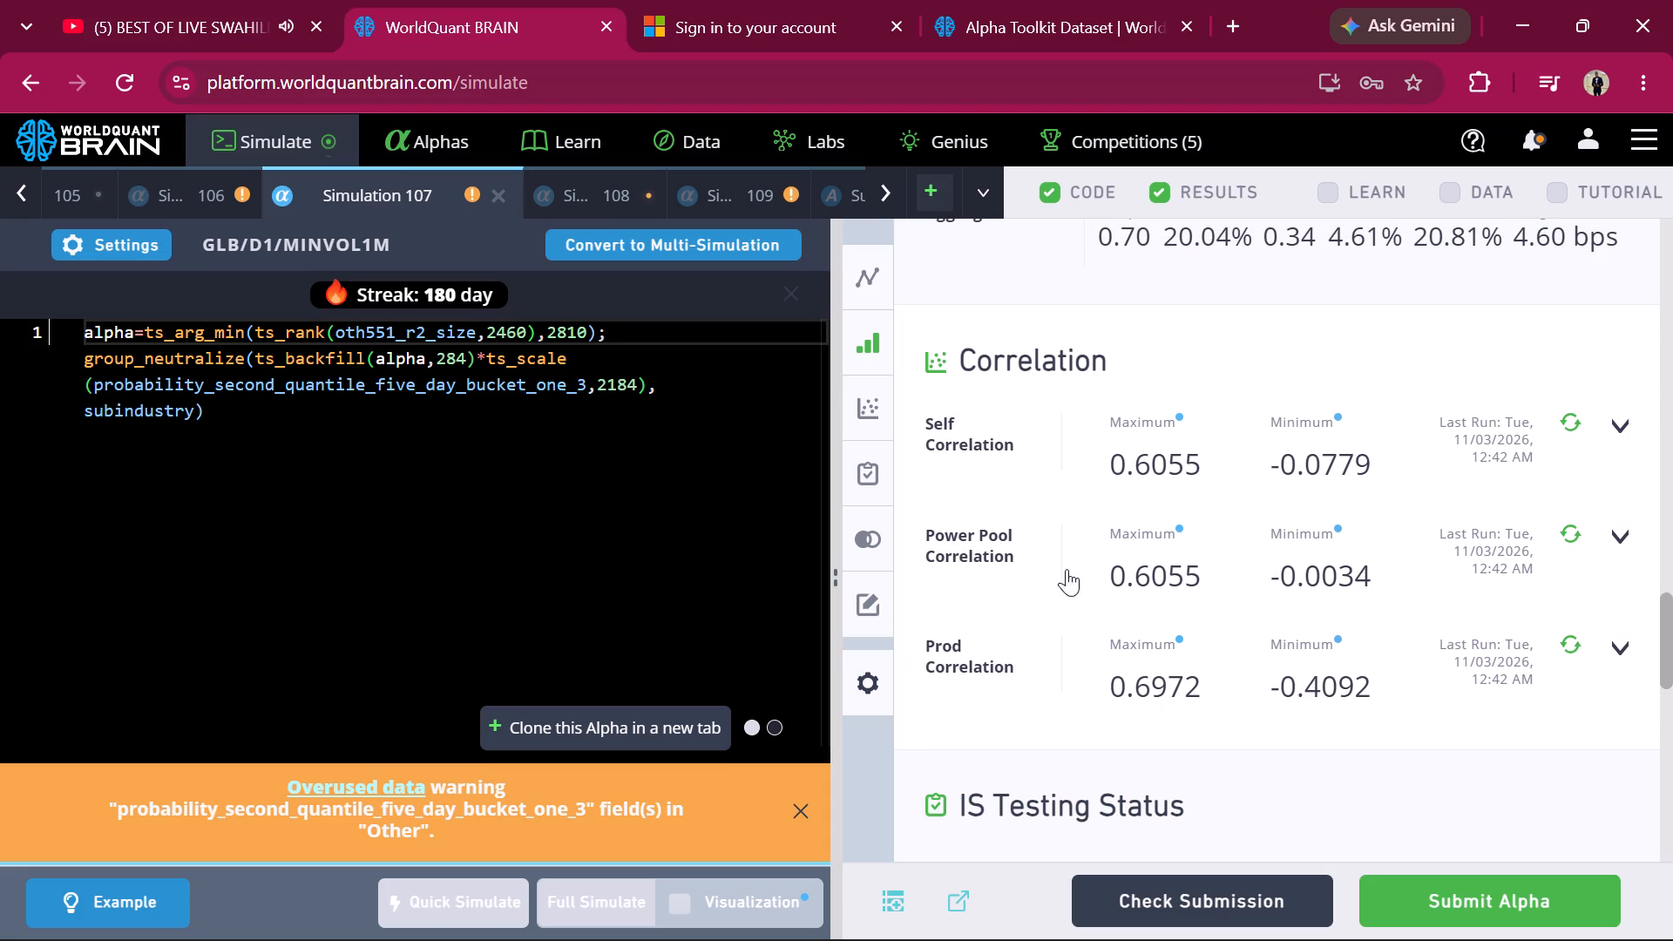
scroll(1183, 575, "up", 8)
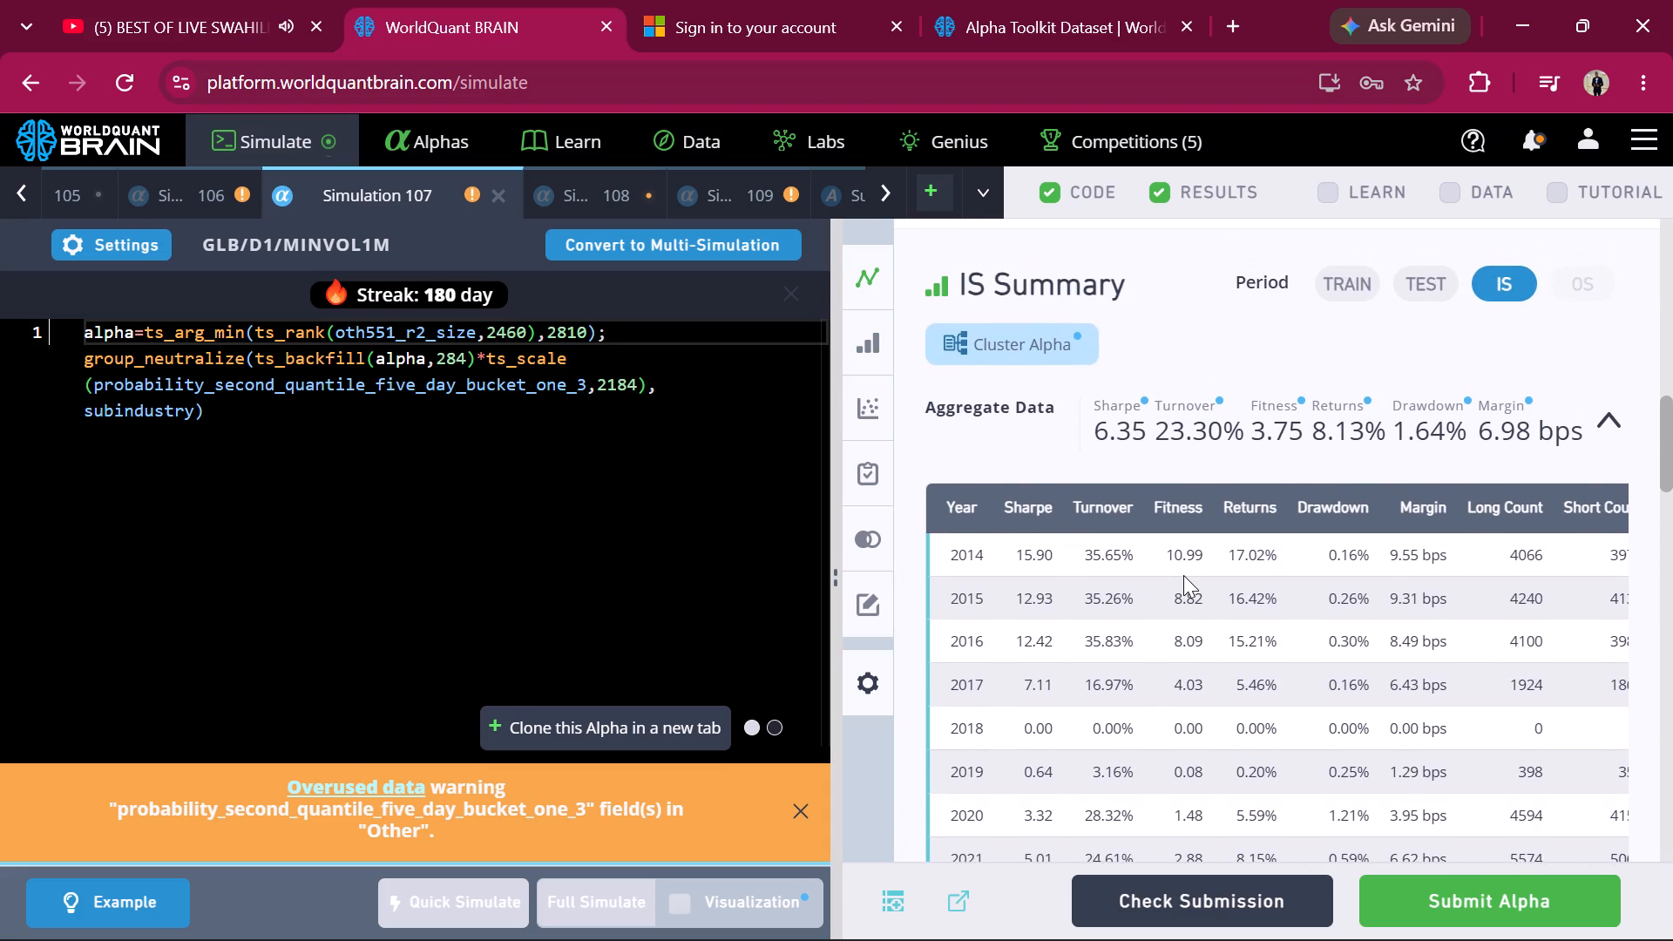
scroll(1183, 575, "down", 4)
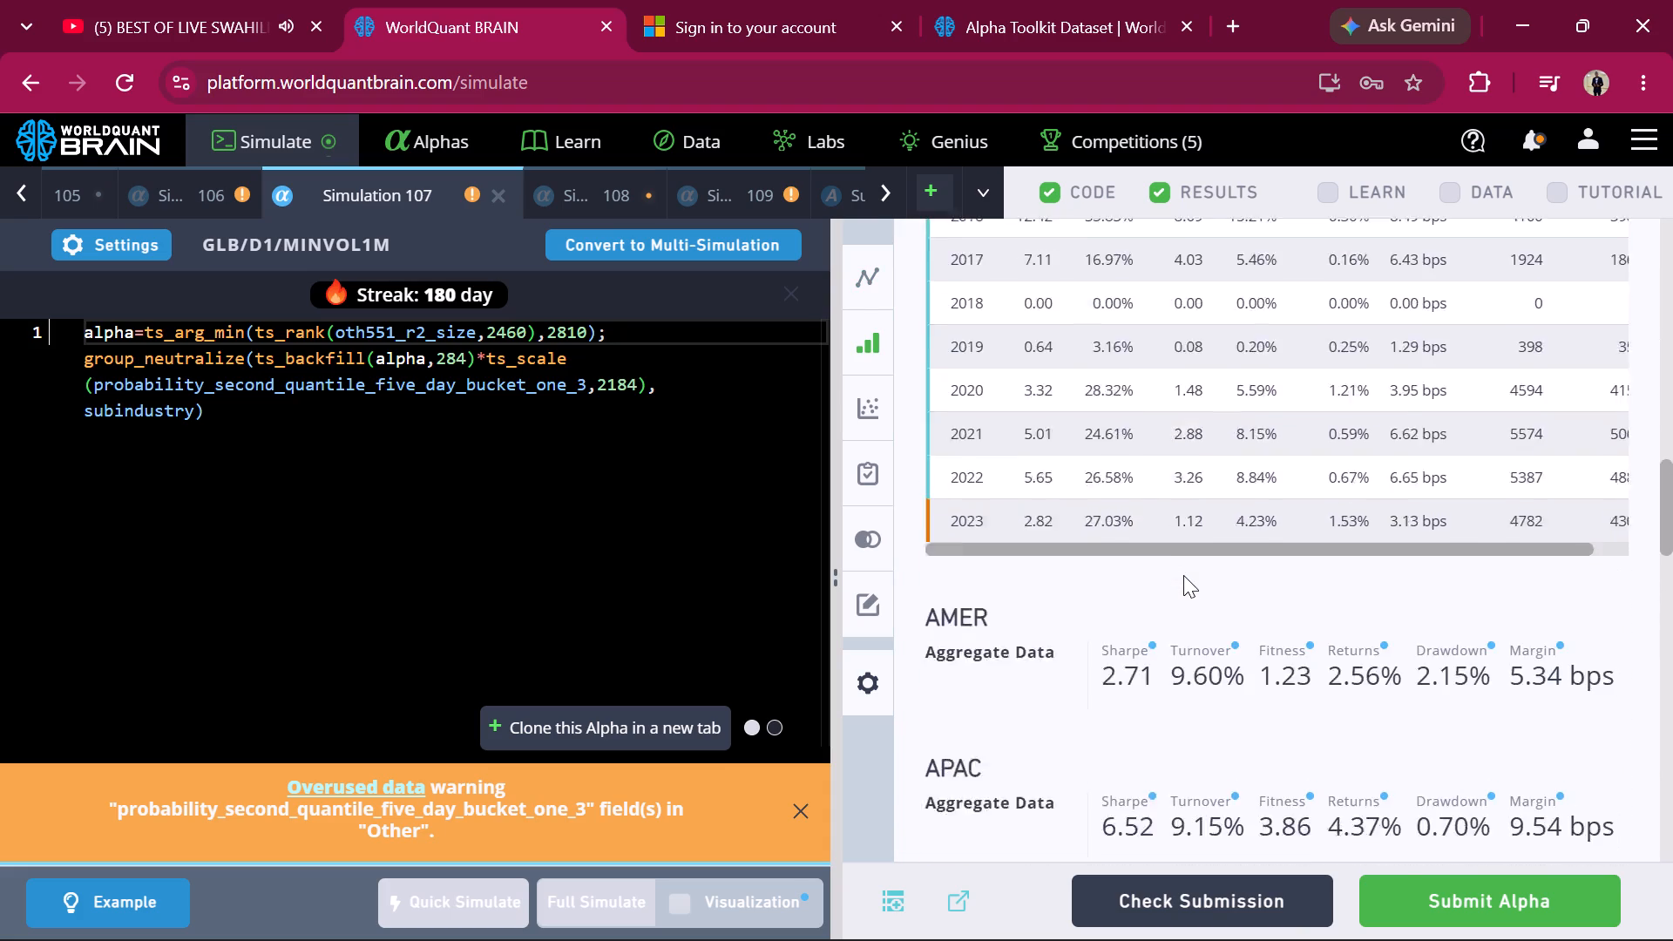
scroll(1183, 575, "down", 9)
scroll(1183, 575, "up", 1)
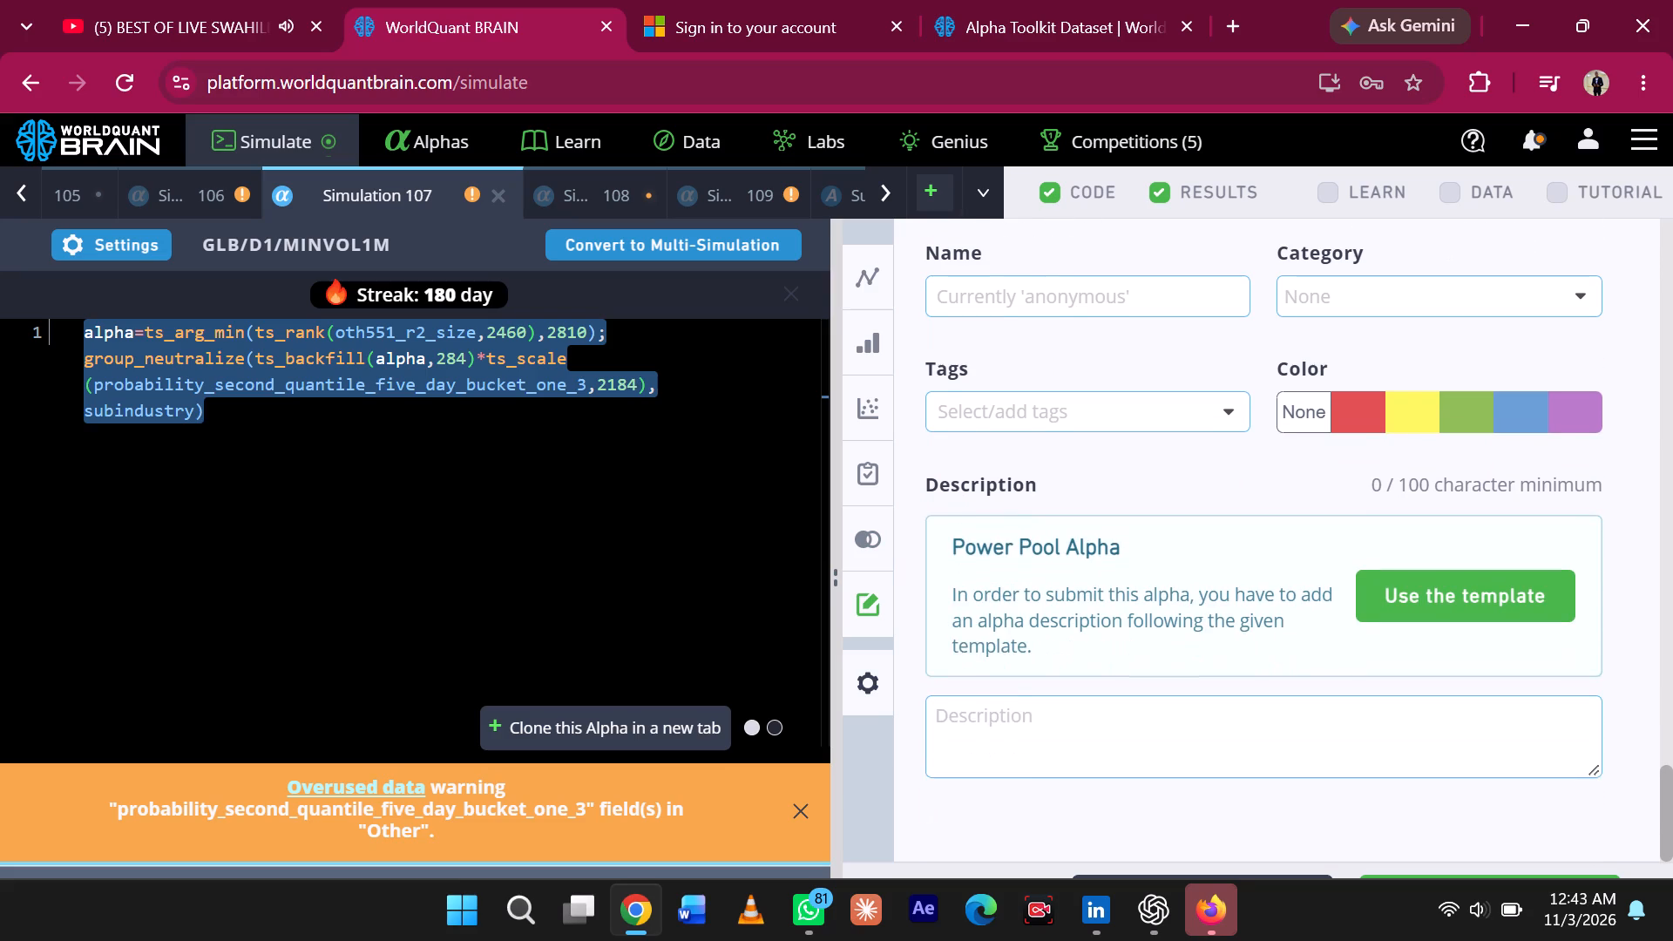
left_click(975, 727)
key("ctrl+v")
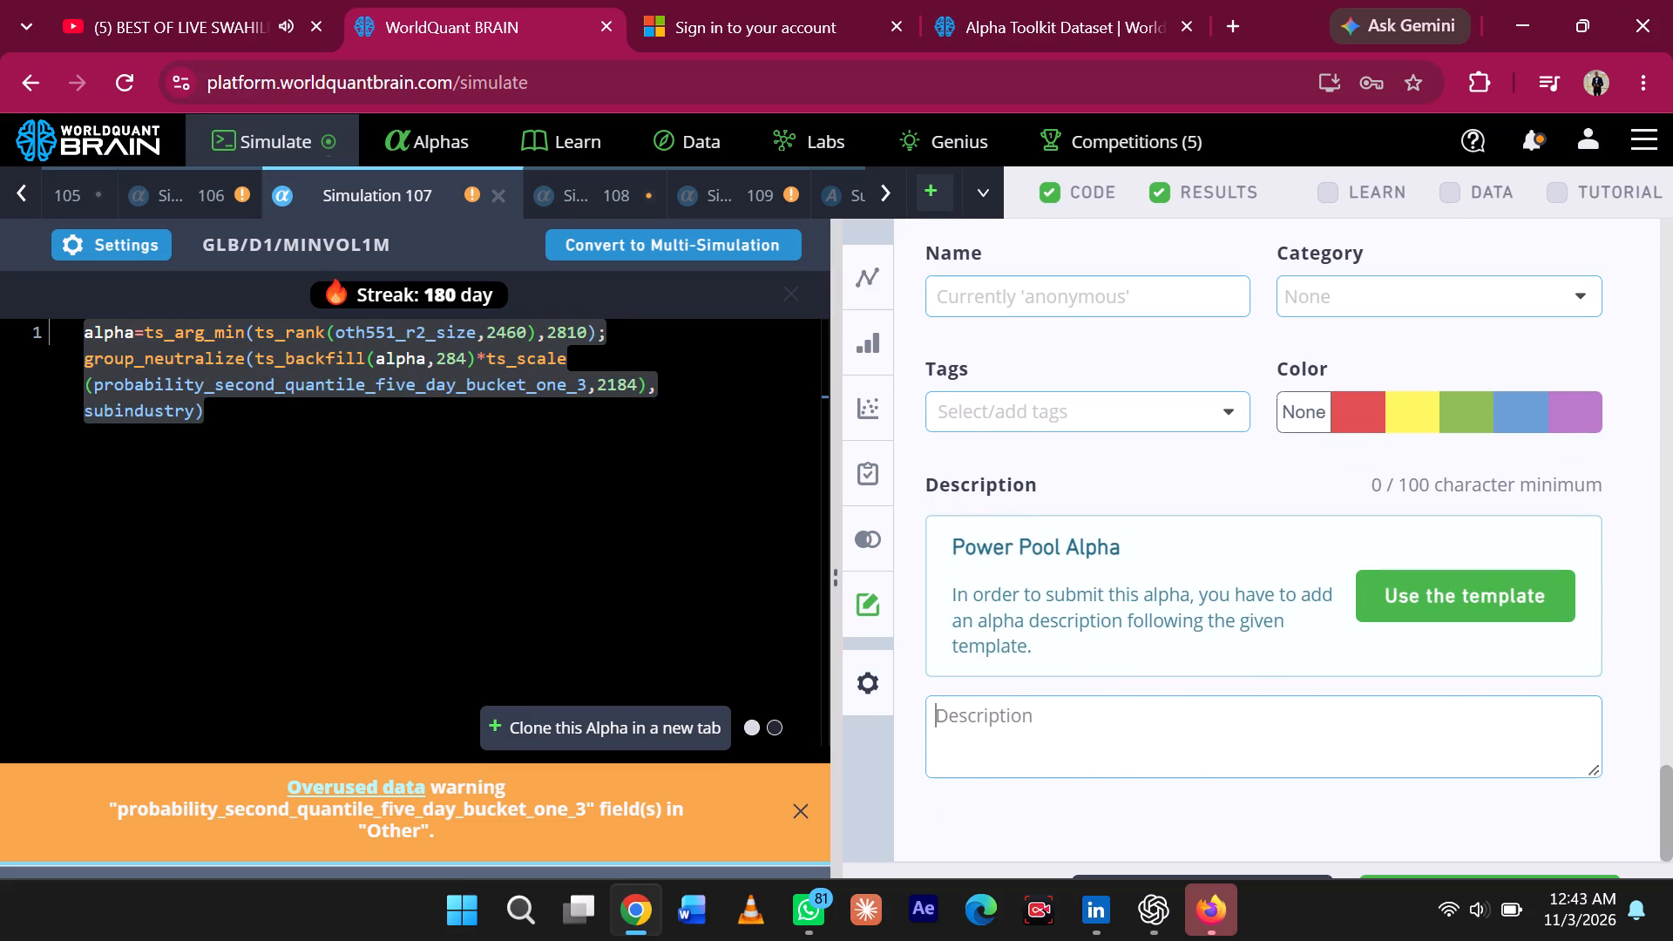
Remove the blank lines before the data rationale and operator rationale paragraphs in the description.
scroll(975, 727, "up", 1)
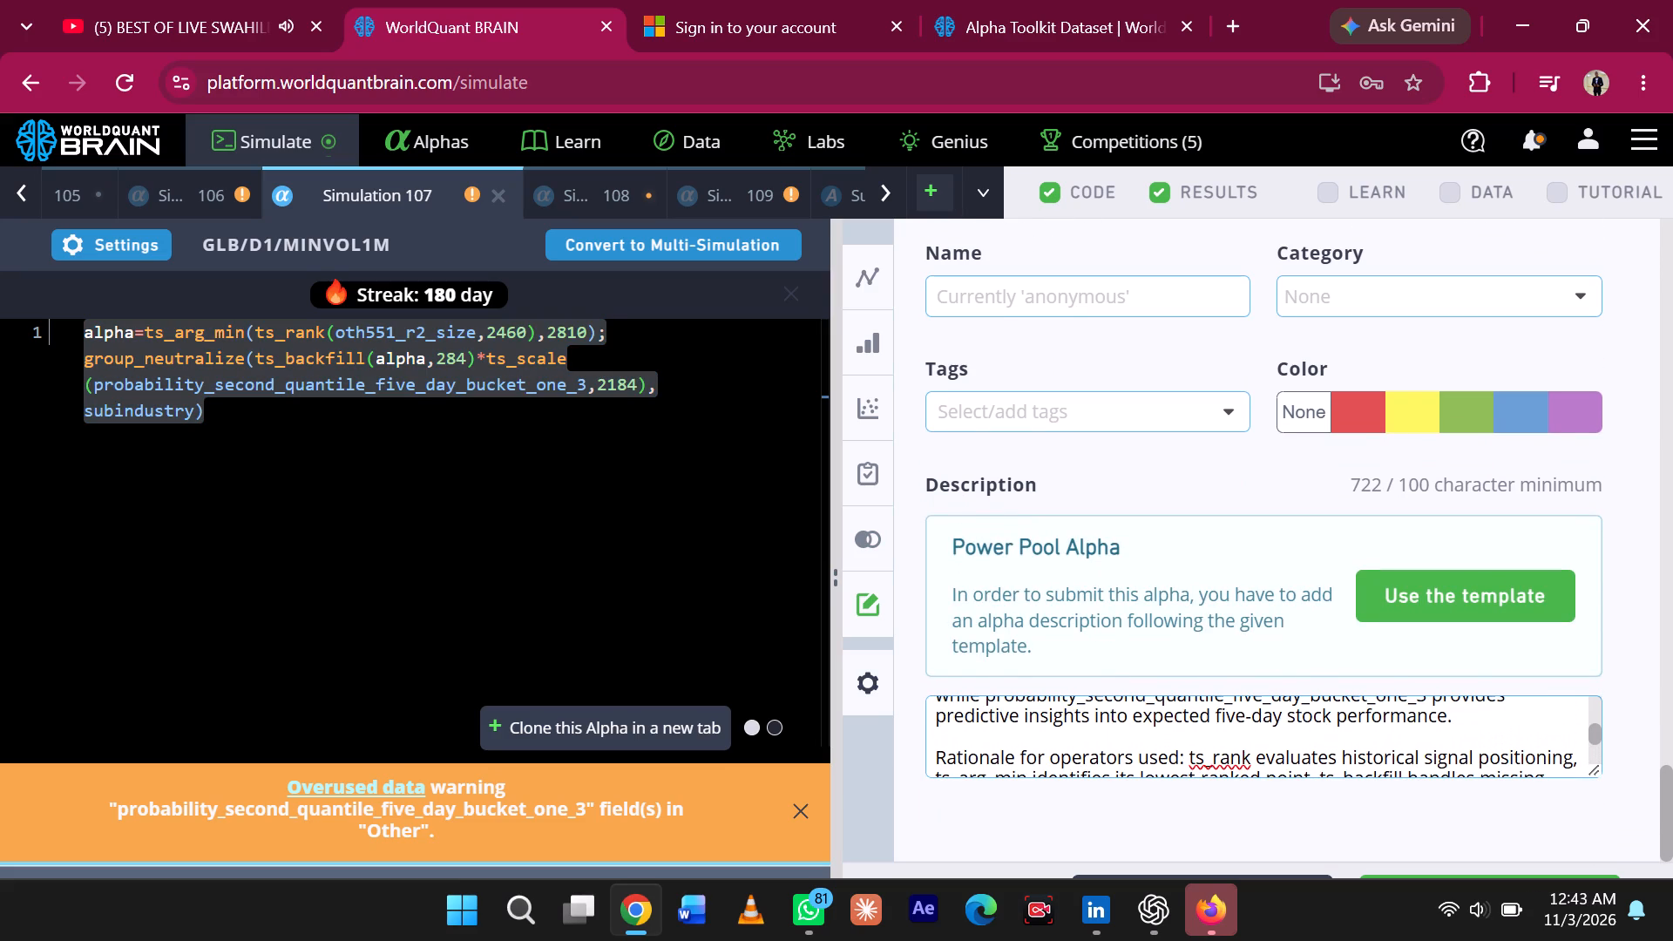
left_click(932, 756)
key("BackSpace")
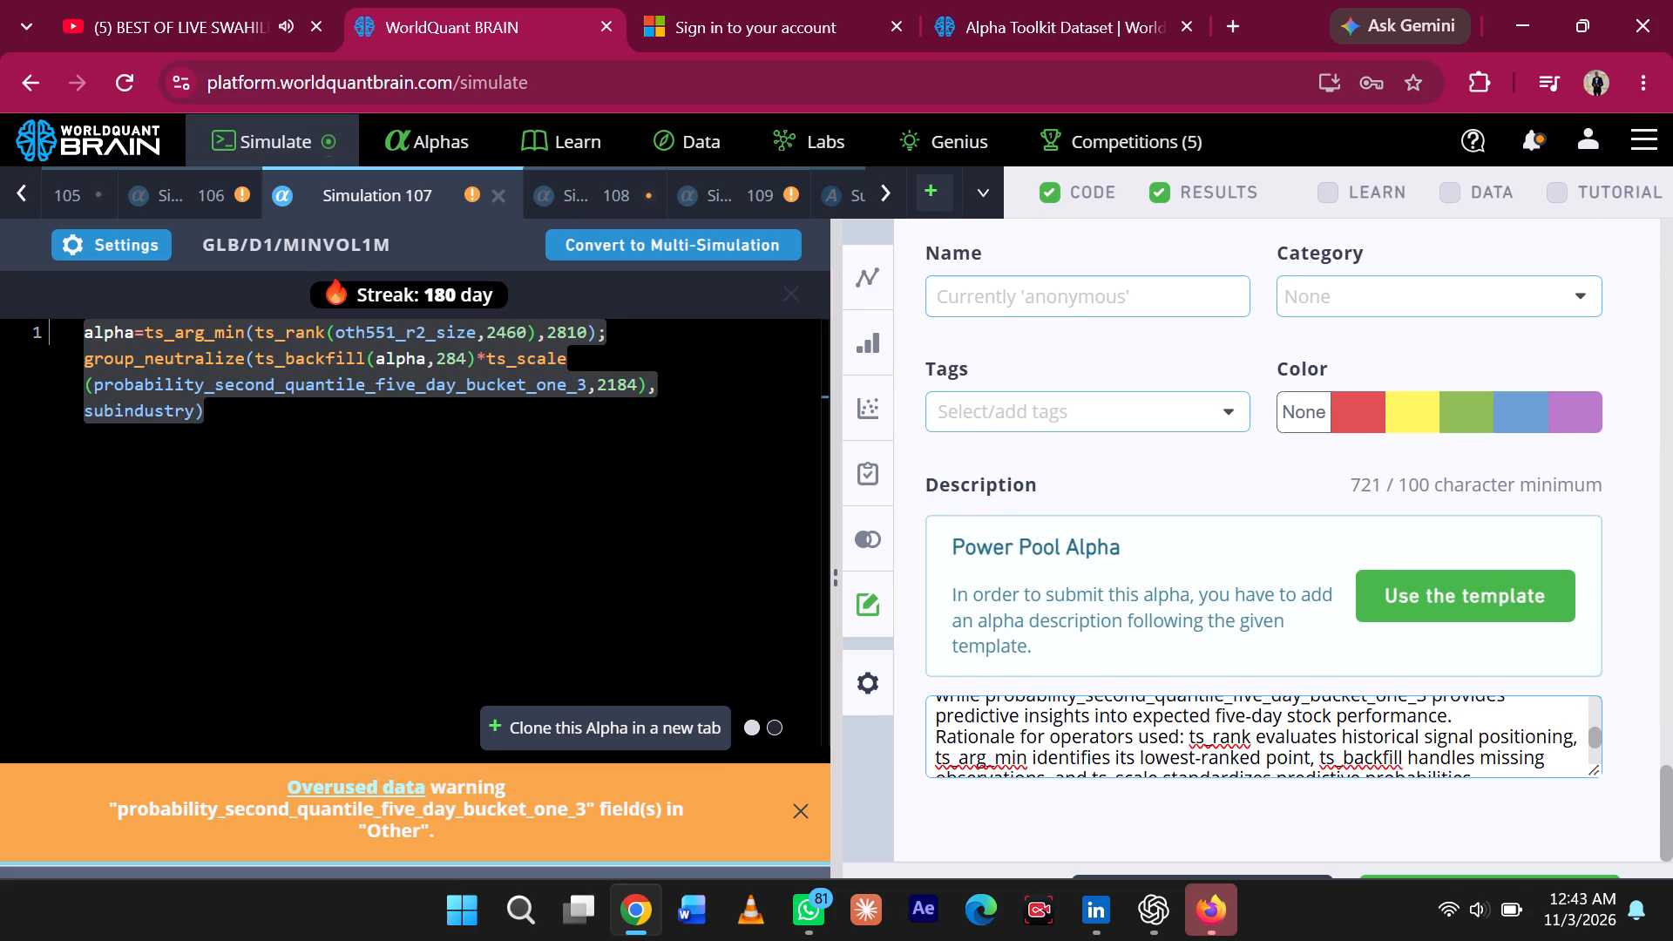
scroll(932, 756, "up", 1)
left_click(933, 738)
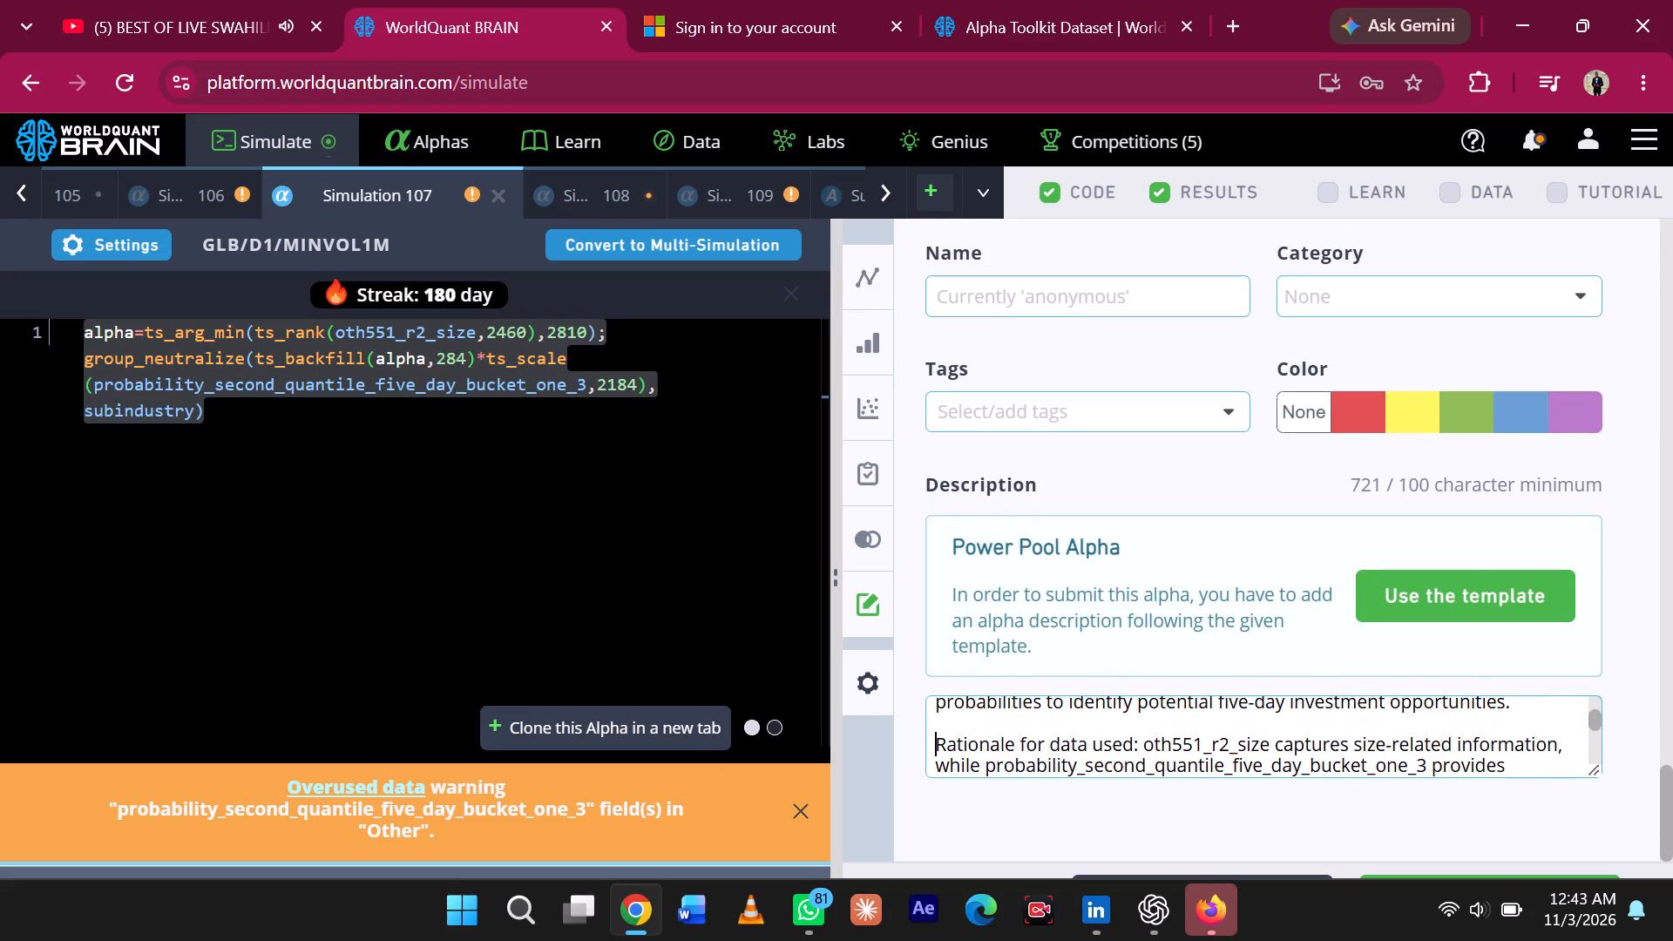
key("BackSpace")
scroll(933, 738, "up", 2)
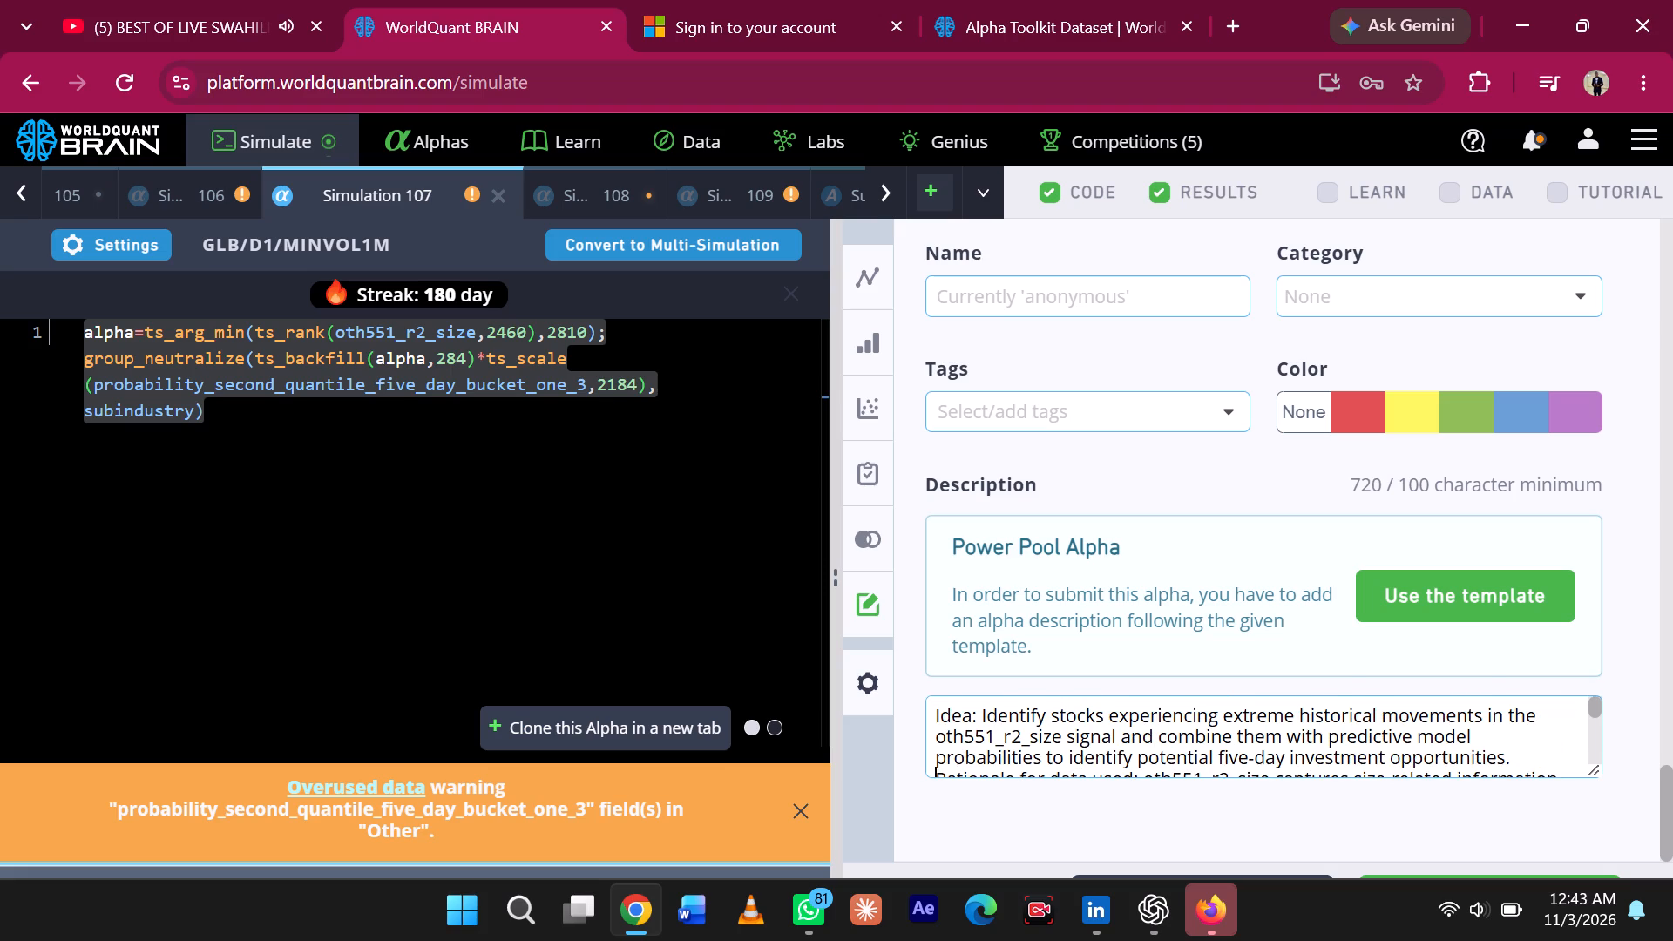
Try to submit the oth551_r2_size alpha from Simulation 107.
left_click(455, 918)
left_click(455, 918)
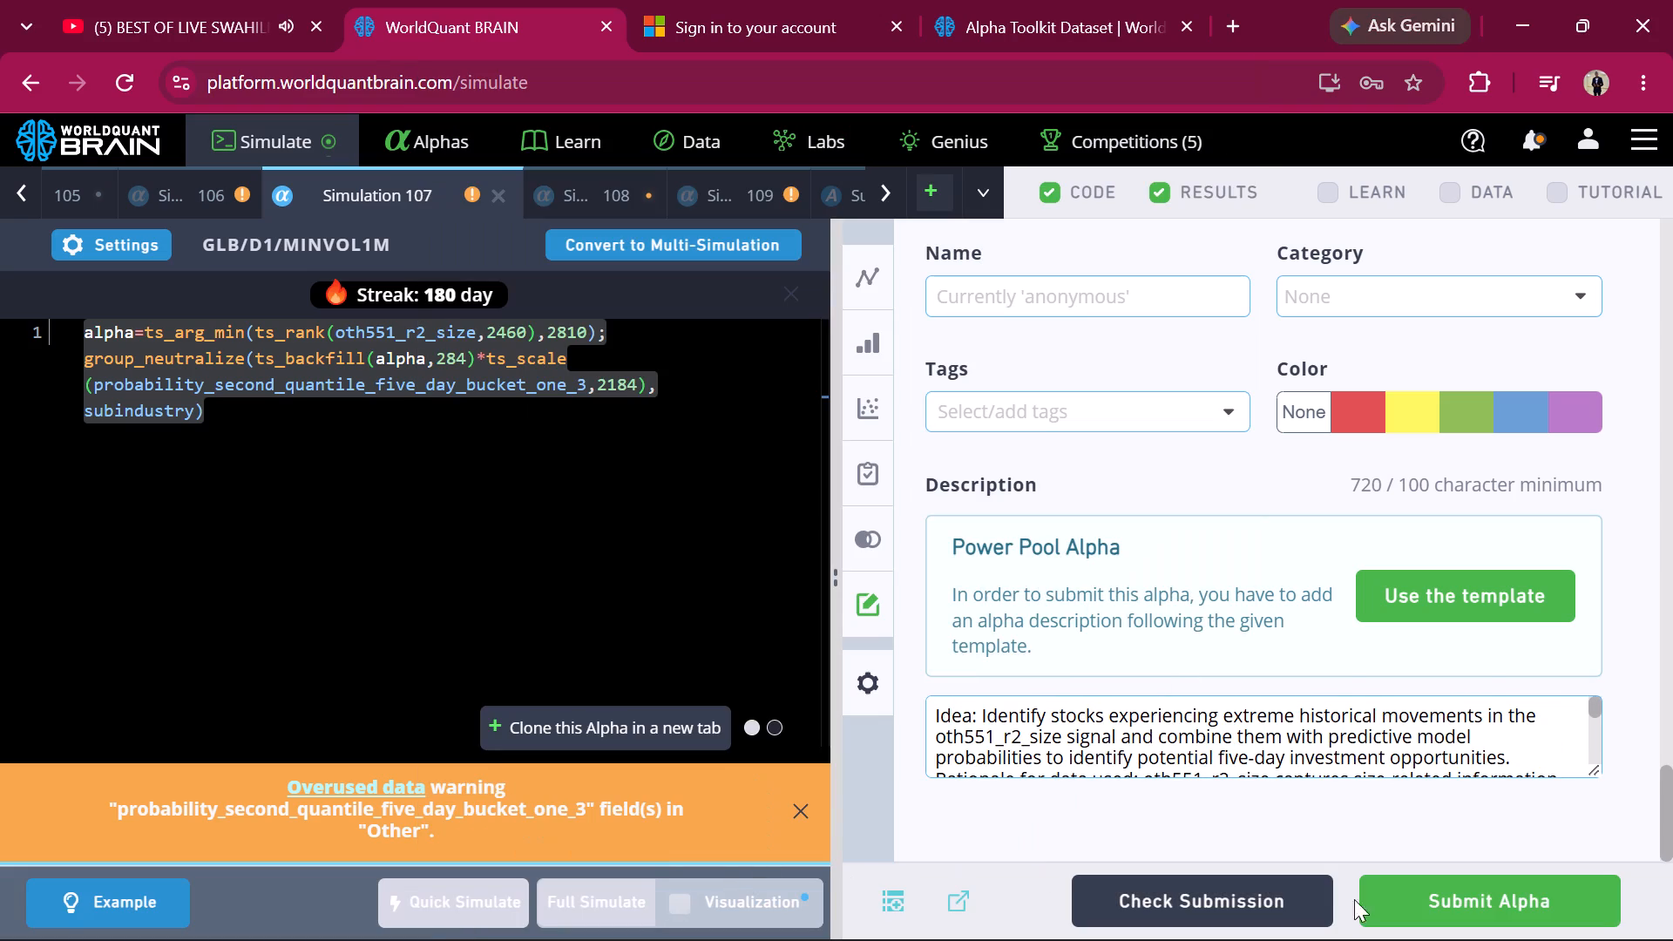
left_click(1384, 899)
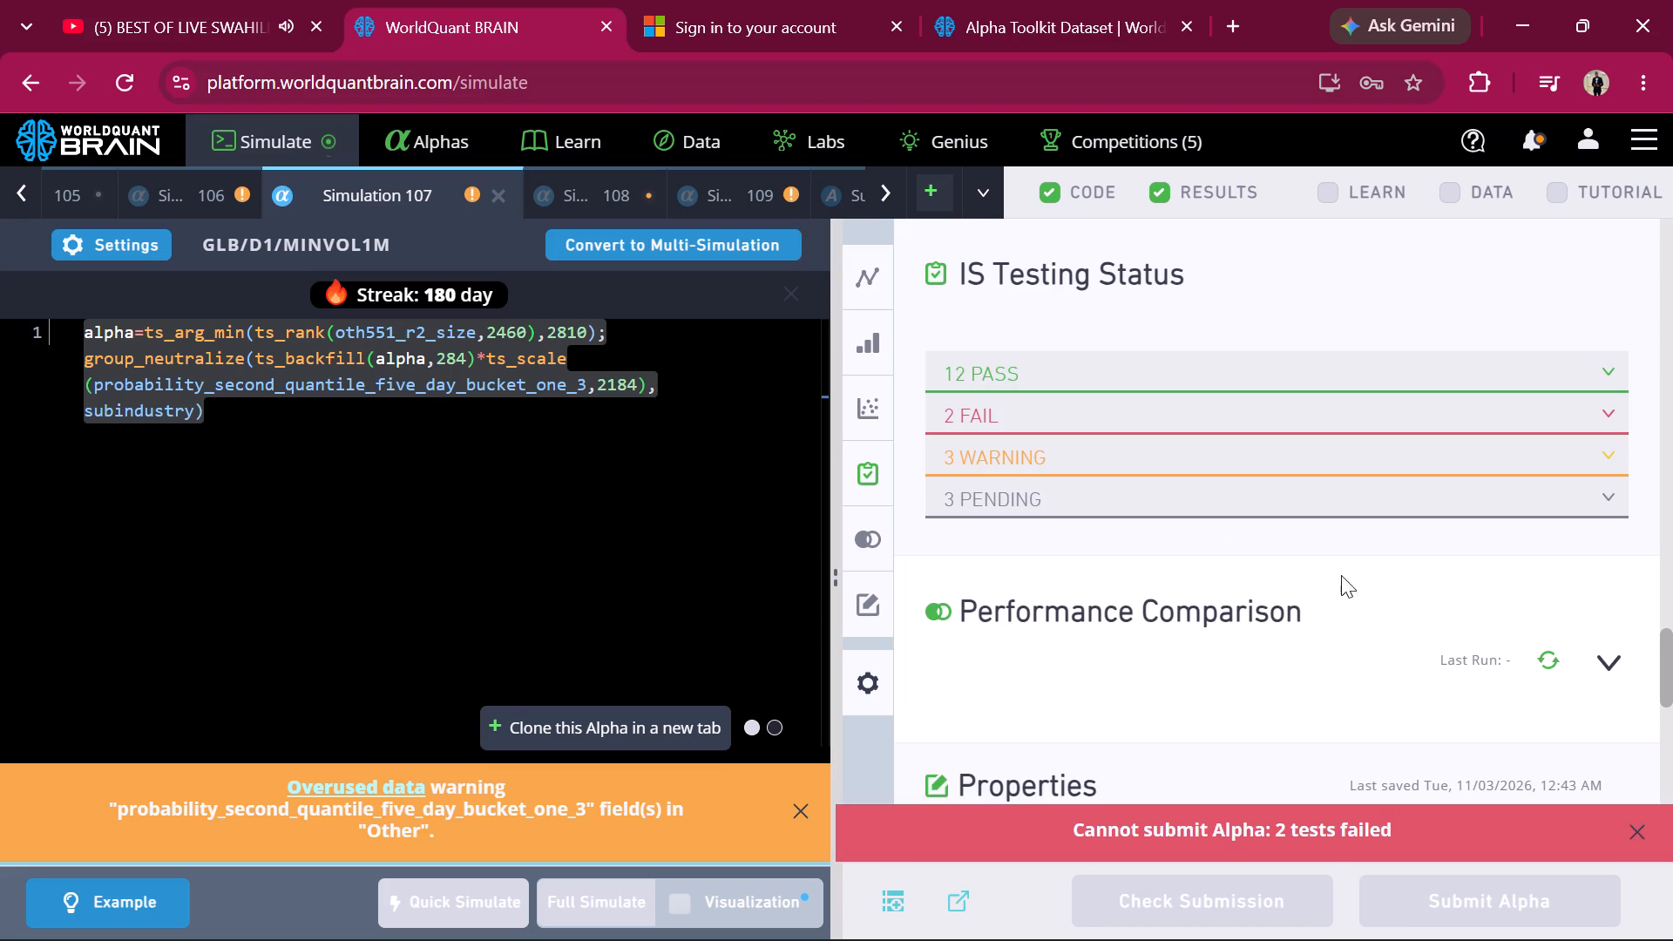
Expand the failed and passed tests under IS Testing Status and examine their details against the expression's lookback values.
left_click(1128, 416)
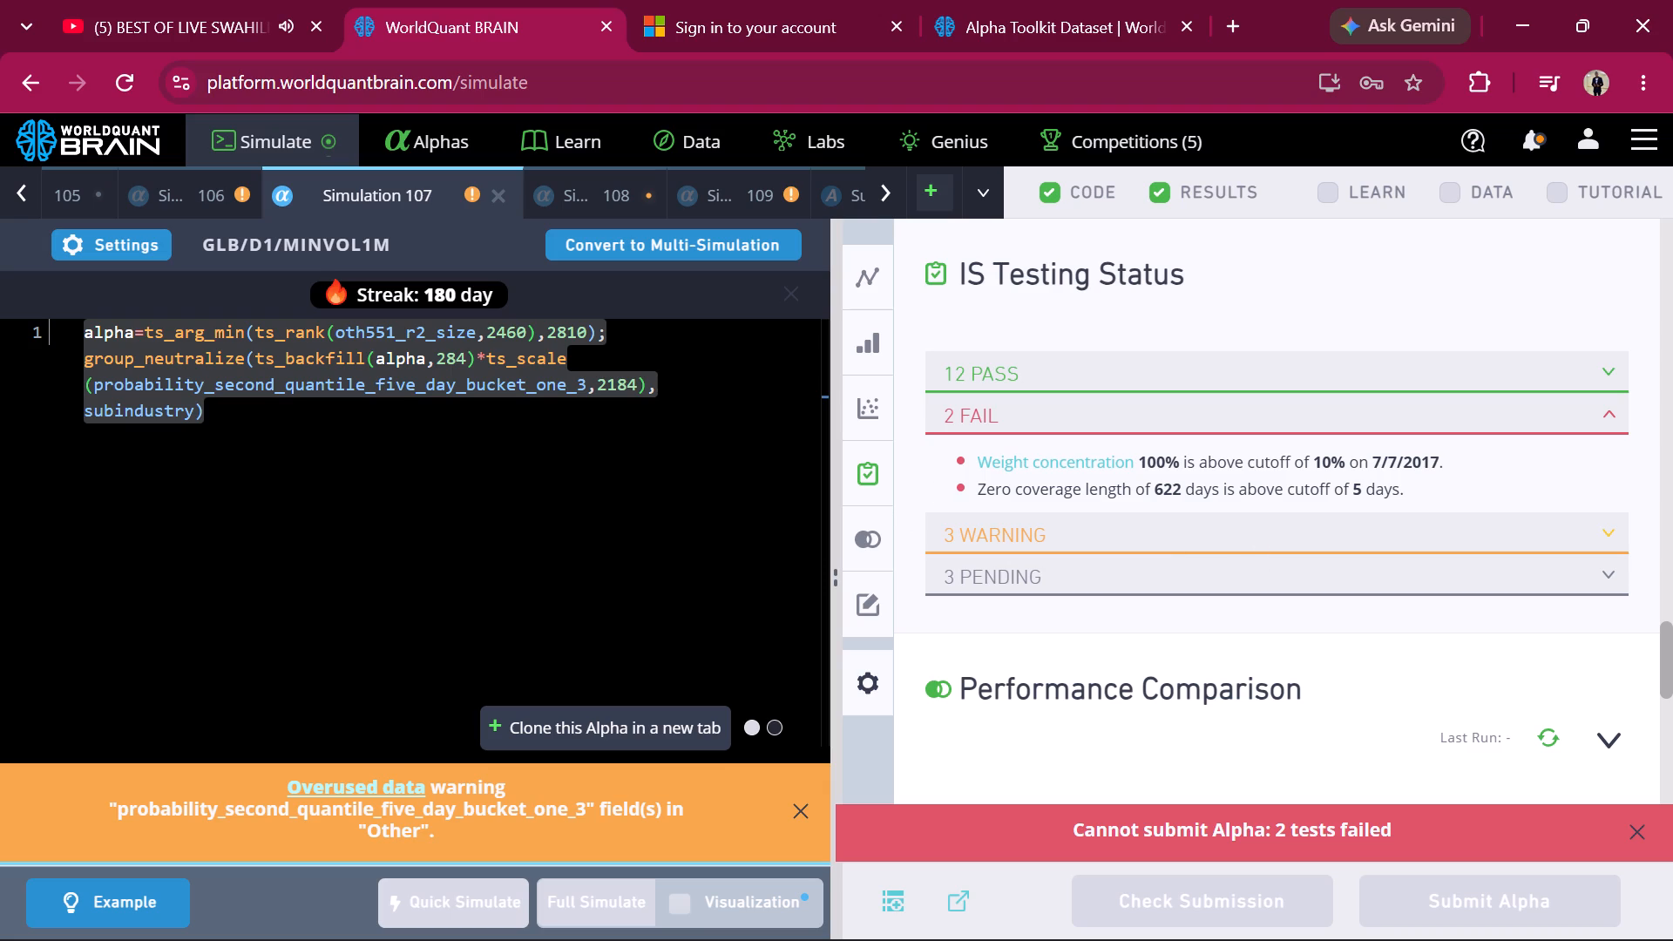
left_click(515, 335)
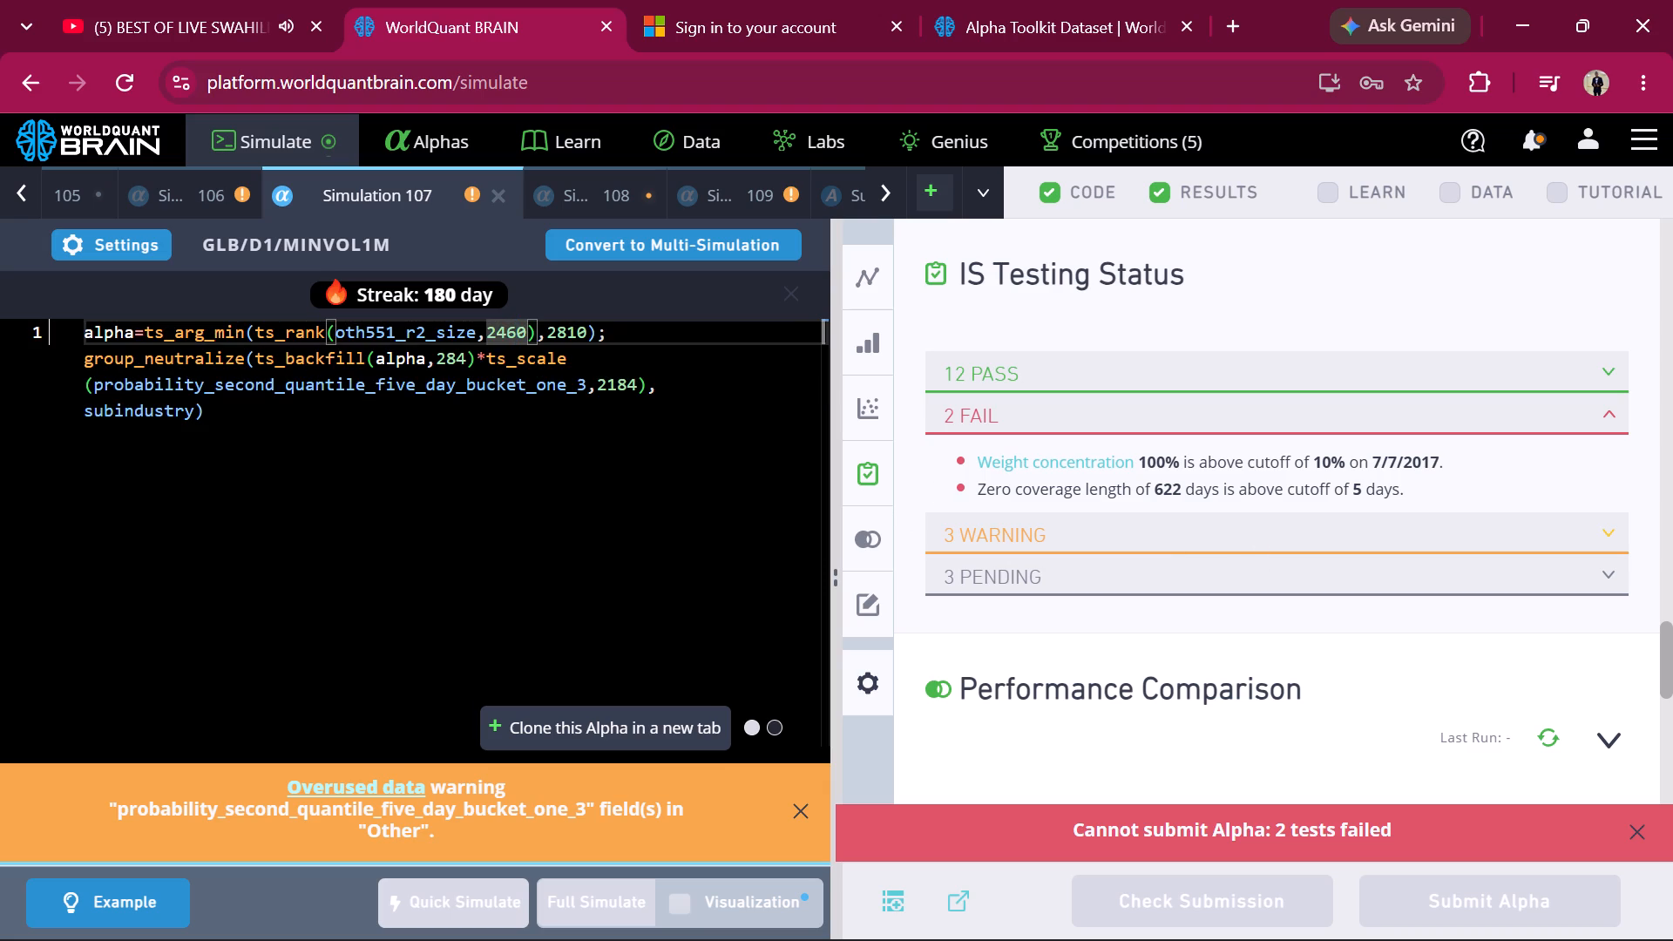
double_click(519, 330)
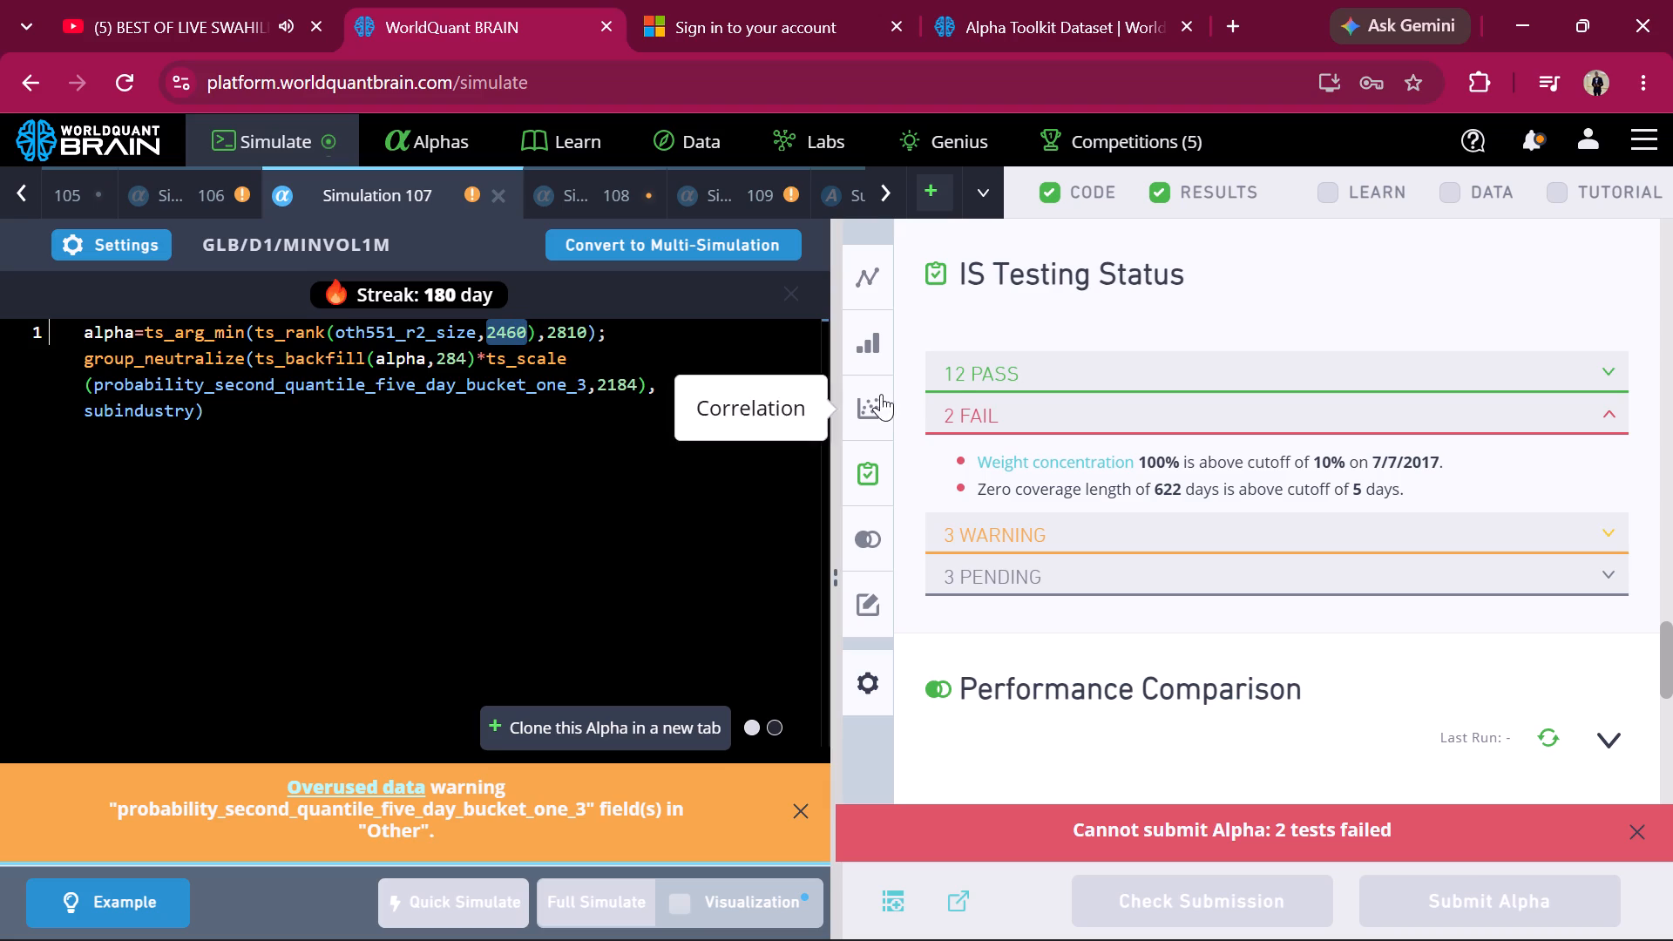
left_click(949, 377)
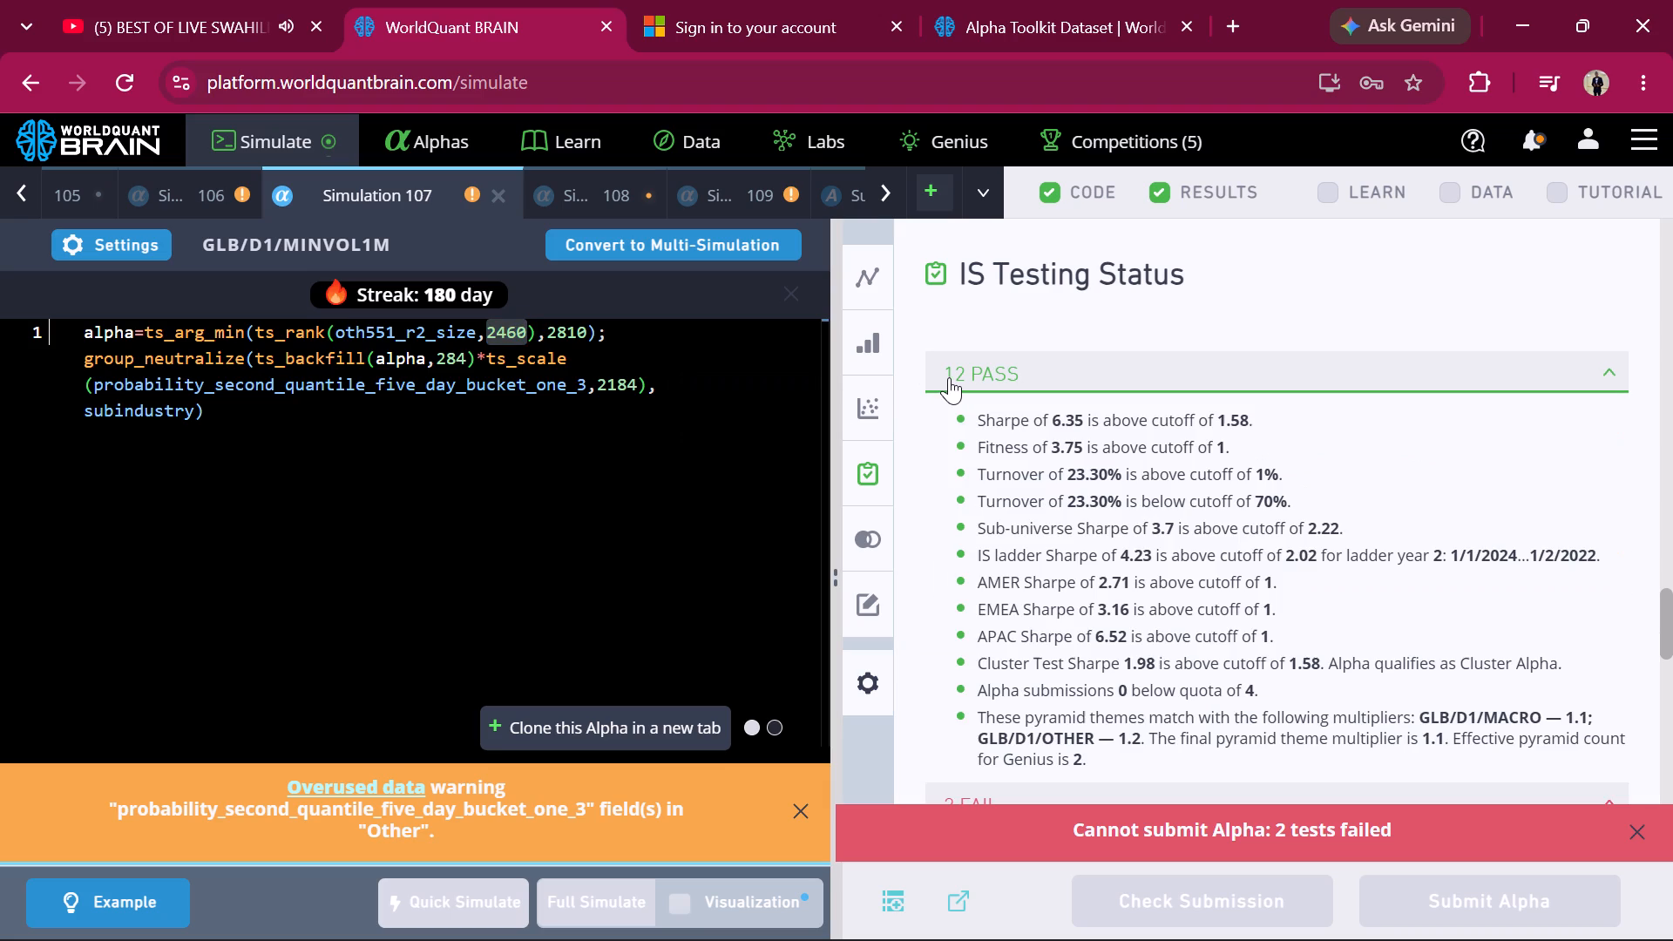
scroll(1140, 560, "down", 2)
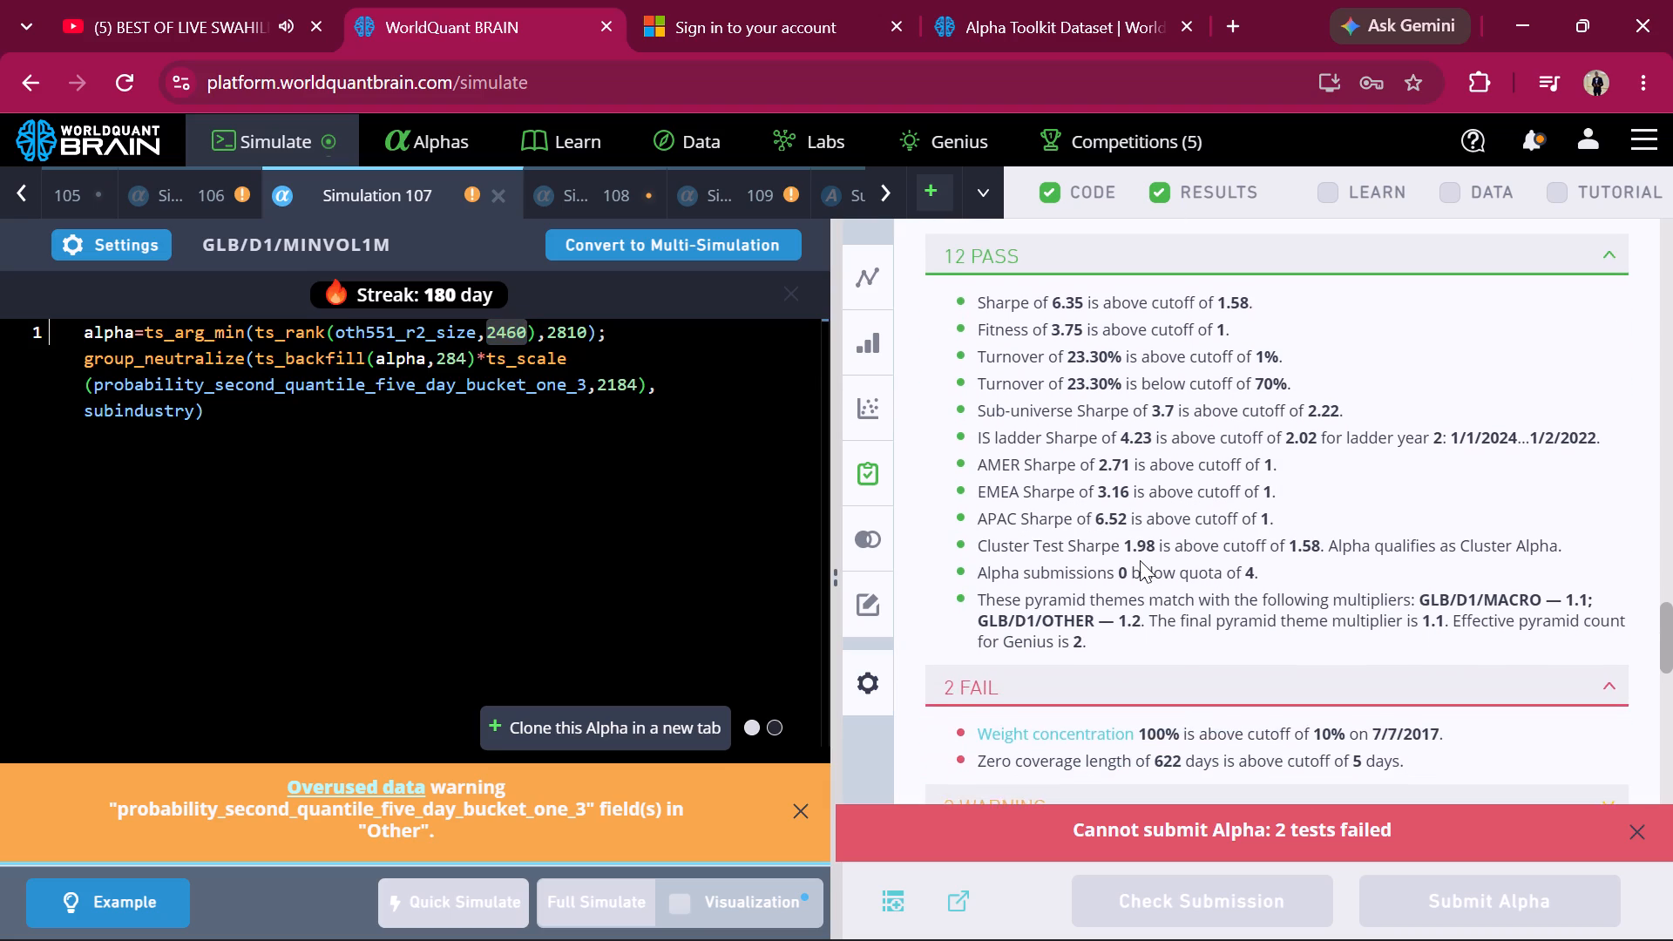
scroll(1140, 560, "down", 2)
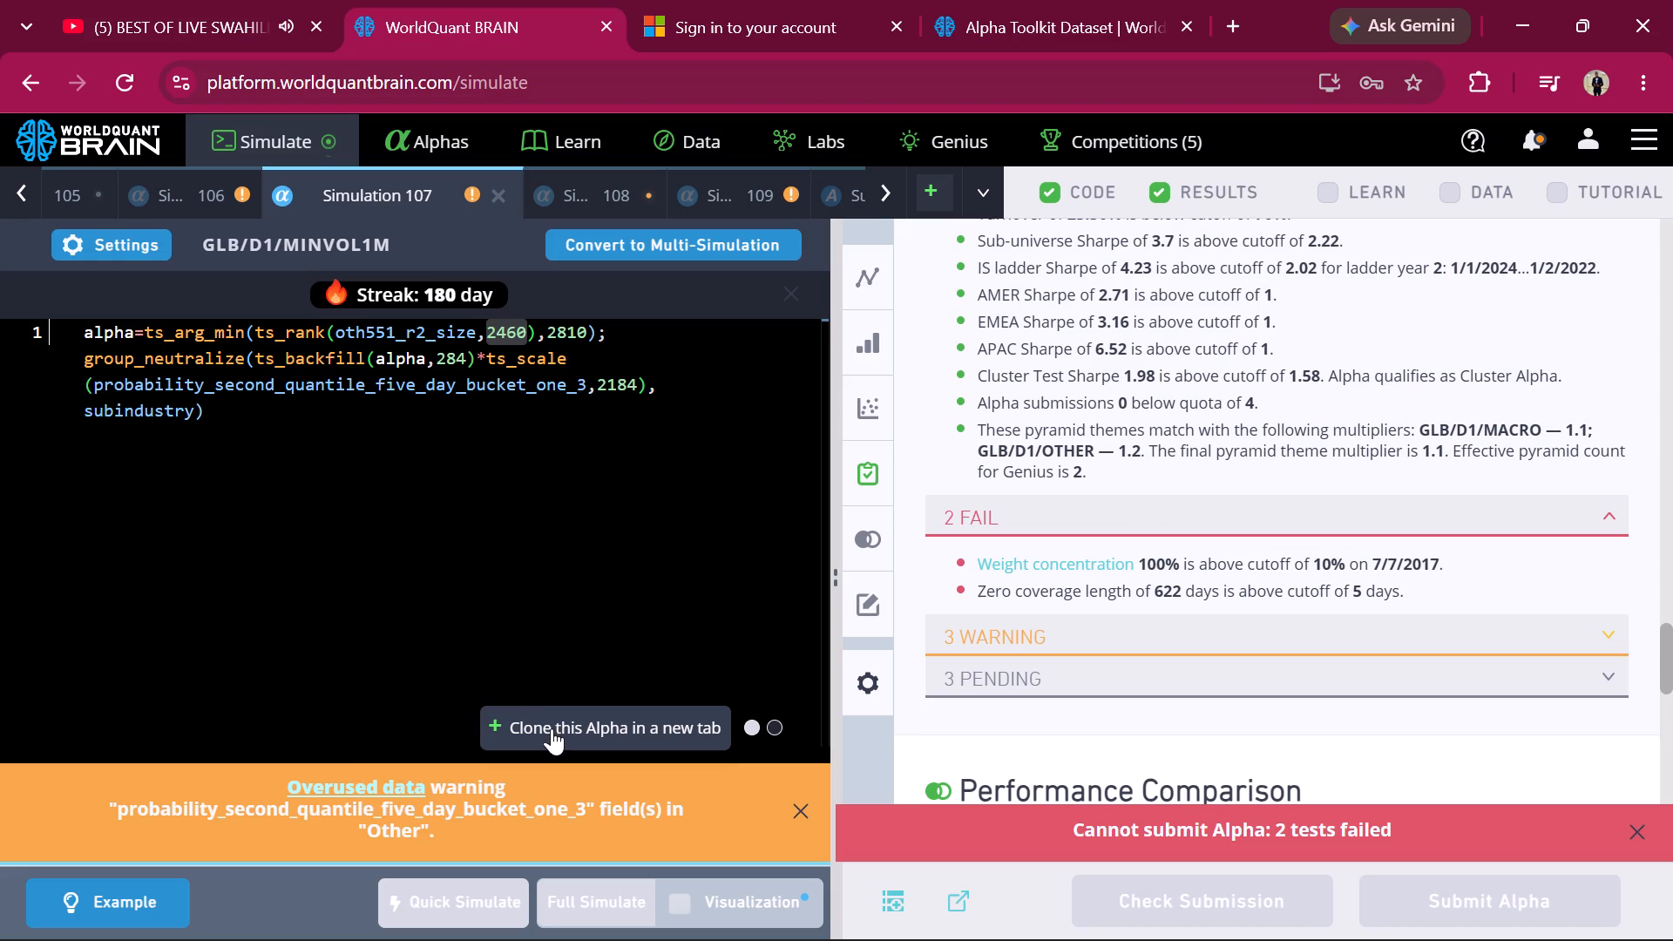
Clone the alpha into a new tab and set its ts_rank window to 600 and its ts_arg_min window to 800.
left_click(552, 728)
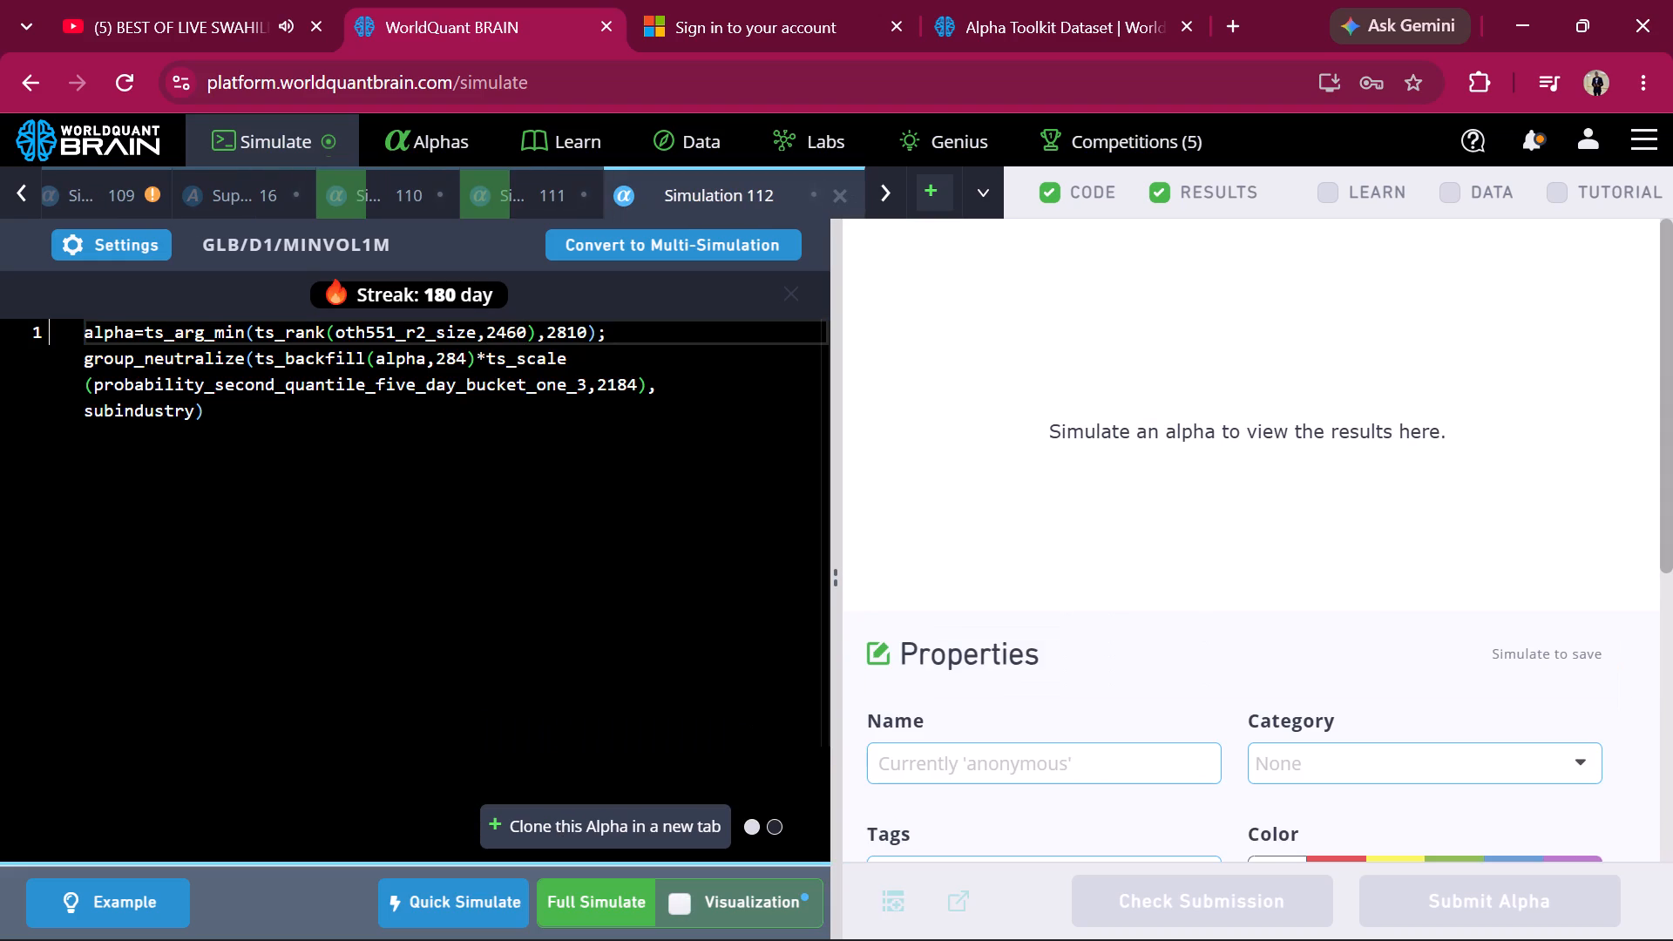
double_click(525, 328)
key("BackSpace")
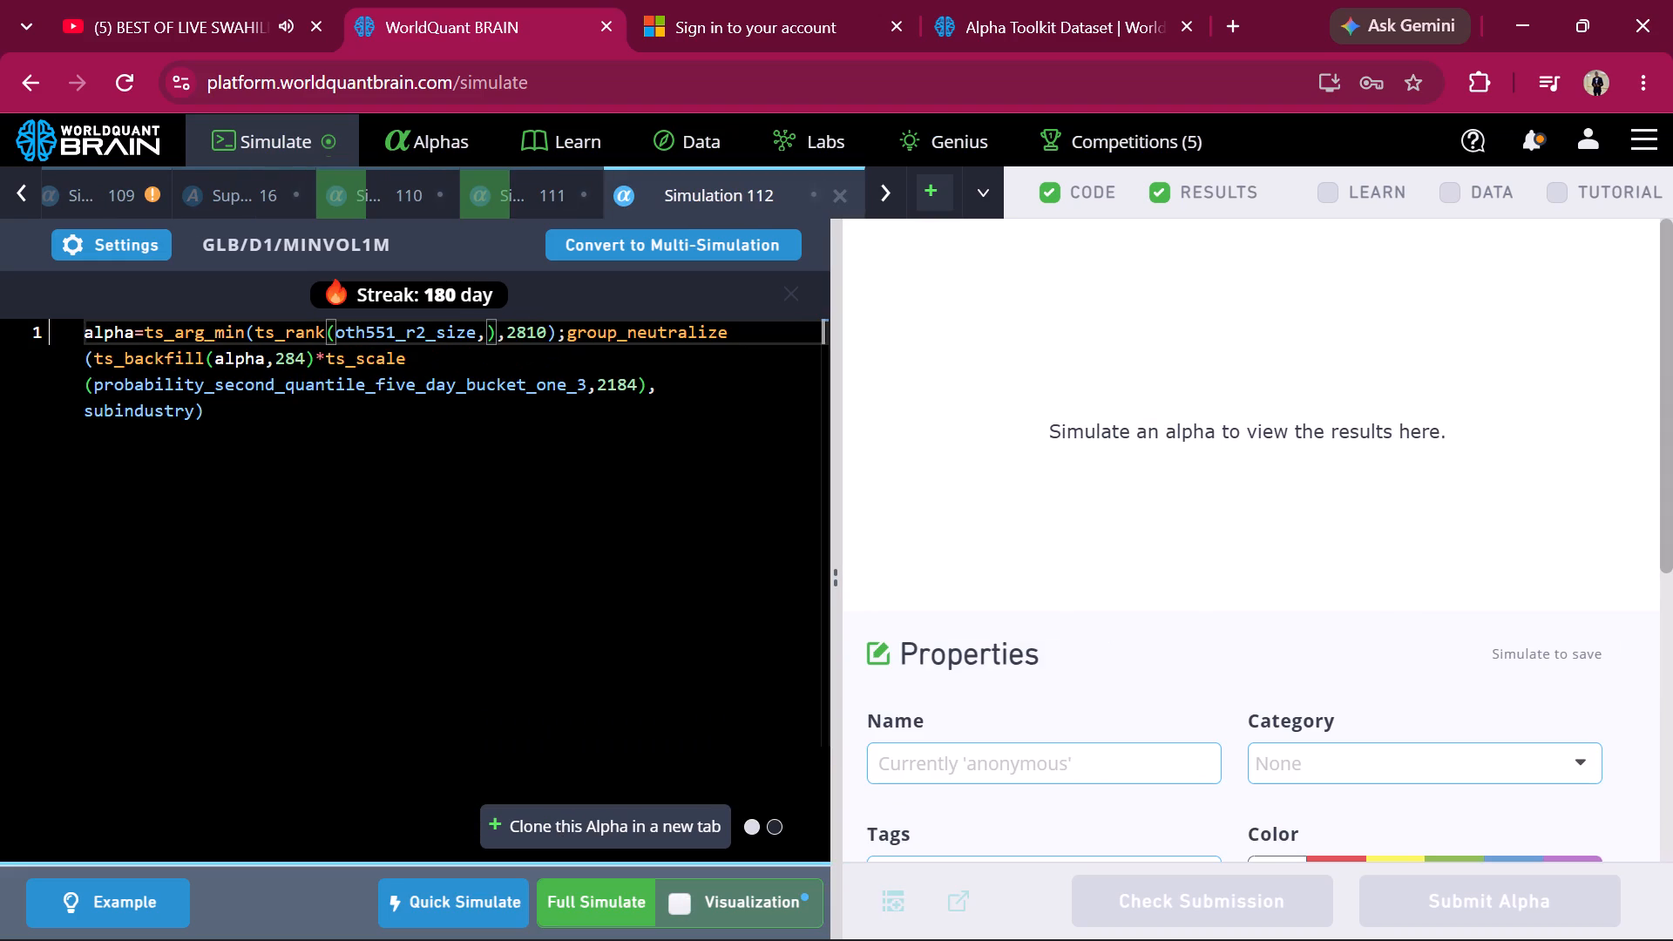
type("600")
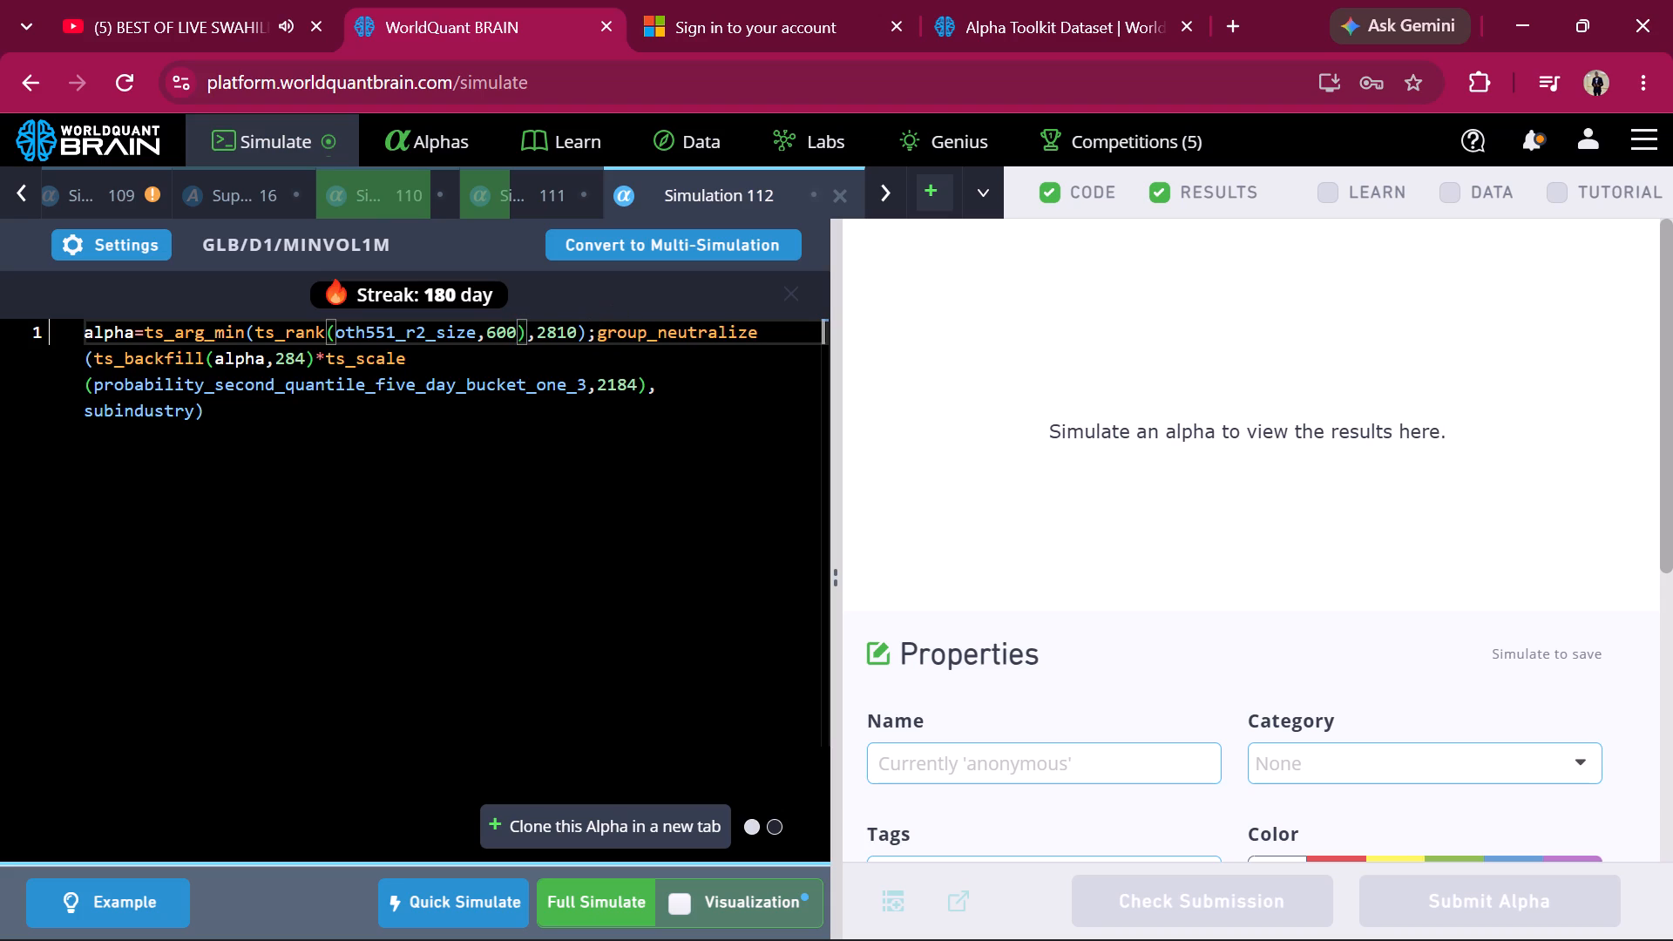
double_click(577, 323)
key("BackSpace")
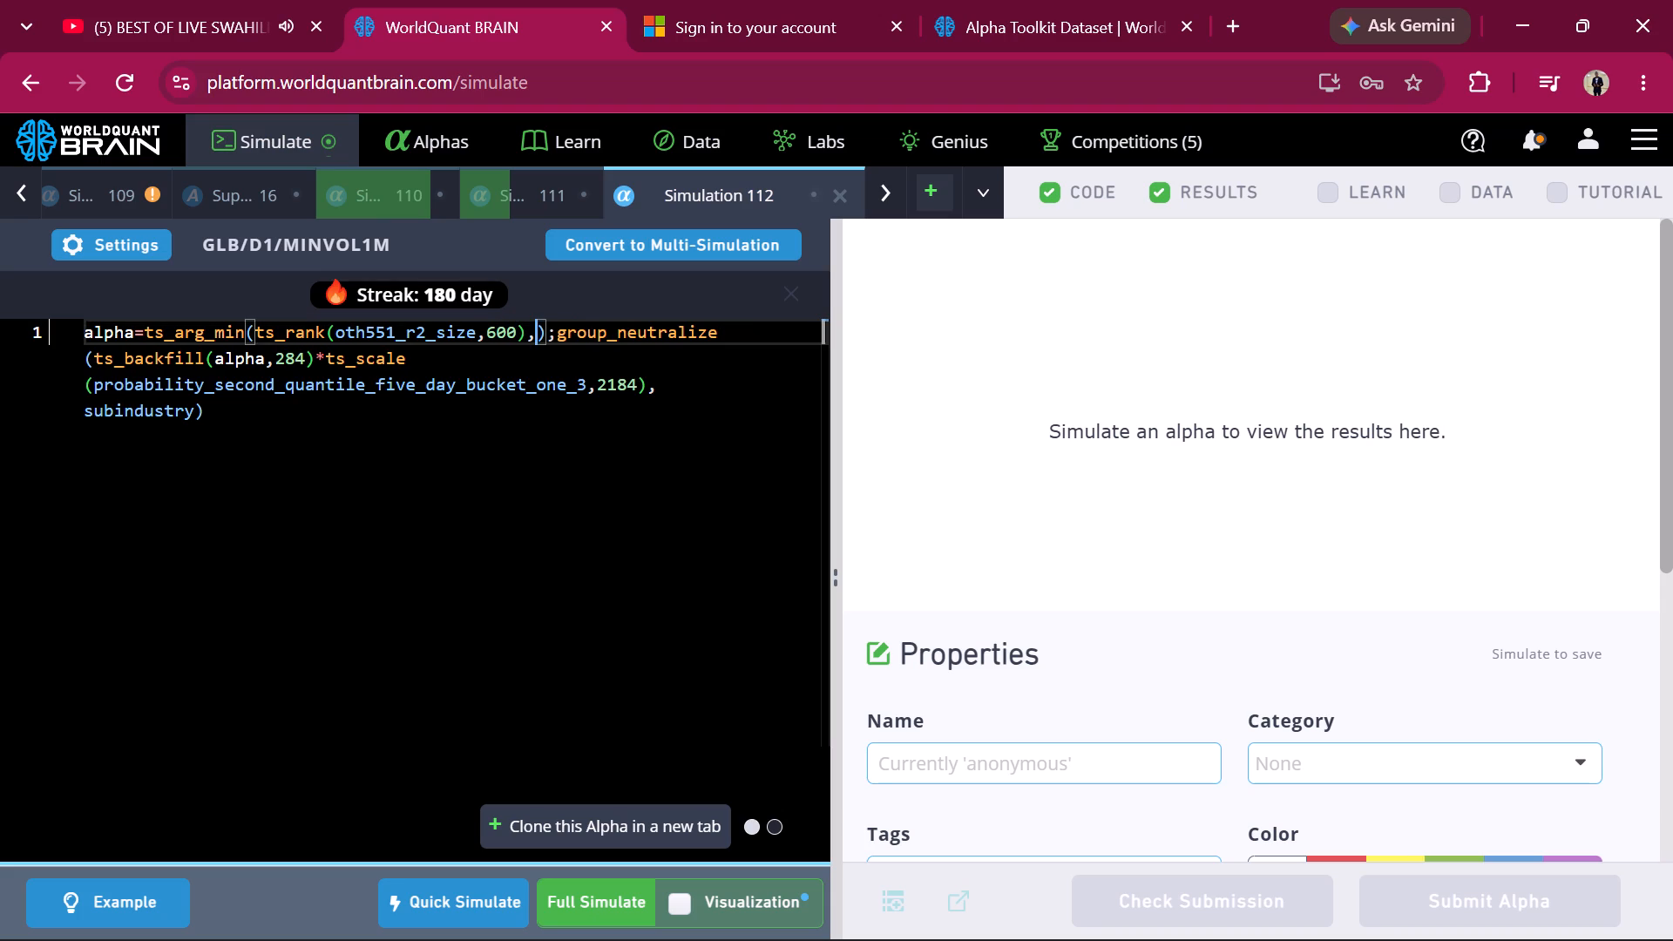
type("800")
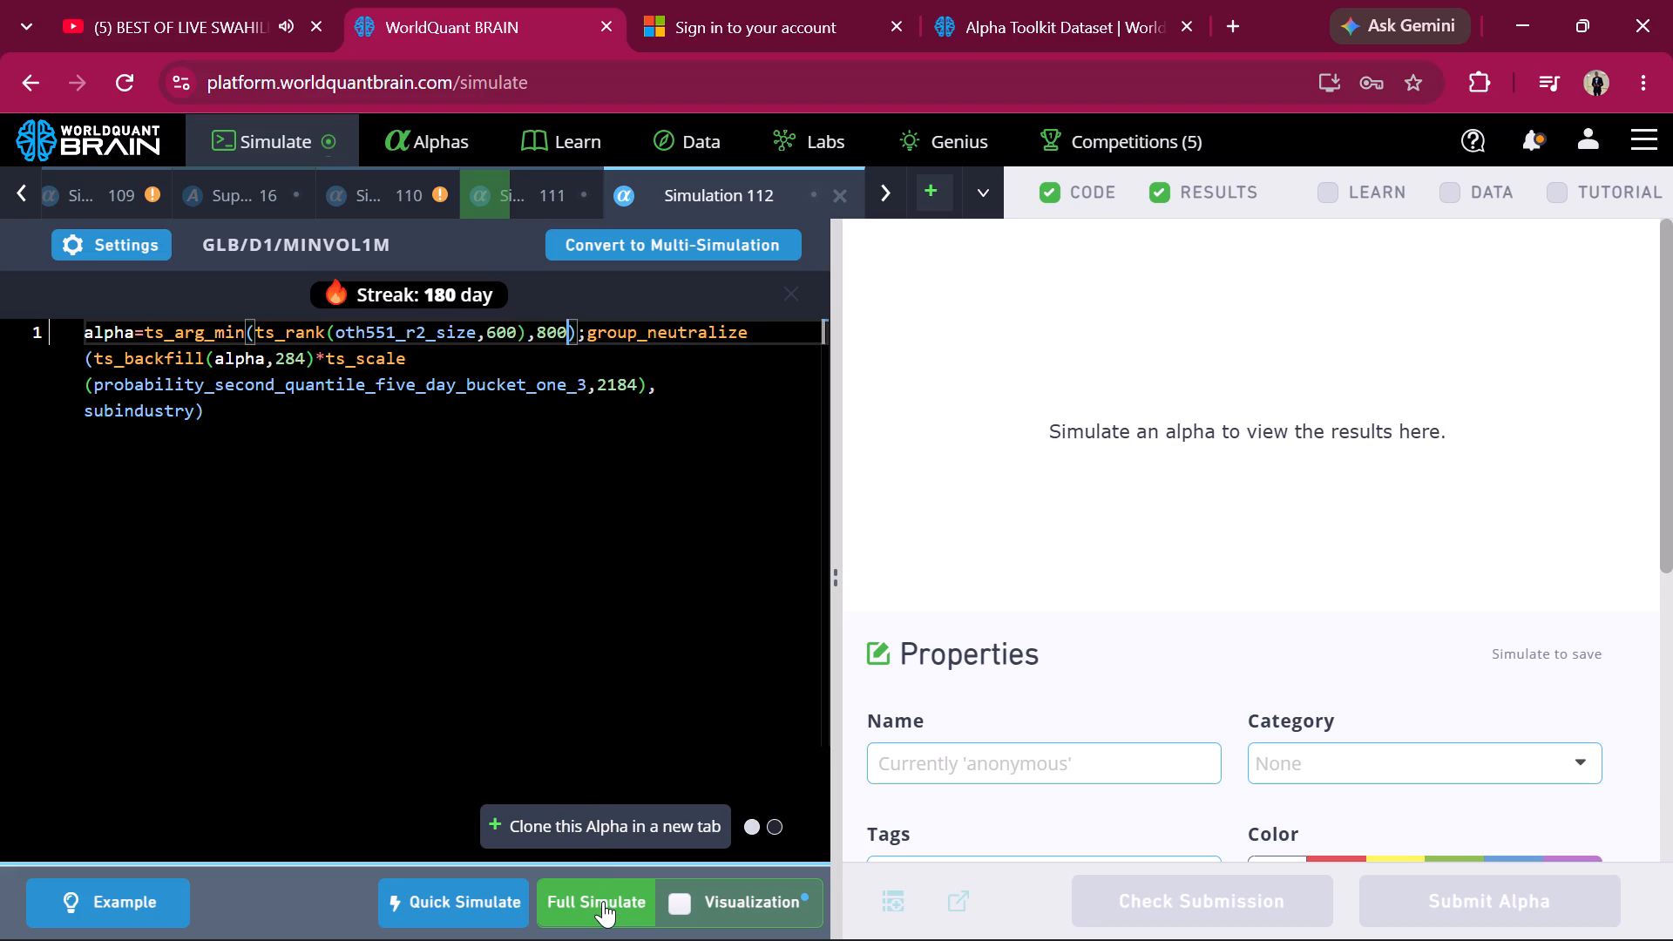
Clone the edited 600/800-window alpha into another new tab and start that clone's full simulation.
left_click(600, 819)
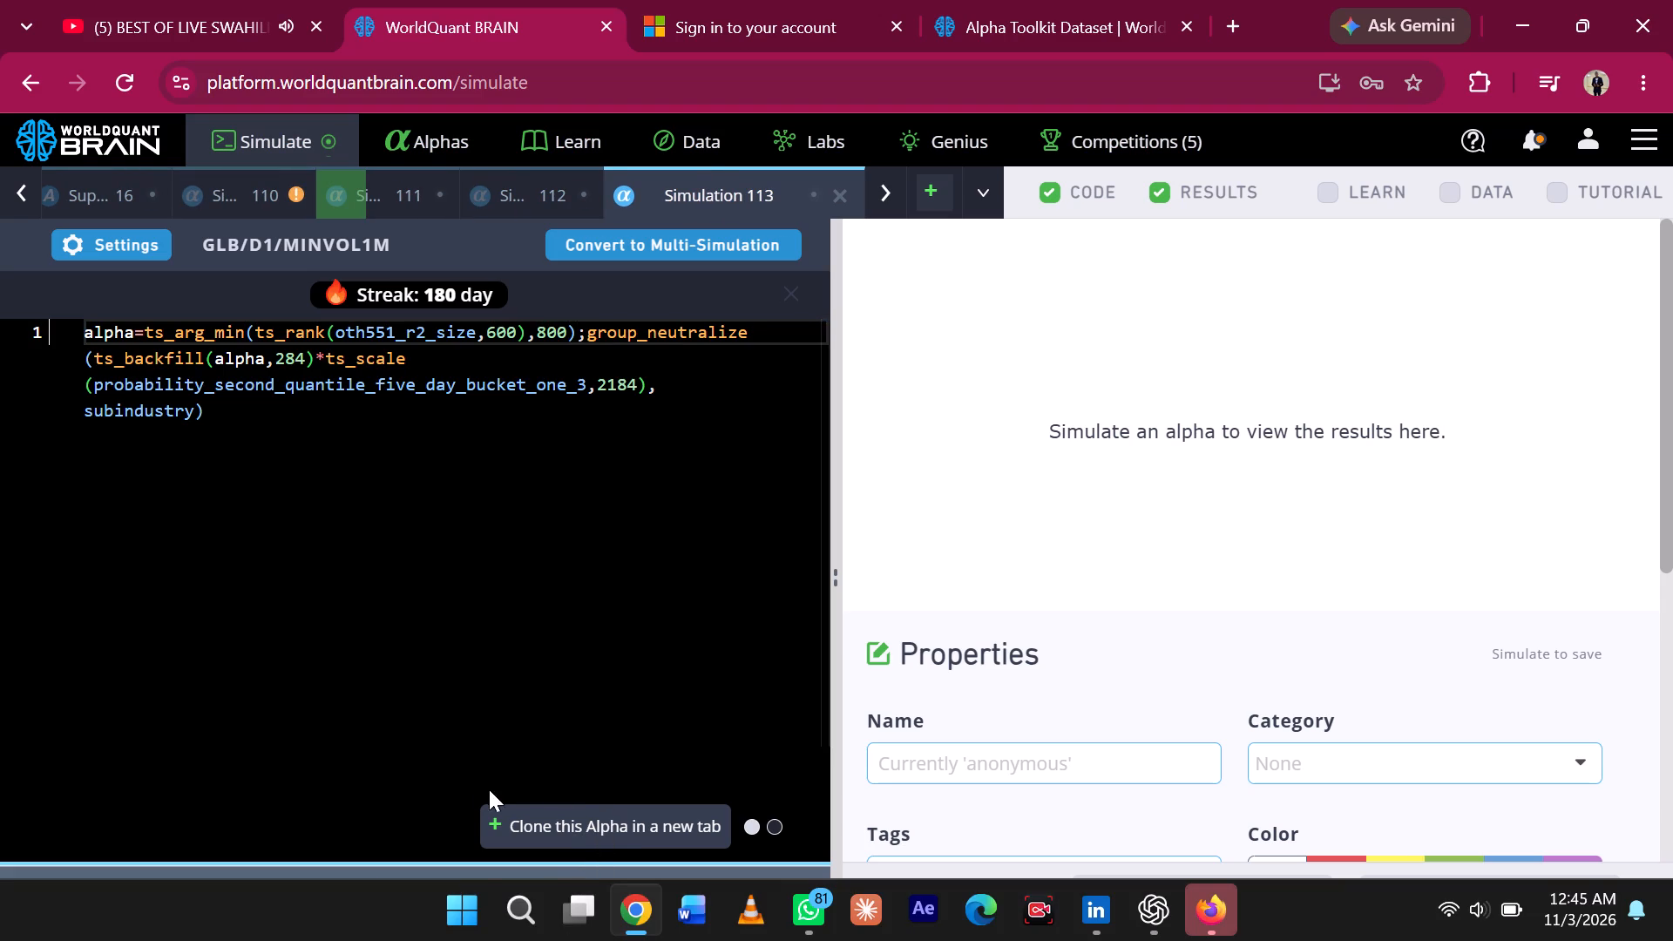
left_click(472, 909)
left_click(472, 909)
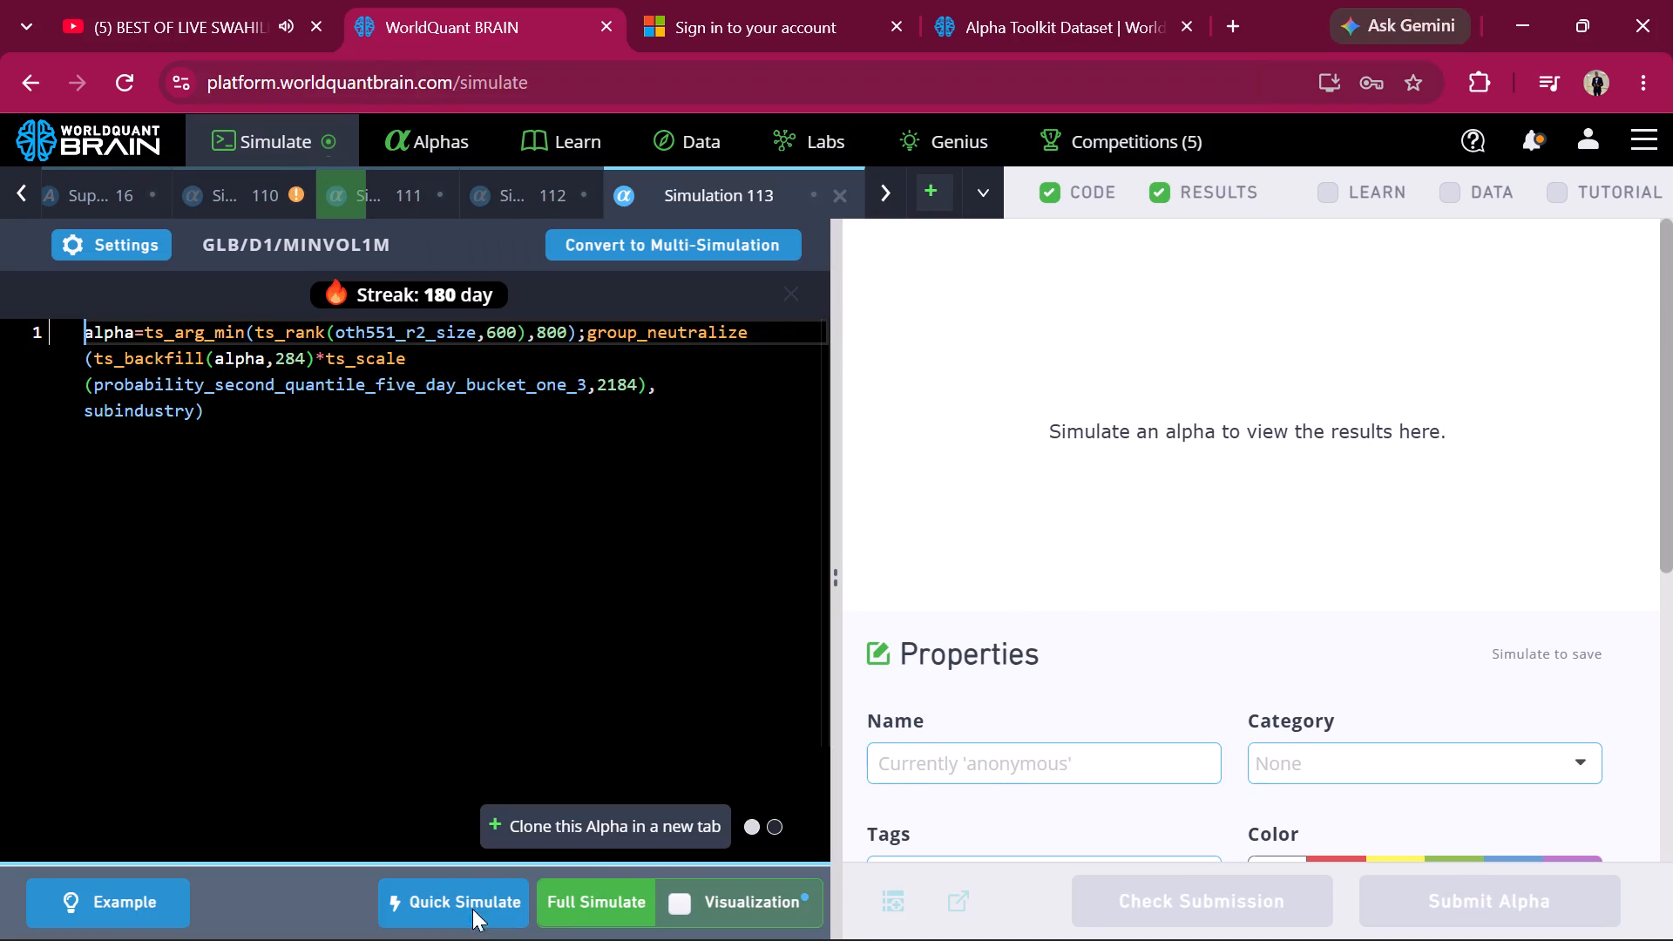
left_click(627, 902)
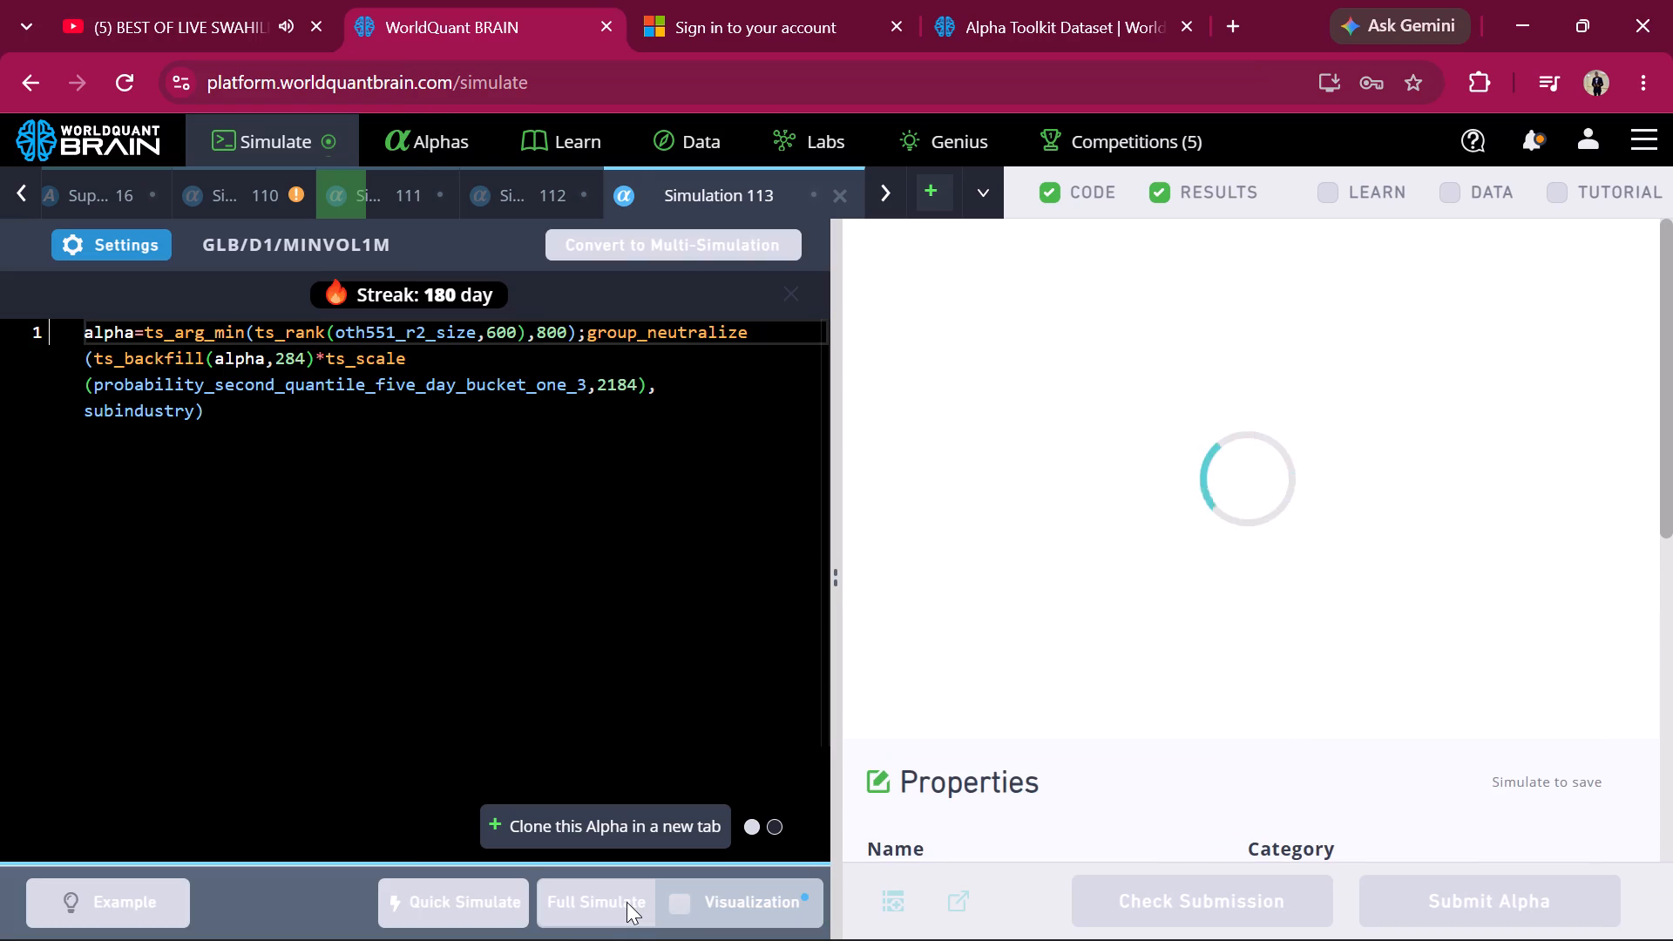
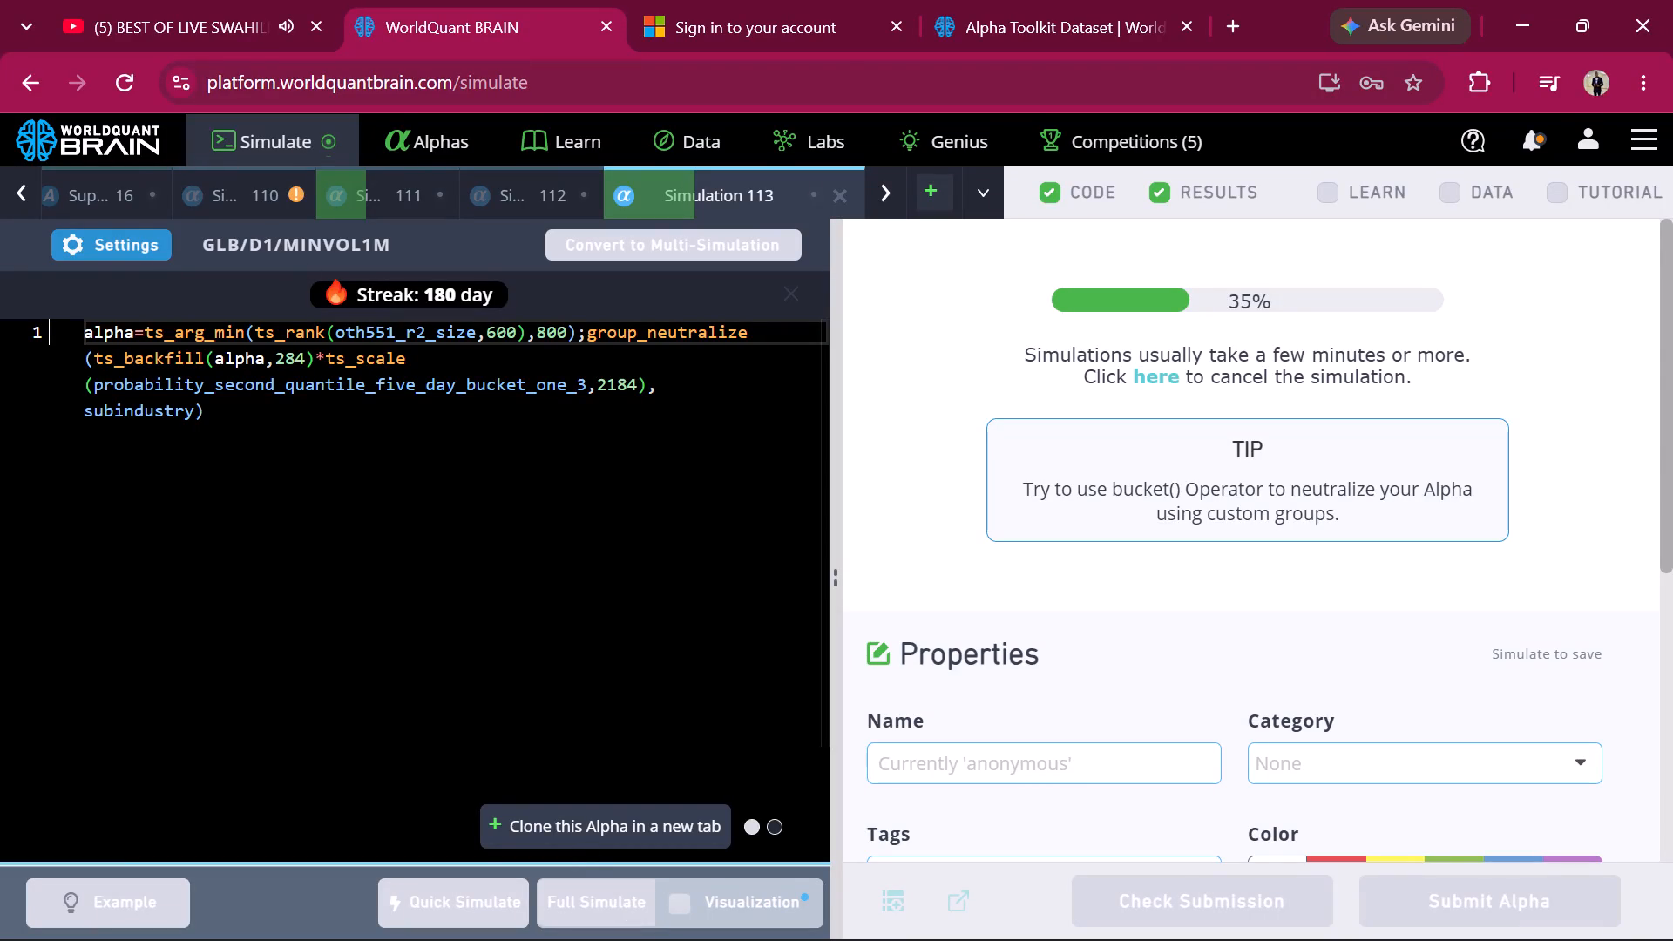
Review Simulation 109's in-sample summary, correlations and IS testing status for the full IS period.
scroll(308, 189, "right", 2)
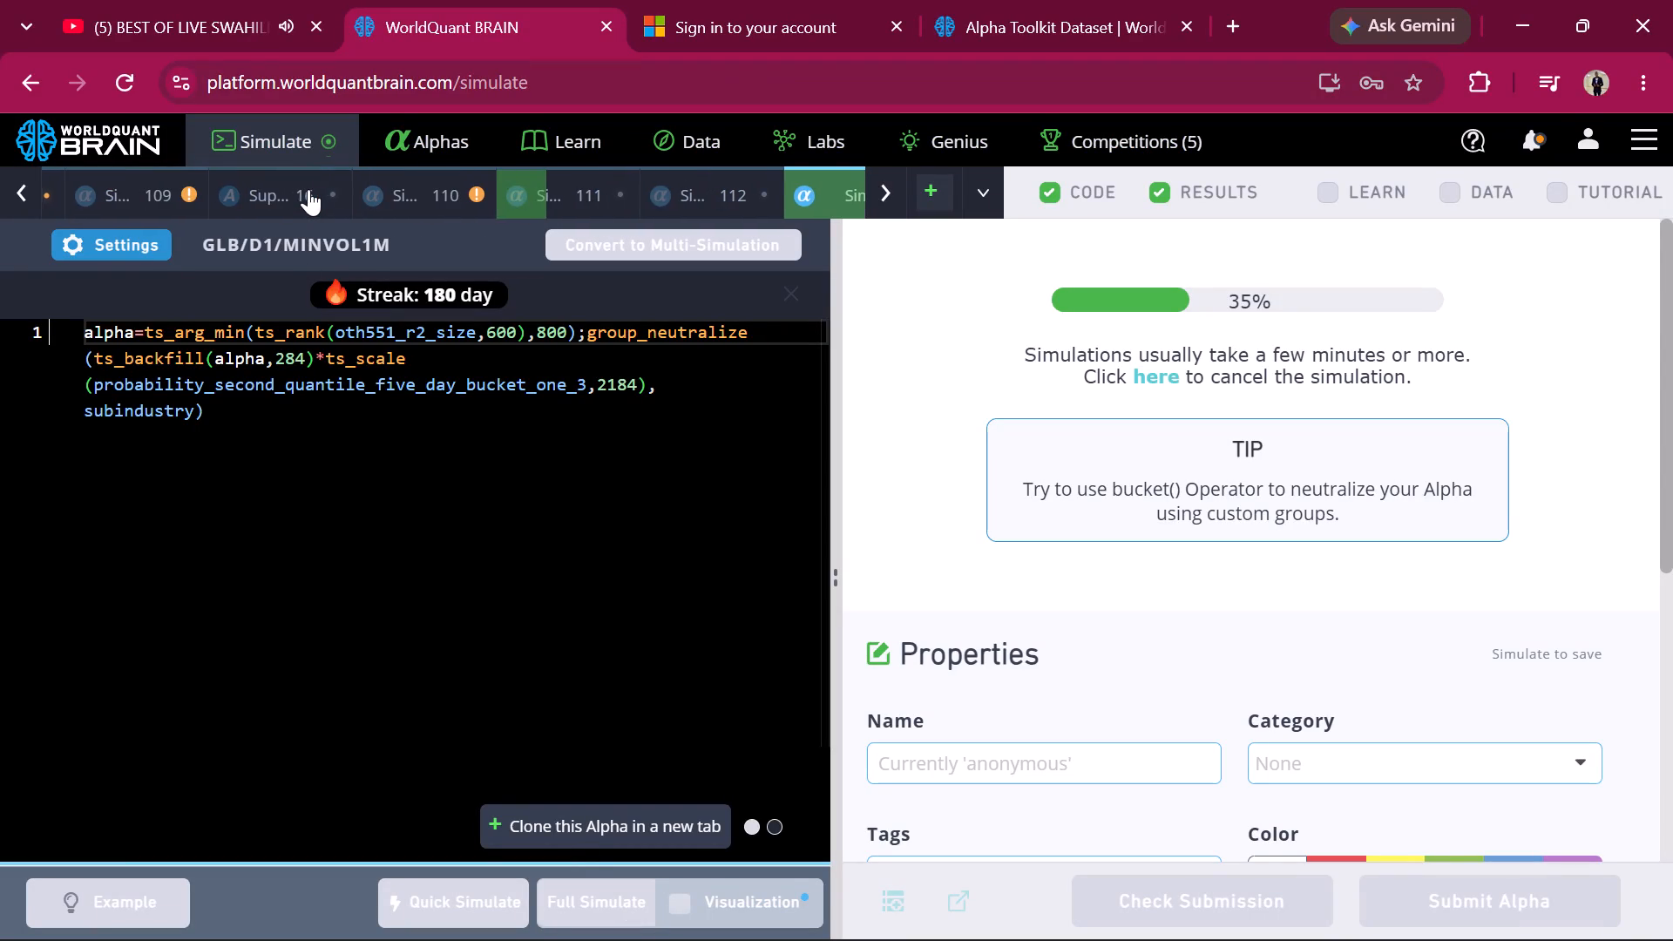
scroll(308, 189, "right", 1)
left_click(227, 181)
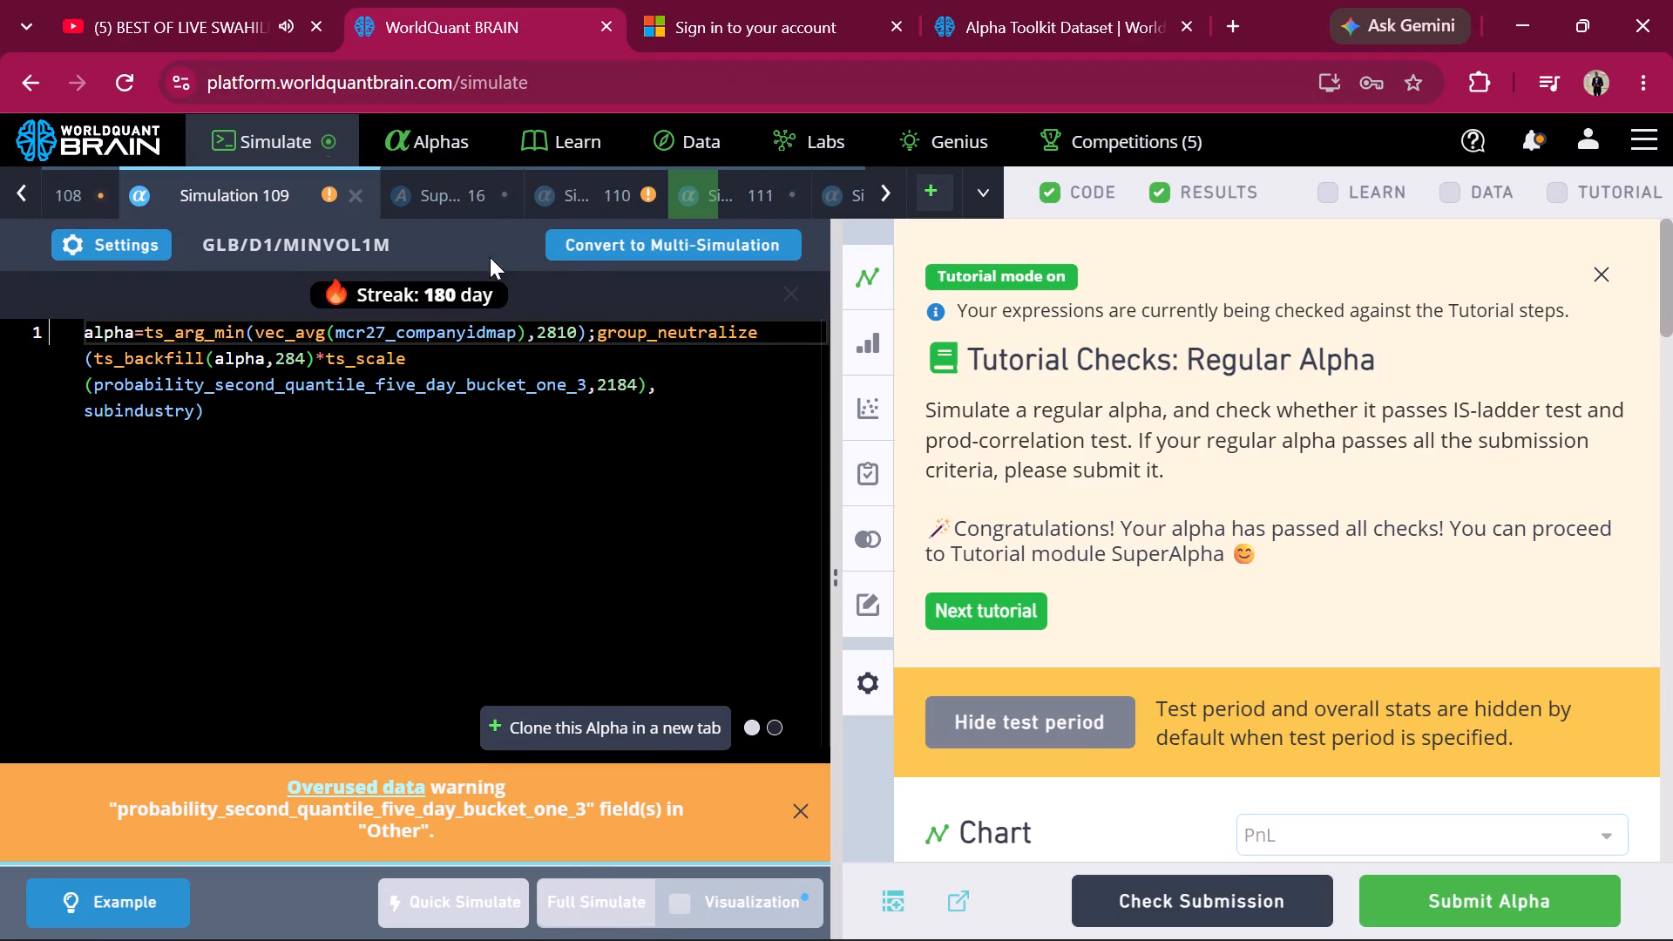
scroll(1286, 504, "up", 3)
scroll(1286, 504, "down", 5)
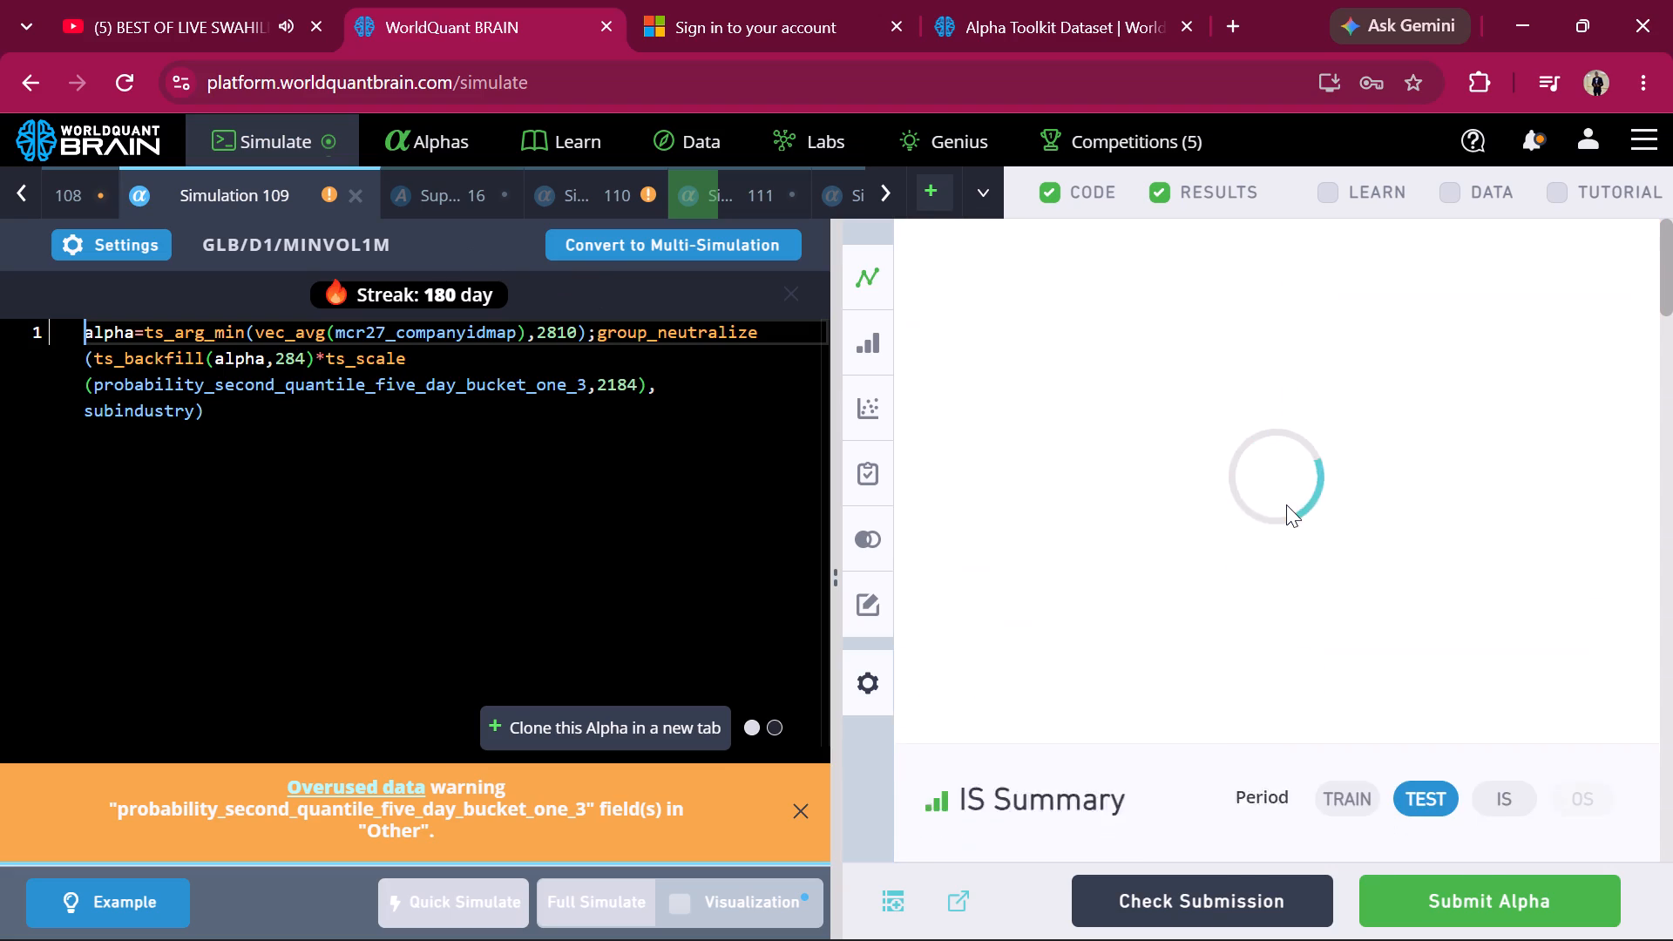
scroll(1286, 504, "down", 1)
left_click(1502, 699)
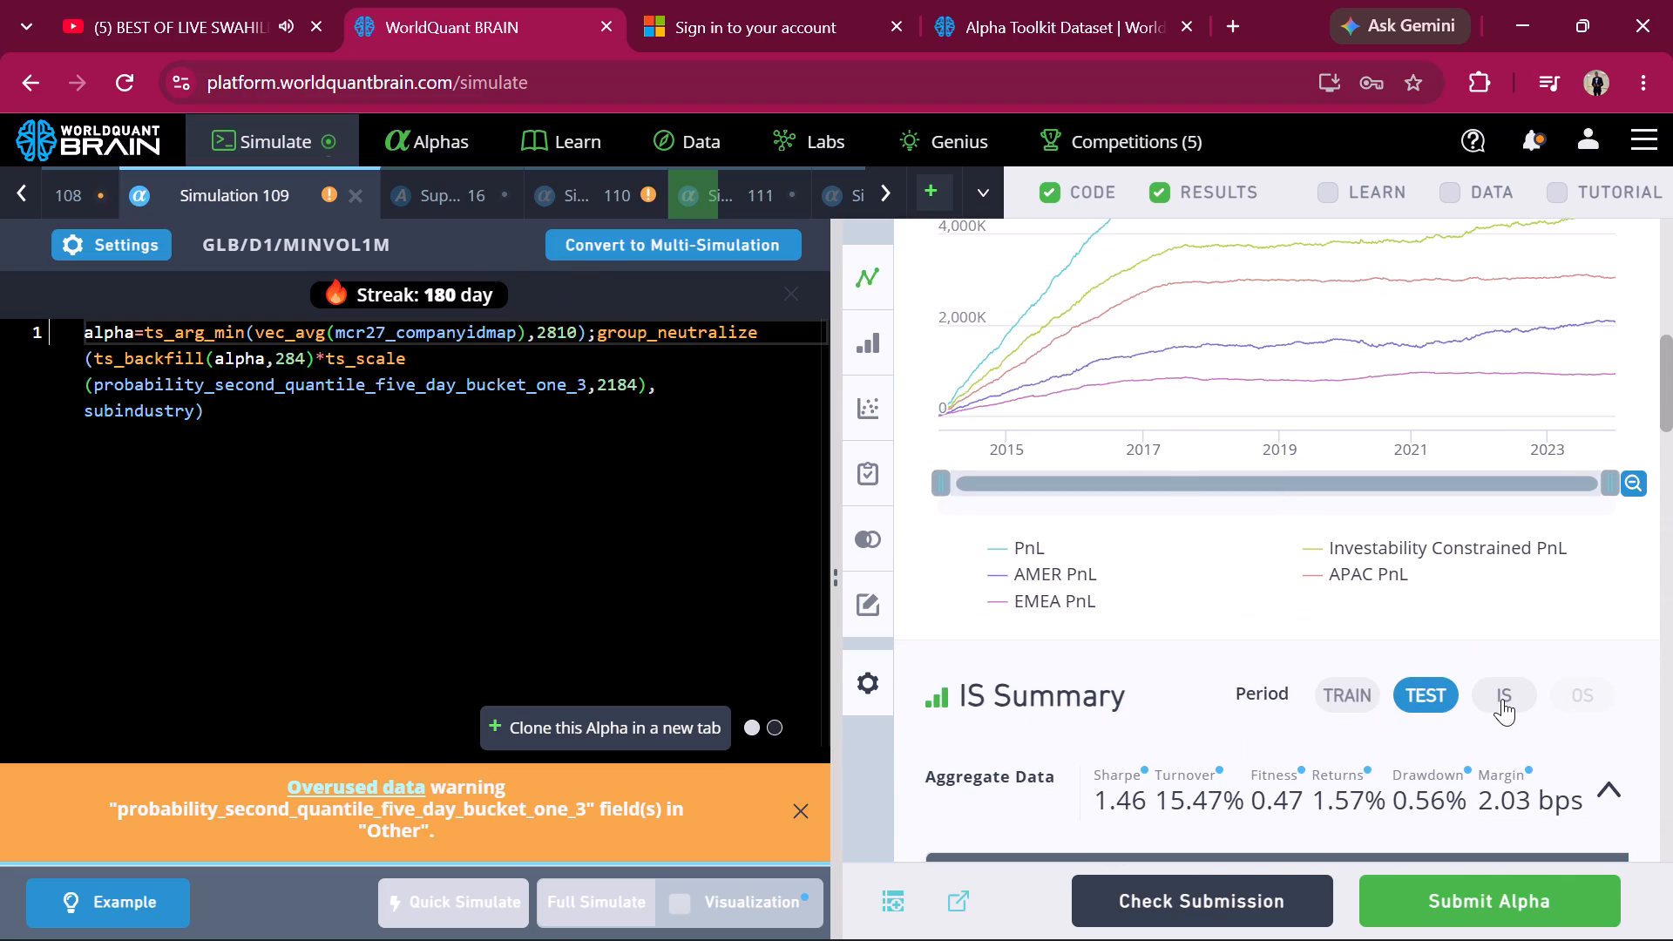
scroll(1502, 699, "down", 6)
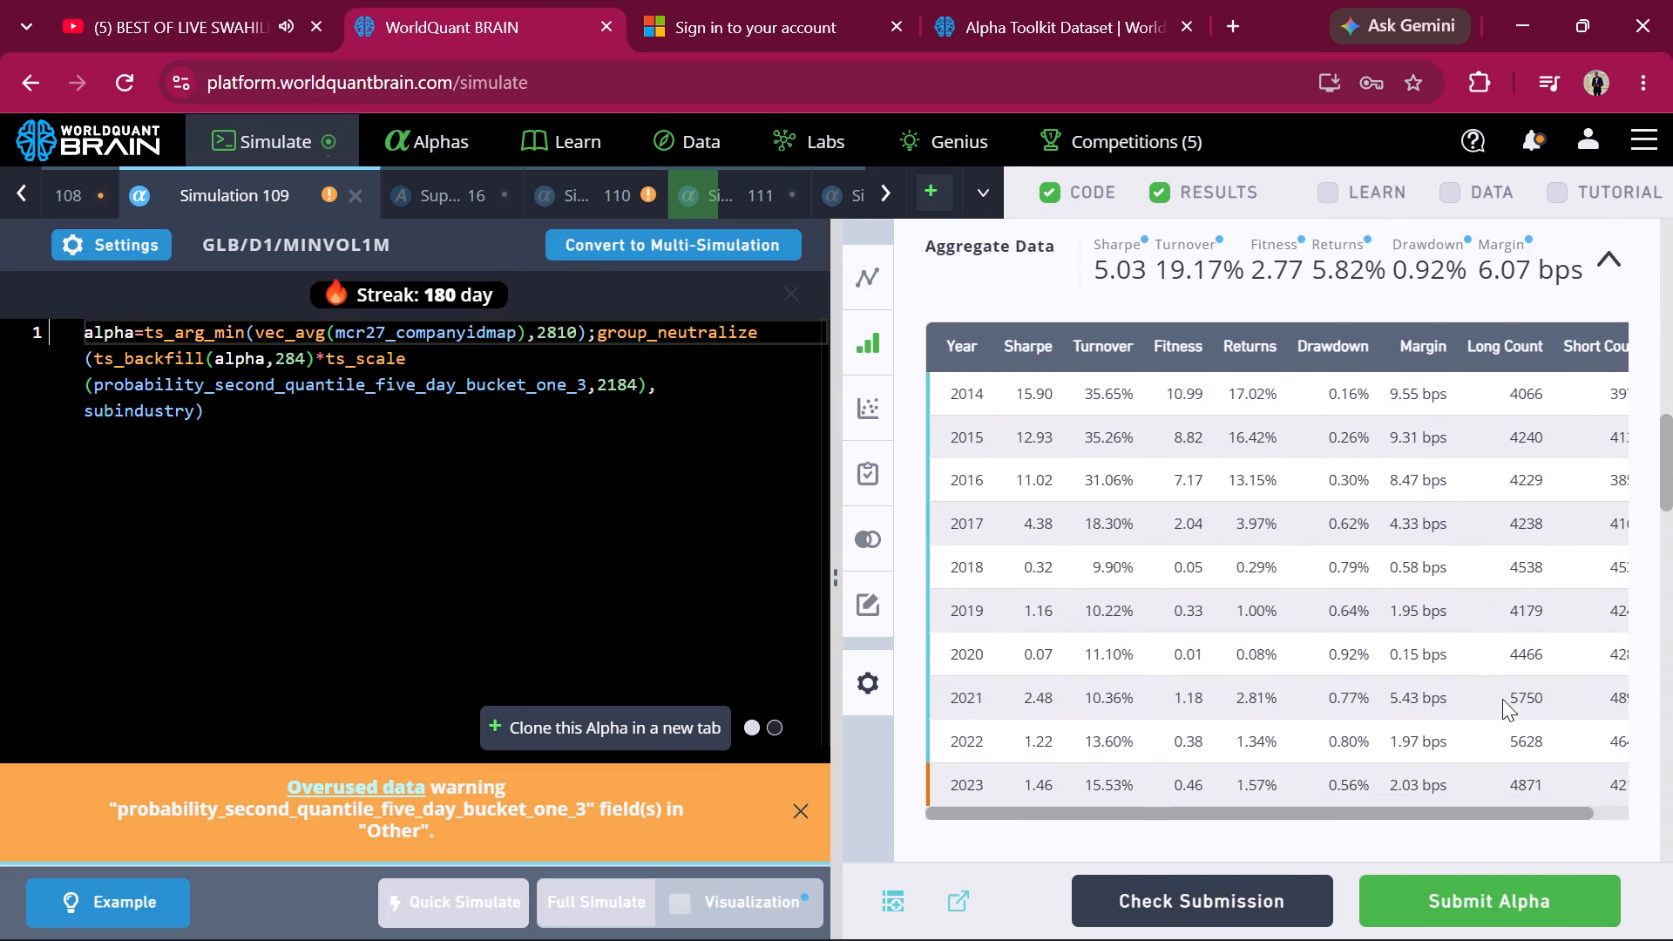
scroll(1502, 699, "down", 10)
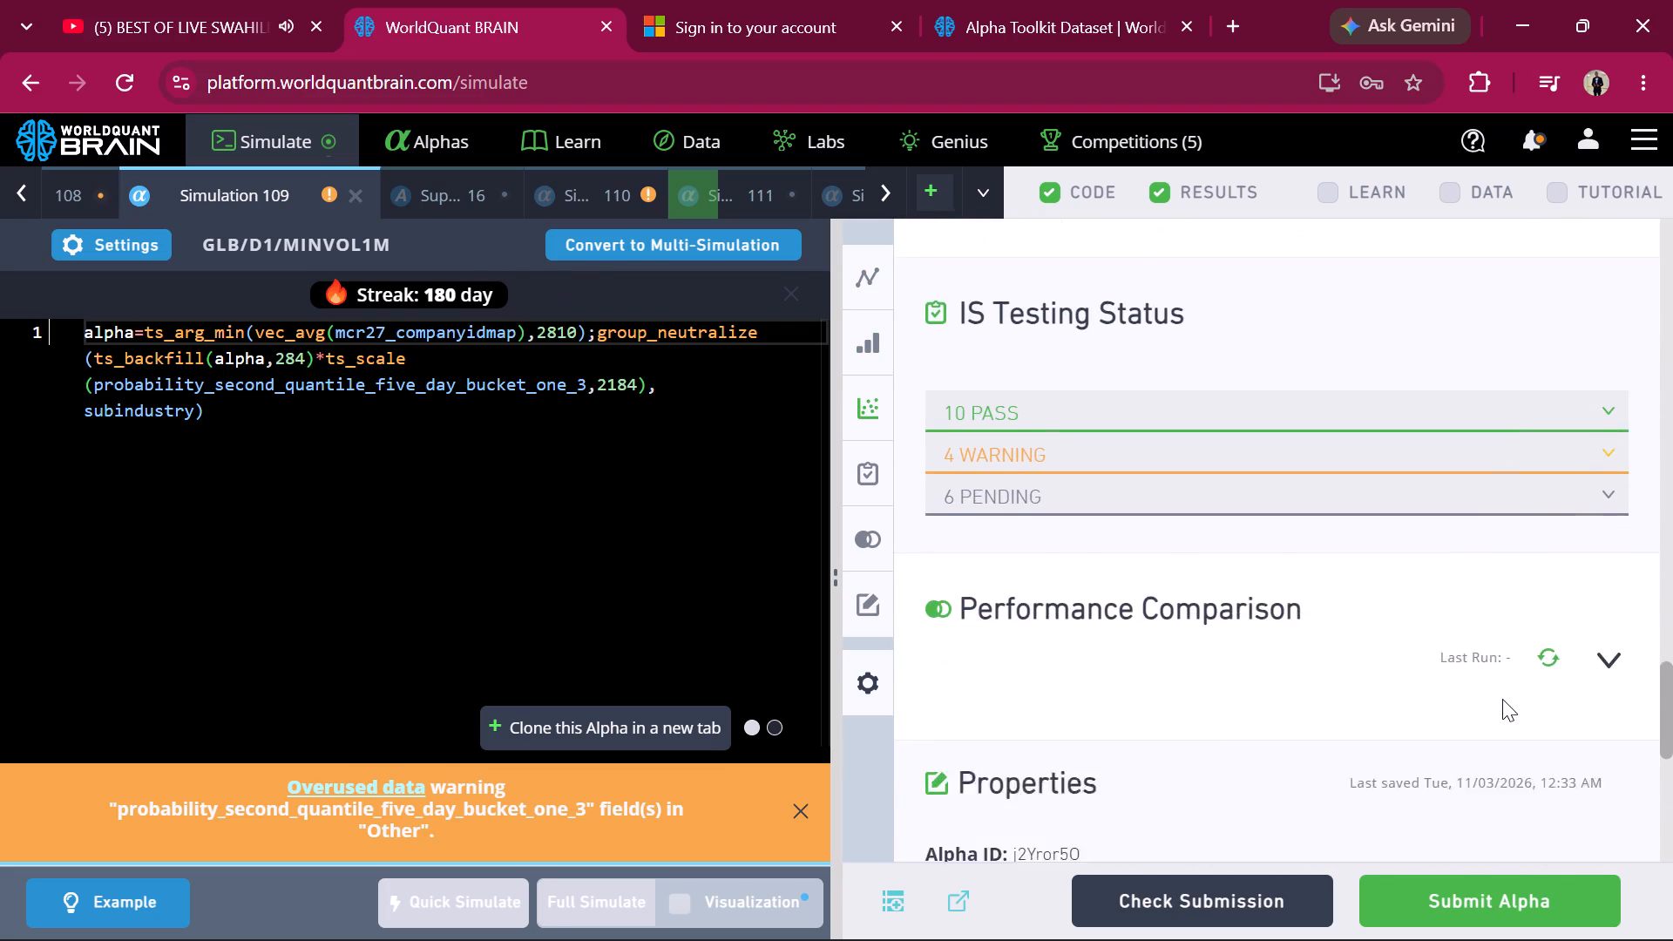
scroll(1502, 699, "down", 1)
scroll(1502, 699, "up", 3)
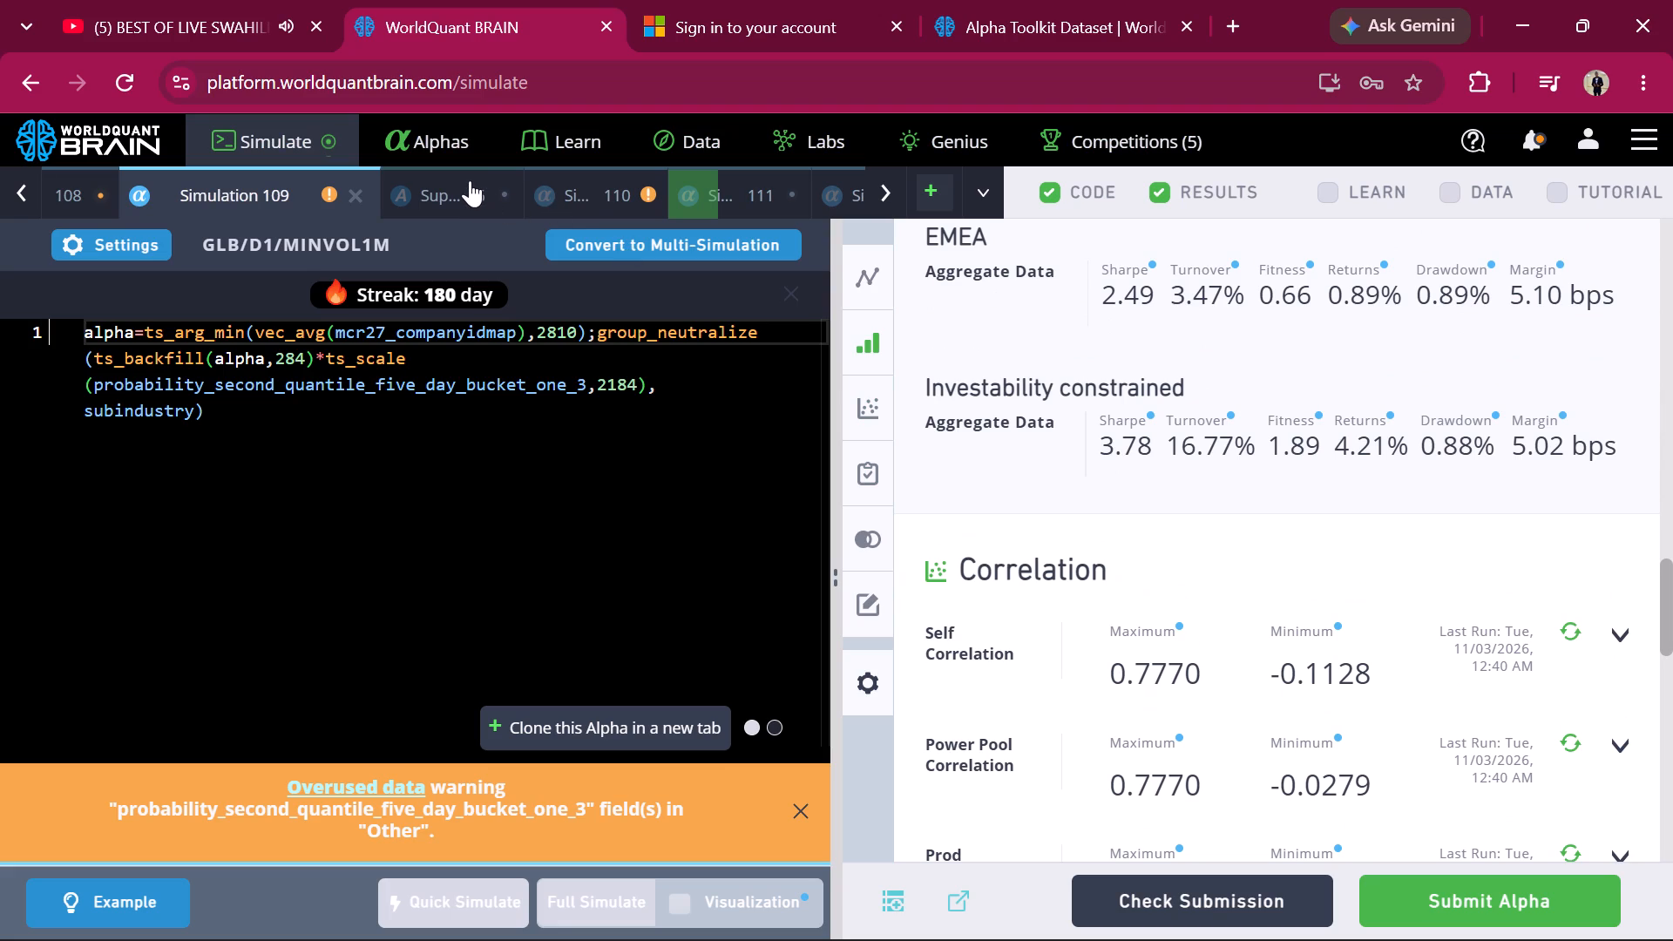
Open Simulation 110 and reveal its test period results.
left_click(586, 194)
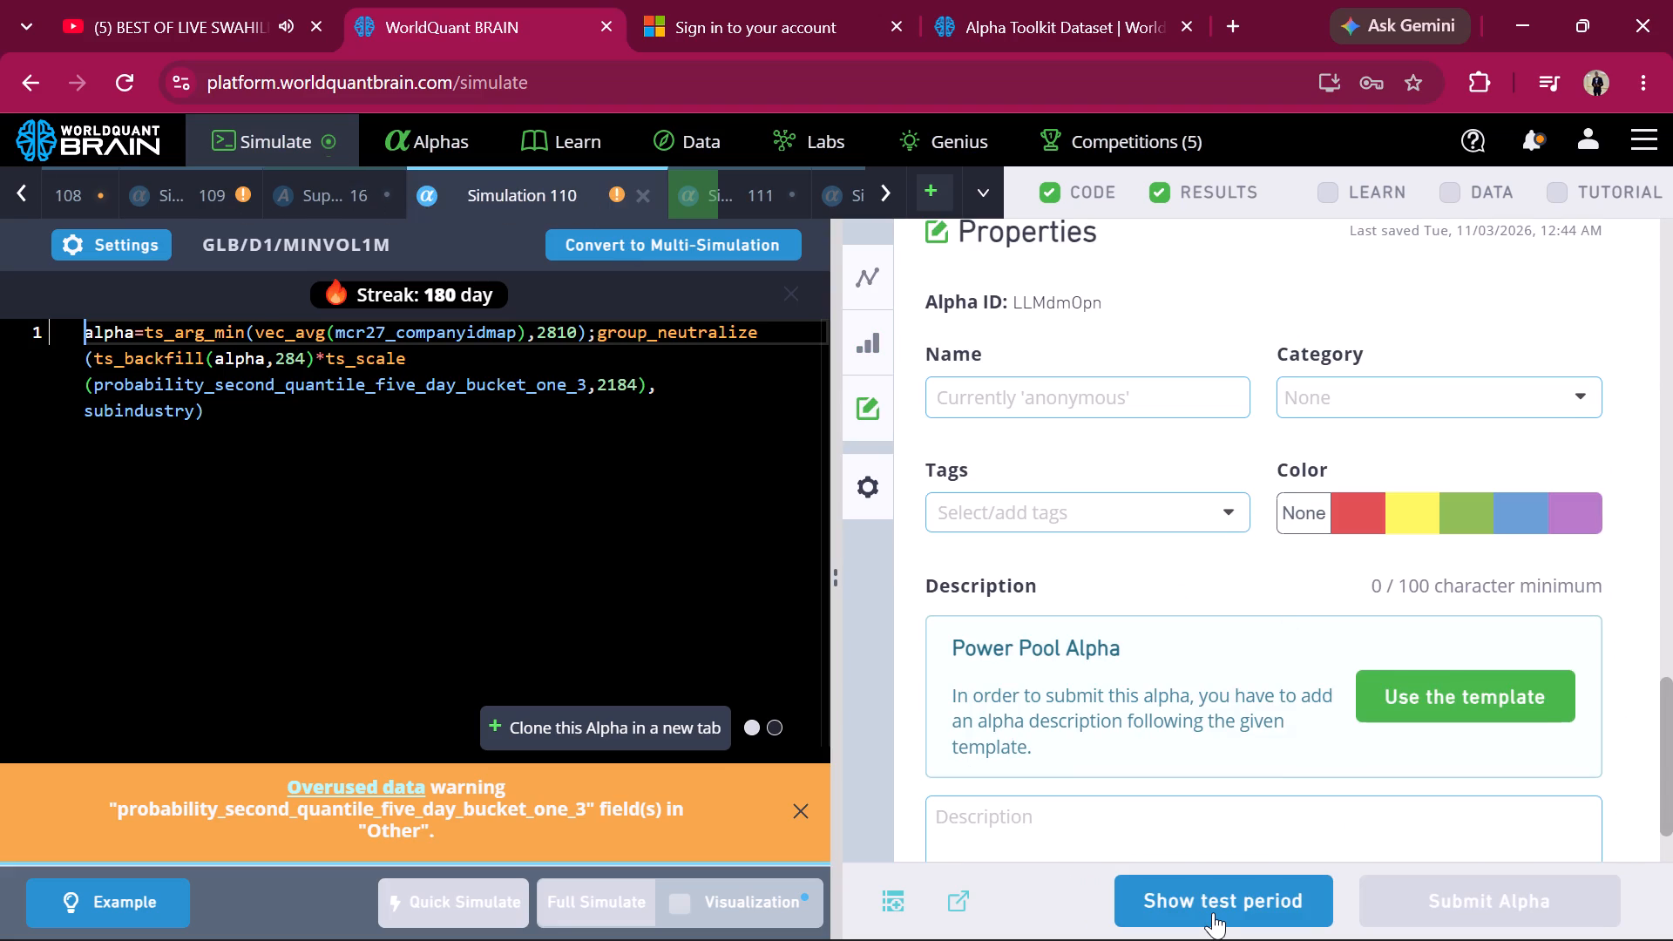
left_click(1213, 912)
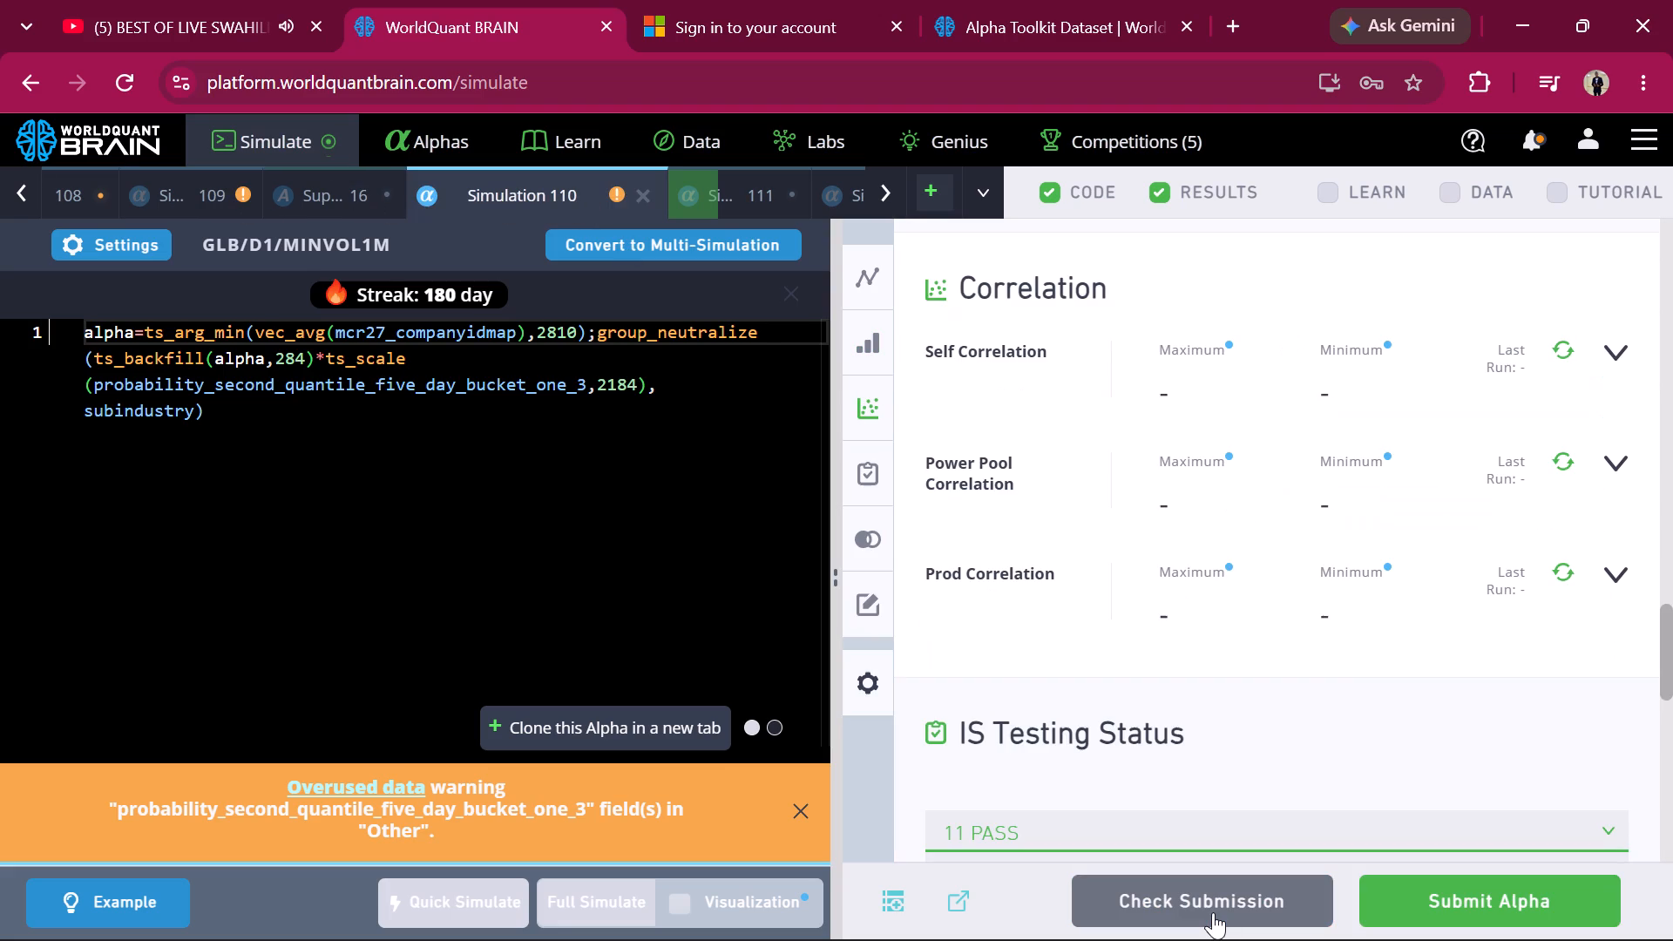
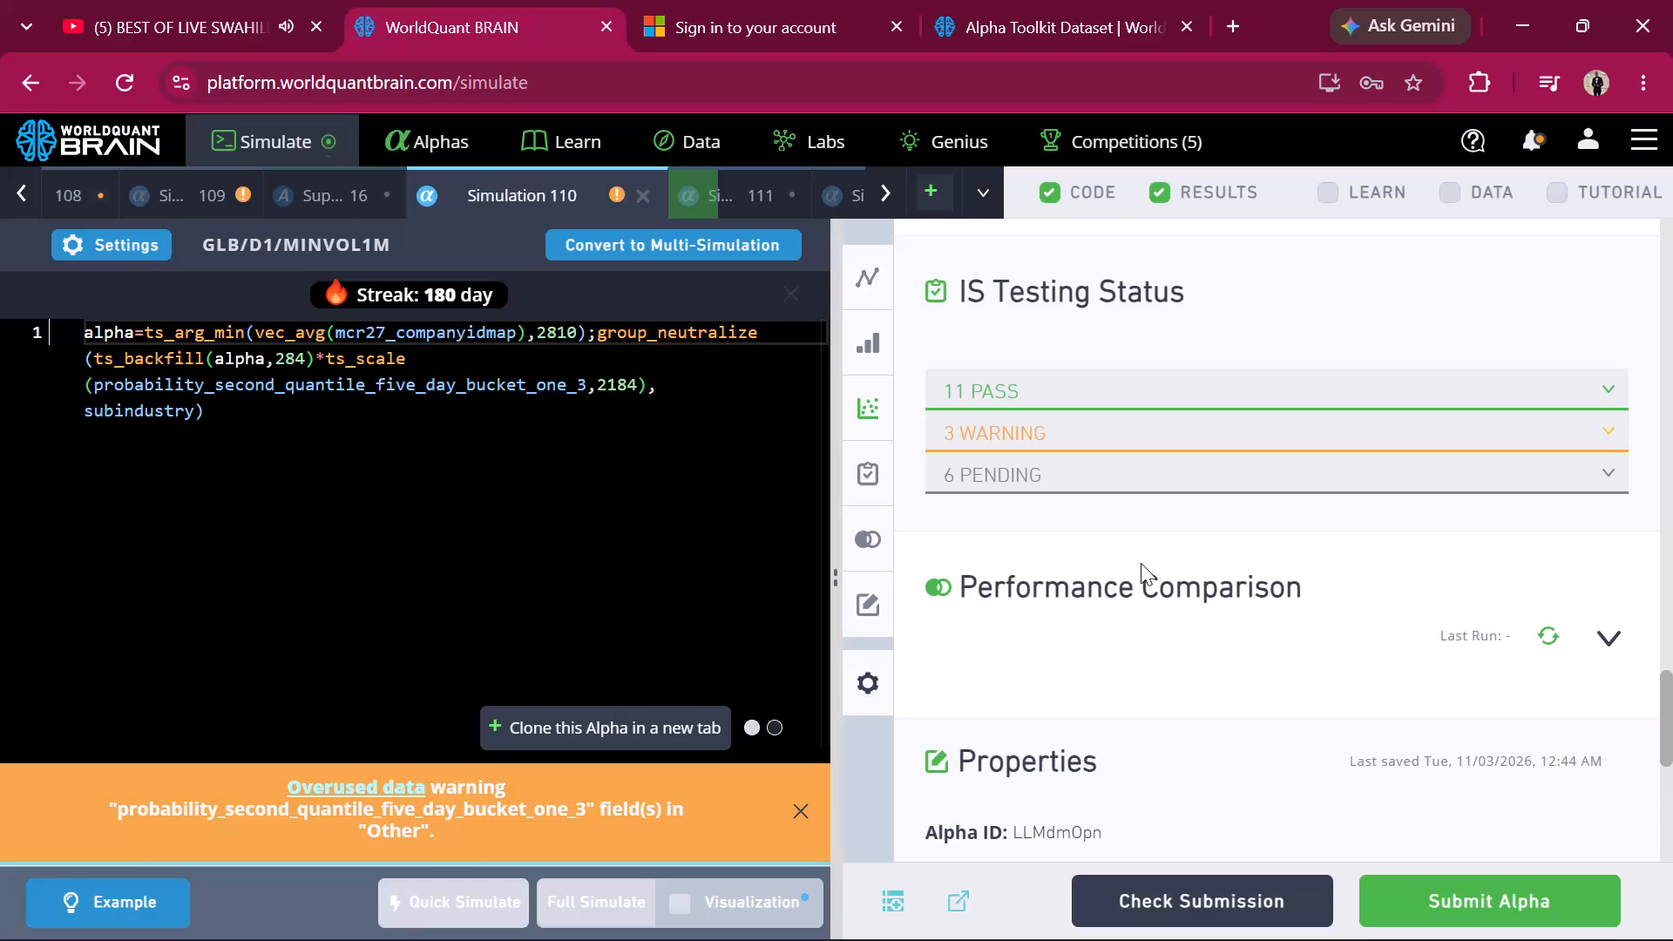
Run the prod, self and Power Pool correlation checks for Simulation 110.
scroll(1141, 563, "down", 2)
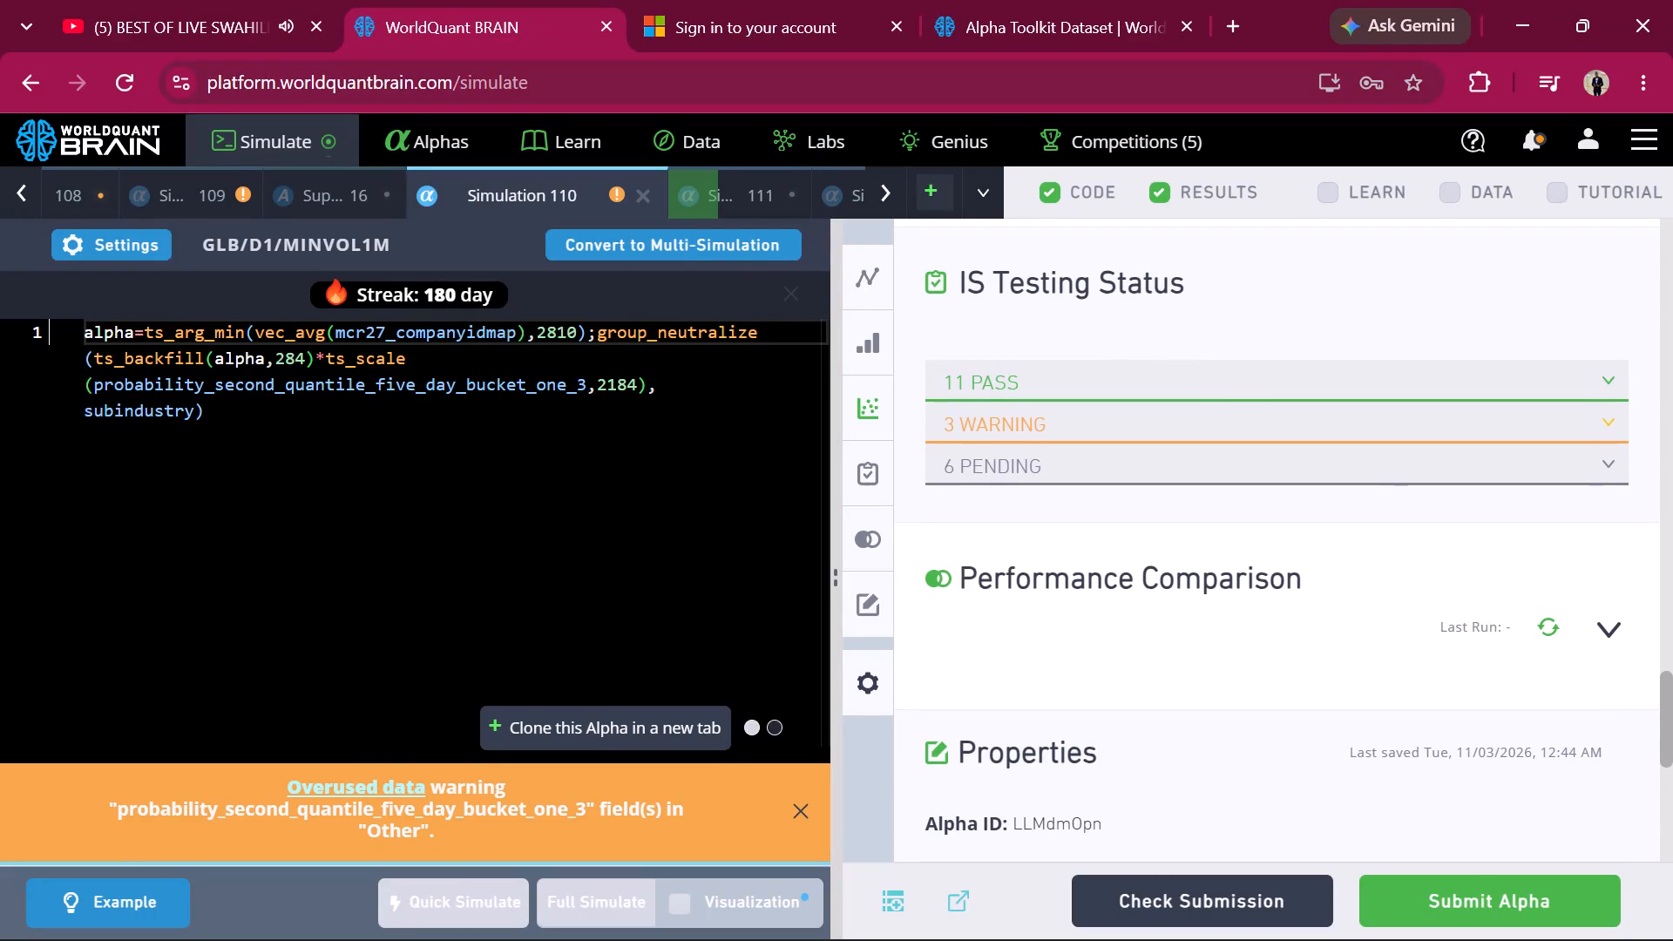
scroll(1385, 394, "up", 2)
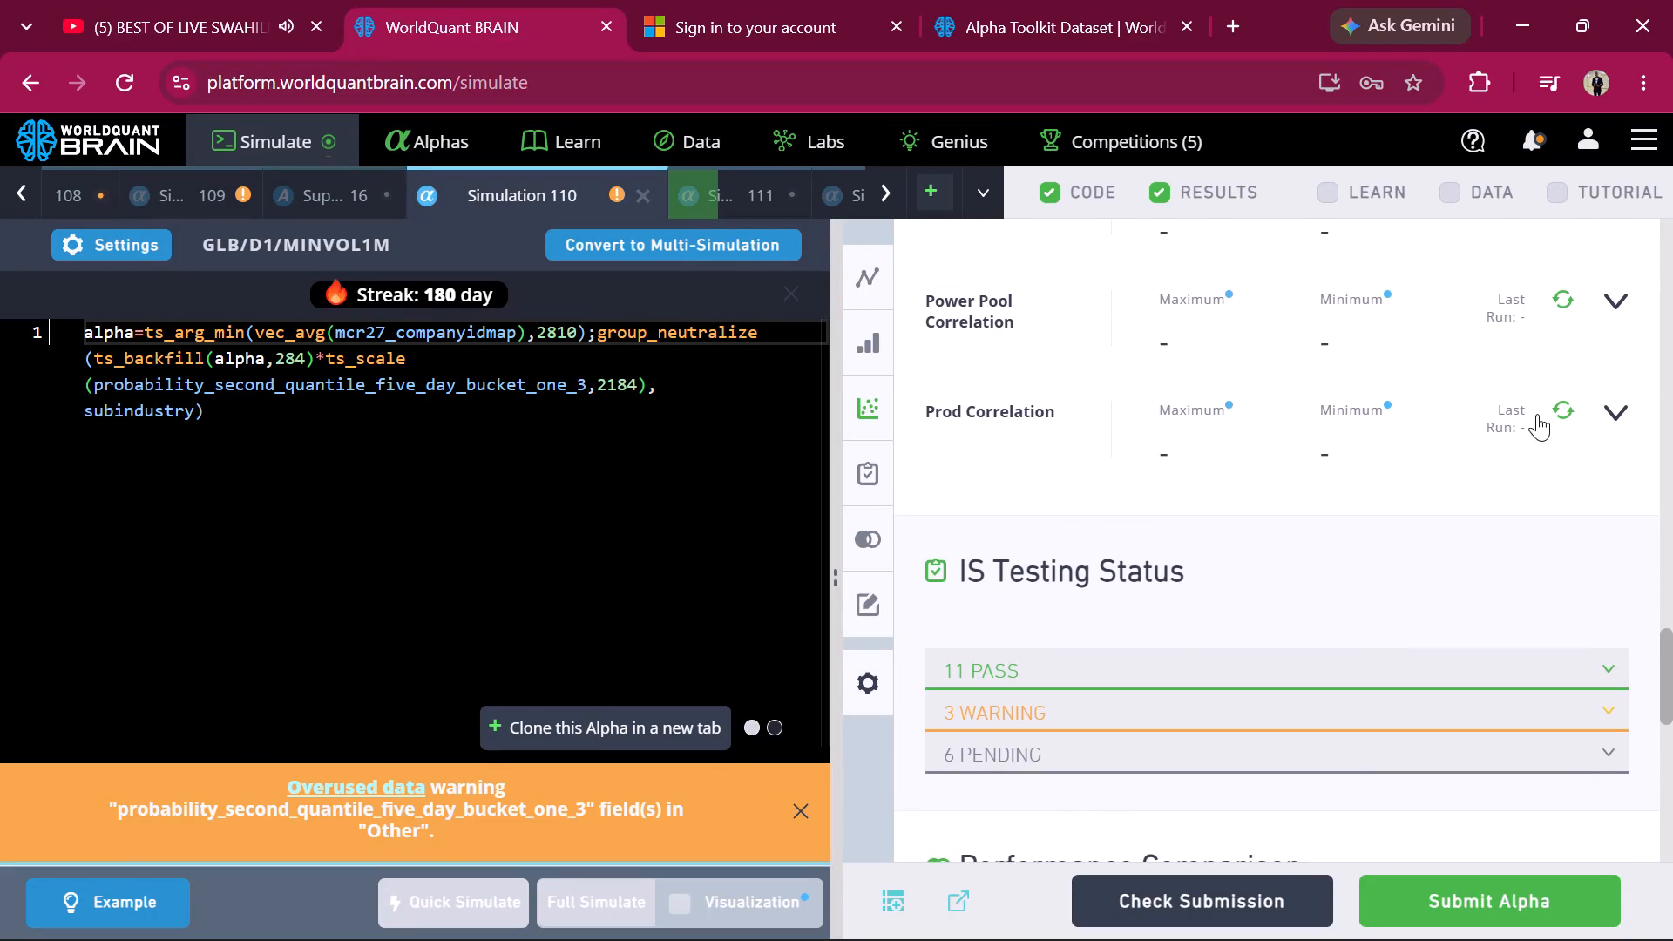
left_click(1556, 408)
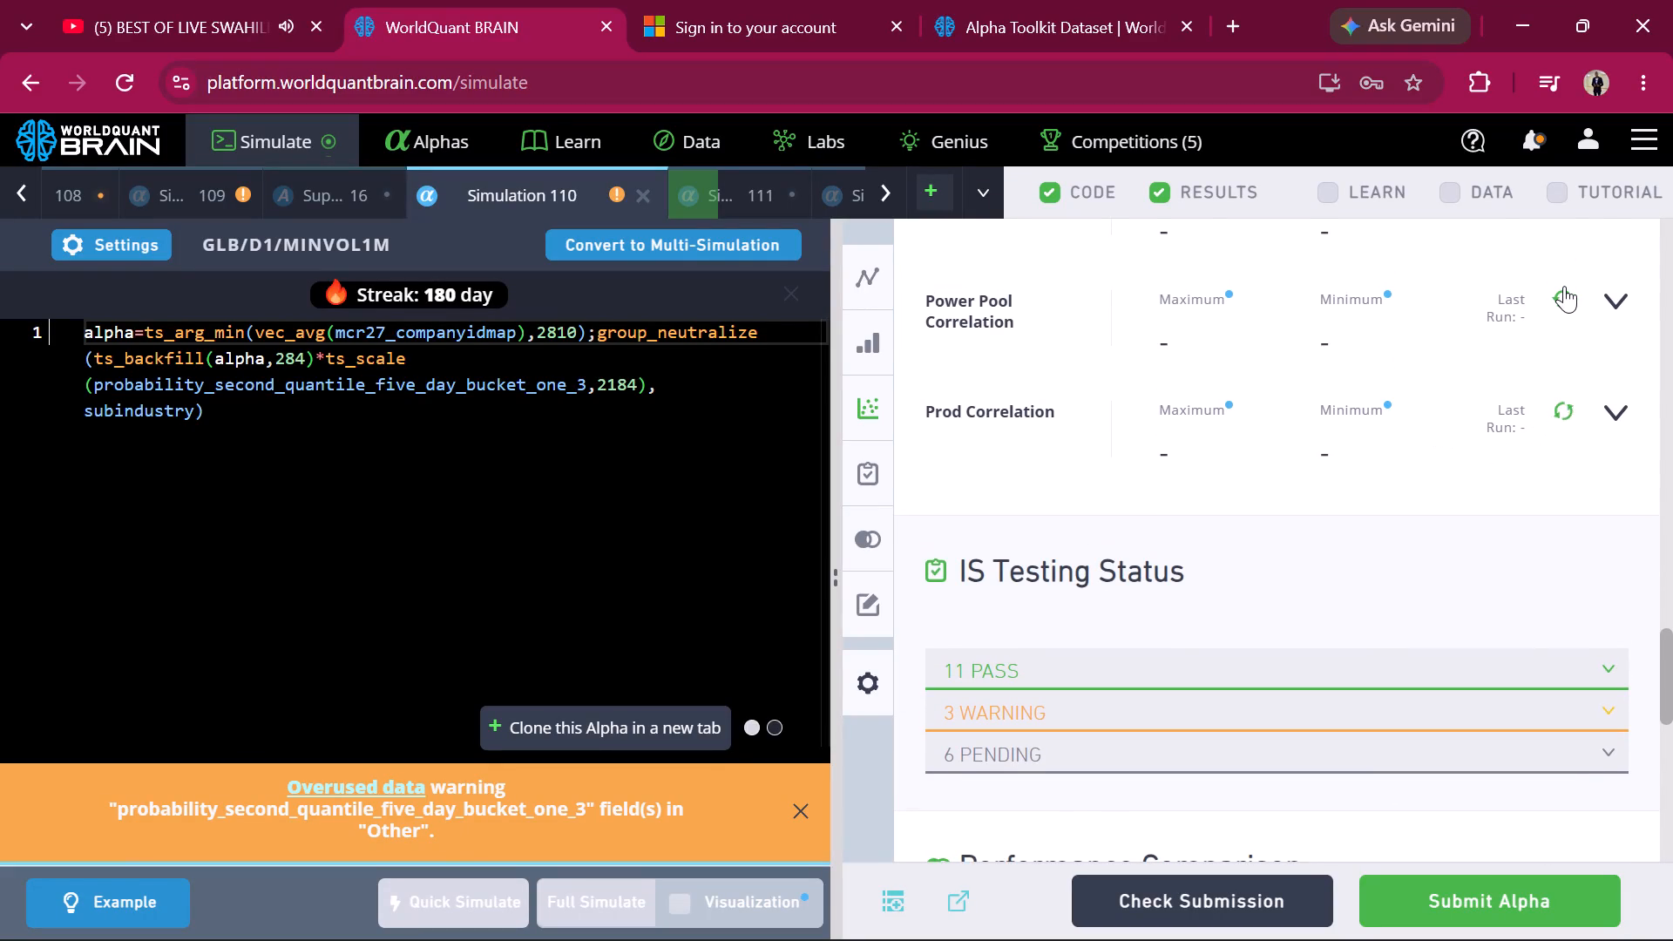
left_click(1564, 286)
scroll(1564, 286, "up", 2)
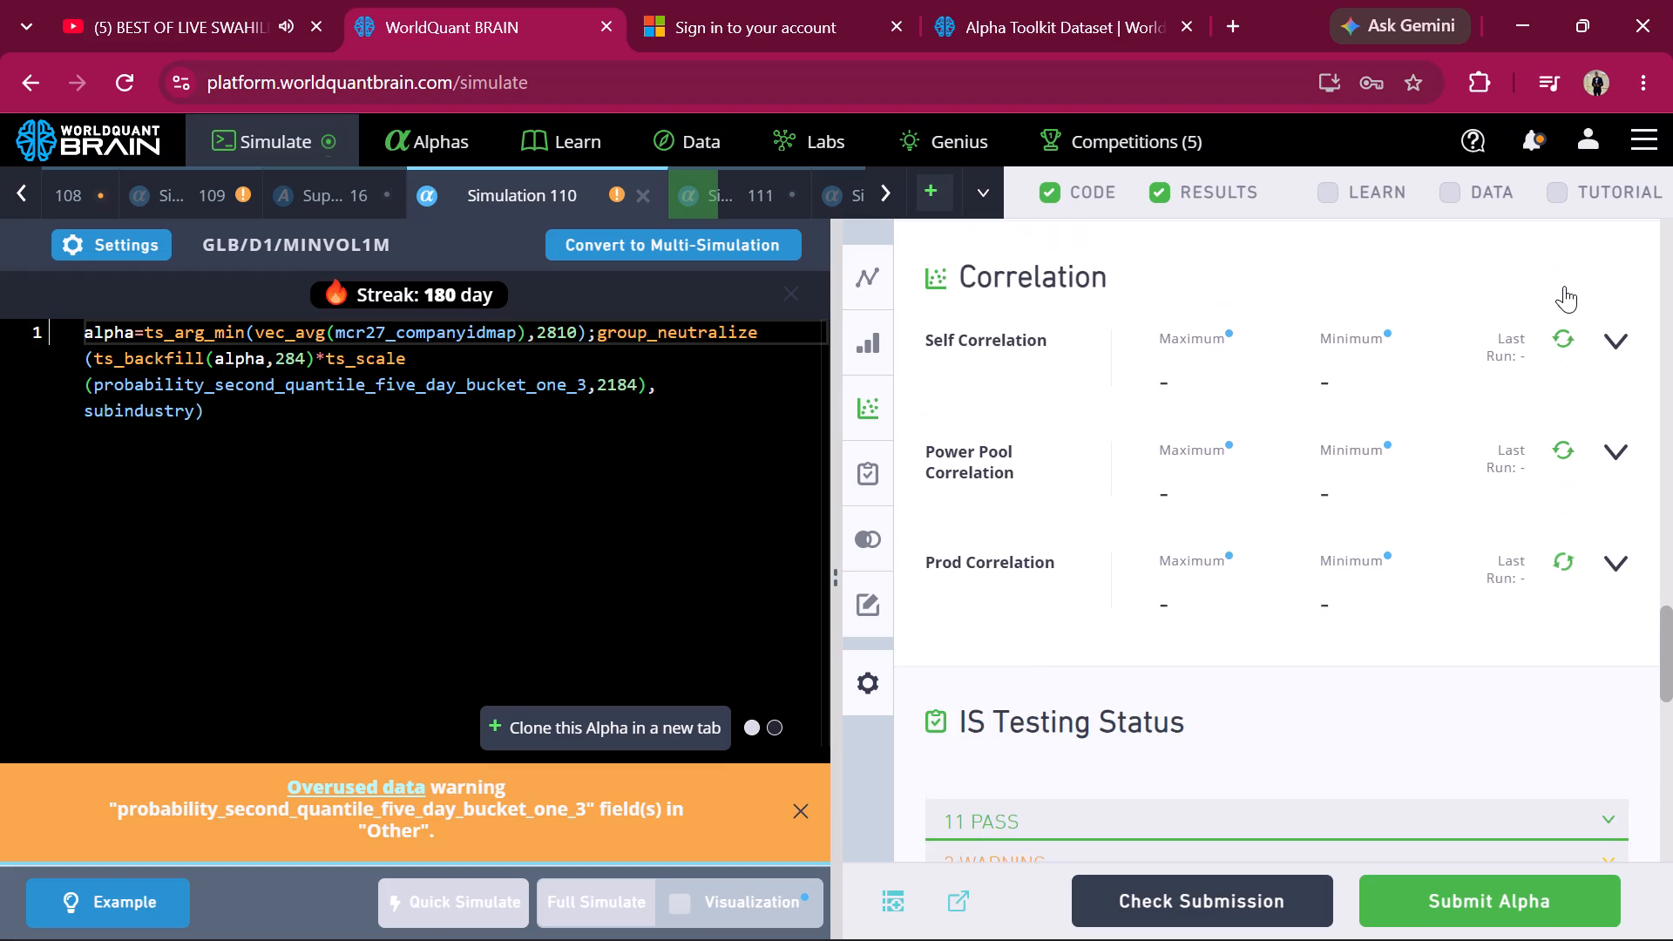
left_click(1564, 342)
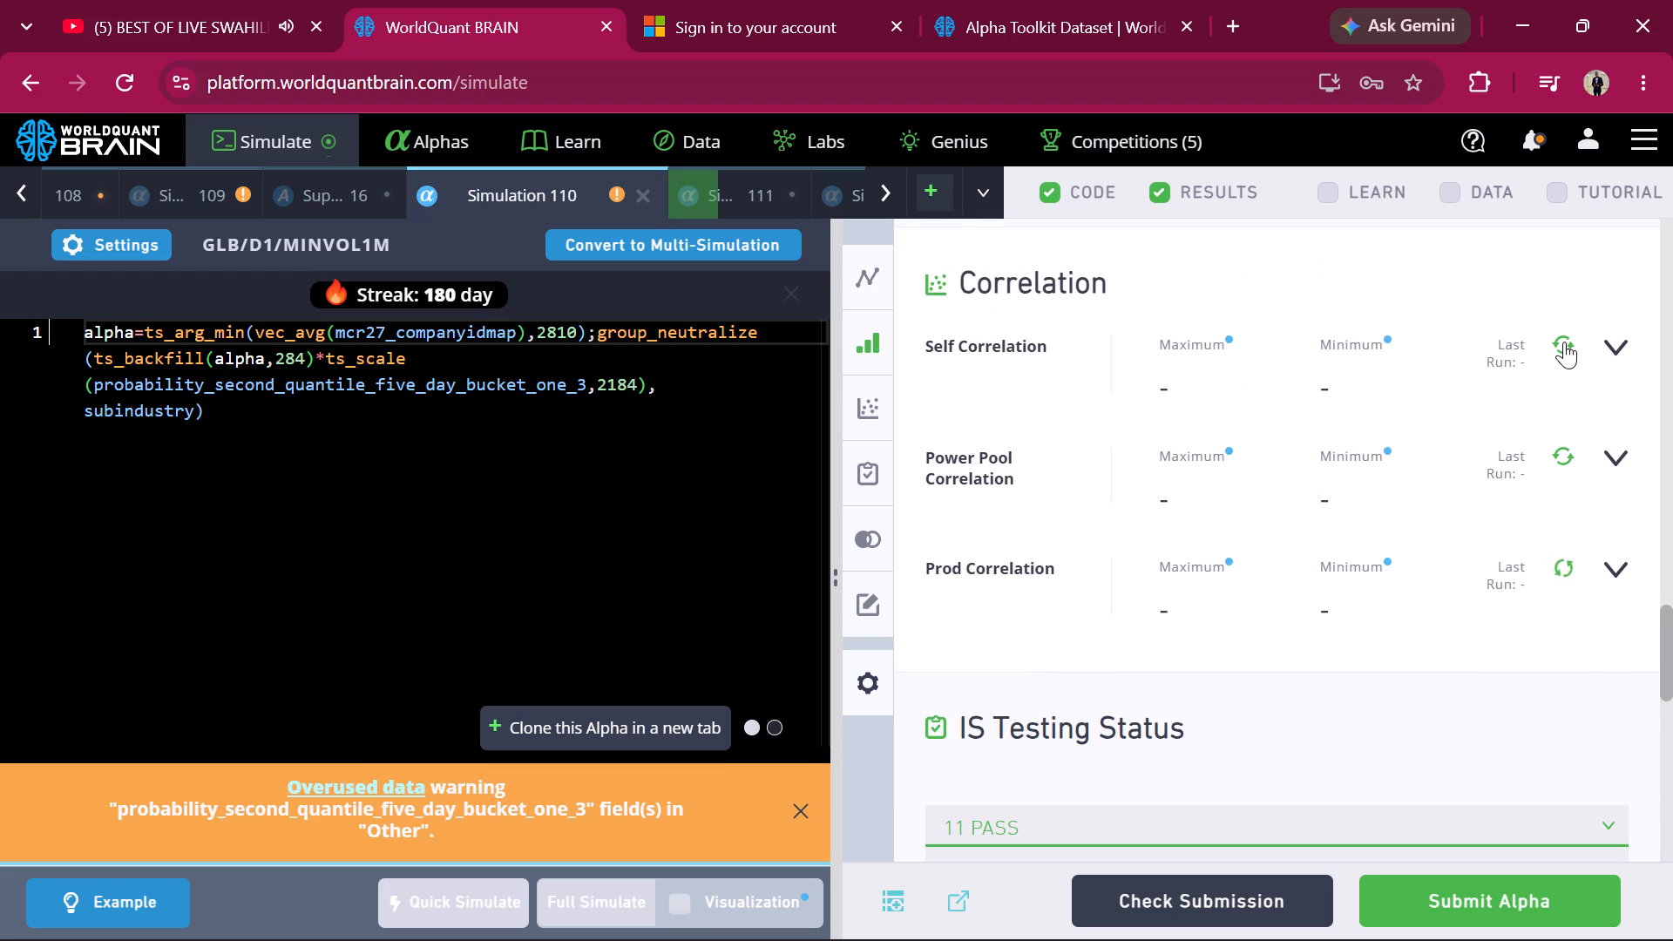
left_click(1566, 458)
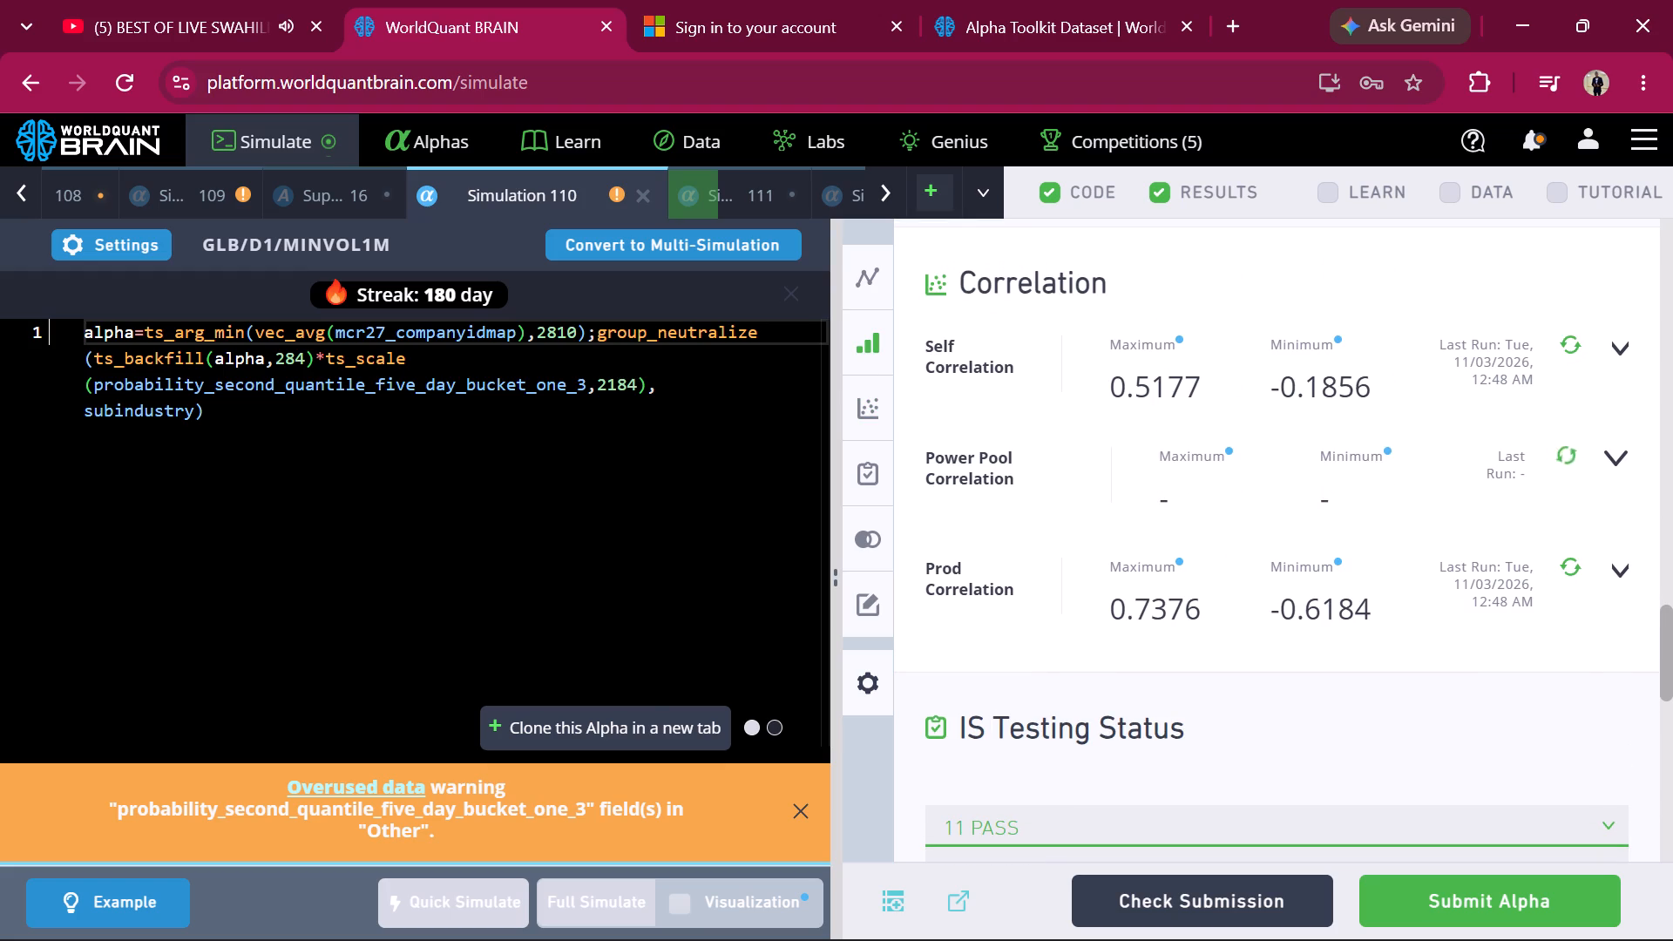
Clone Simulation 110's alpha, set its neutralization to Crowding Factors, and run a full simulation of the clone.
left_click(629, 714)
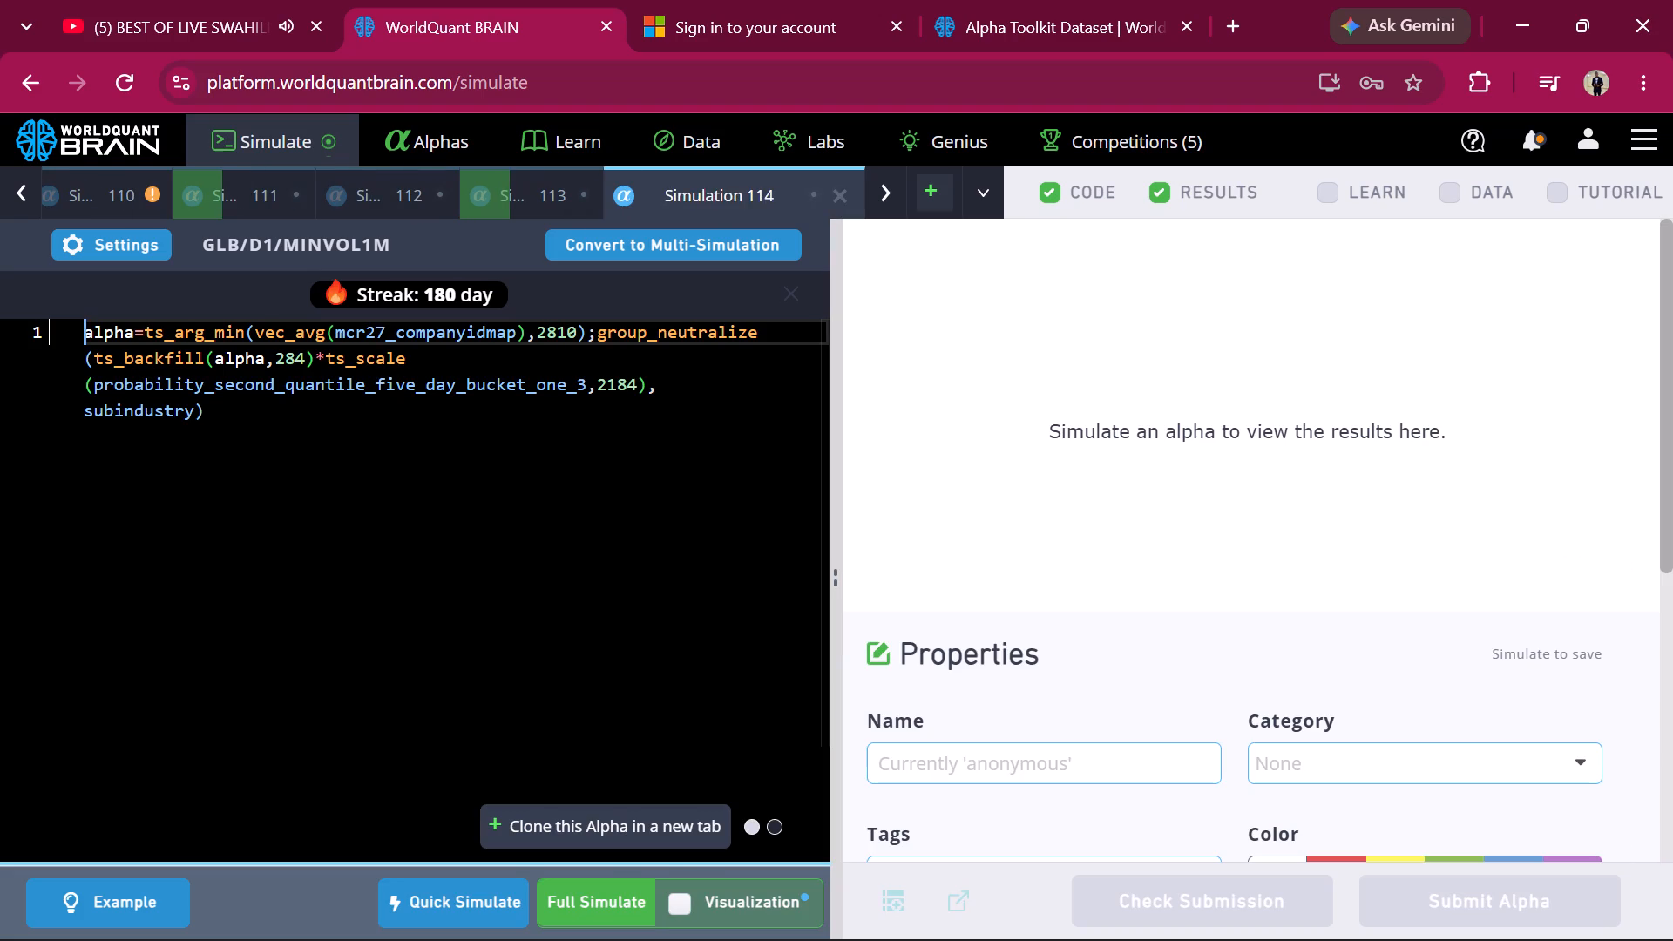
left_click(144, 241)
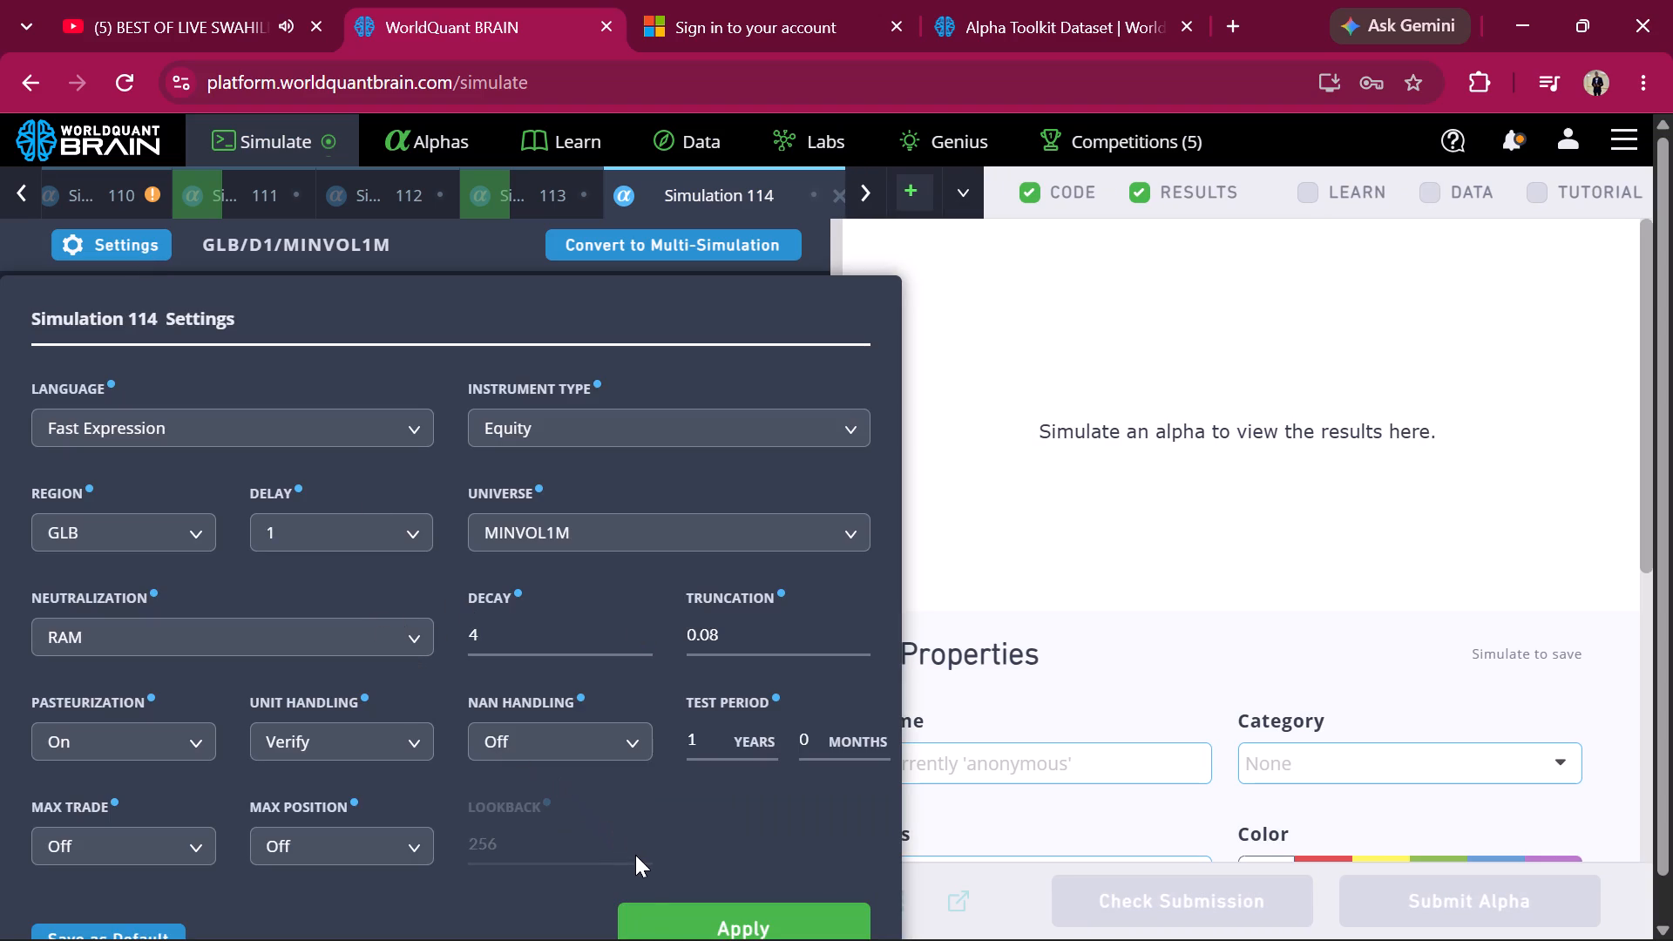
left_click(422, 638)
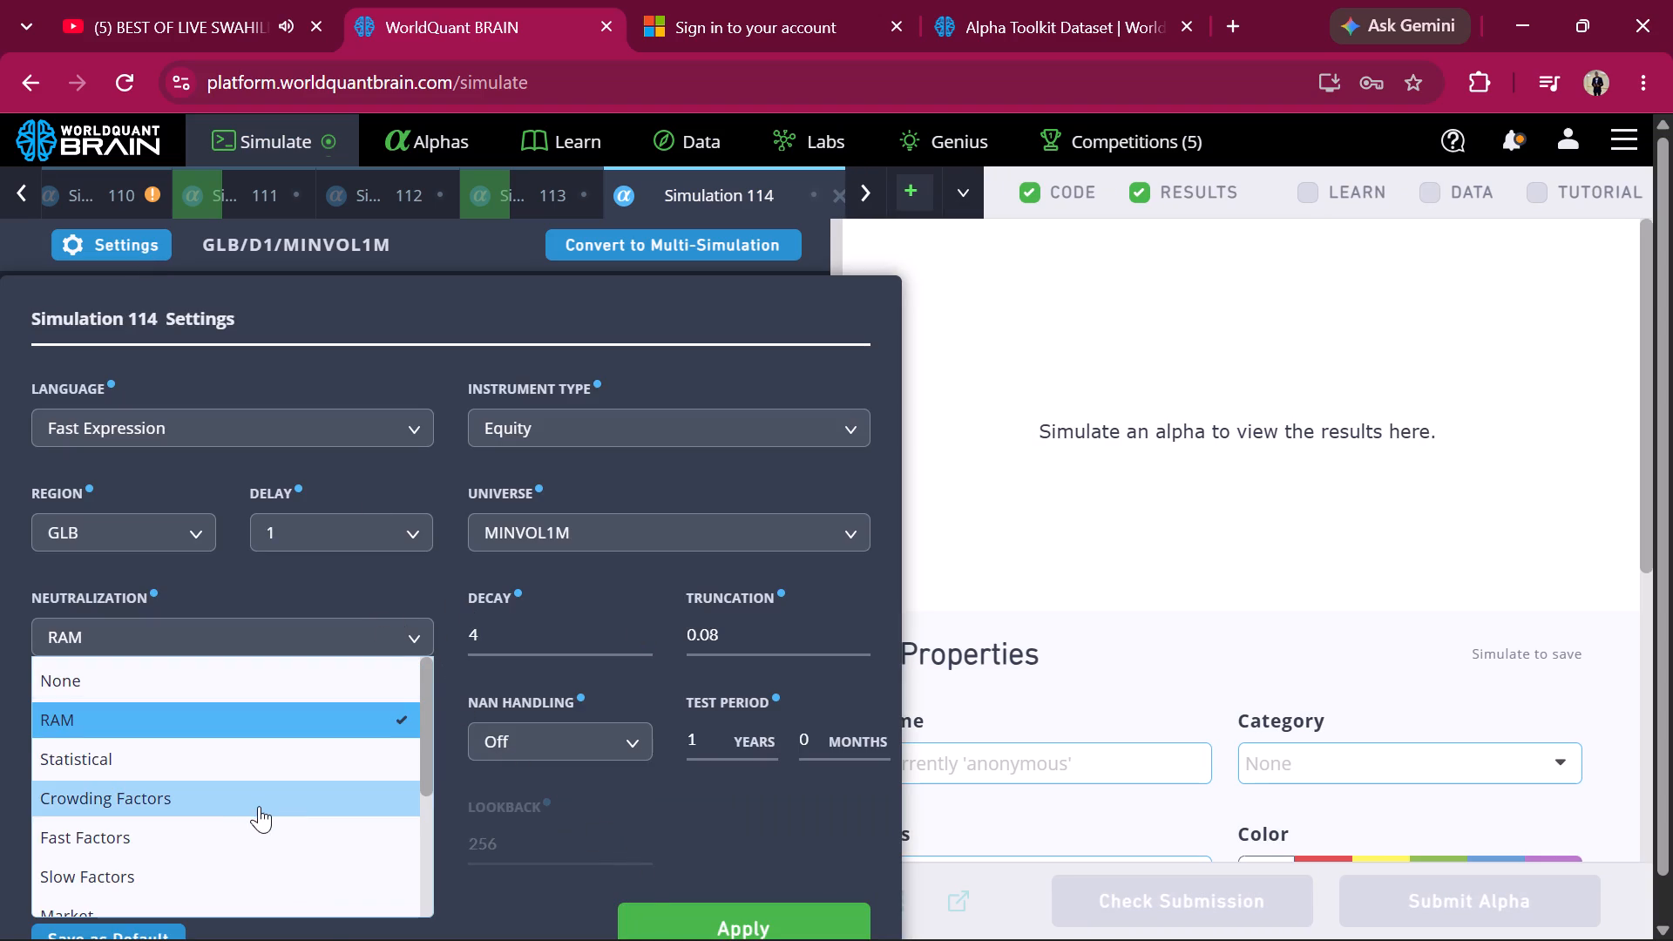
left_click(242, 804)
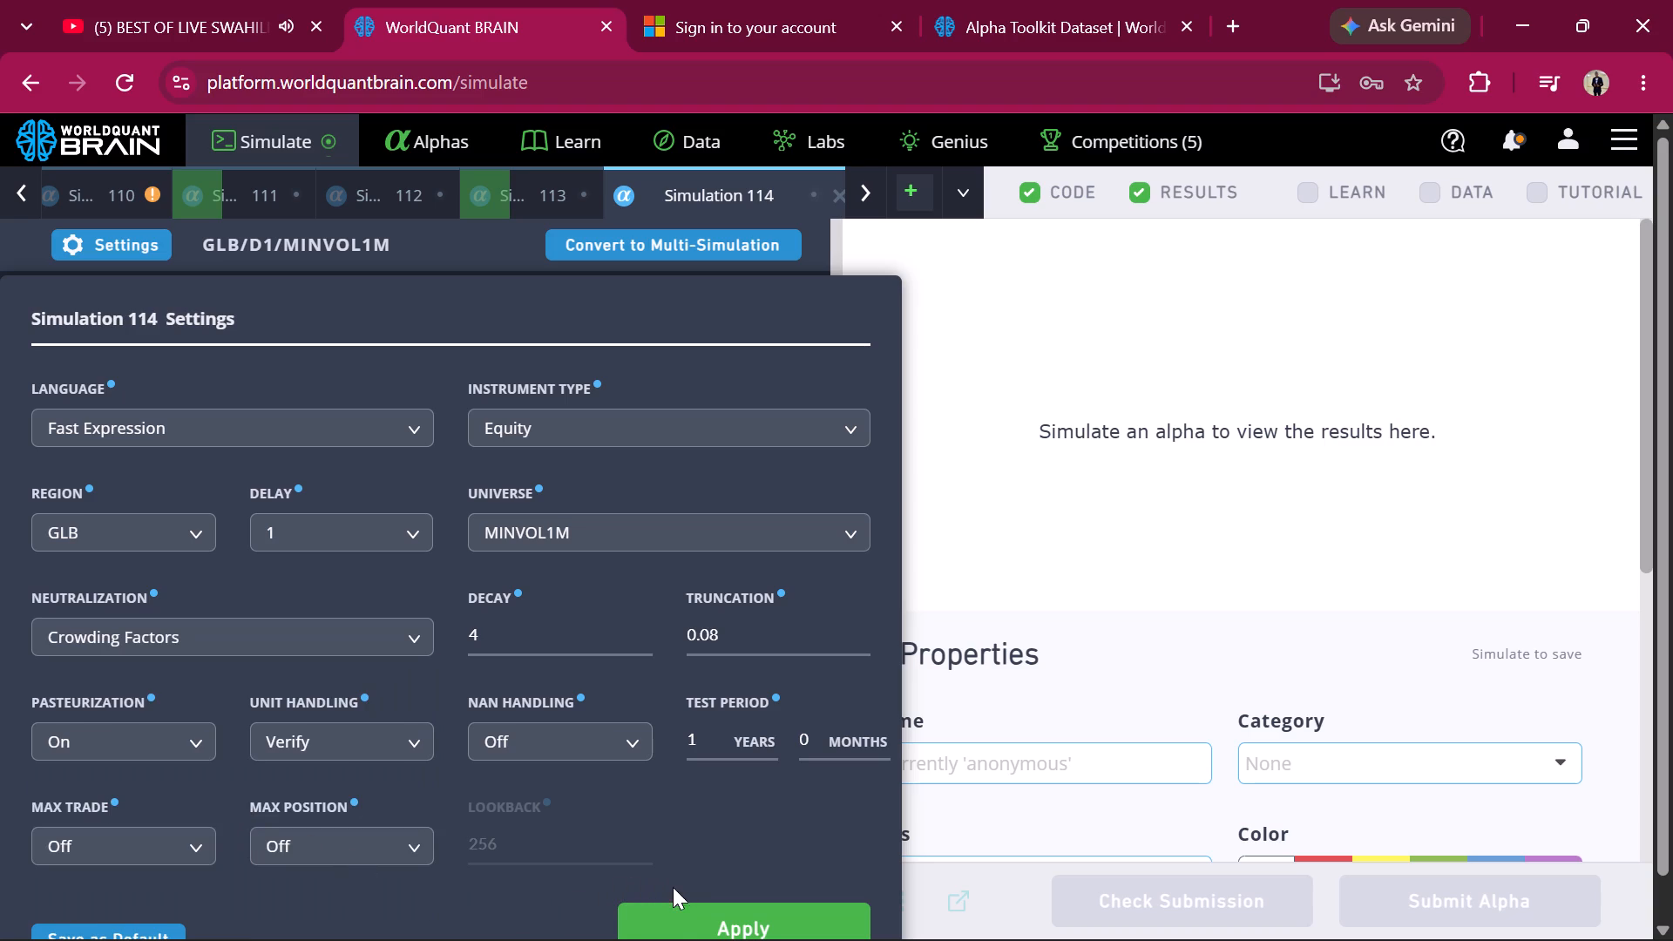
left_click(673, 913)
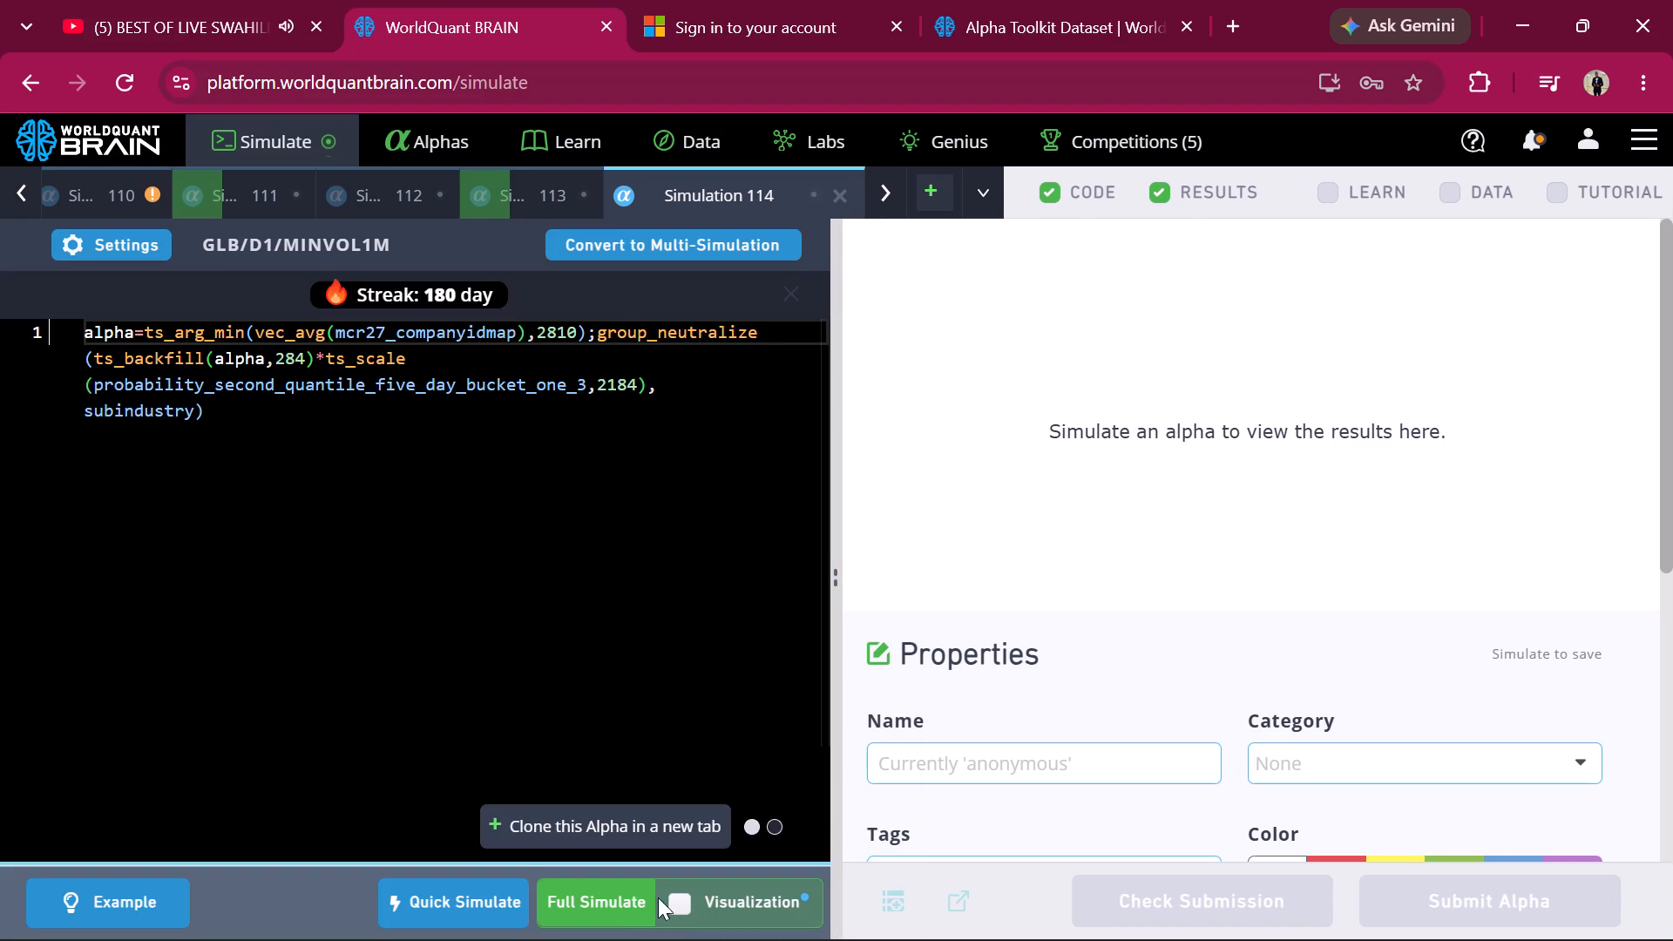
left_click(610, 900)
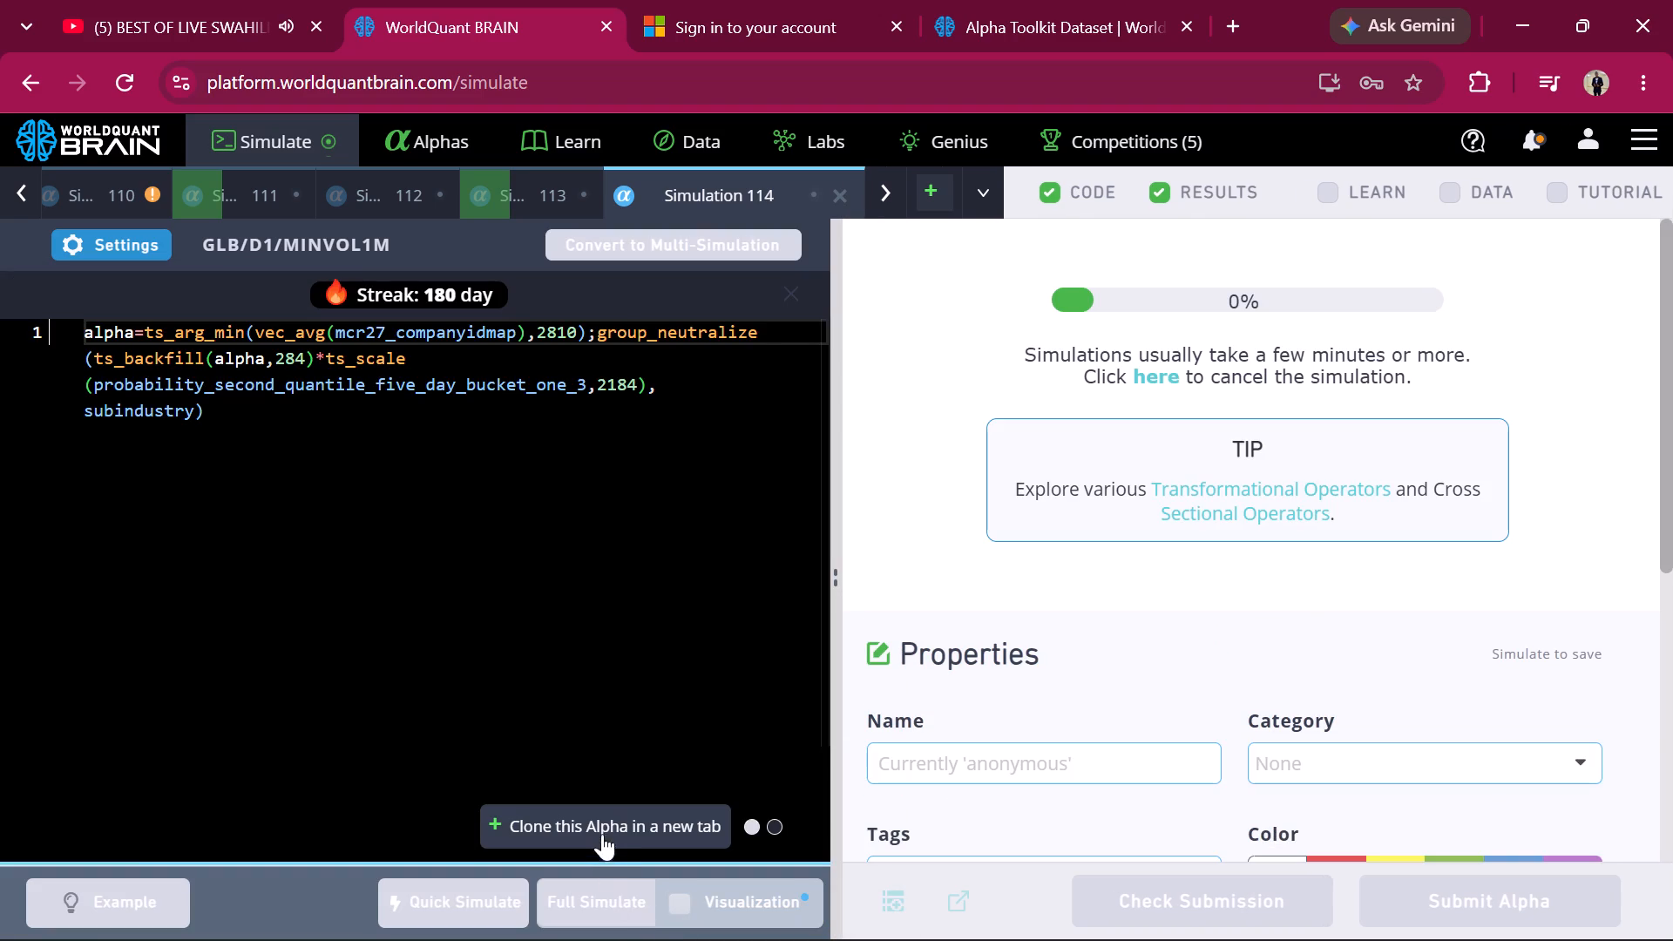
Clone the alpha again with RAM neutralization and a ts_arg_min lookback of 1000, and run its full simulation.
left_click(602, 823)
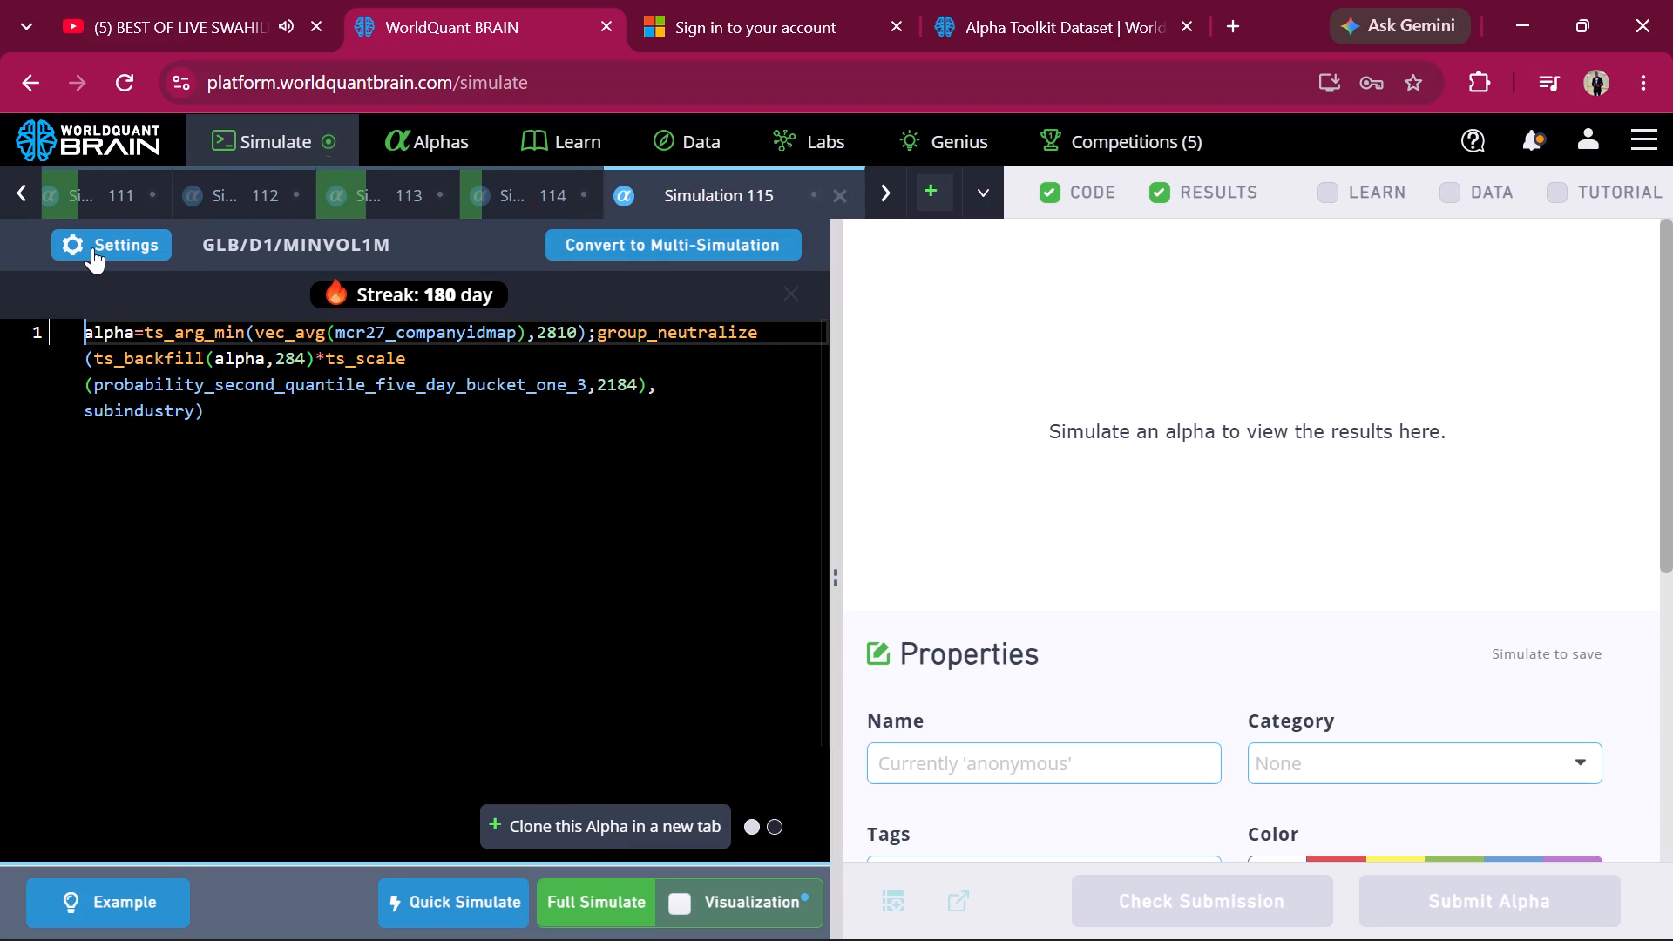
left_click(92, 247)
left_click(274, 648)
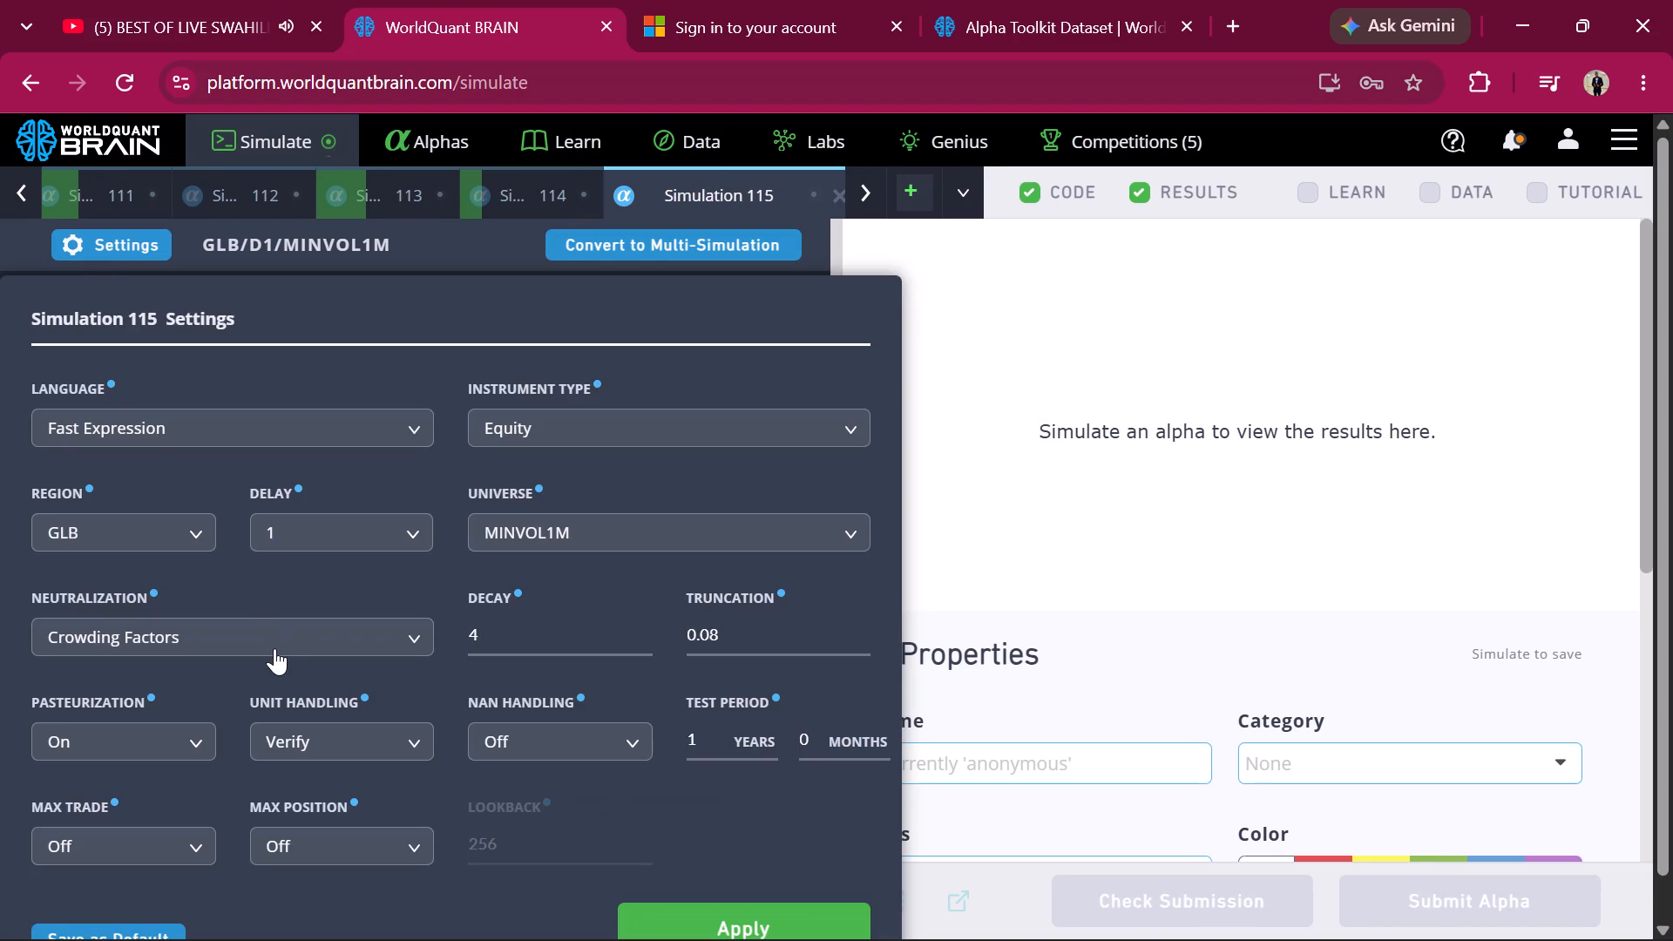
left_click(164, 714)
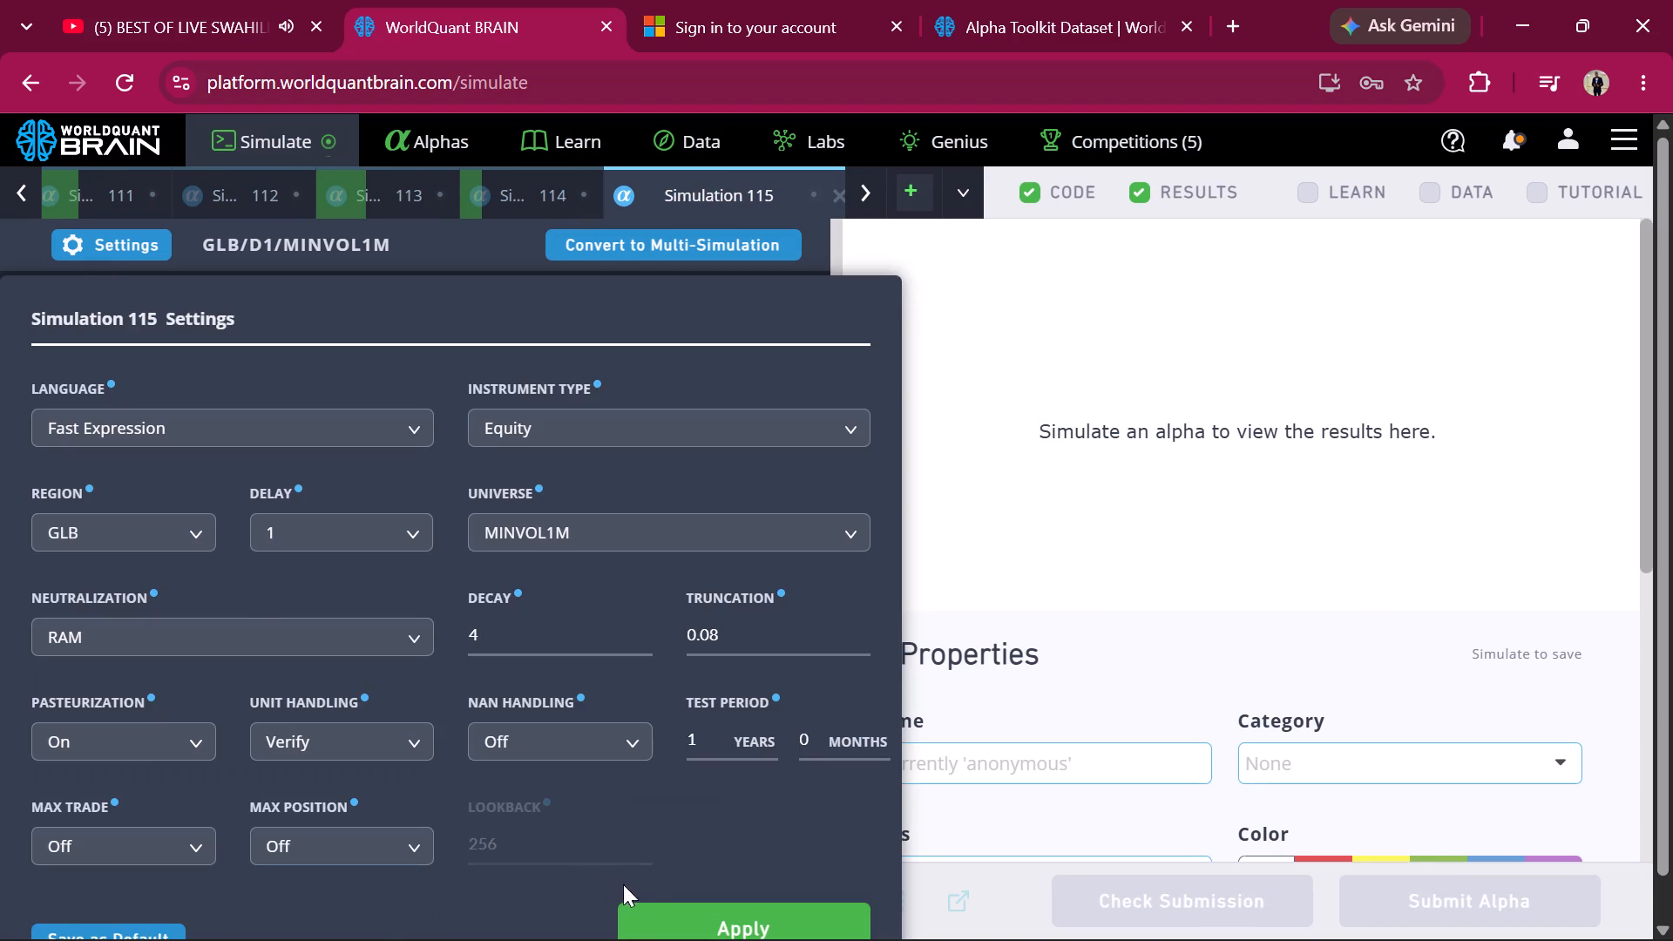
left_click(653, 919)
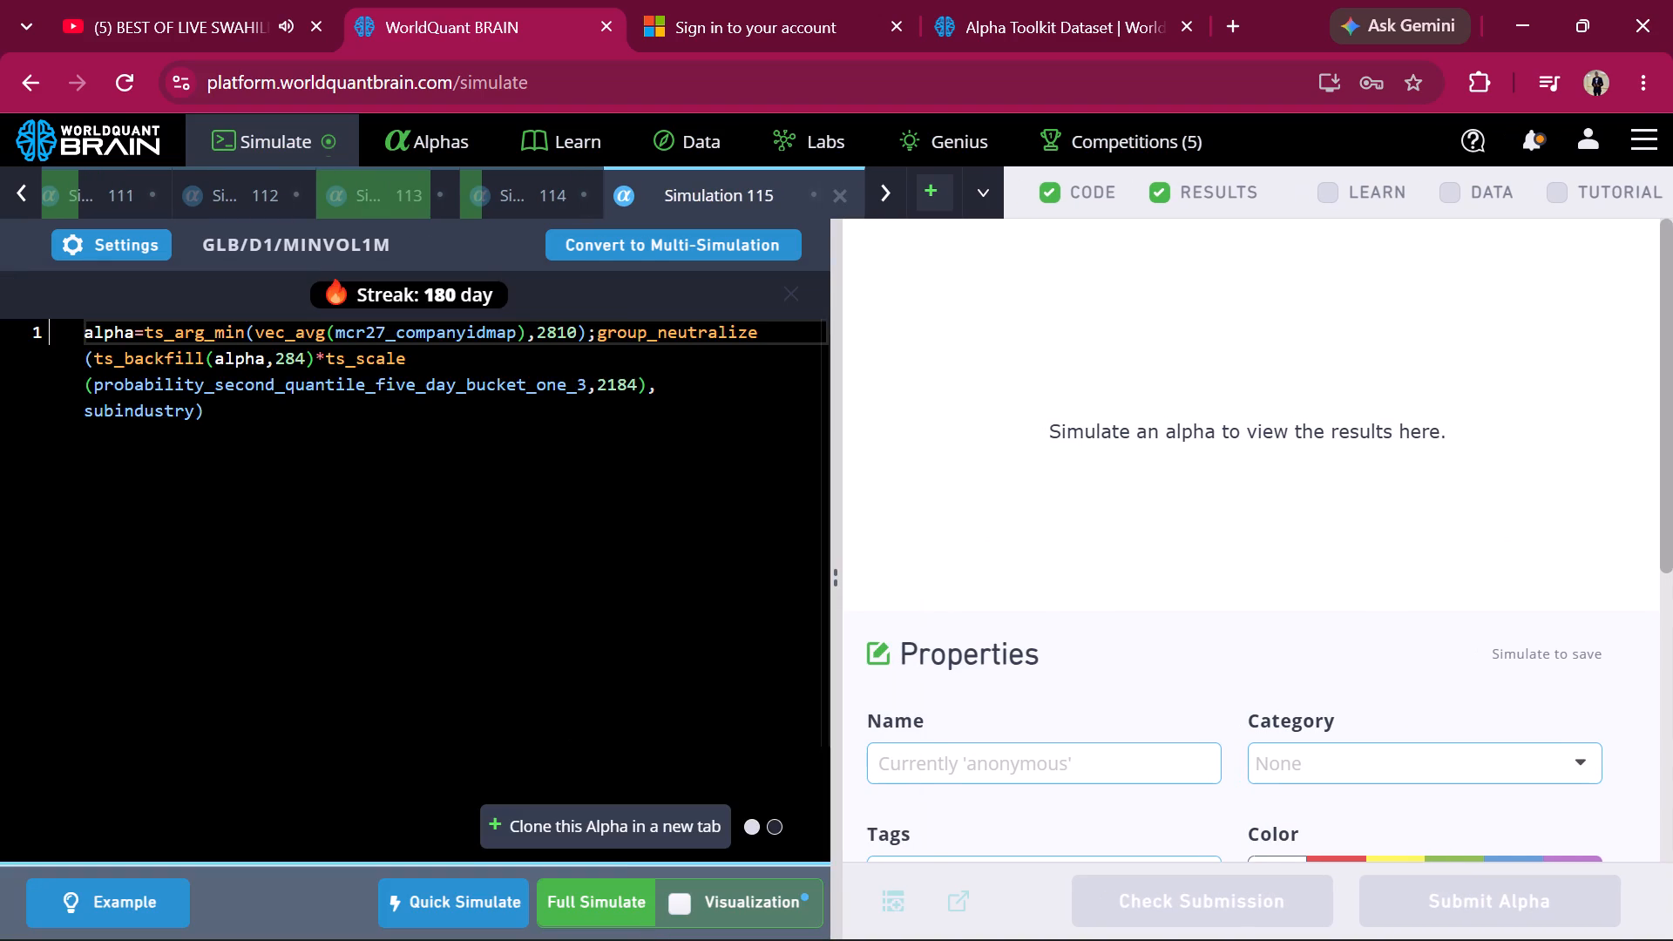
double_click(580, 337)
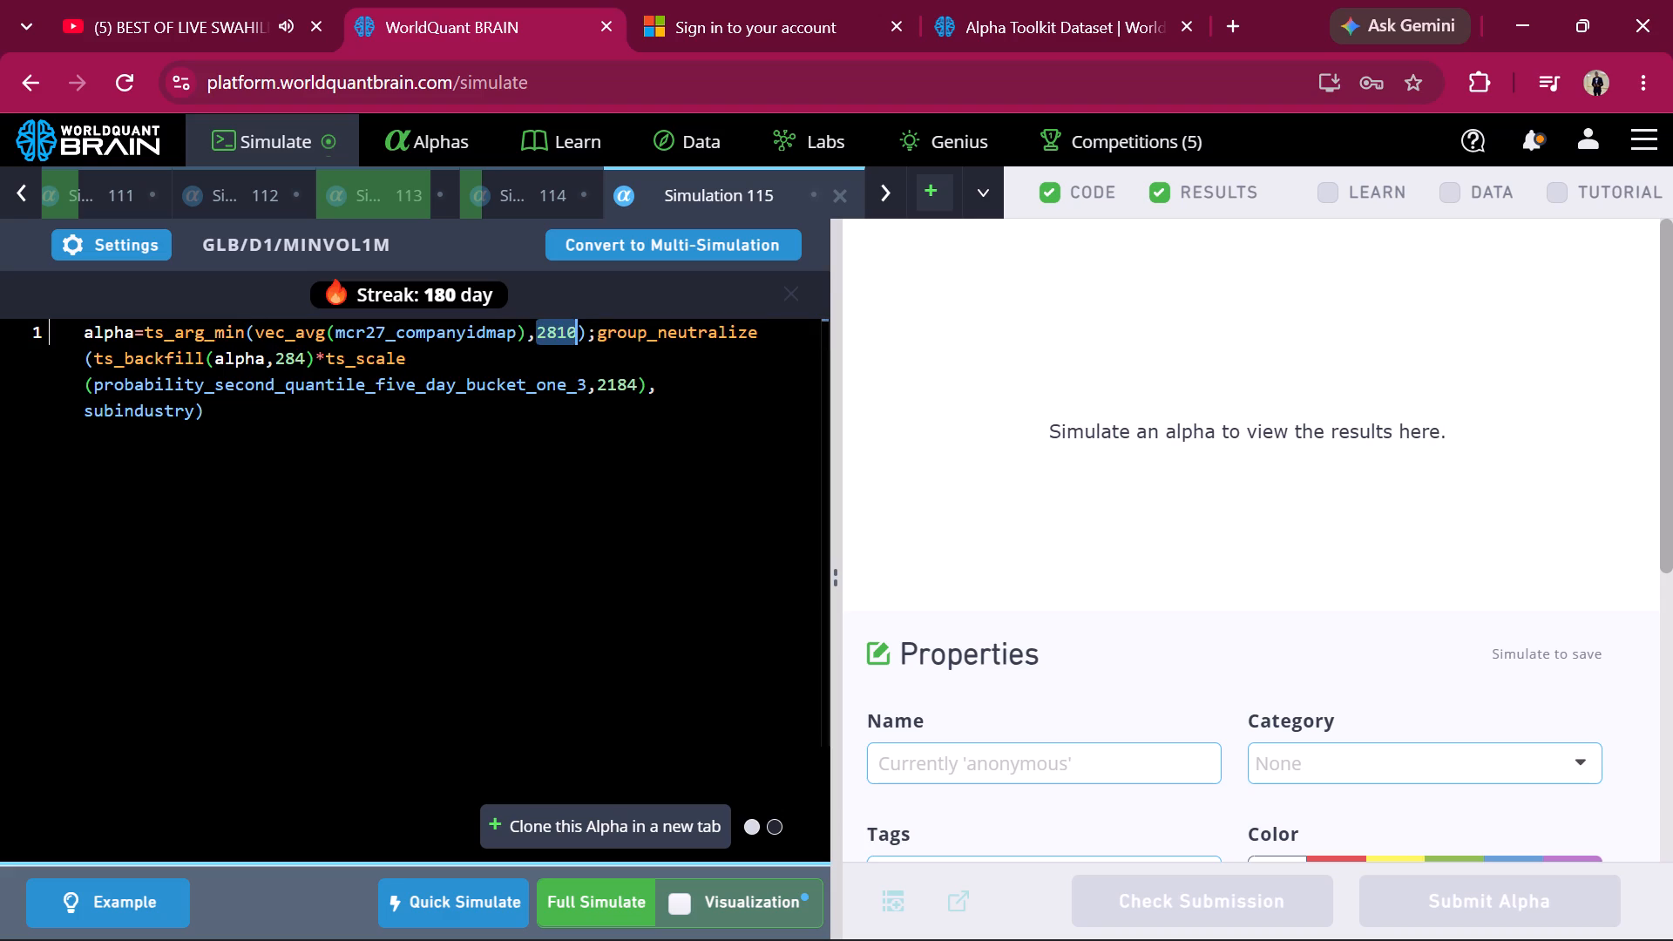
key("BackSpace")
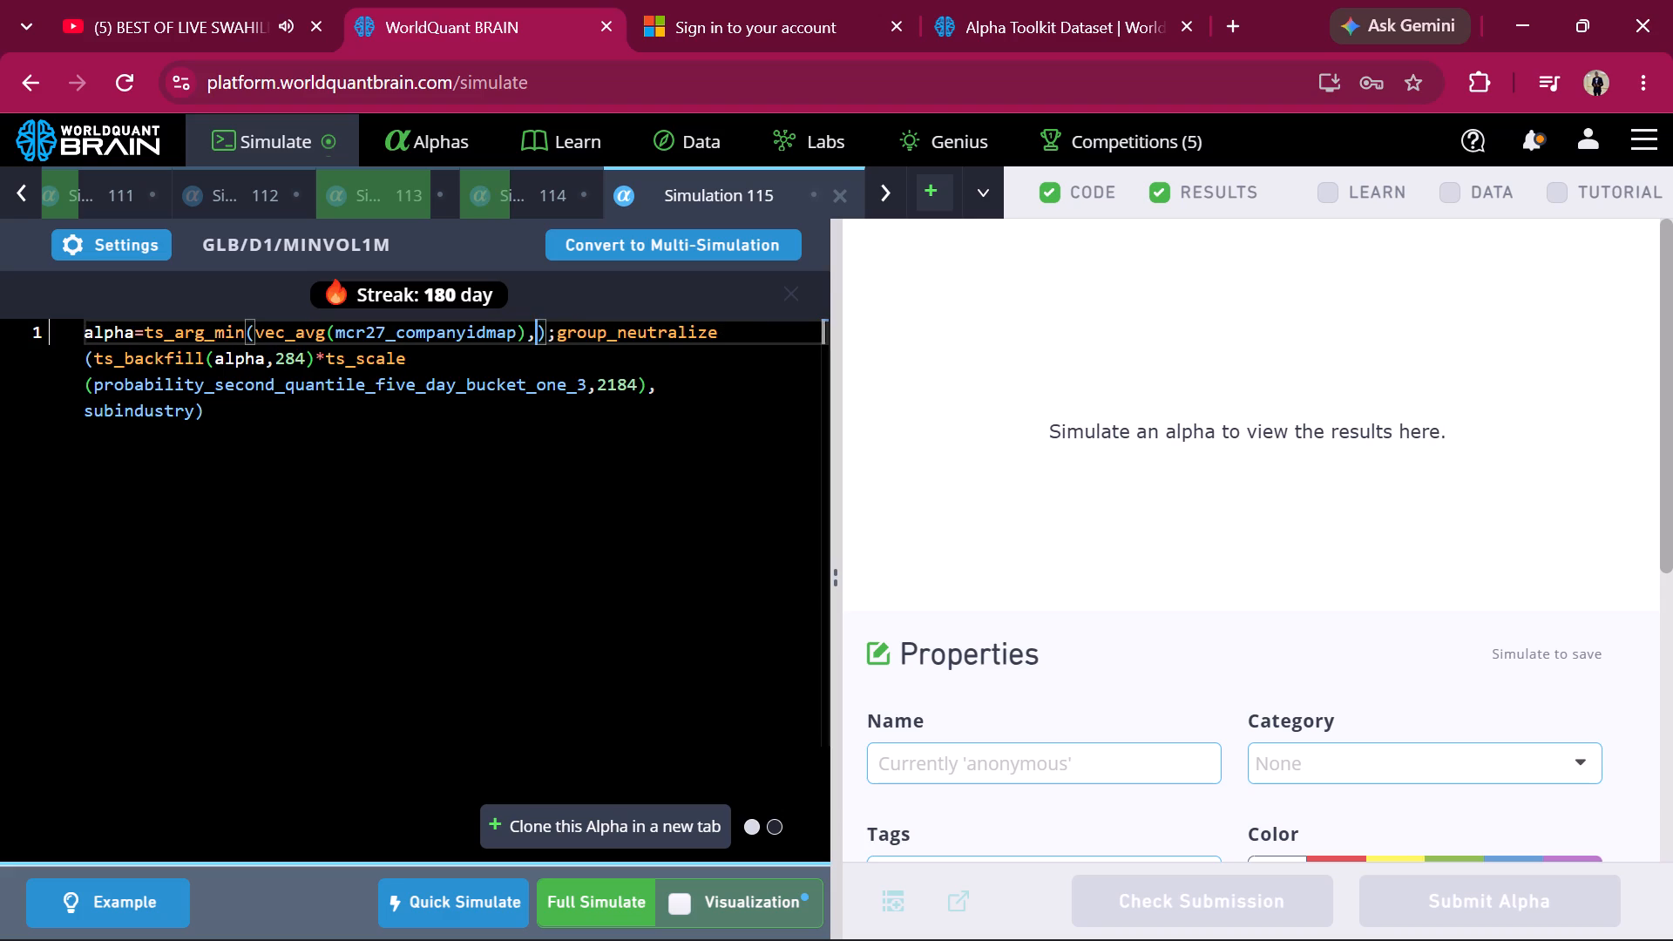
type("100")
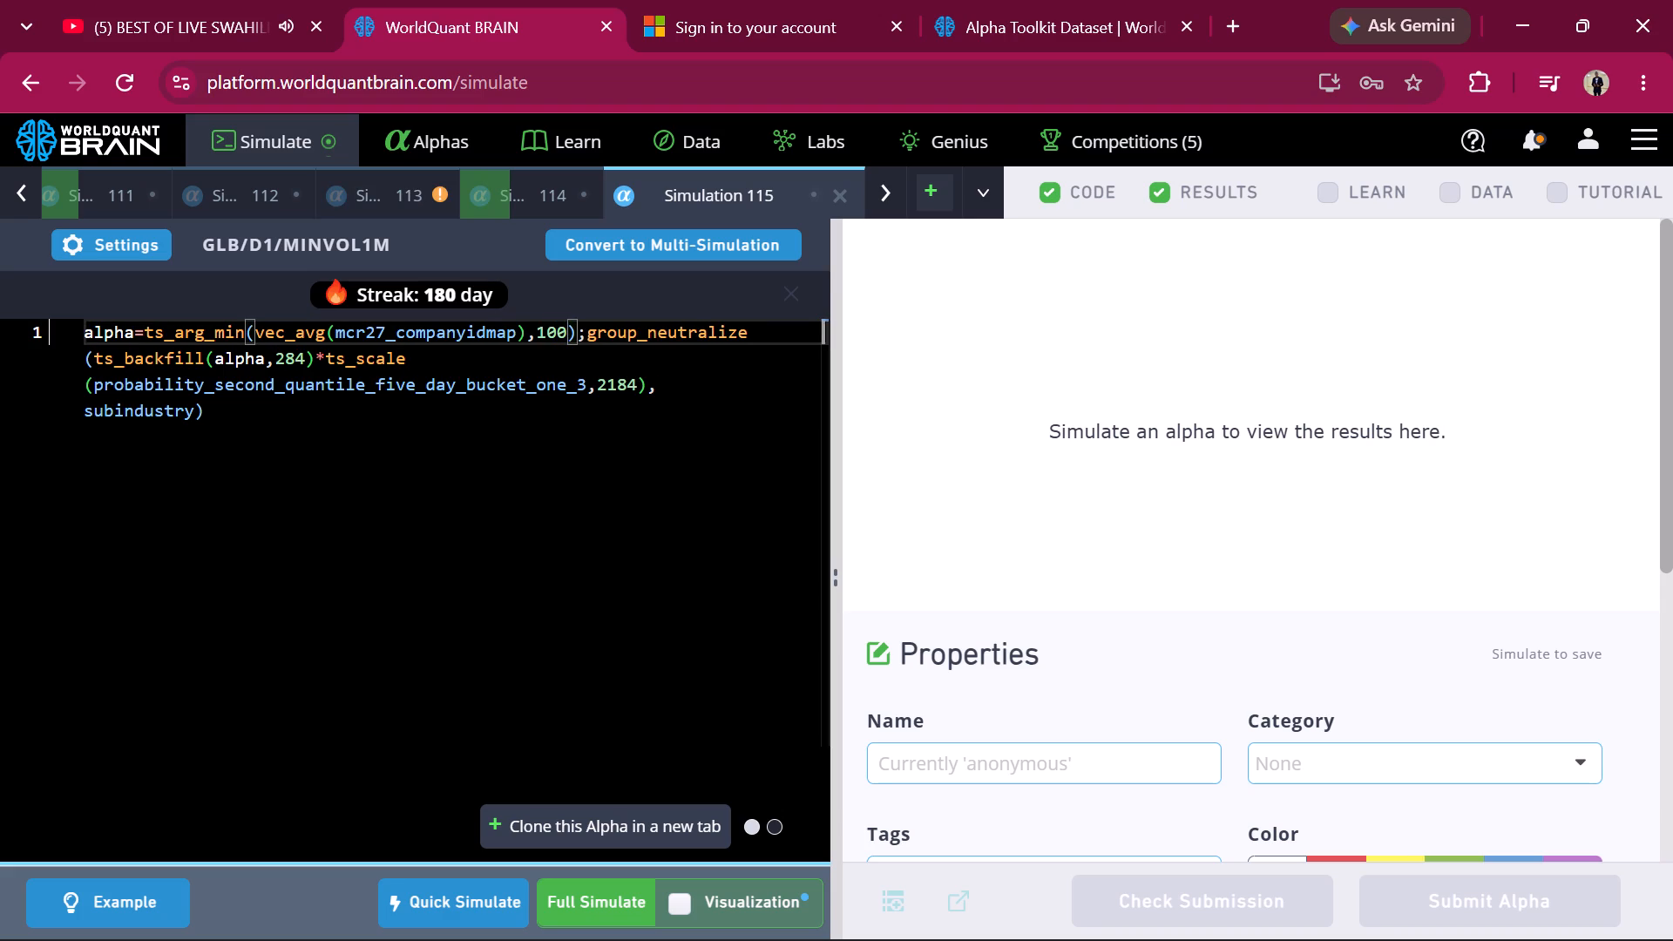
key("0")
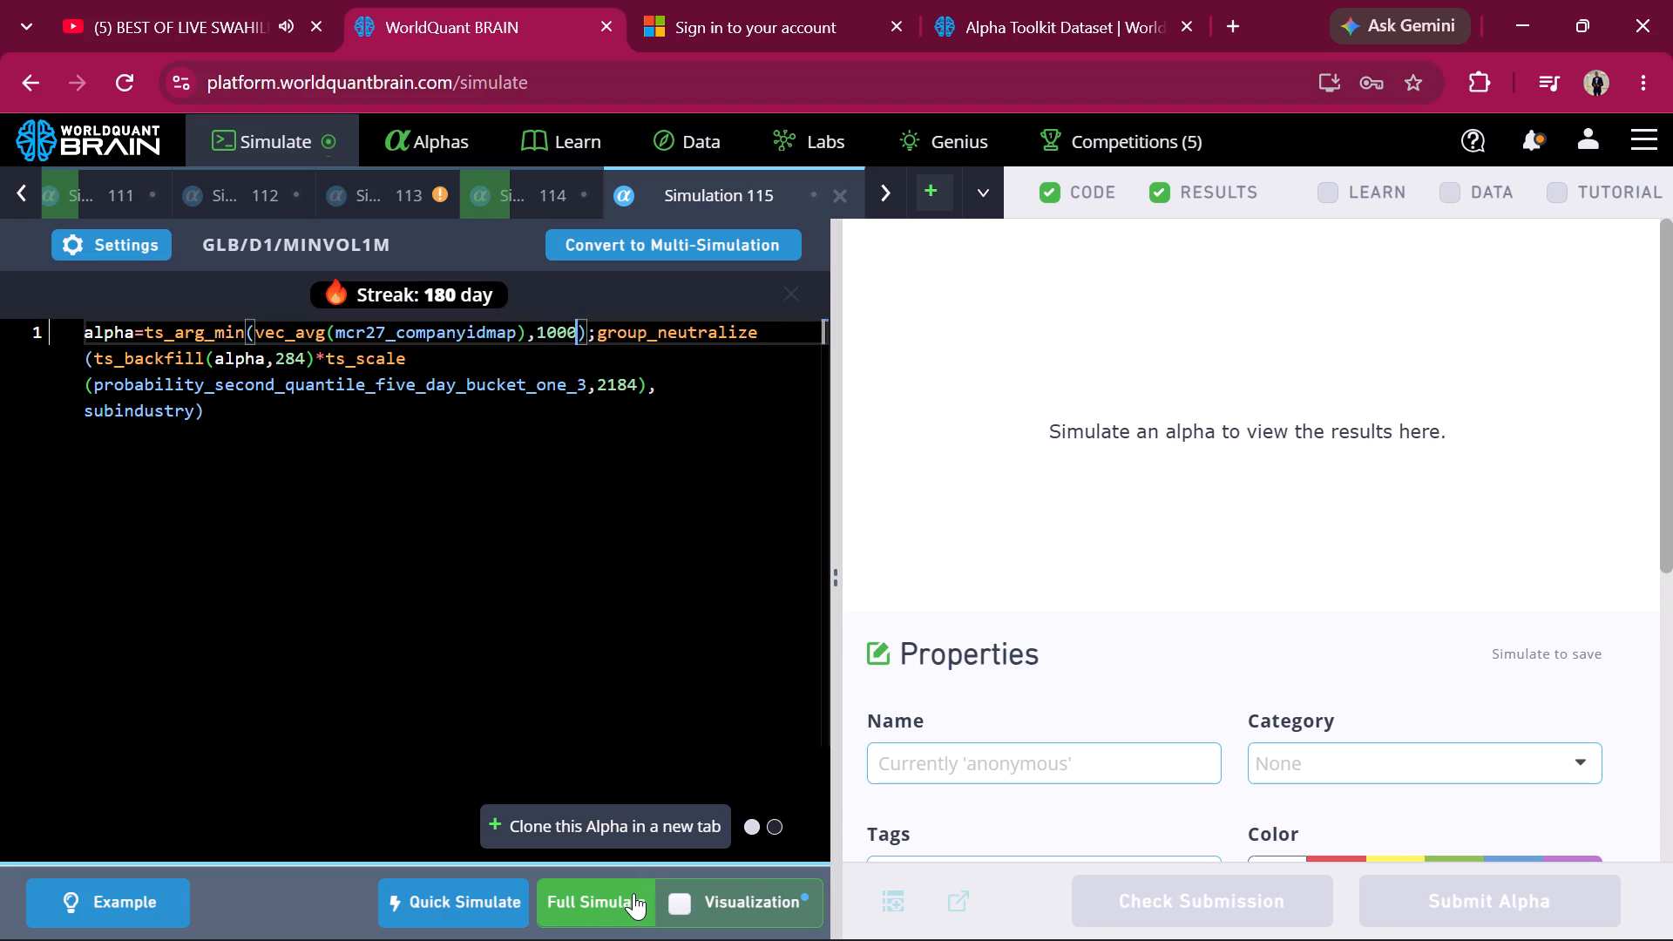
left_click(630, 894)
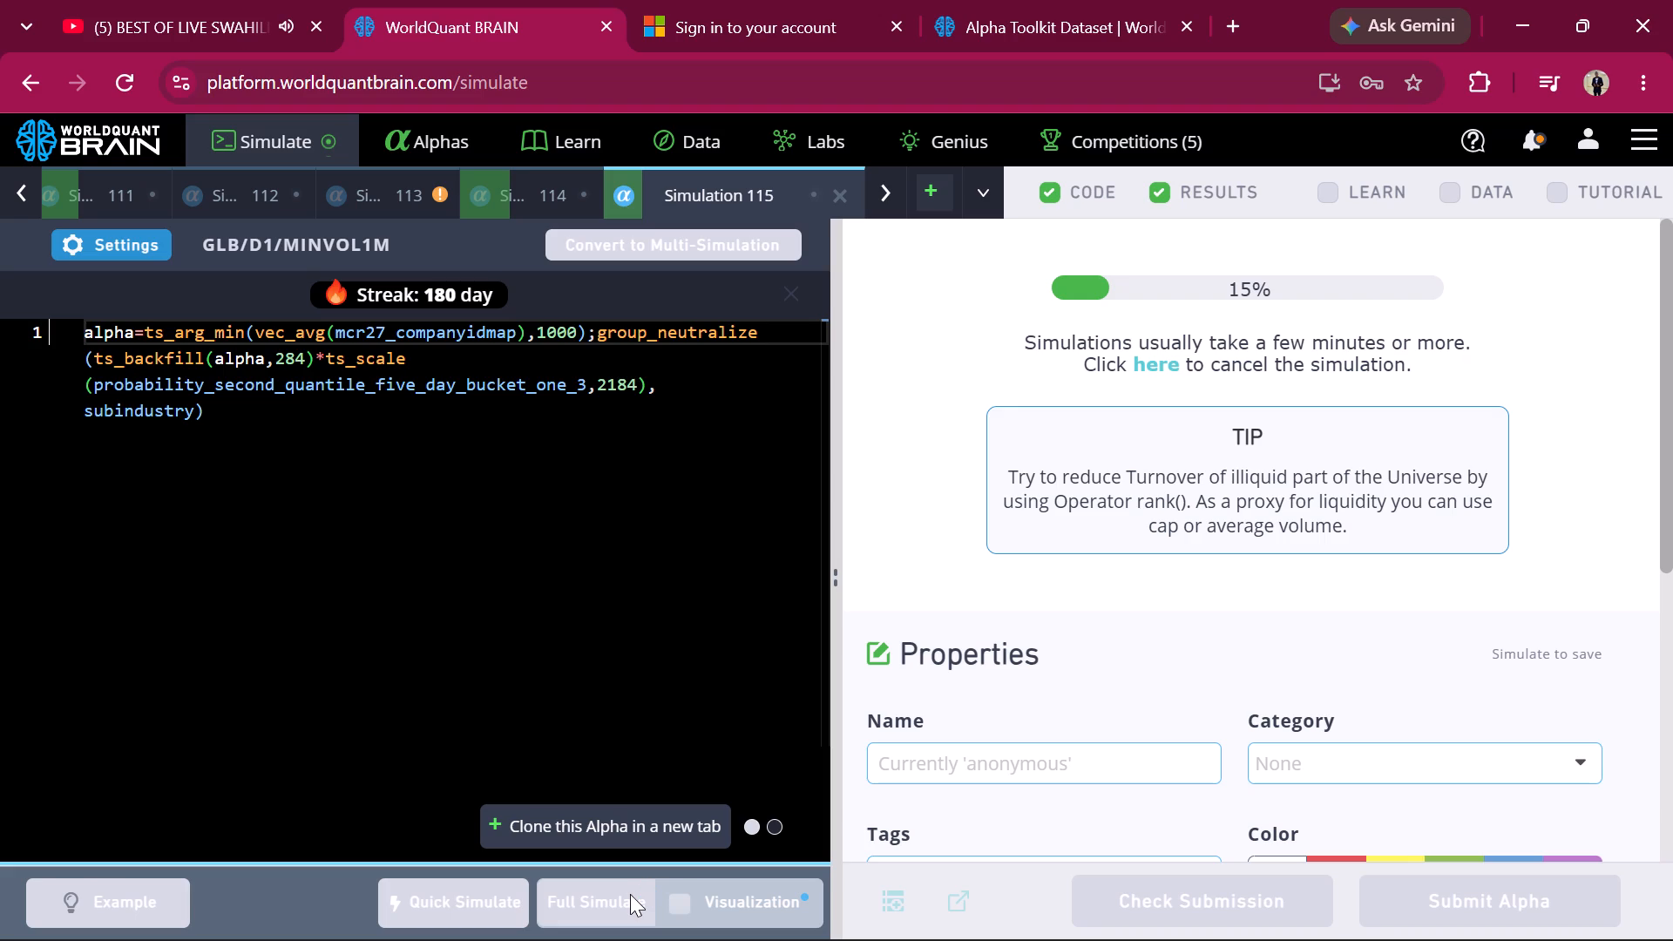
Open Simulation 113, reveal its test period, and review the IS Summary for the full IS period.
left_click(422, 202)
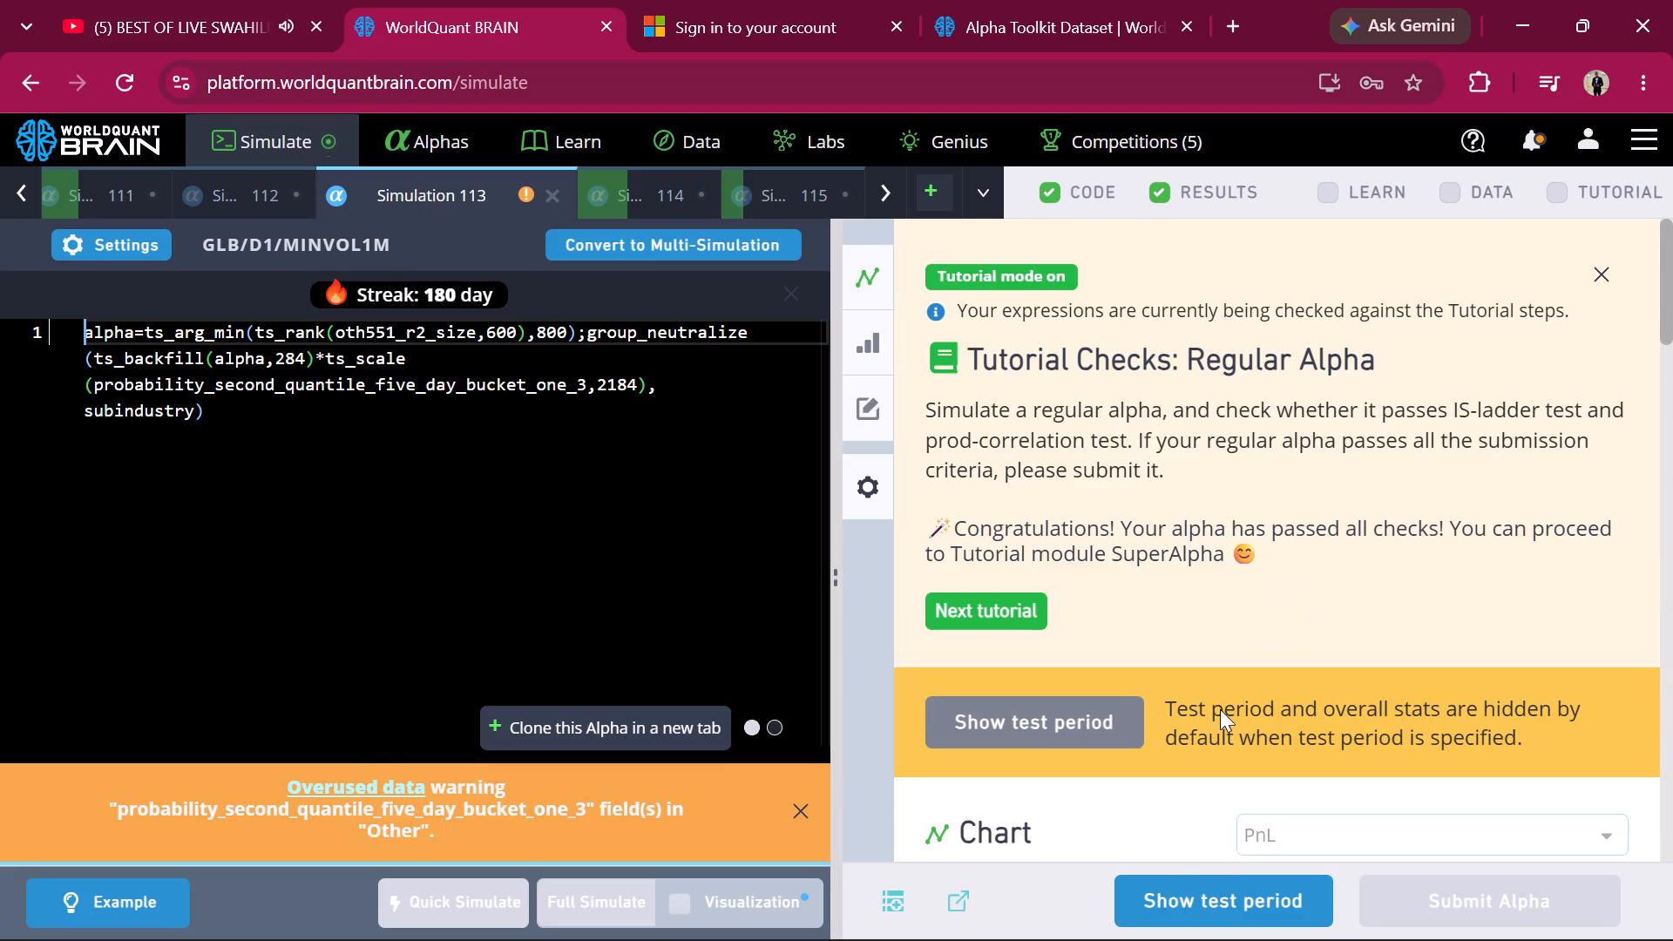
left_click(1157, 904)
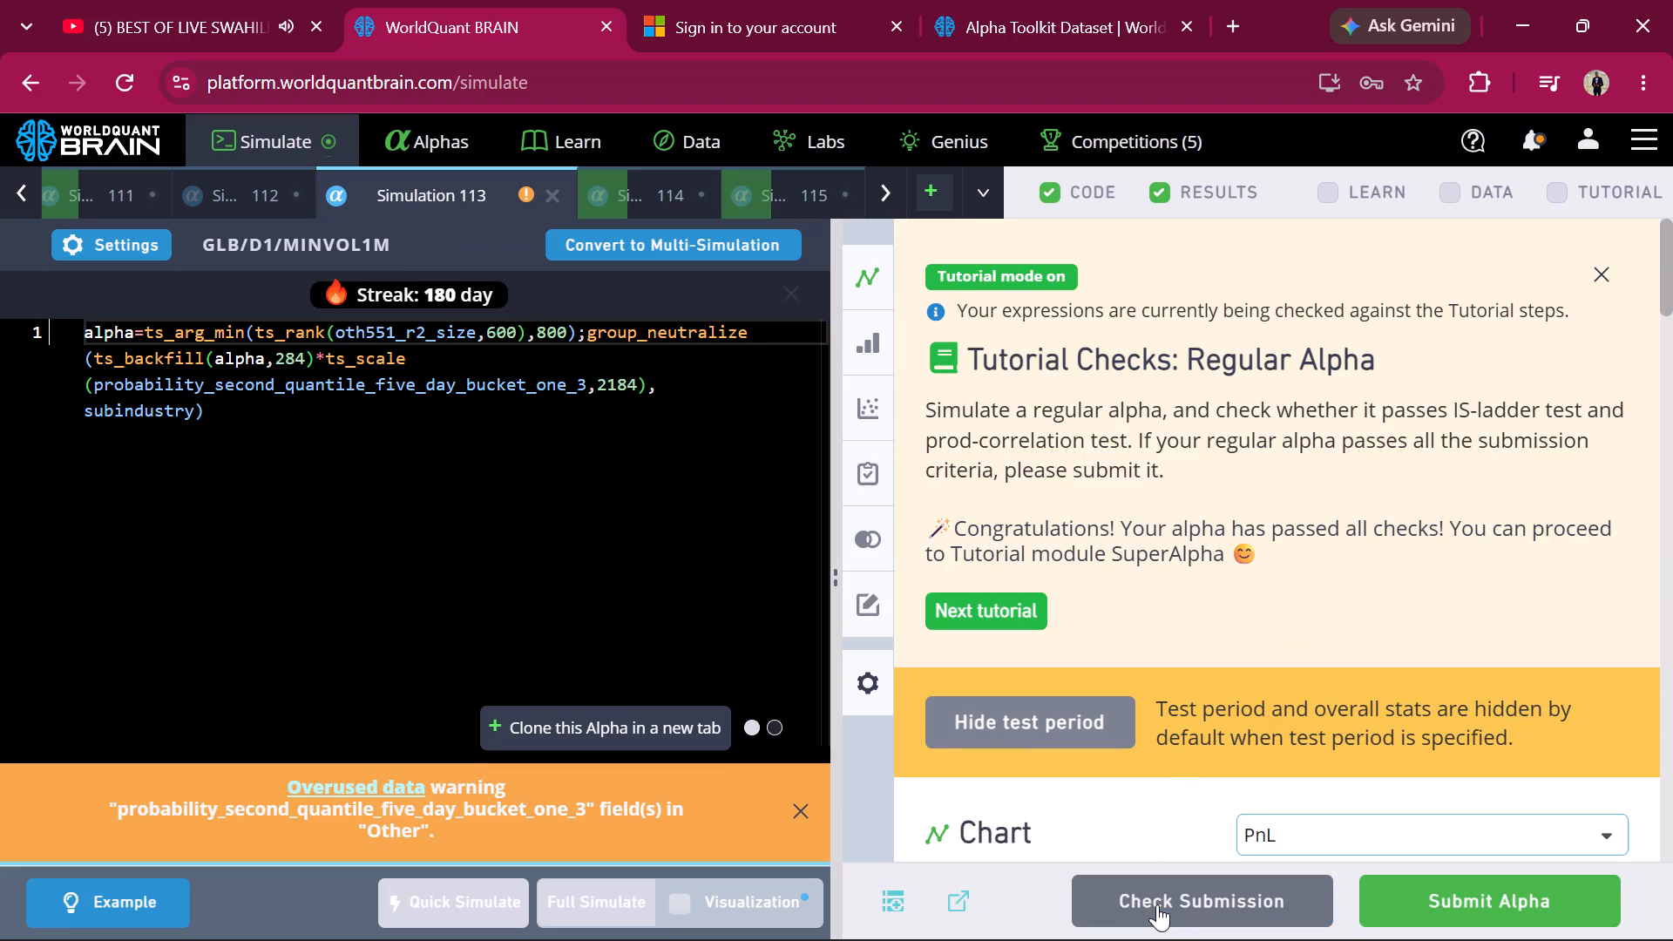
scroll(1265, 575, "down", 6)
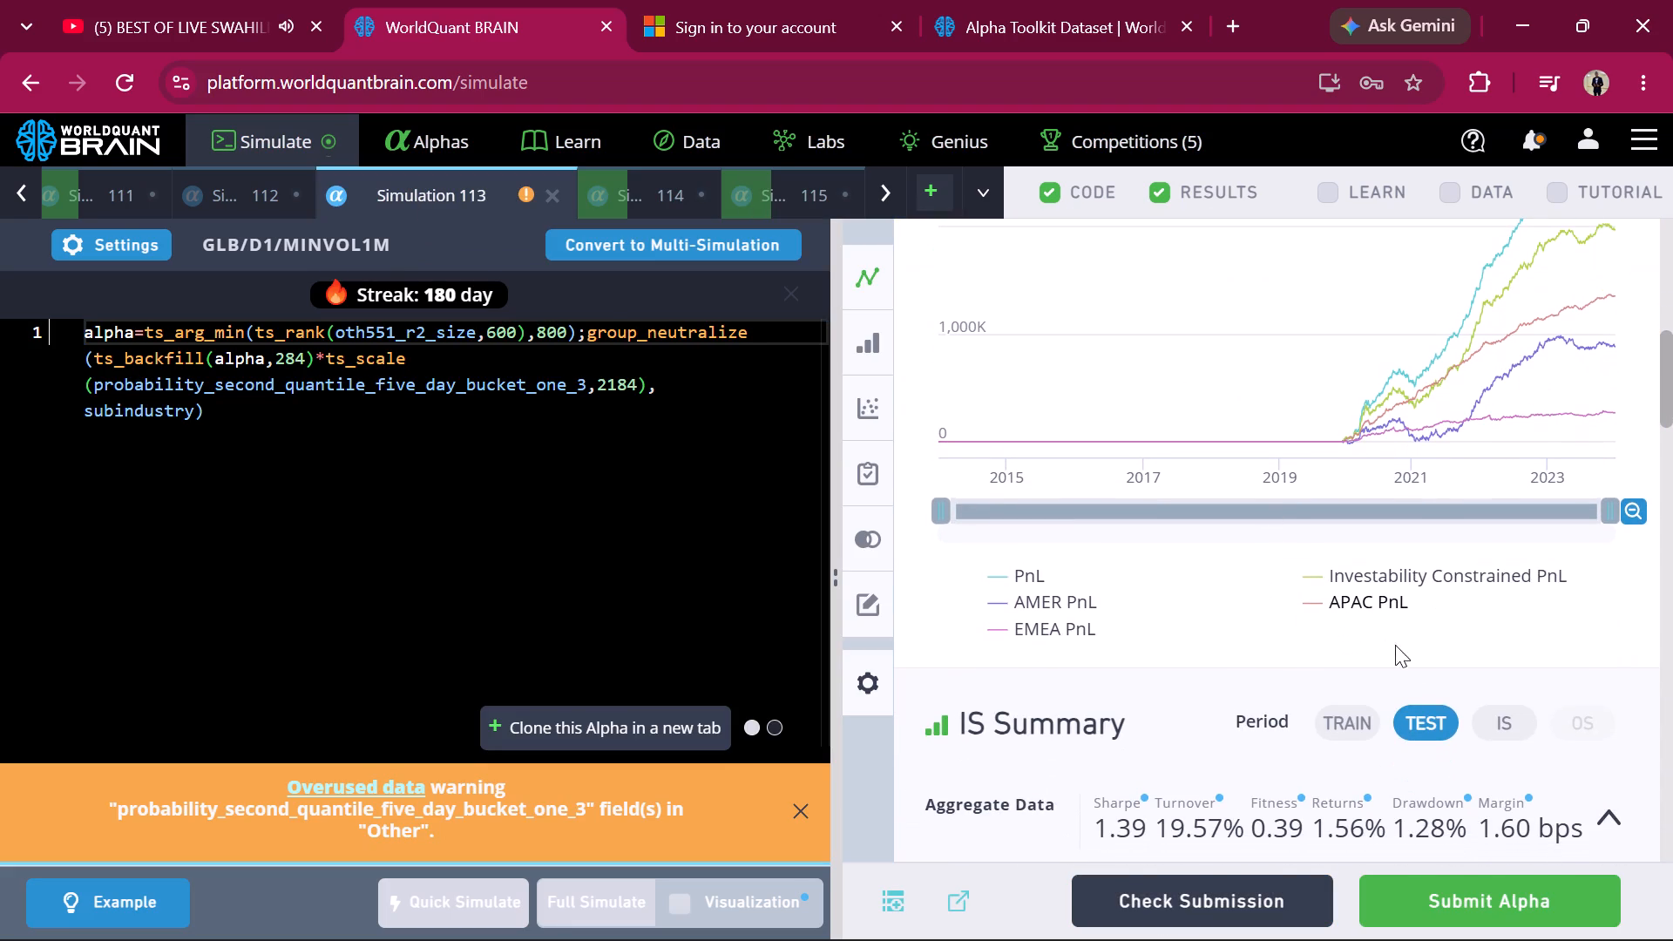
left_click(1509, 721)
scroll(1509, 721, "down", 1)
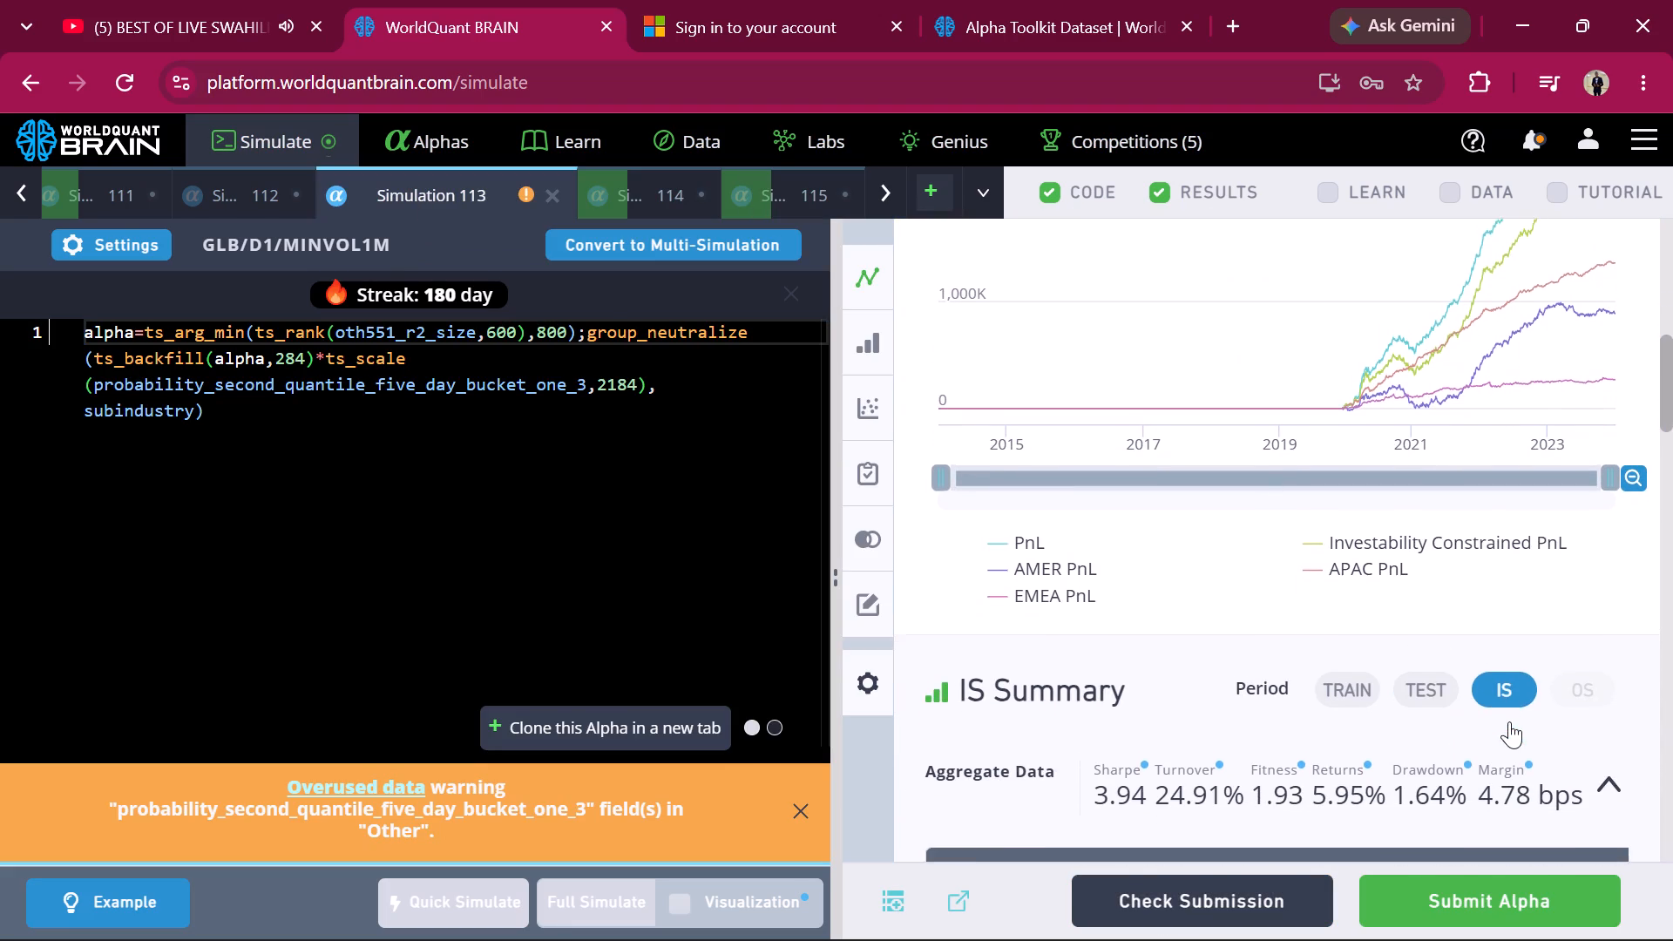
scroll(1509, 721, "down", 2)
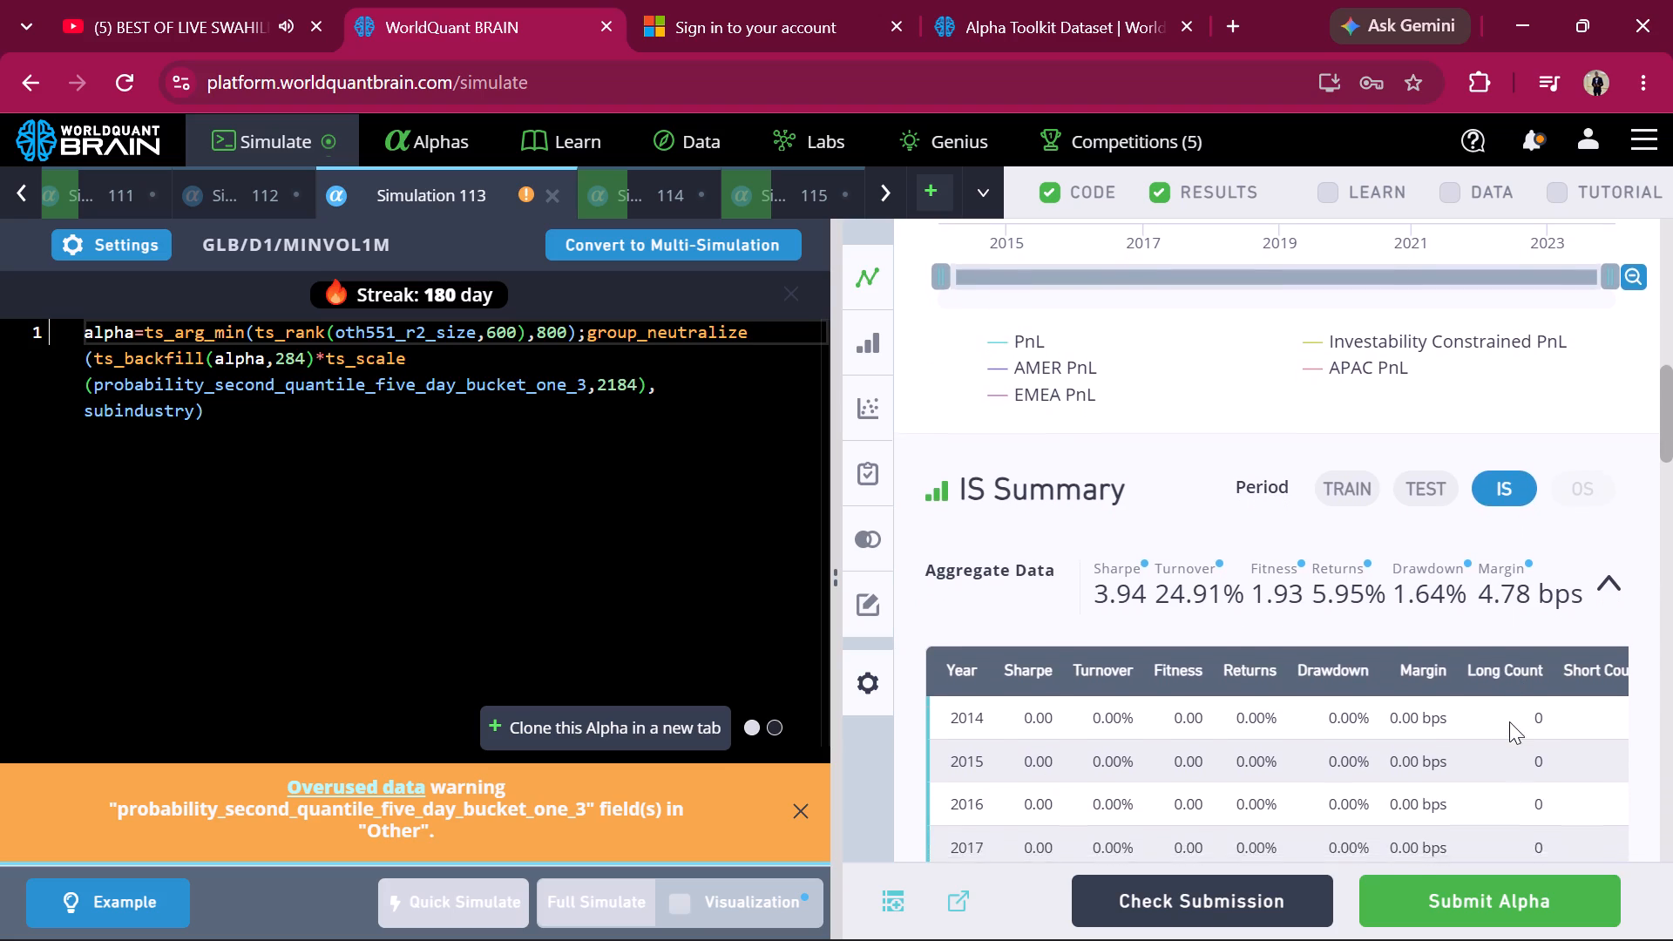
Run the prod, Power Pool and self correlation checks for Simulation 113.
scroll(1509, 721, "down", 11)
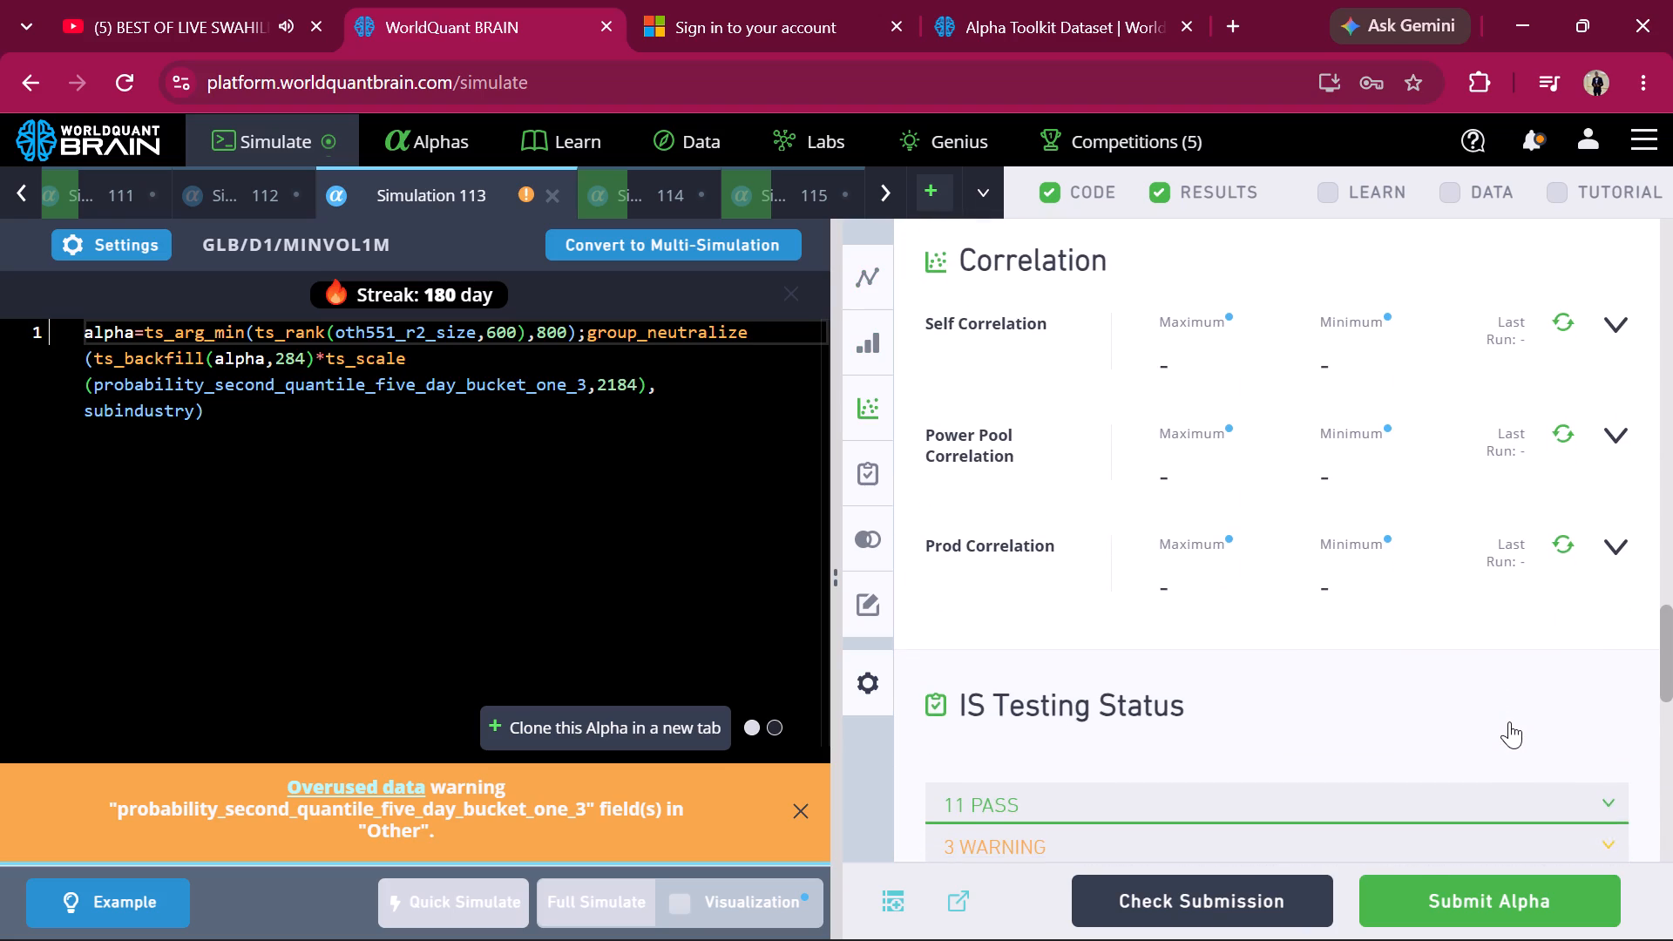
left_click(1567, 537)
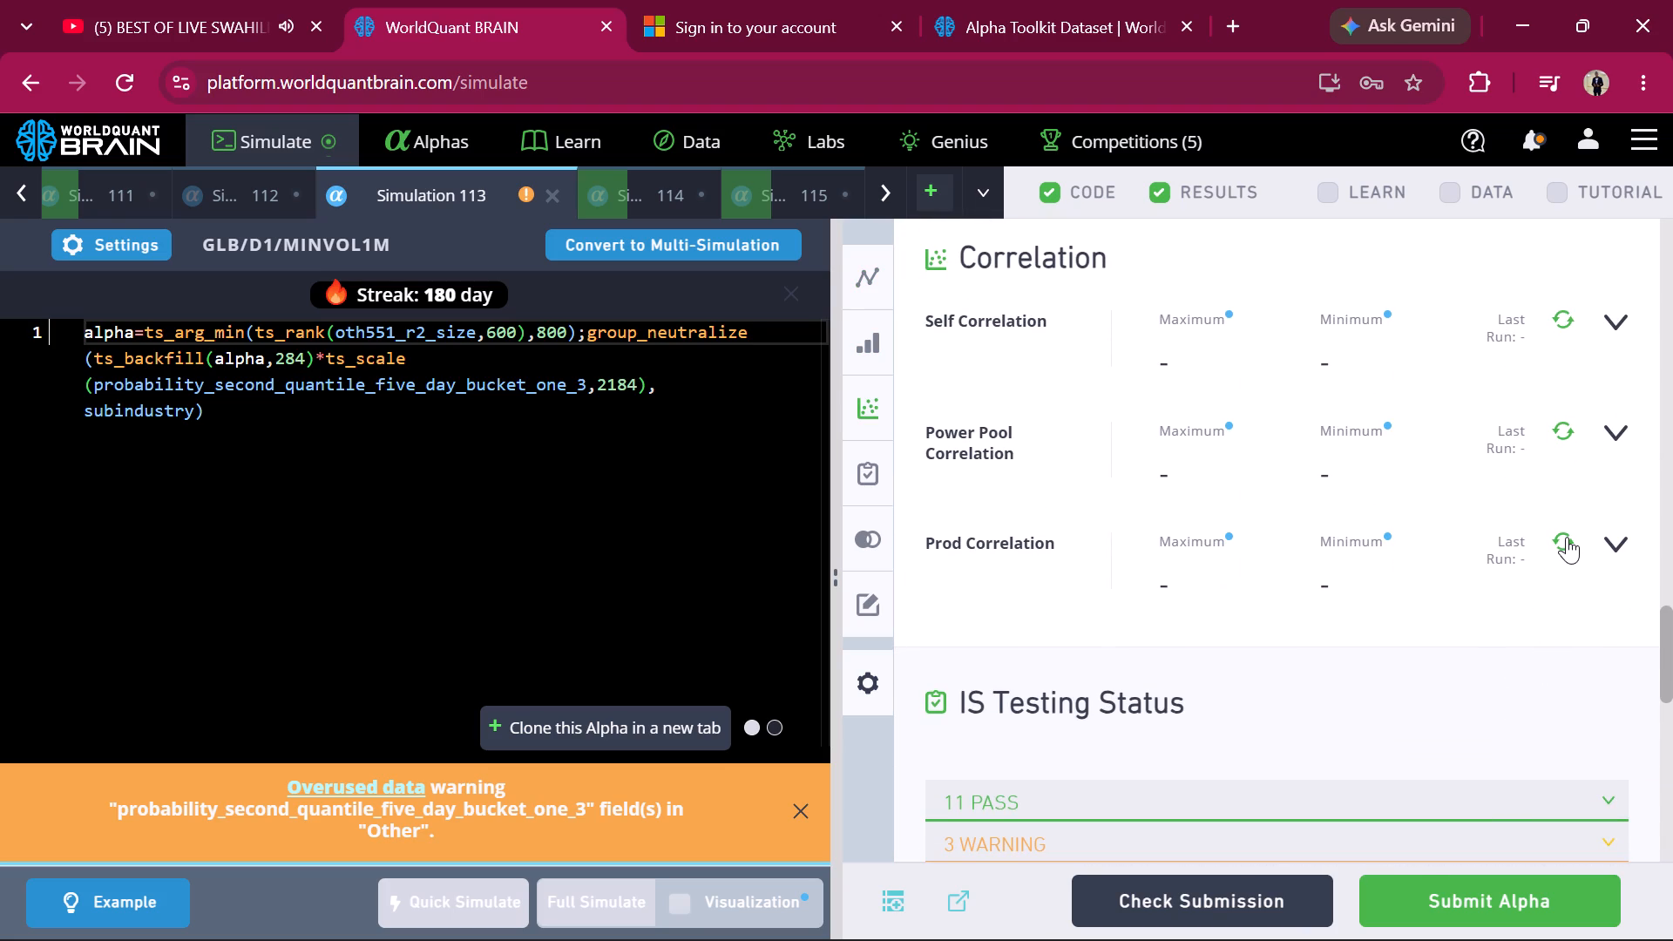
left_click(1560, 423)
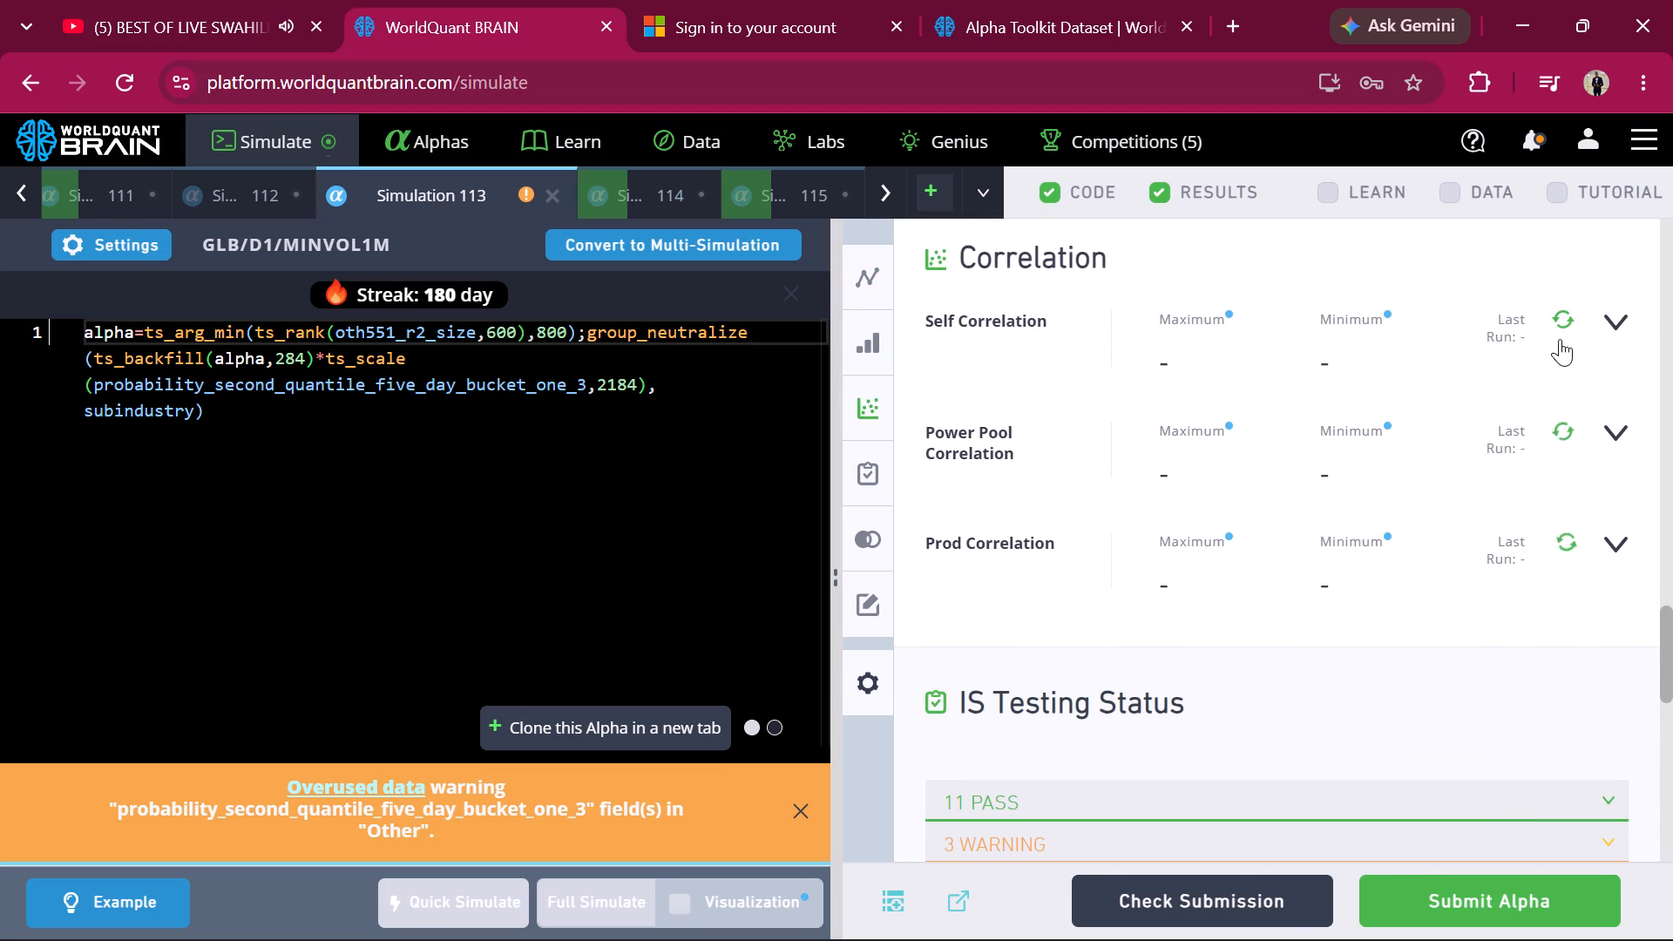
left_click(1560, 318)
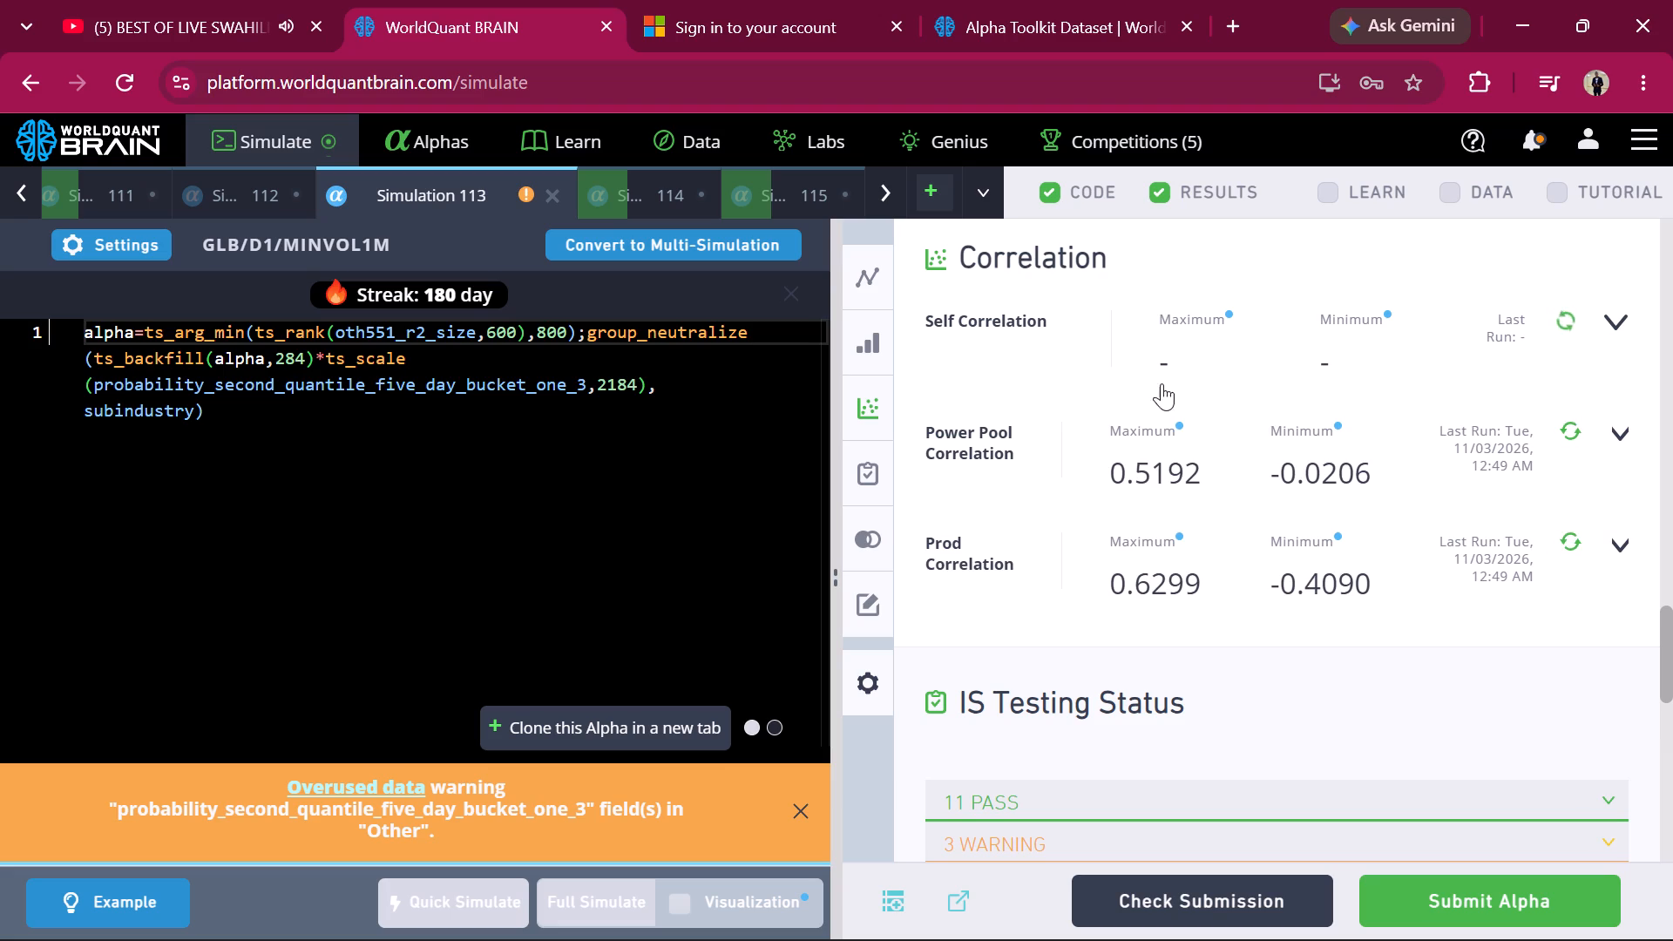
Copy Simulation 113's entire alpha expression.
triple_click(205, 416)
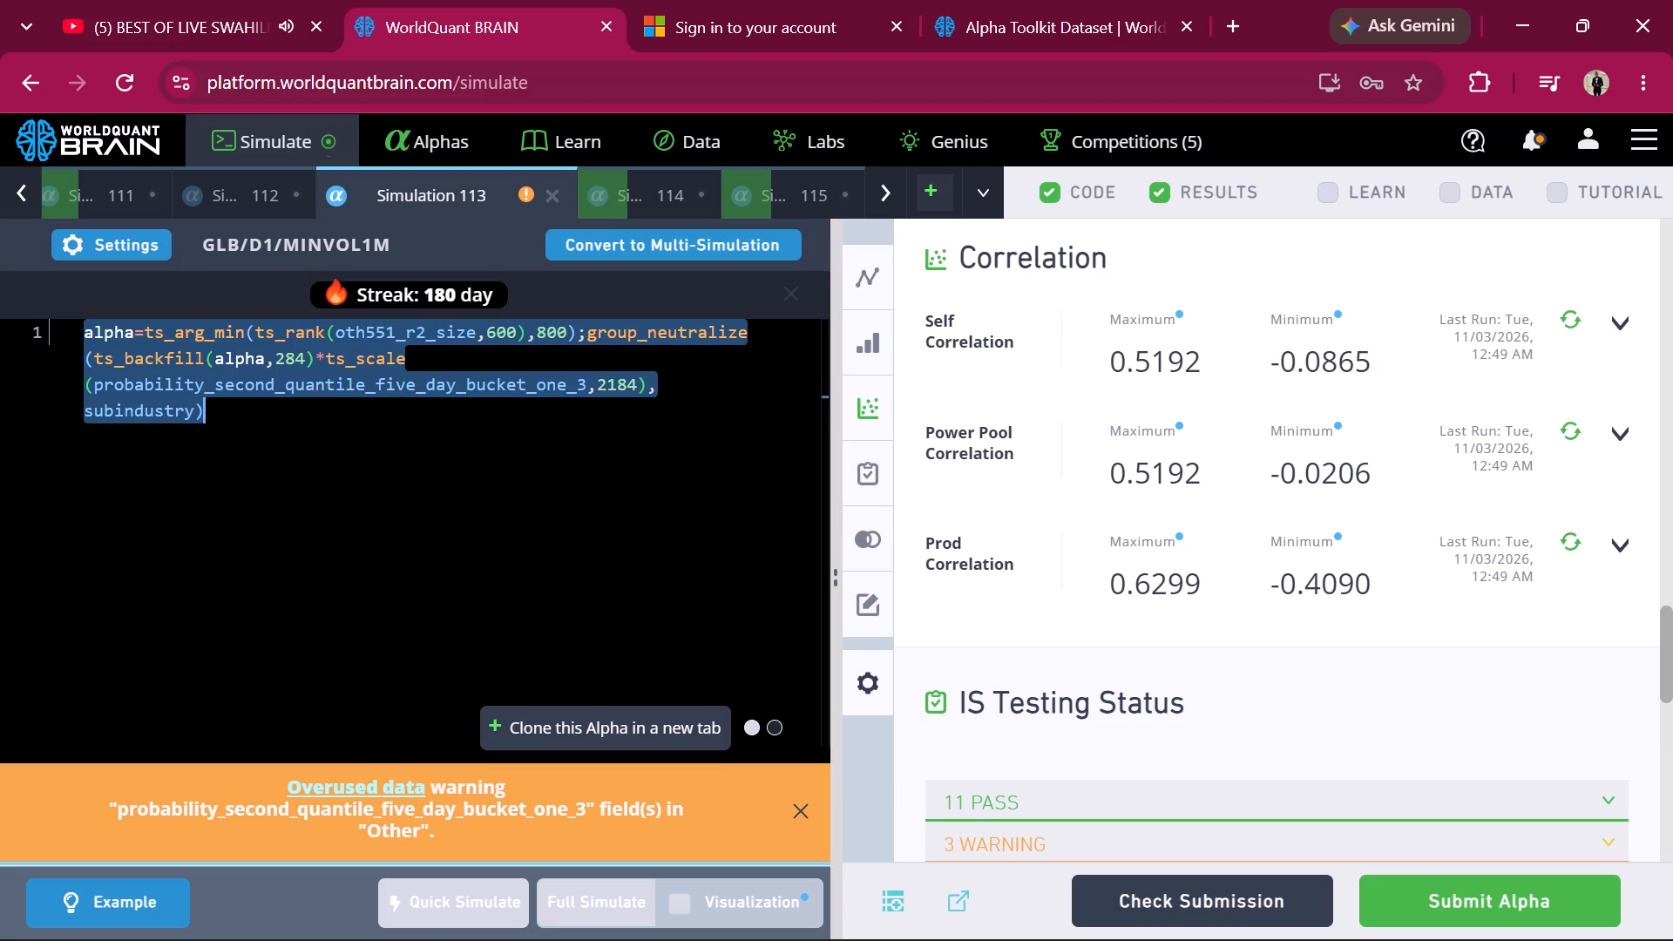
key("ctrl+c")
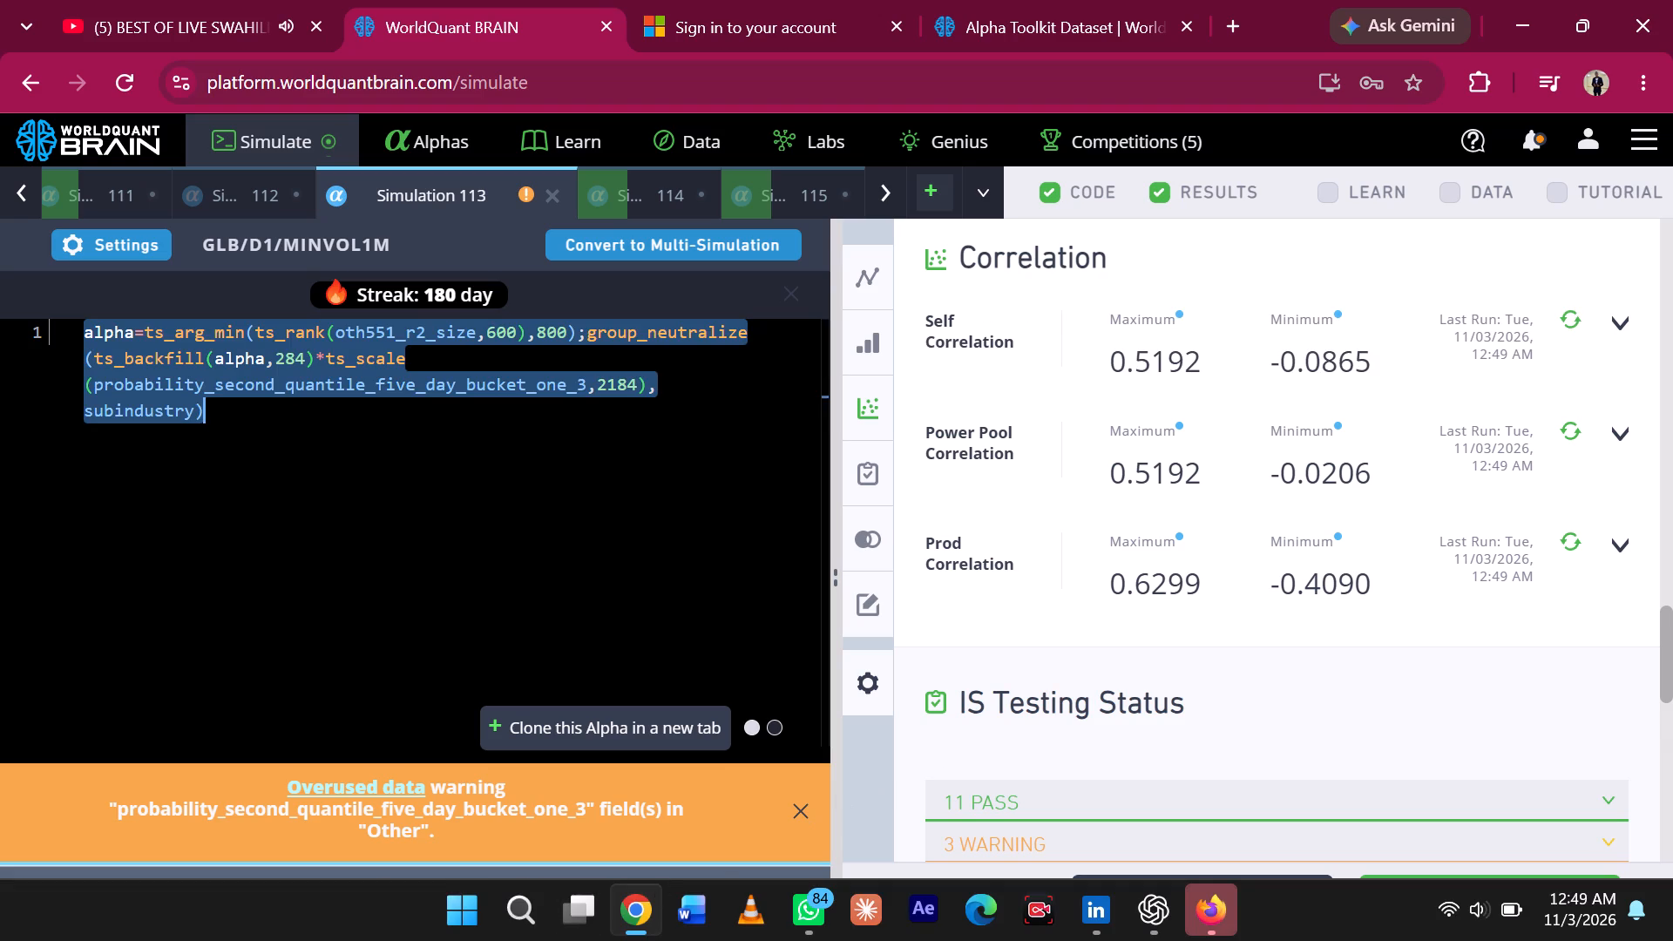
Examine Simulation 113's description, correlations and IS Summary.
scroll(989, 719, "down", 12)
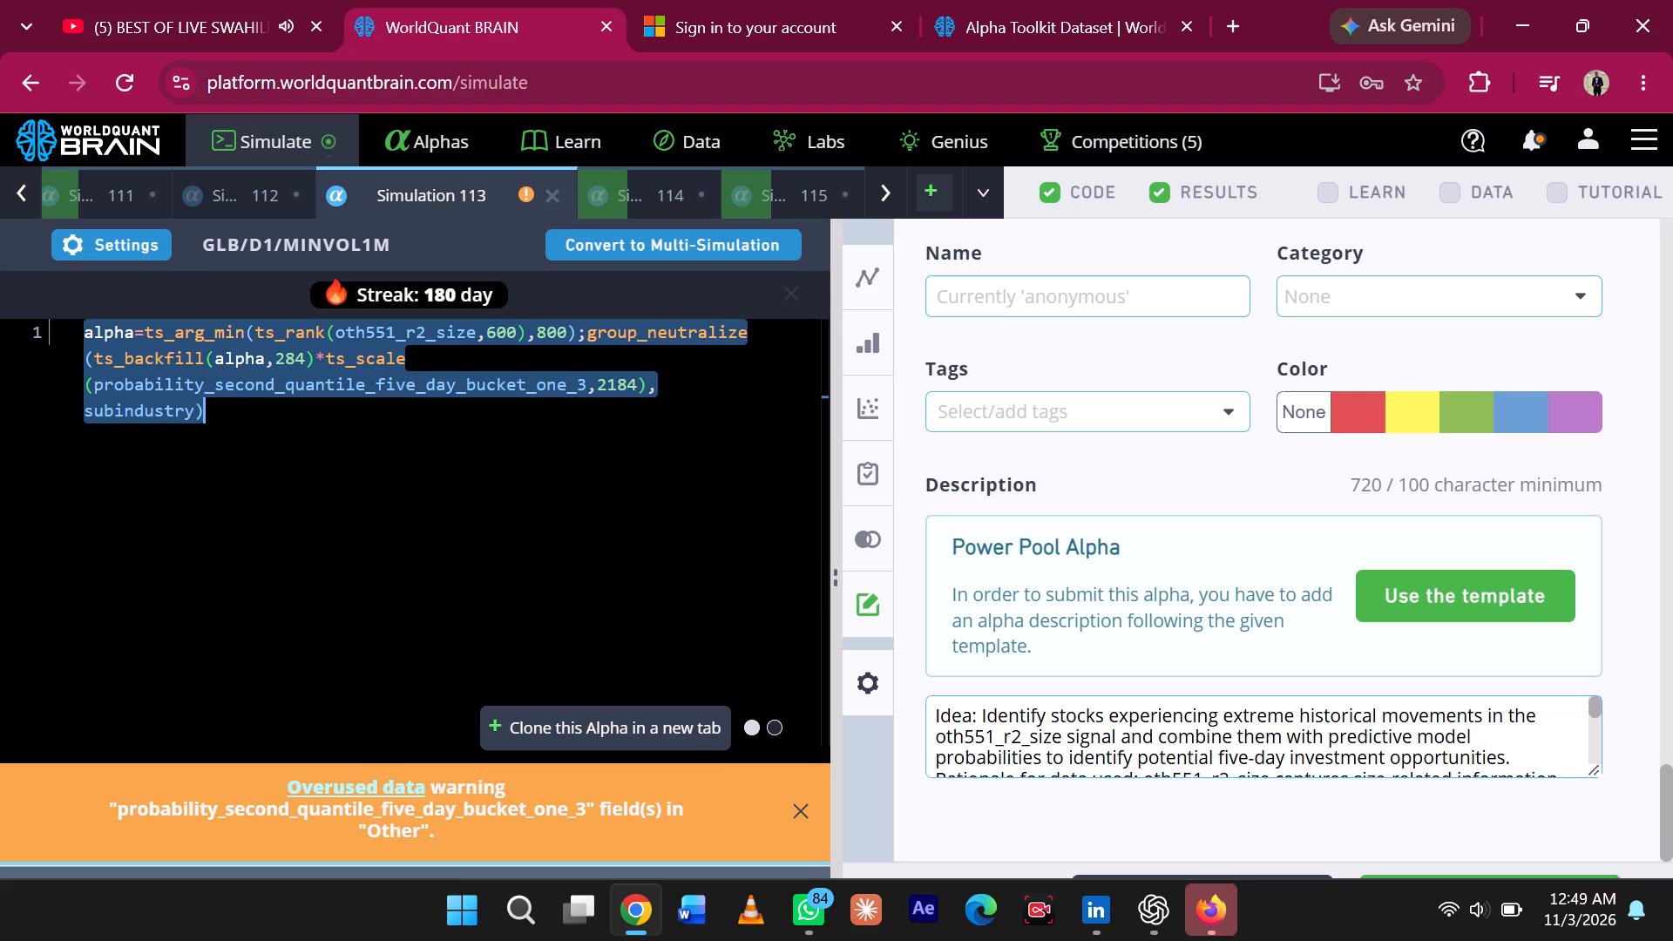
scroll(1244, 482, "up", 7)
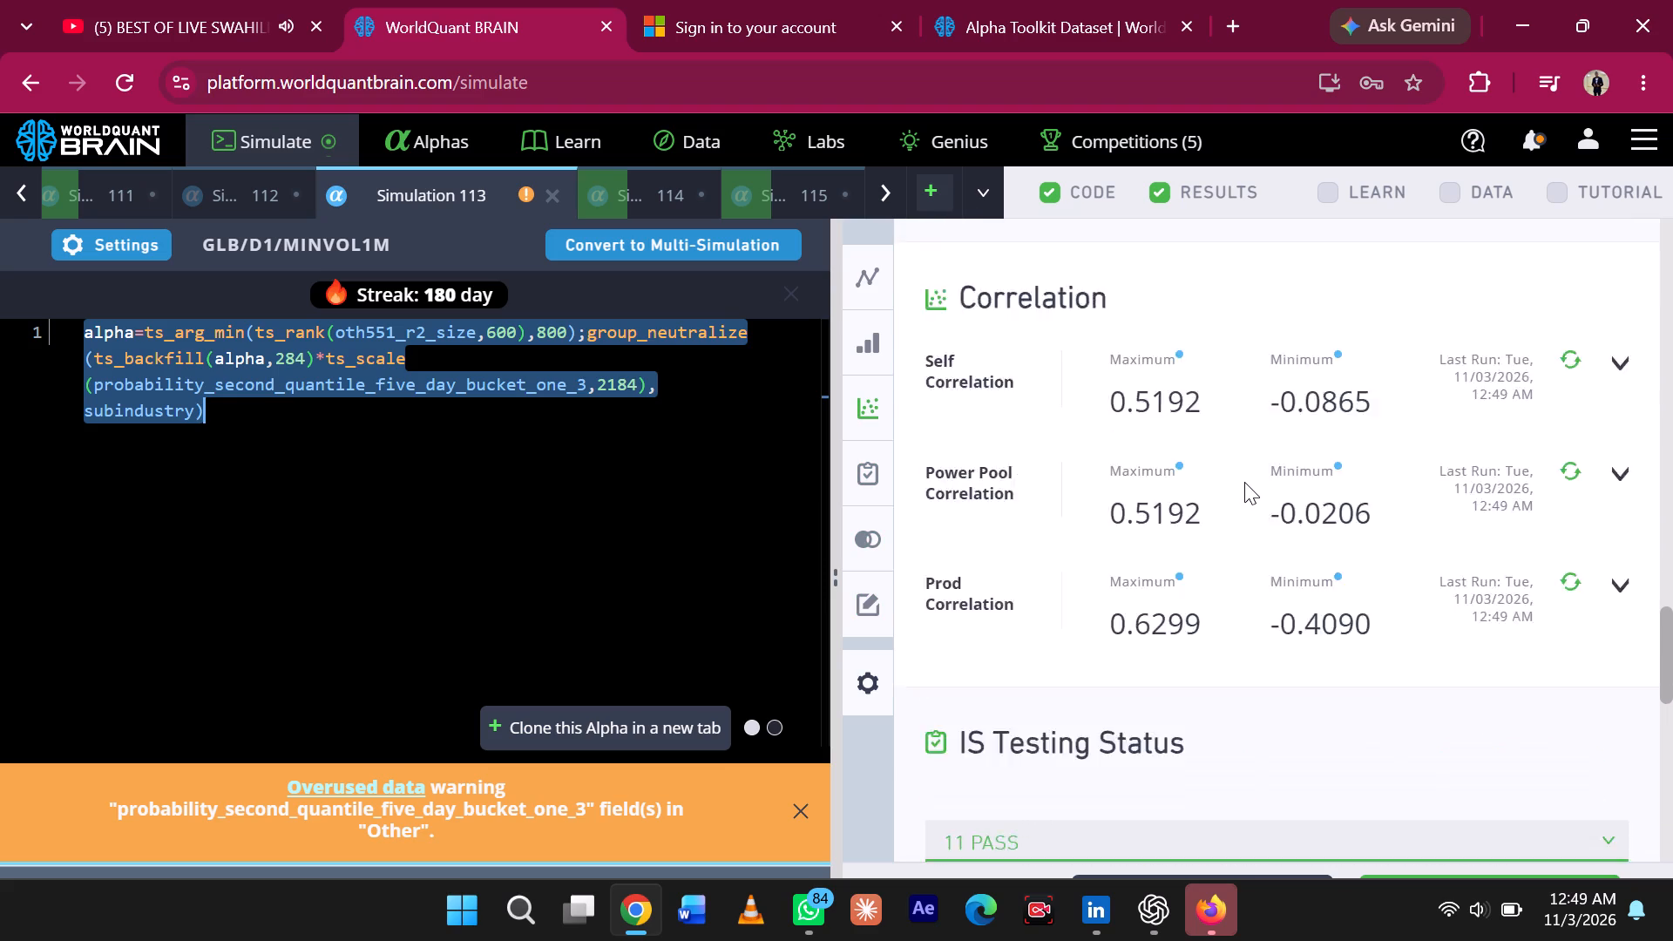
scroll(1244, 482, "up", 9)
scroll(1244, 482, "down", 1)
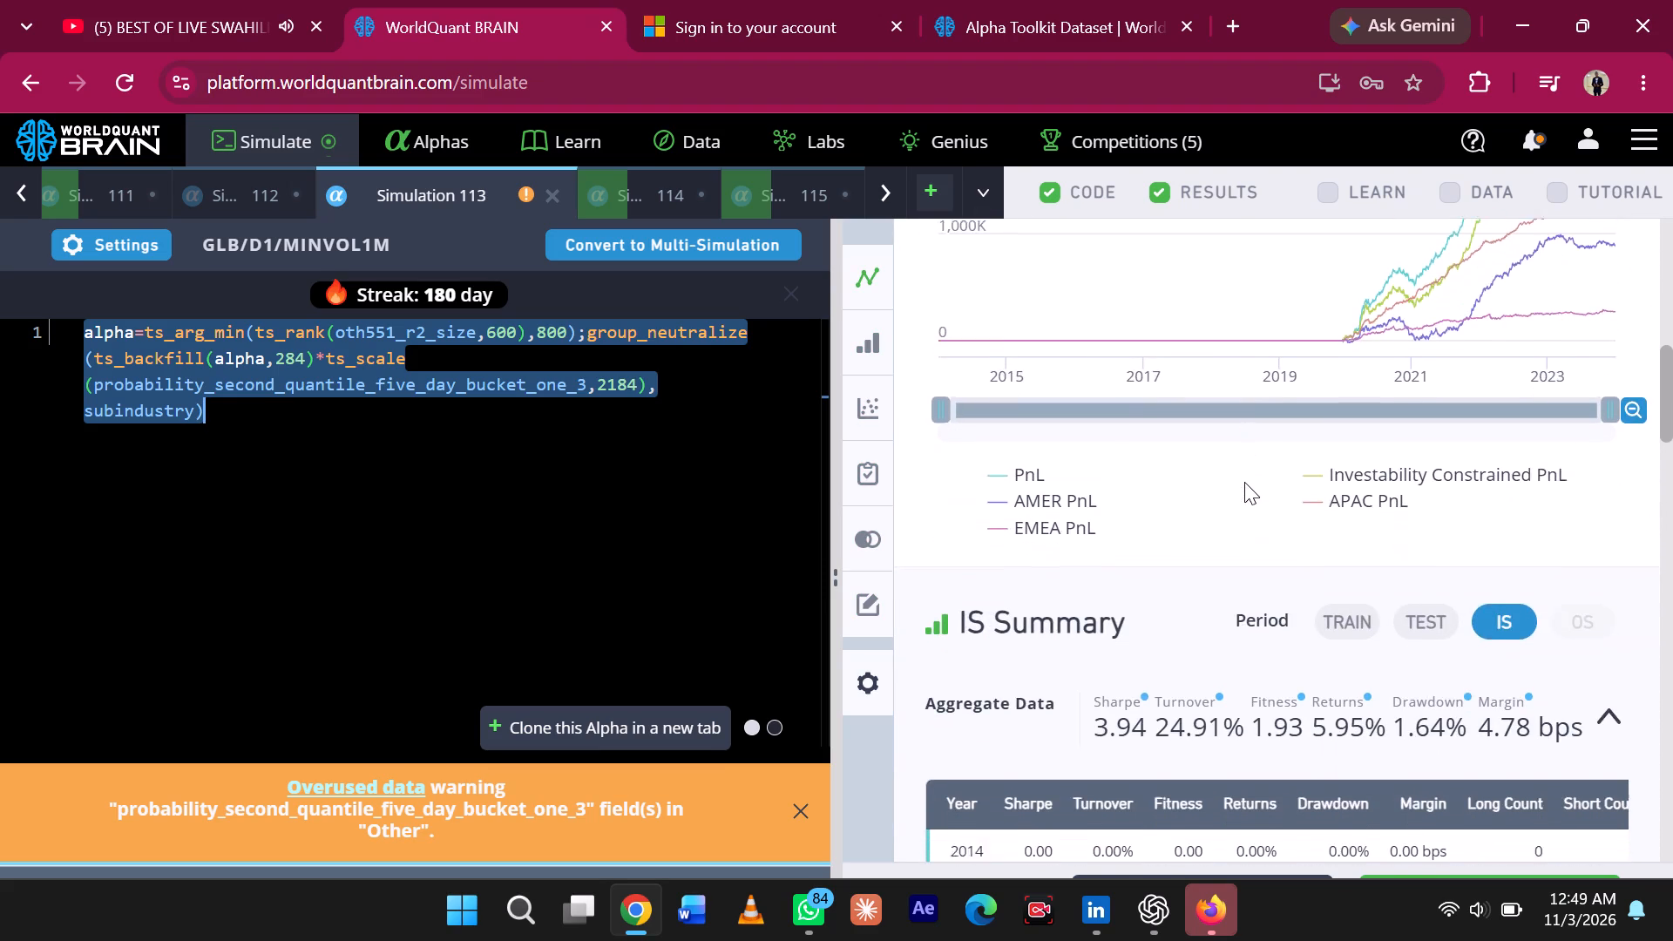
Run the submission check for Simulation 113 and expand the passed tests in its IS Testing Status.
scroll(1244, 482, "down", 6)
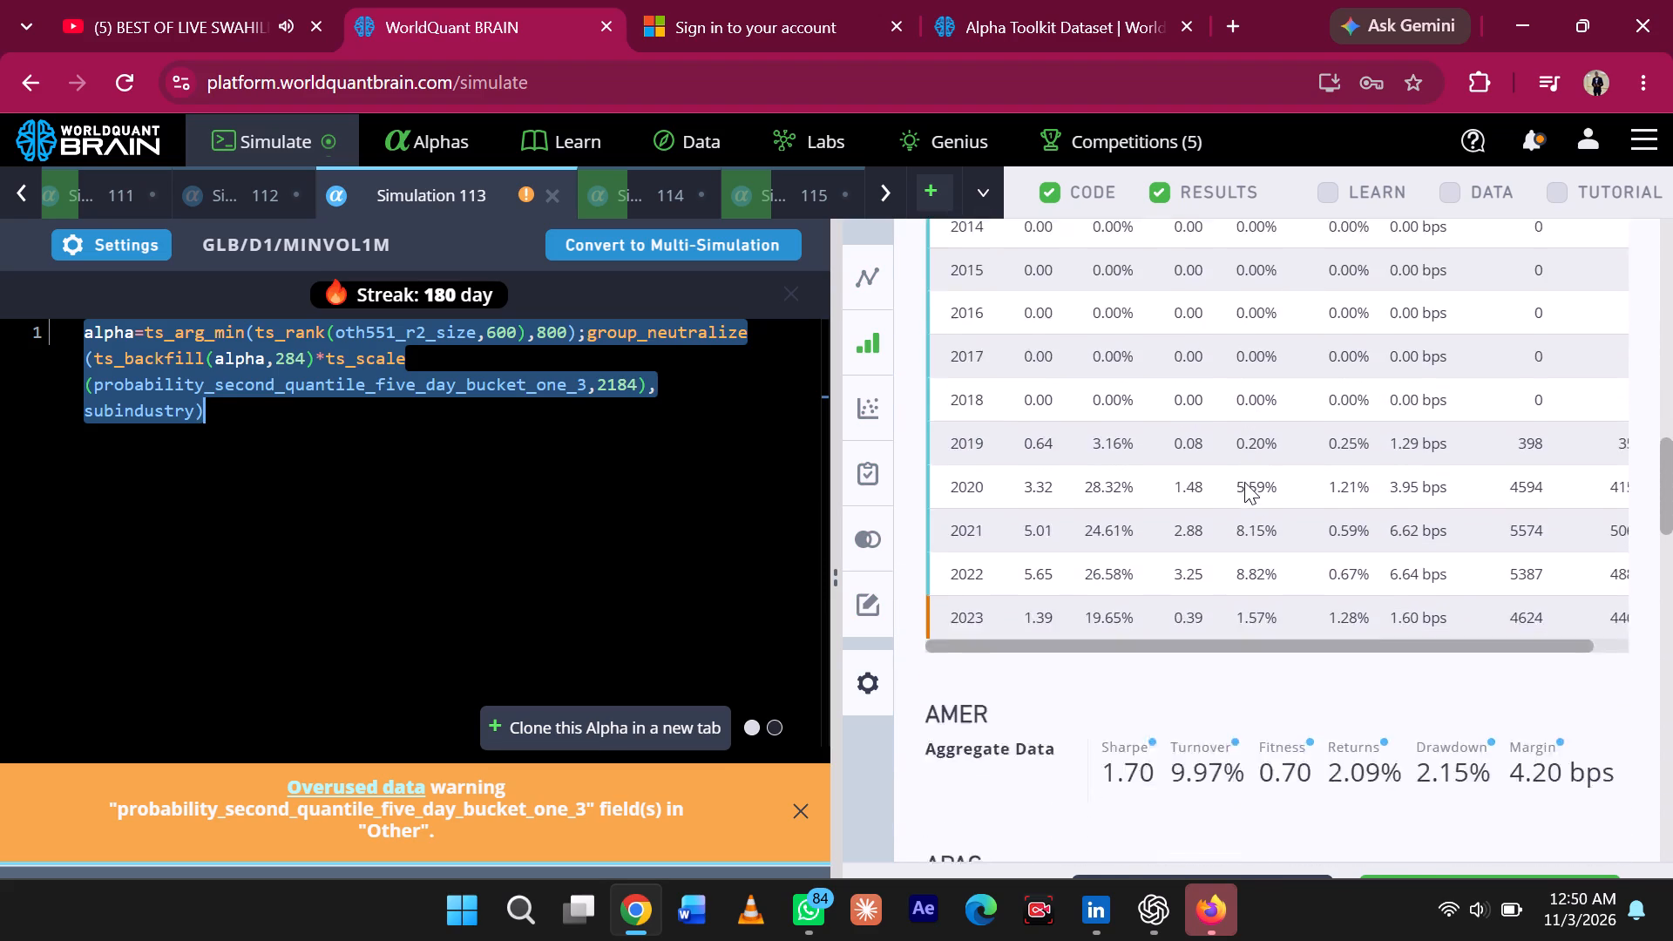
scroll(1244, 482, "down", 11)
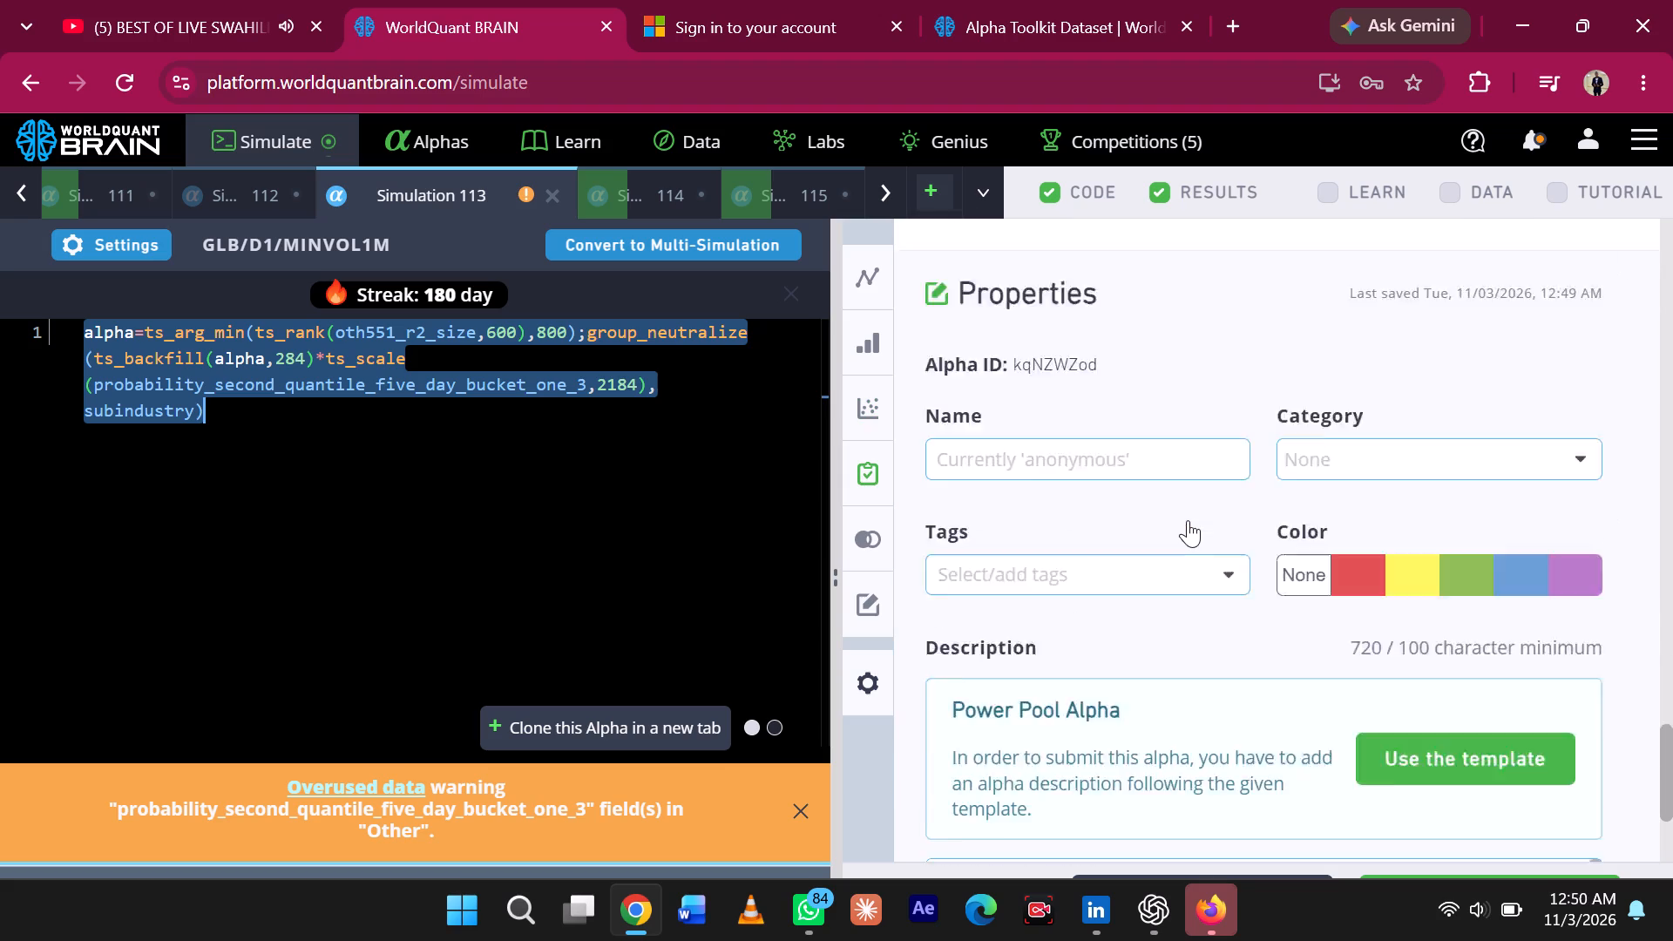
scroll(1188, 520, "down", 3)
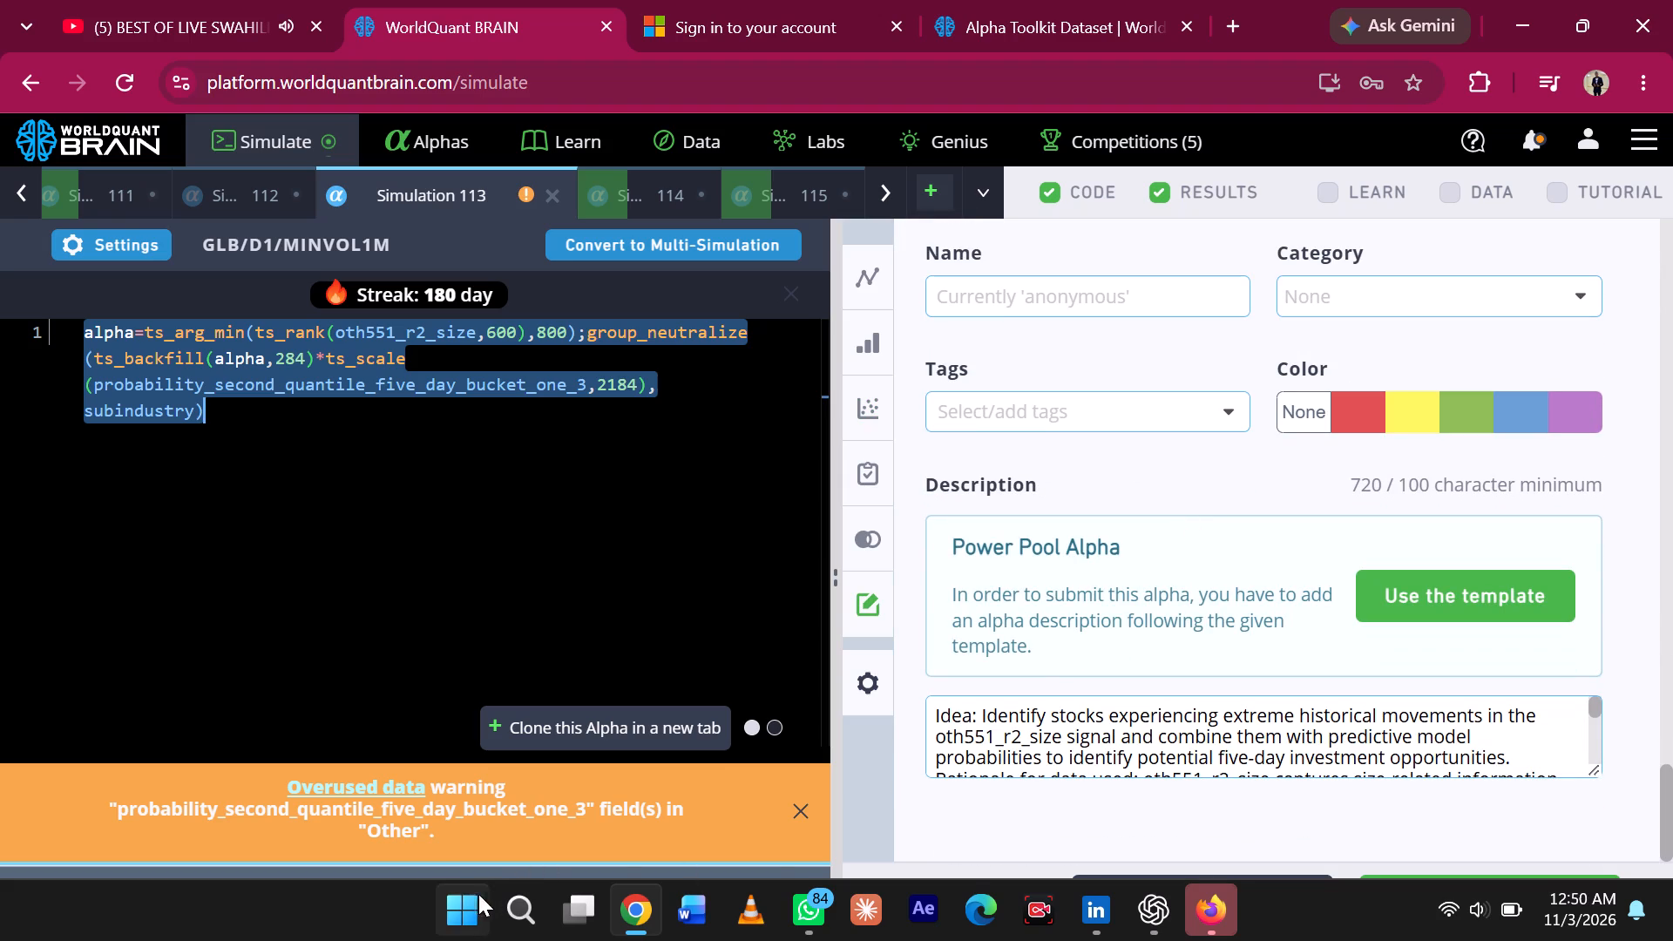
left_click(466, 907)
left_click(466, 907)
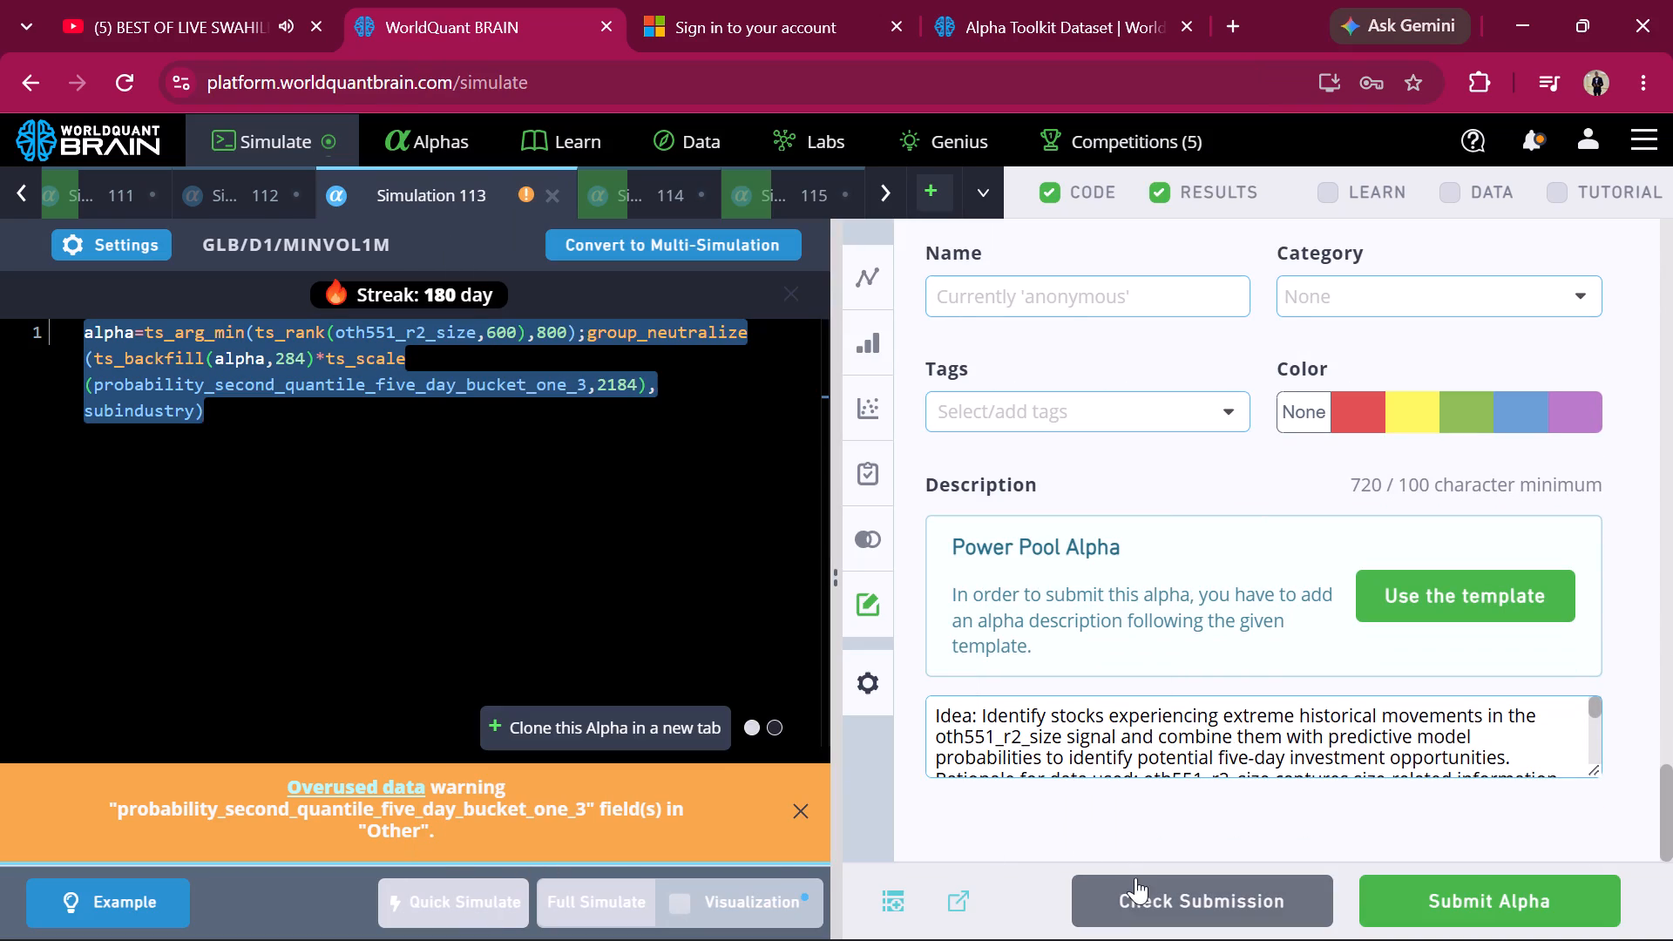
left_click(1135, 883)
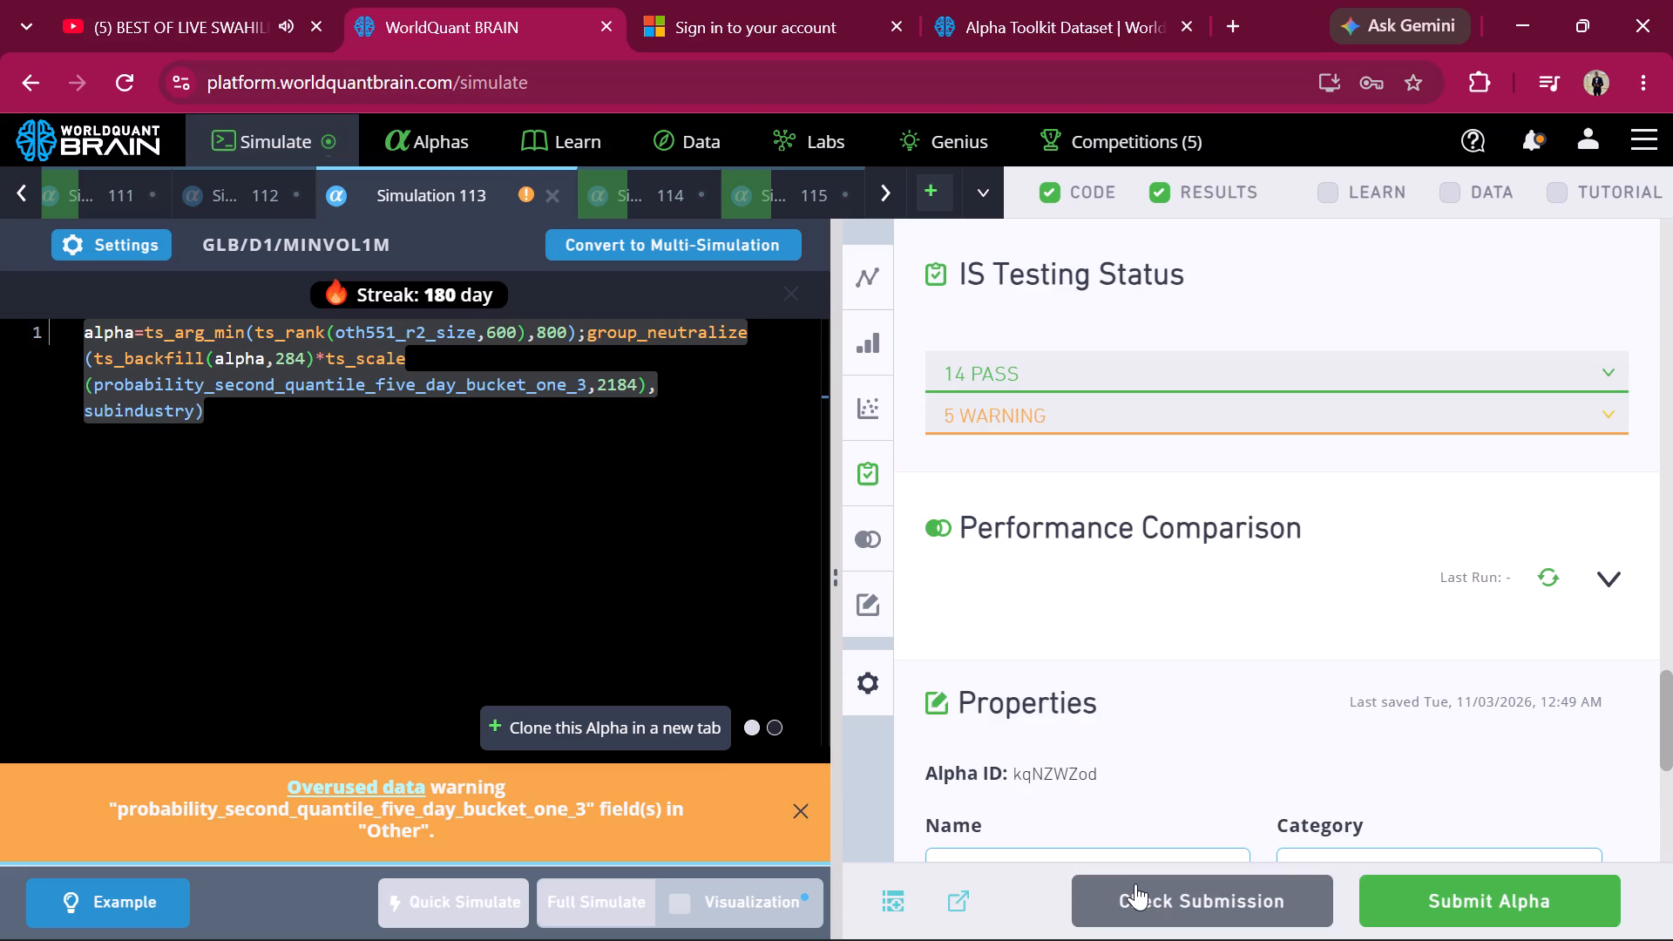
left_click(1155, 367)
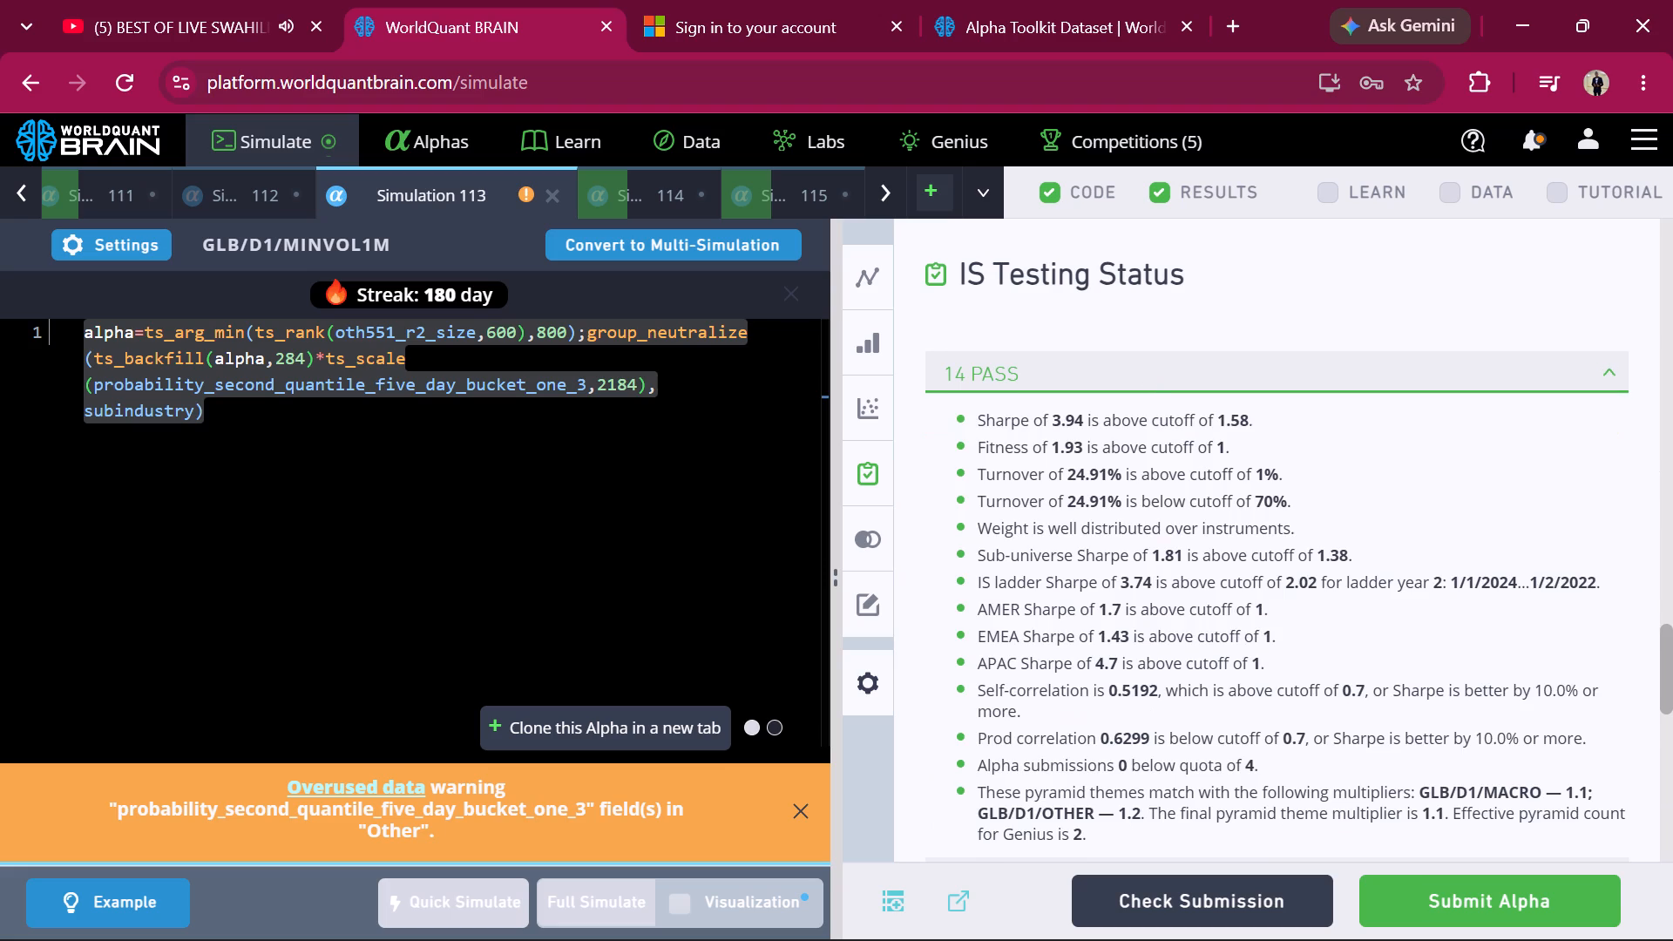
Submit Simulation 113's alpha.
scroll(1223, 563, "down", 1)
left_click(1454, 924)
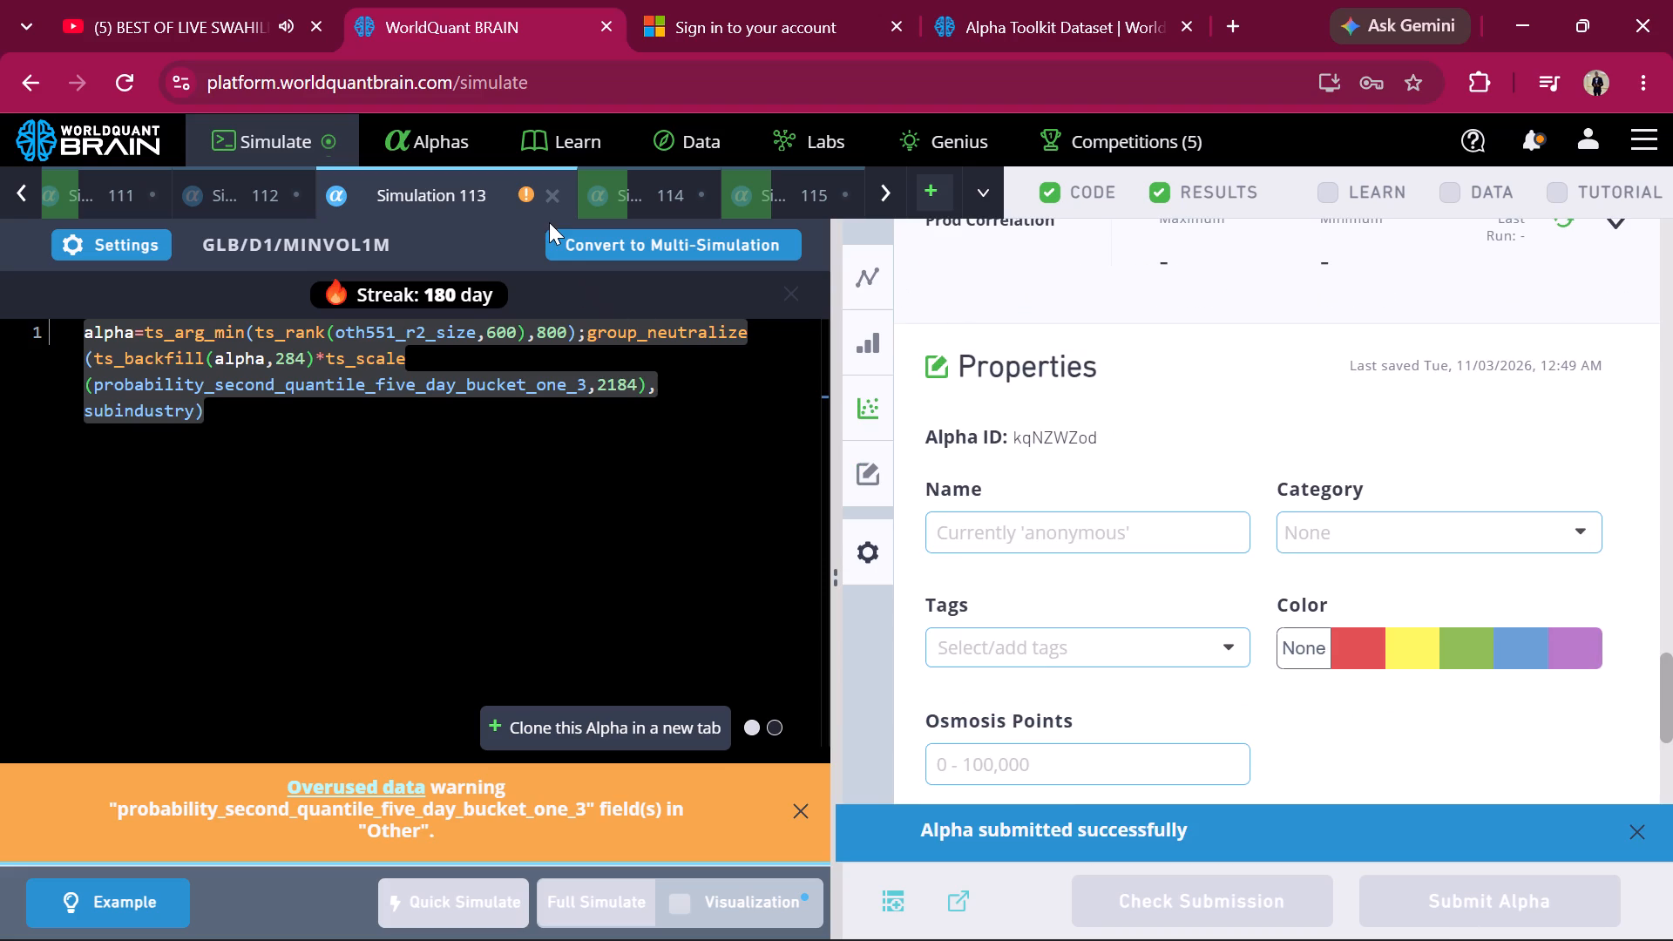
Look through the open Simulations 110, 111, 112 and 113, and open Super Simulation 16.
scroll(483, 178, "right", 2)
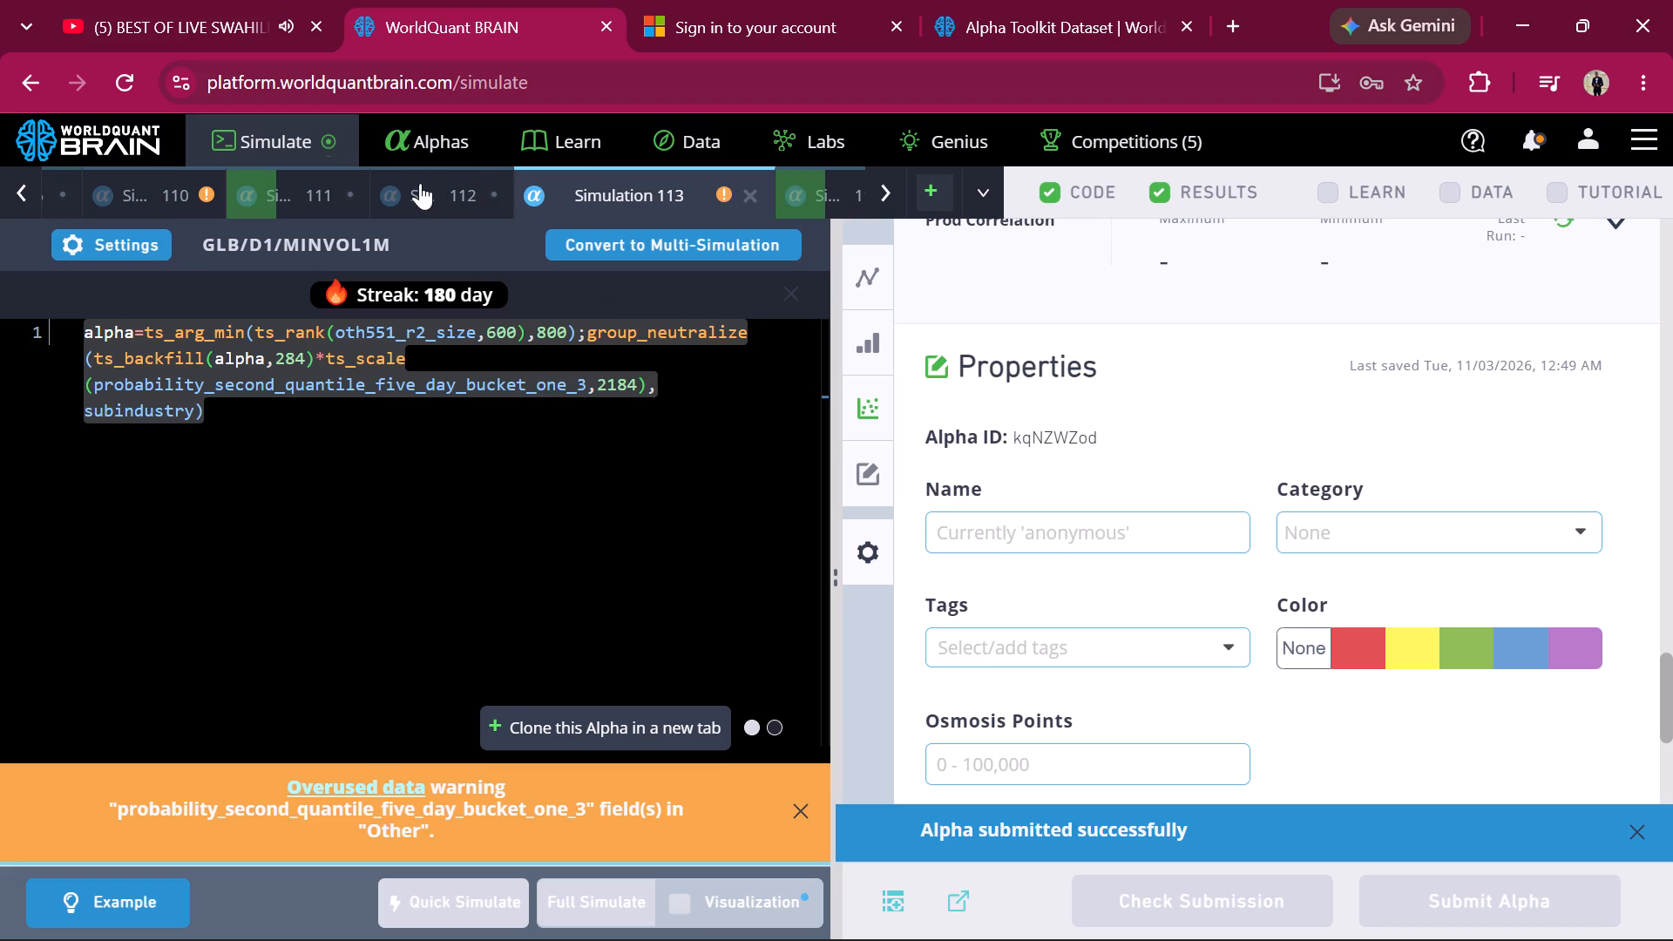
left_click(193, 190)
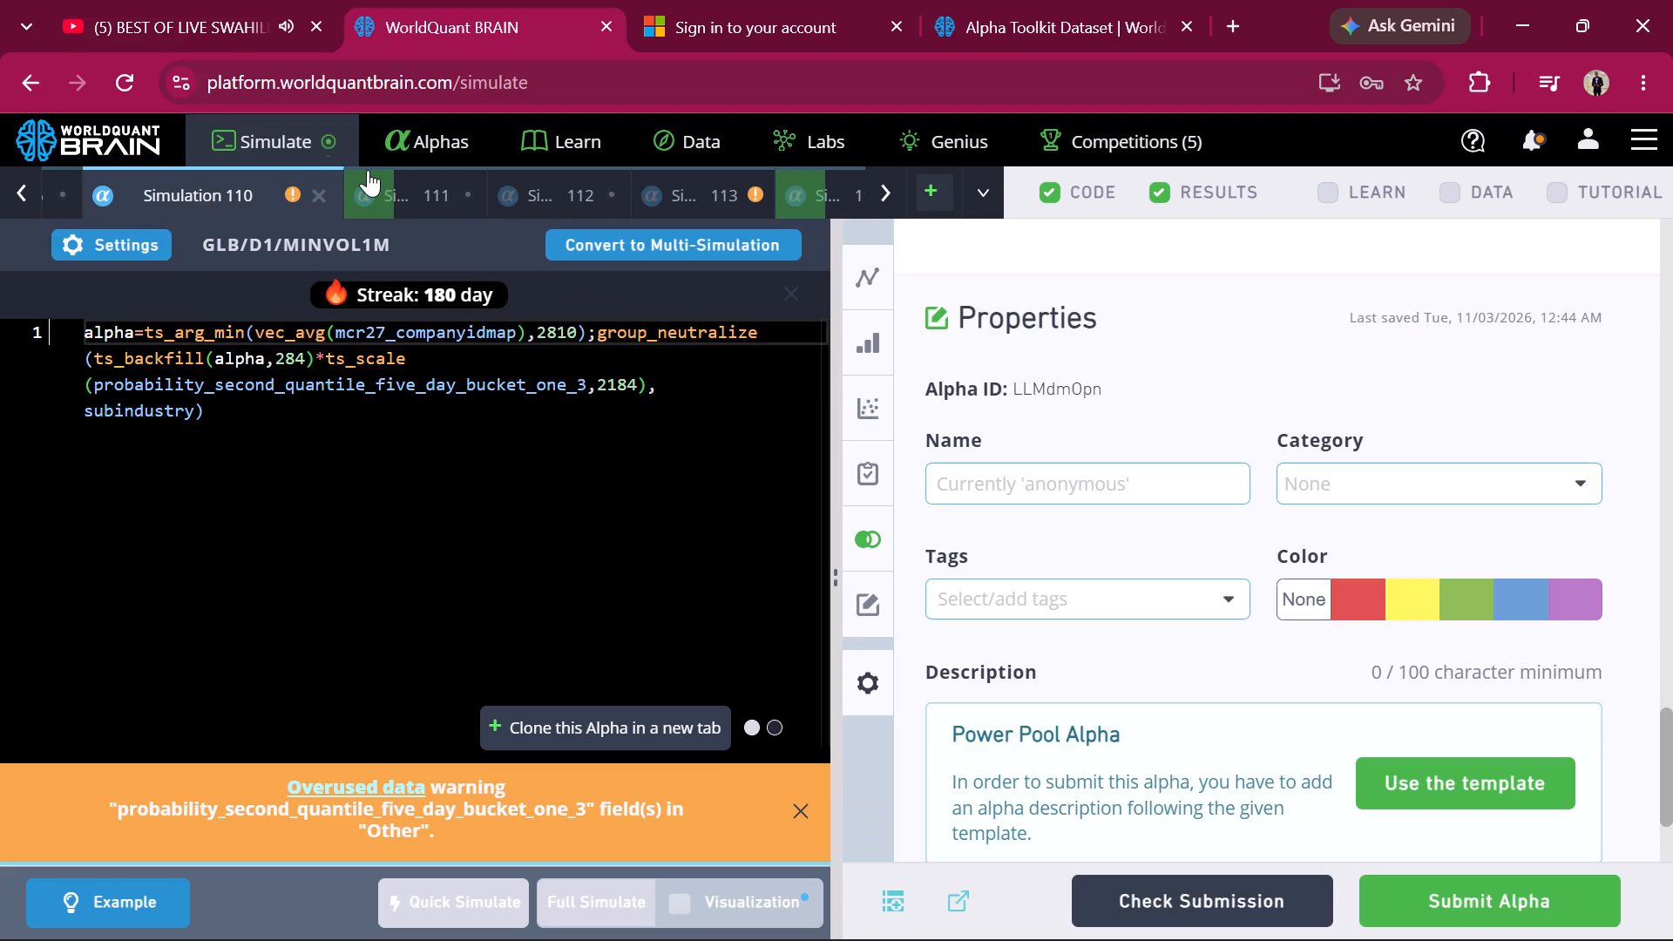
left_click(444, 184)
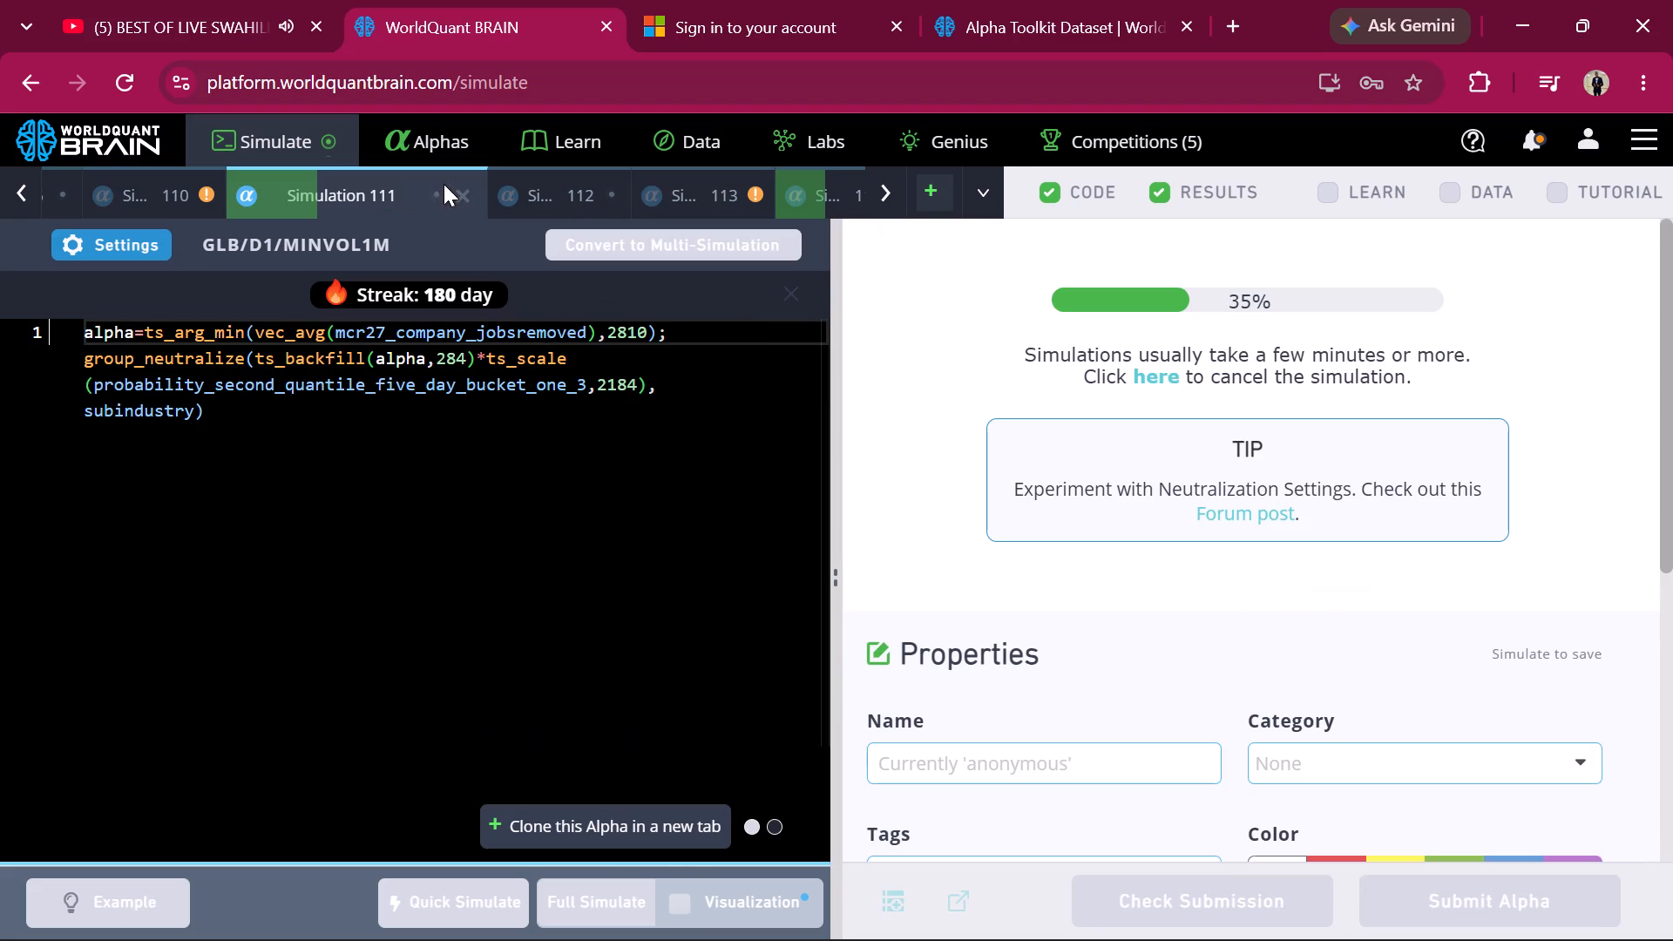
left_click(570, 193)
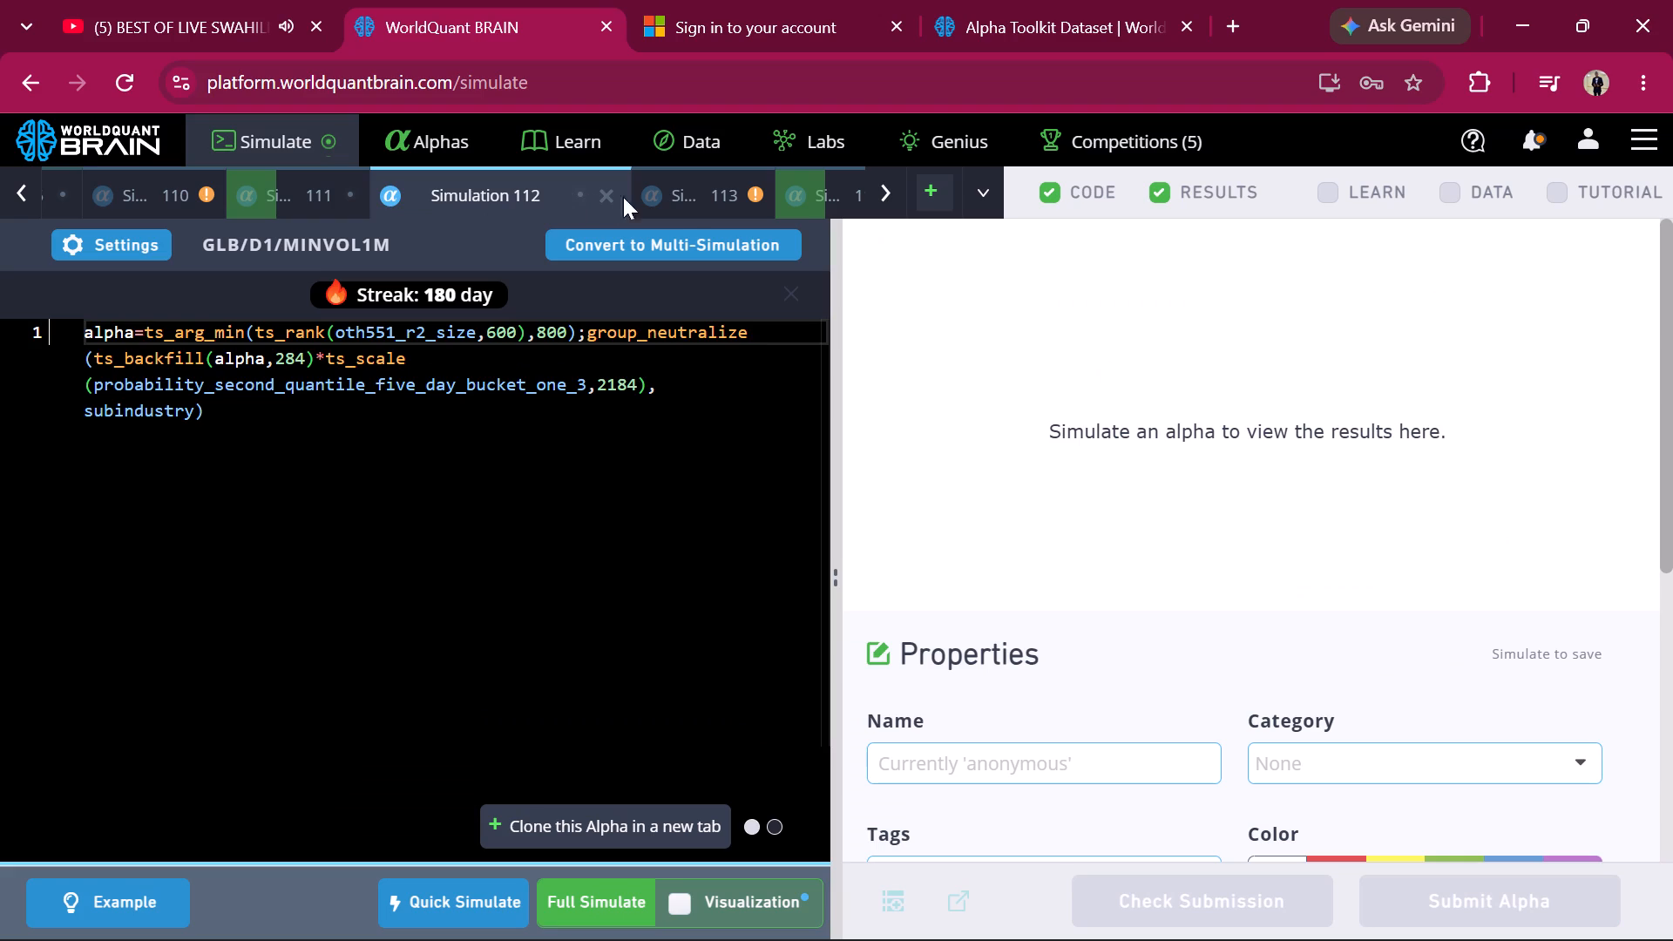
left_click(695, 198)
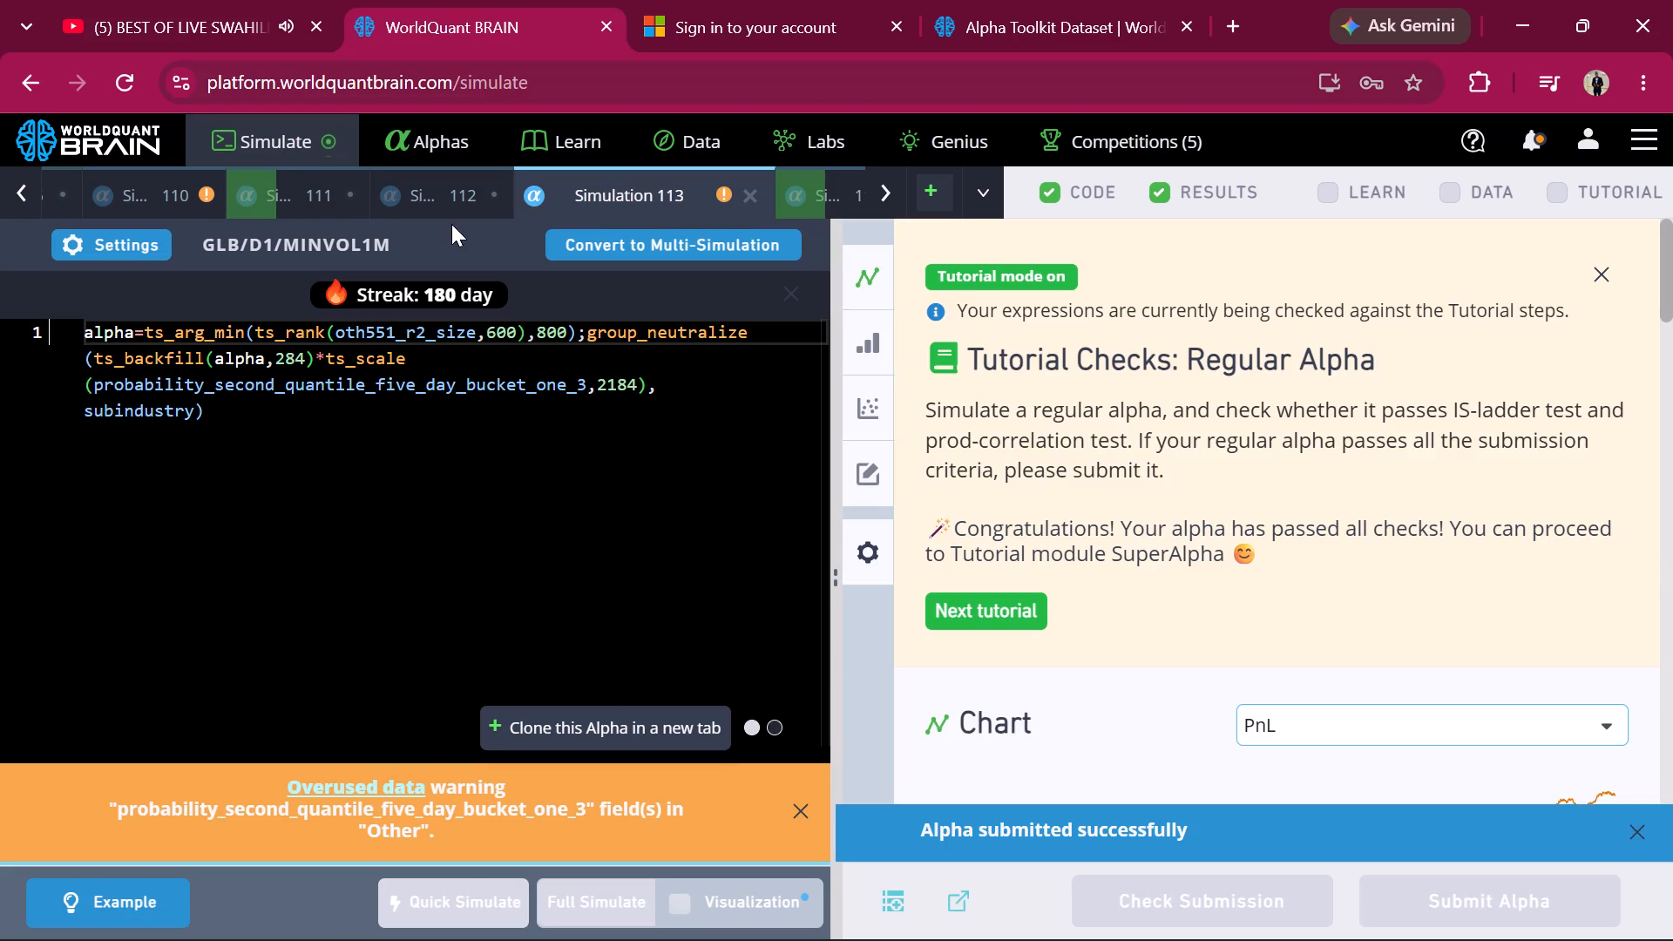
scroll(368, 212, "right", 2)
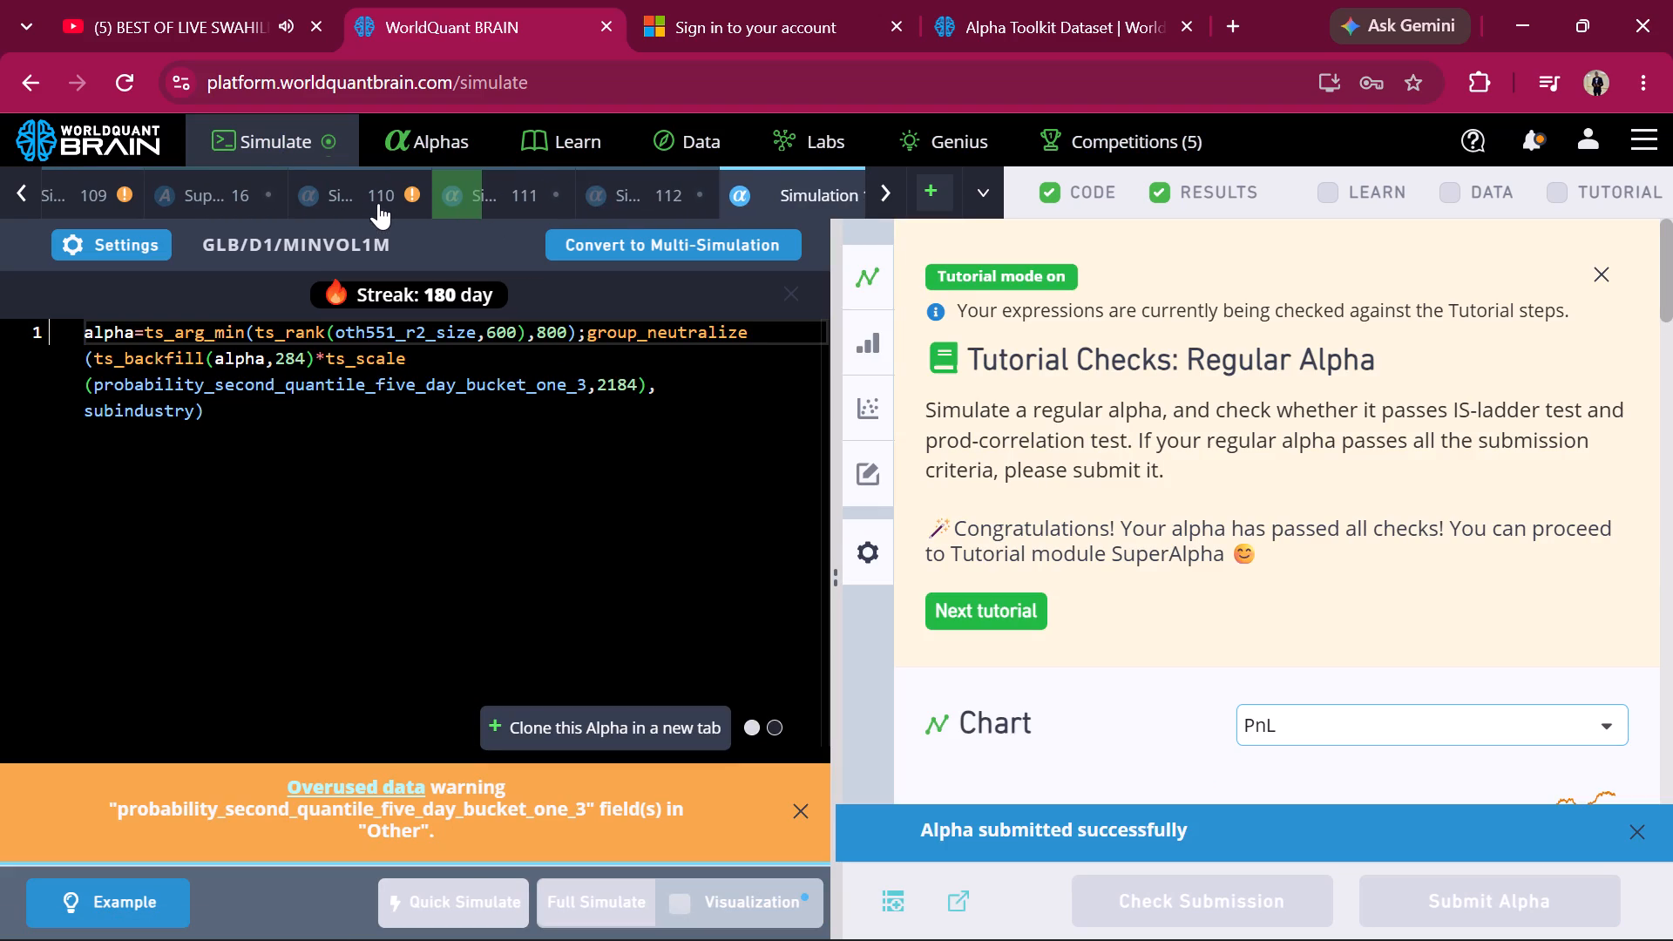
left_click(378, 197)
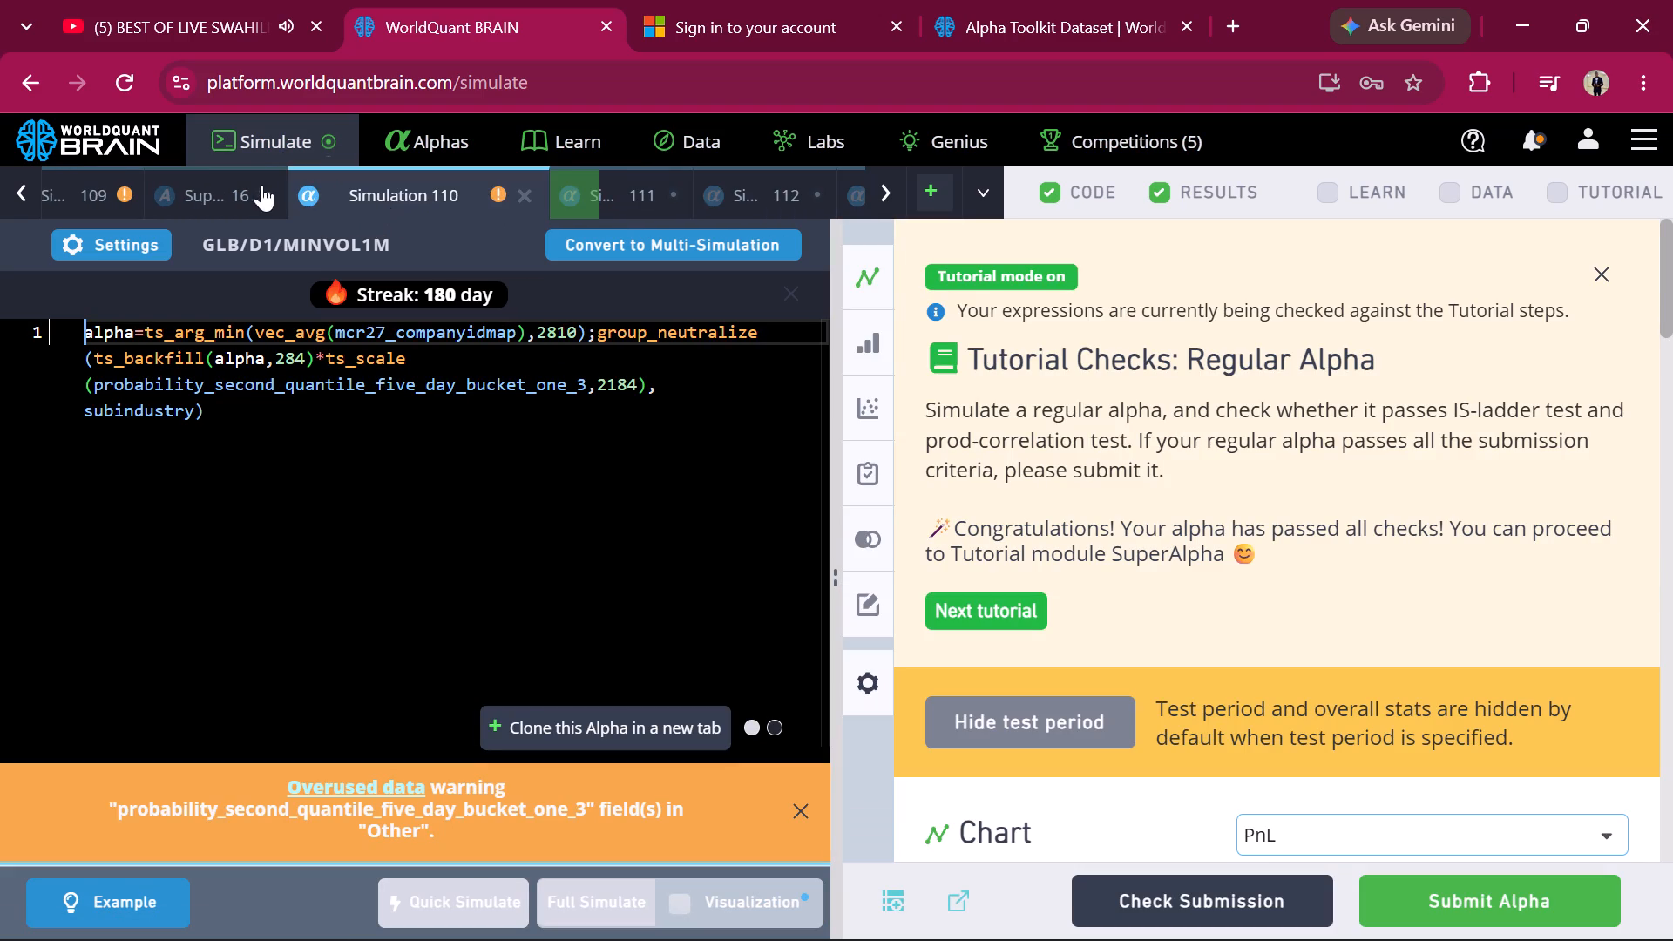
left_click(186, 190)
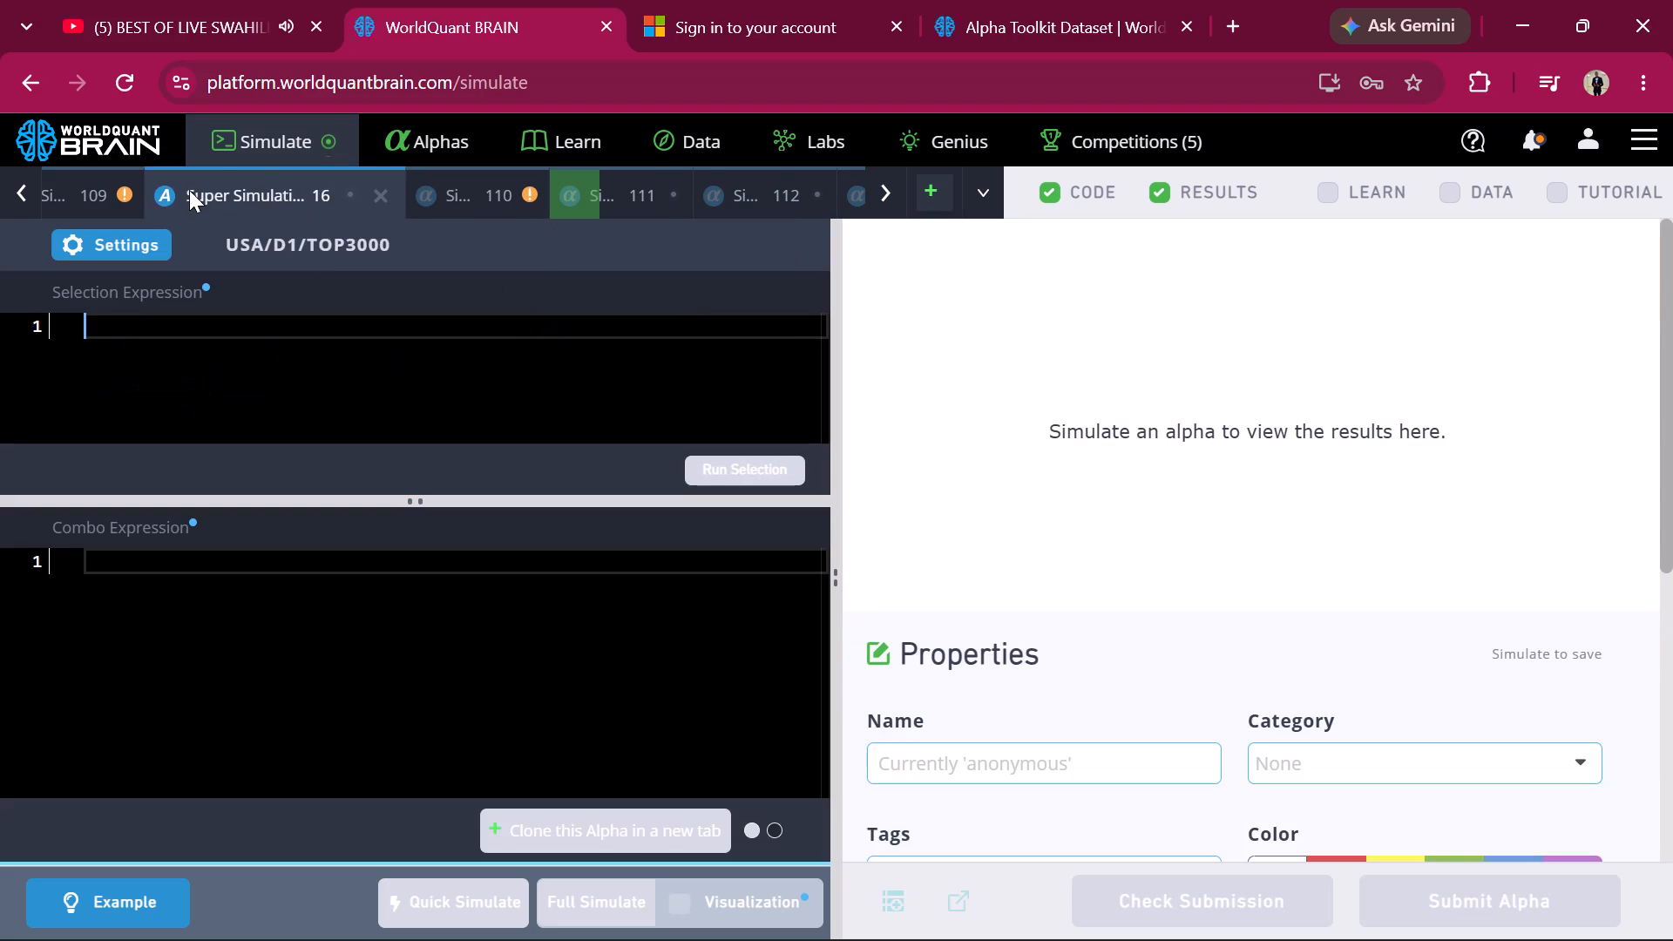